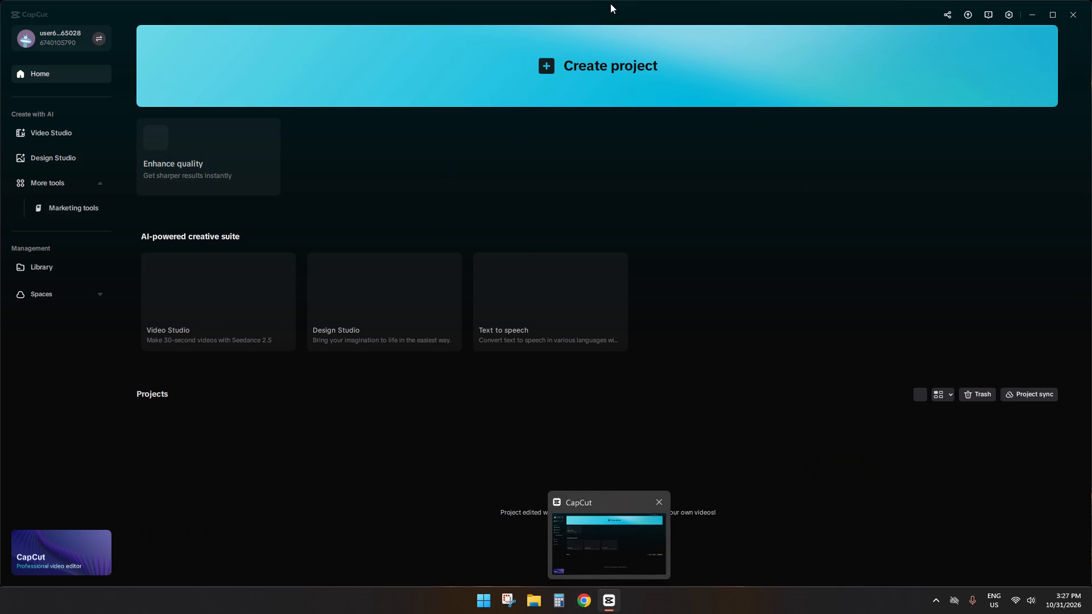
Create a new video project from the home screen.
{"action": "left_click", "coordinate": [441, 477]}
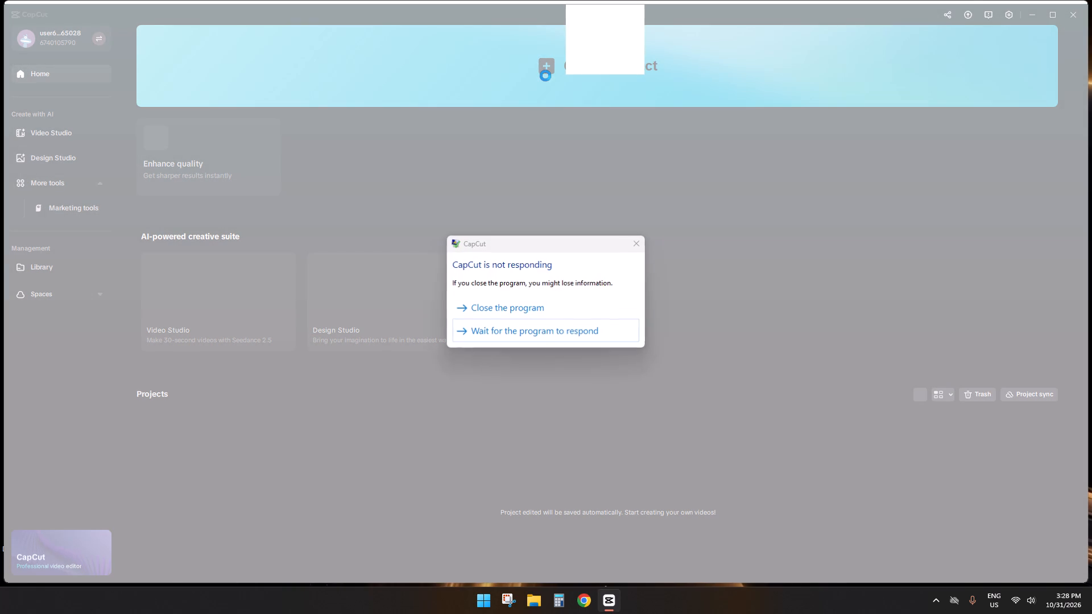
{"action": "left_click", "coordinate": [641, 244]}
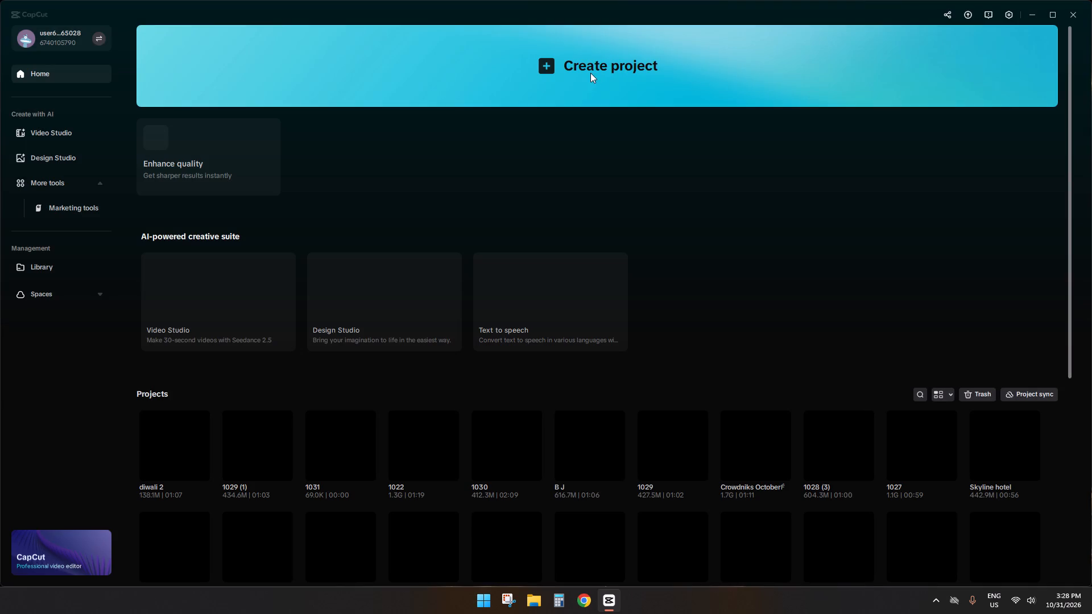
{"action": "left_click", "coordinate": [611, 76]}
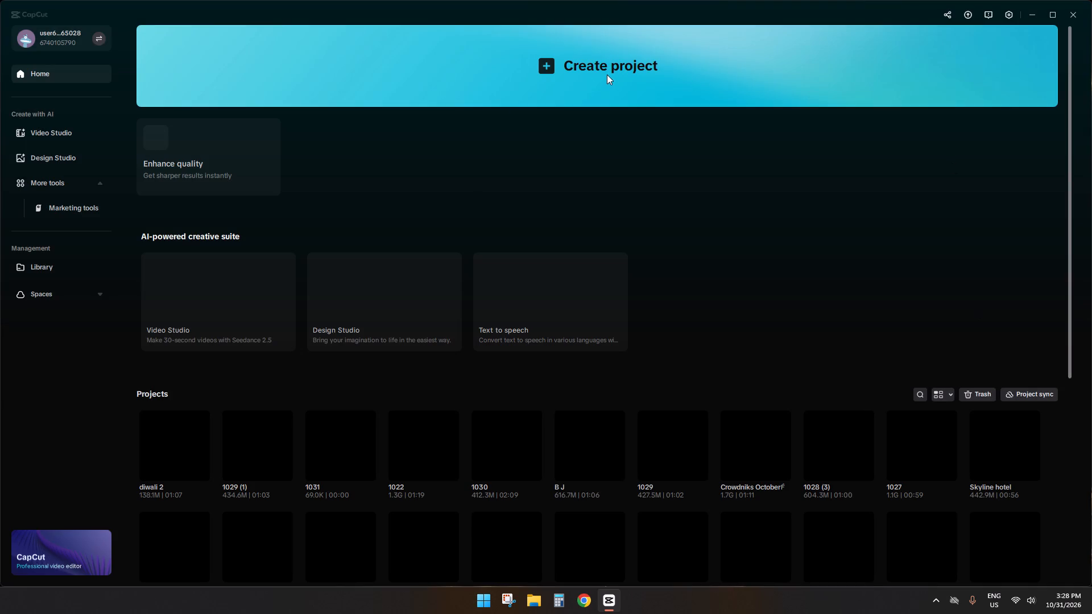
{"action": "double_click", "coordinate": [595, 74]}
{"action": "left_click", "coordinate": [532, 595]}
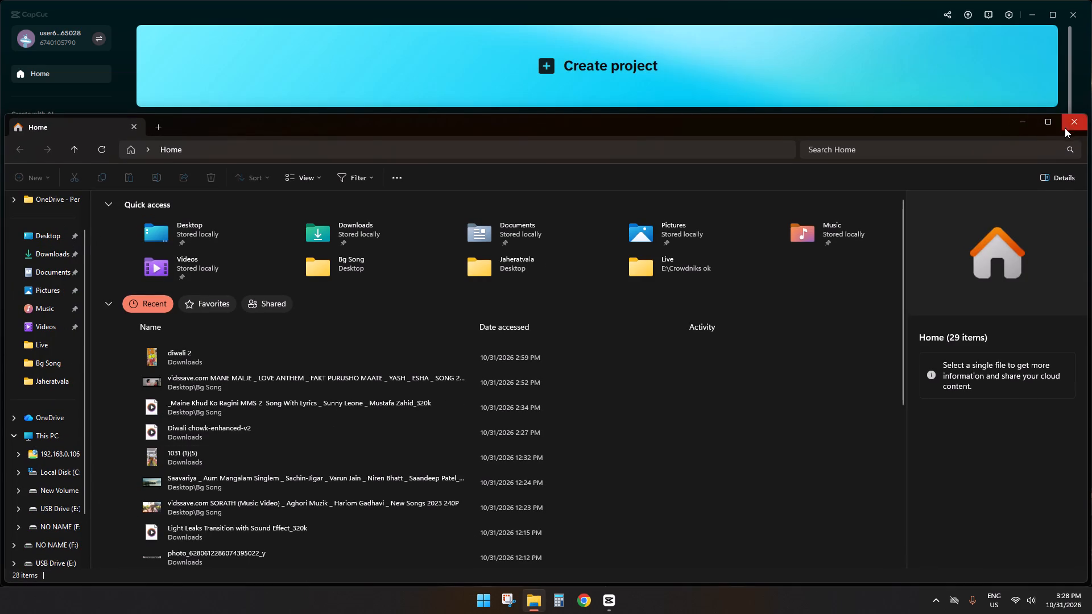
{"action": "left_click", "coordinate": [1053, 125]}
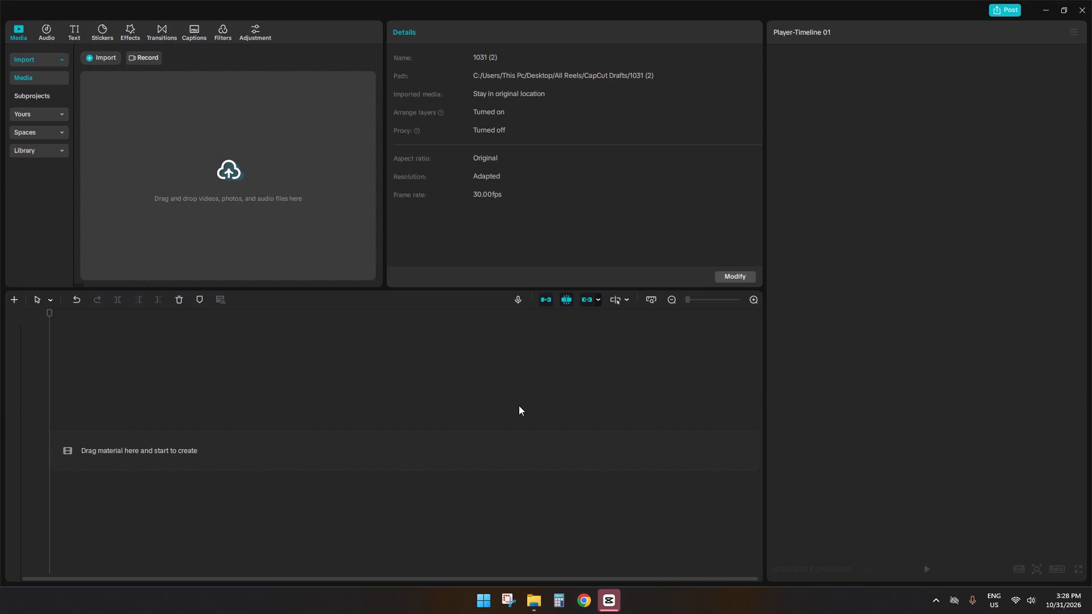
Import the "Vinayak garments" folder from Desktop > Jaheratvala into the project's media.
{"action": "left_click", "coordinate": [147, 143]}
{"action": "left_click", "coordinate": [208, 186]}
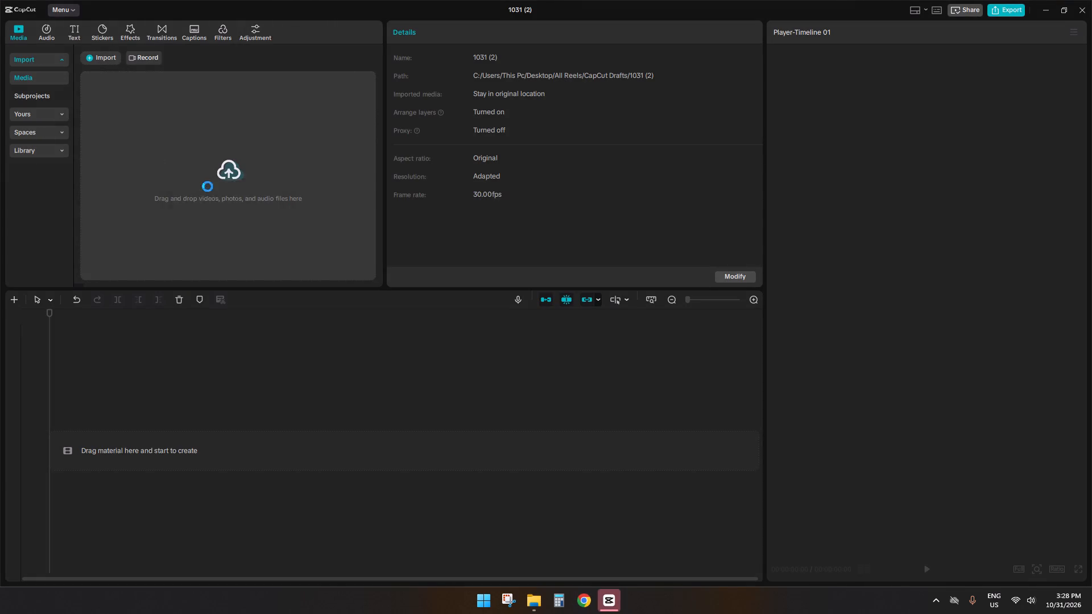
{"action": "left_click", "coordinate": [61, 150]}
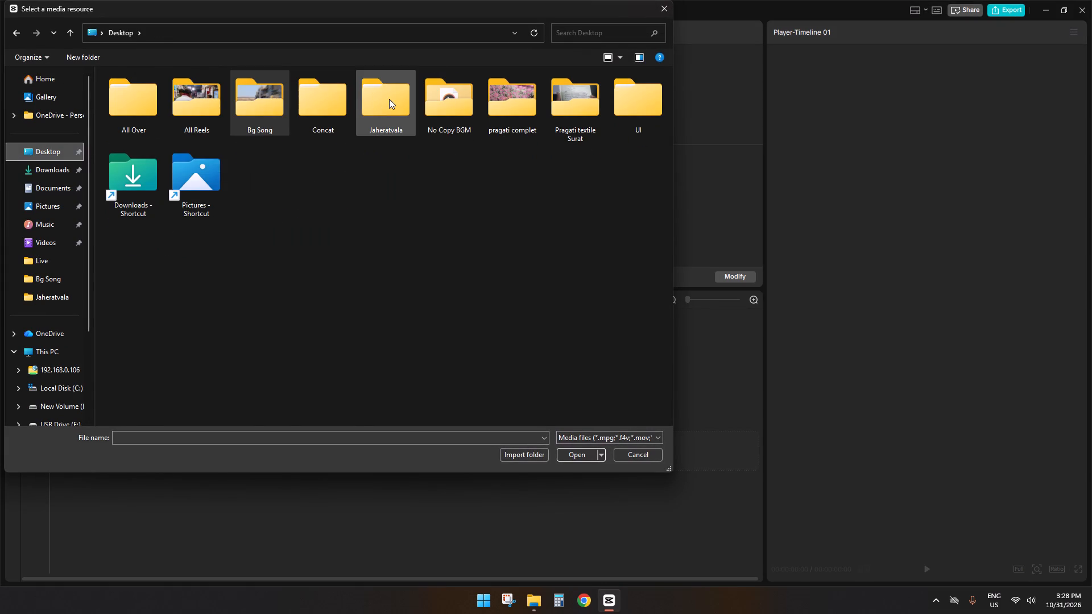
{"action": "double_click", "coordinate": [389, 99]}
{"action": "scroll", "coordinate": [185, 258], "scroll_direction": "down", "scroll_amount": 9}
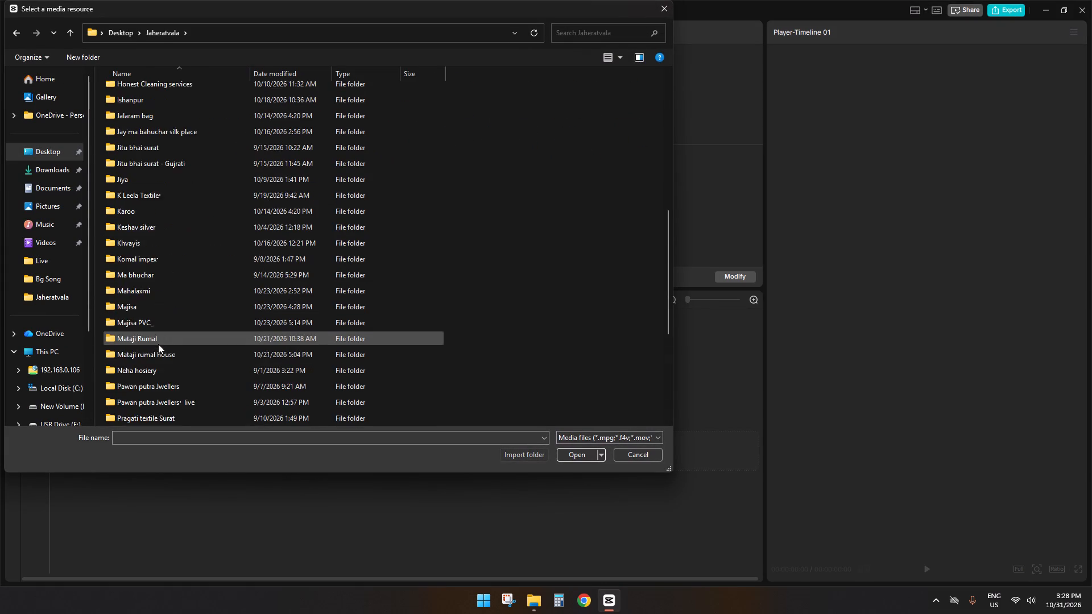
{"action": "scroll", "coordinate": [158, 344], "scroll_direction": "down", "scroll_amount": 10}
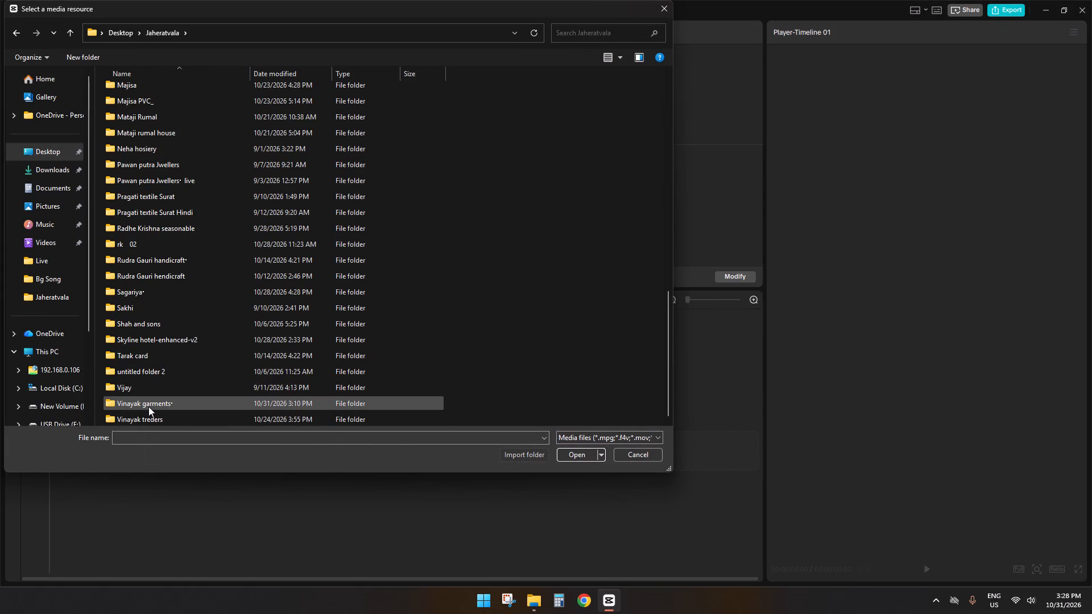
{"action": "left_click", "coordinate": [148, 406]}
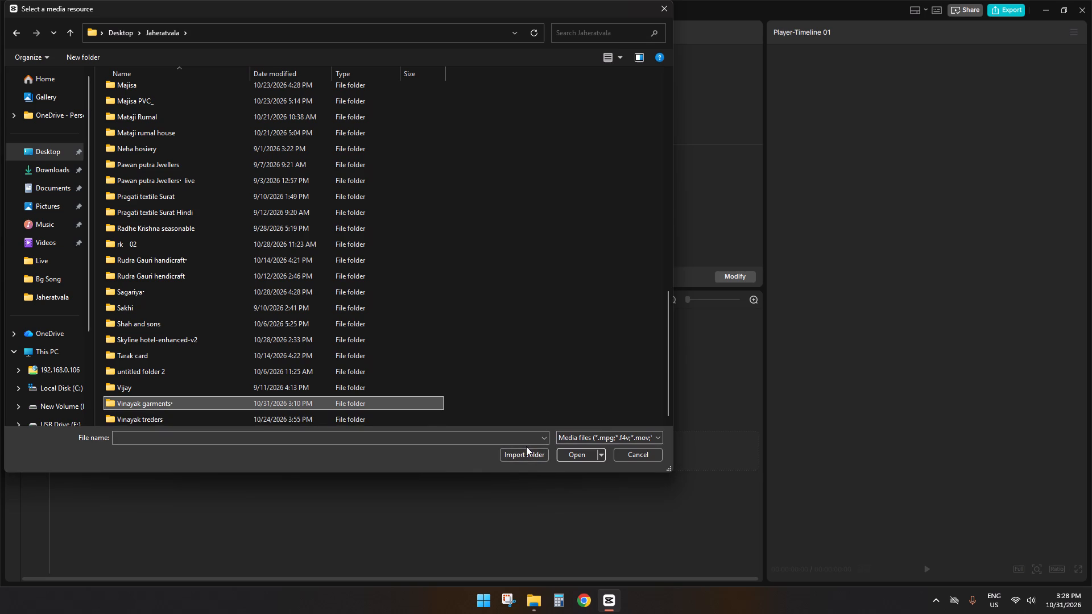
{"action": "left_click", "coordinate": [526, 446]}
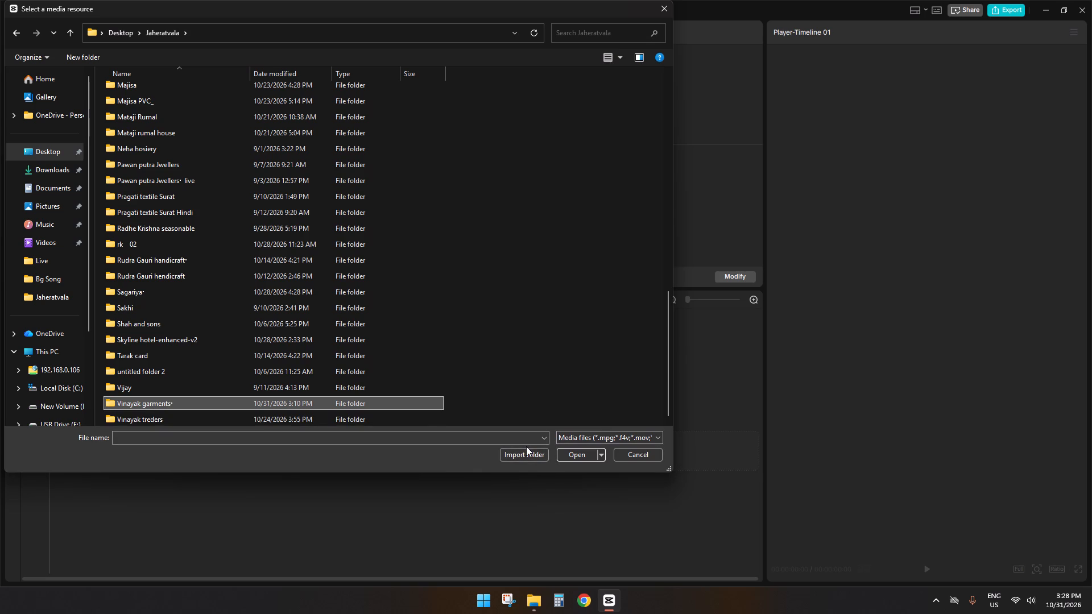
{"action": "left_click", "coordinate": [516, 453]}
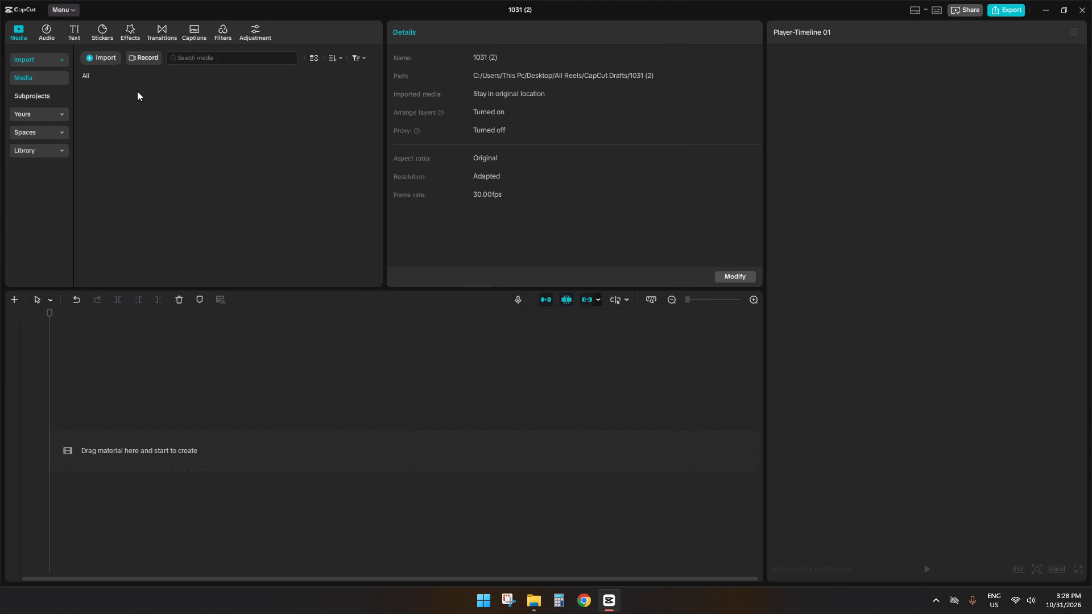
Open the imported Vinayak garments folder and preview product clips between IMG_5194 and IMG_5211.
{"action": "left_click", "coordinate": [135, 91]}
{"action": "left_click_drag", "start_coordinate": [131, 96], "coordinate": [128, 102]}
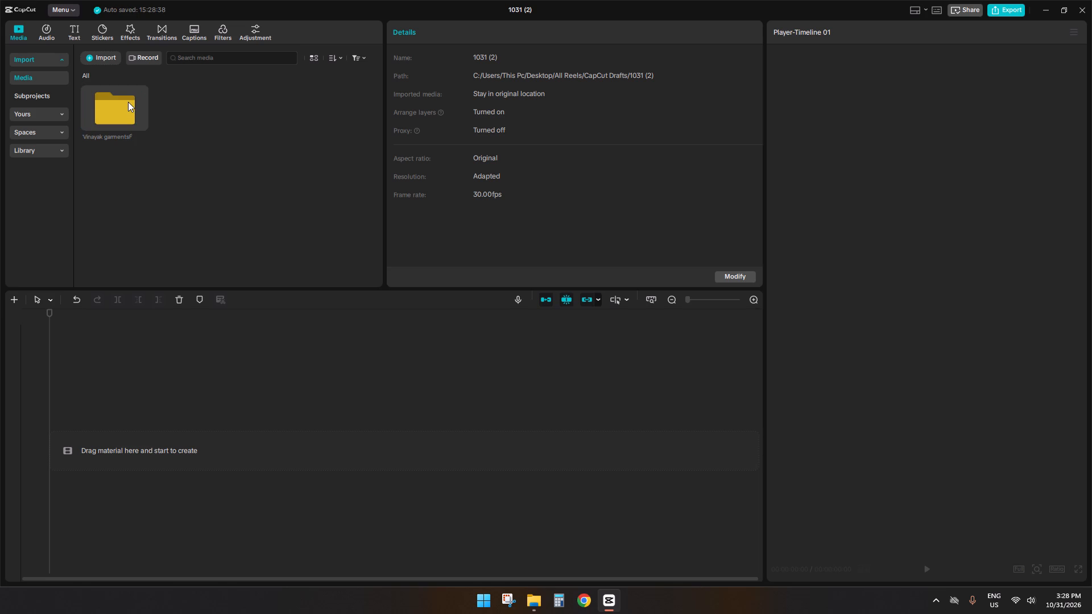
{"action": "double_click", "coordinate": [128, 102]}
{"action": "left_click", "coordinate": [128, 102]}
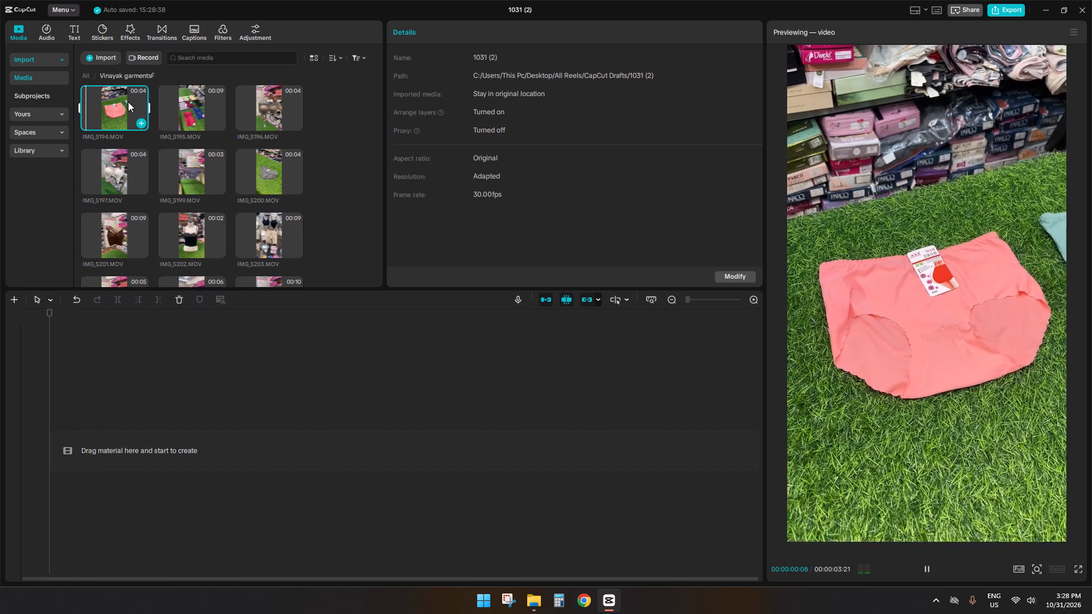
{"action": "scroll", "coordinate": [130, 102], "scroll_direction": "down", "scroll_amount": 2}
{"action": "left_click", "coordinate": [180, 128]}
{"action": "scroll", "coordinate": [181, 128], "scroll_direction": "up", "scroll_amount": 2}
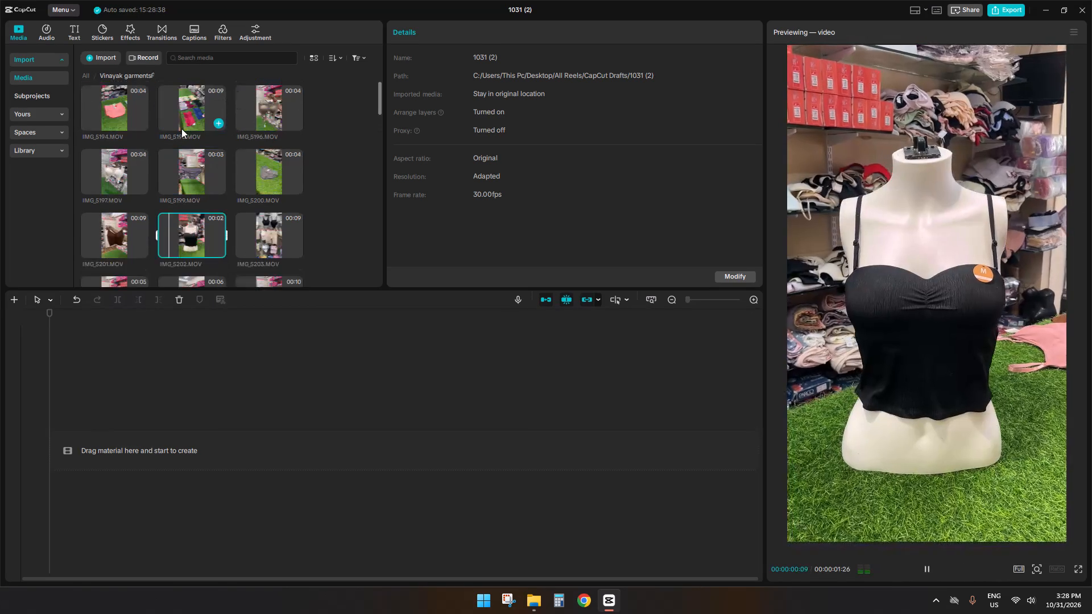
{"action": "left_click", "coordinate": [194, 164]}
{"action": "left_click", "coordinate": [189, 125]}
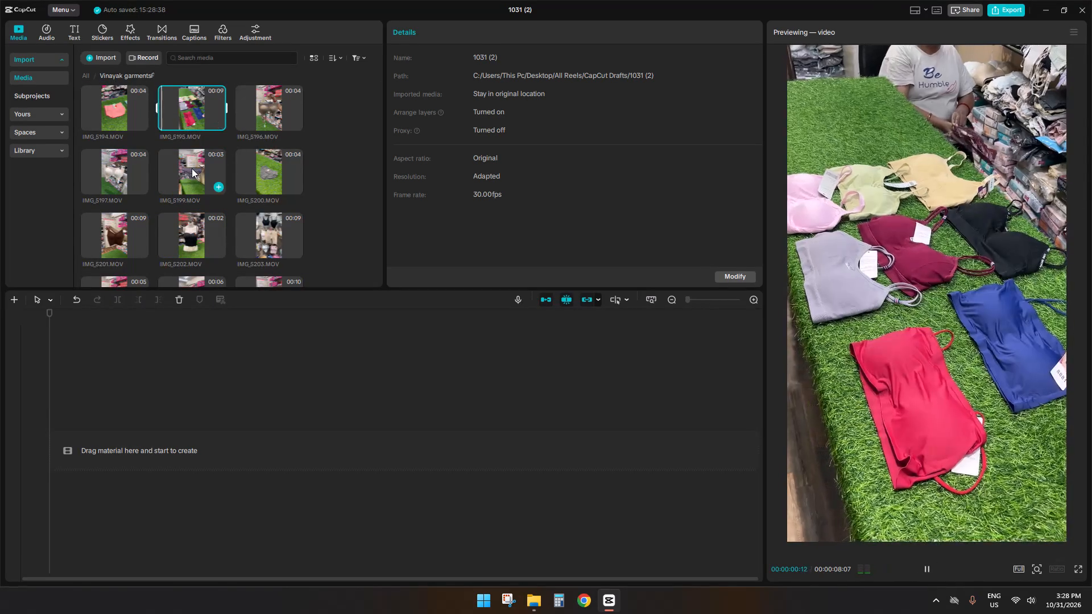
{"action": "left_click", "coordinate": [192, 168]}
{"action": "left_click", "coordinate": [267, 160]}
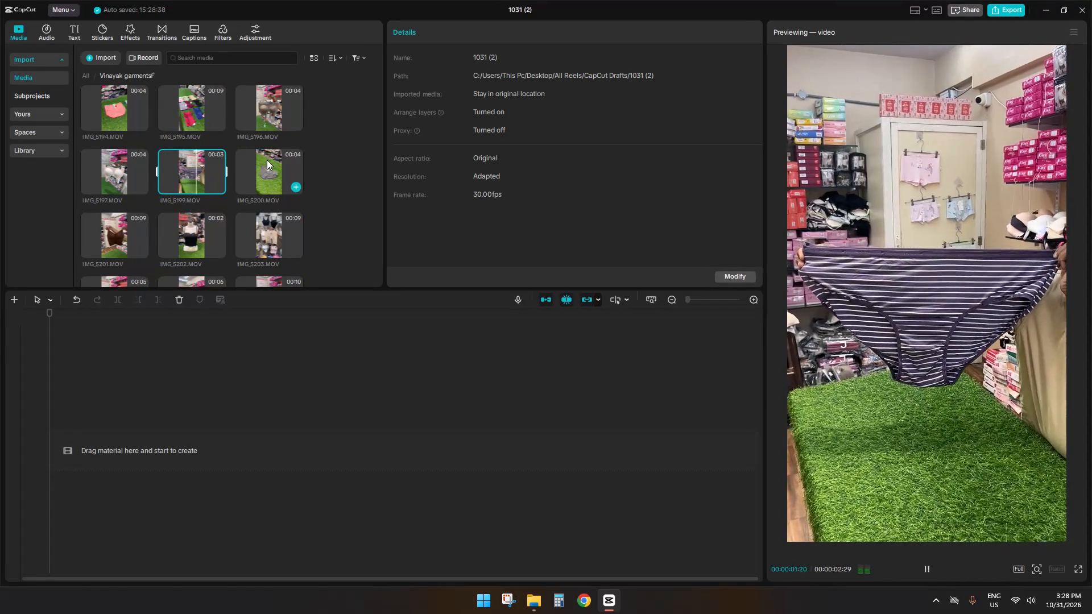
{"action": "scroll", "coordinate": [267, 160], "scroll_direction": "down", "scroll_amount": 2}
{"action": "left_click", "coordinate": [264, 188]}
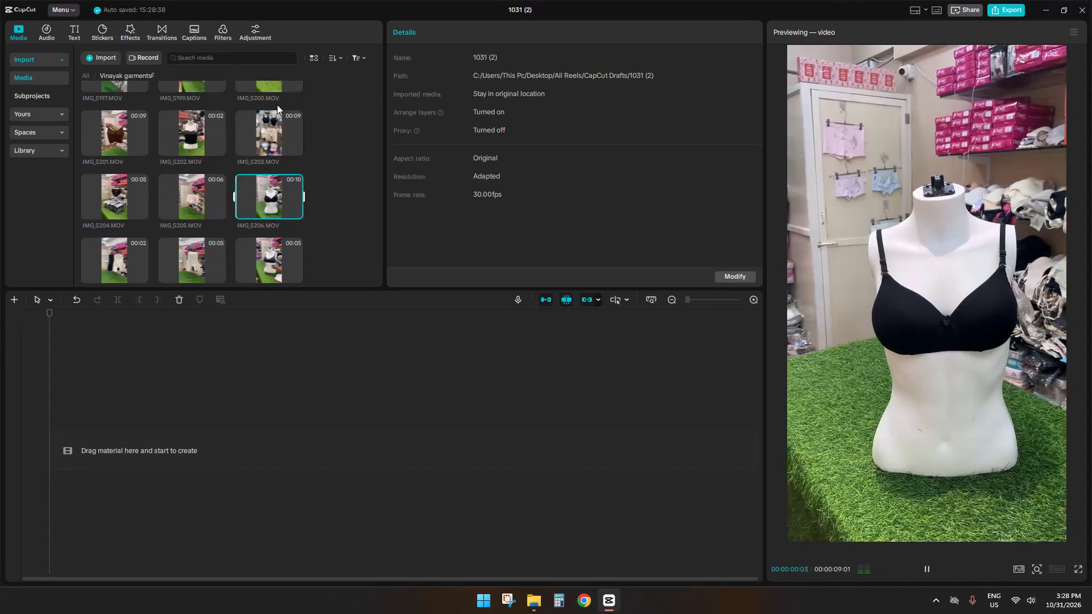
{"action": "left_click", "coordinate": [273, 112]}
{"action": "scroll", "coordinate": [273, 113], "scroll_direction": "down", "scroll_amount": 2}
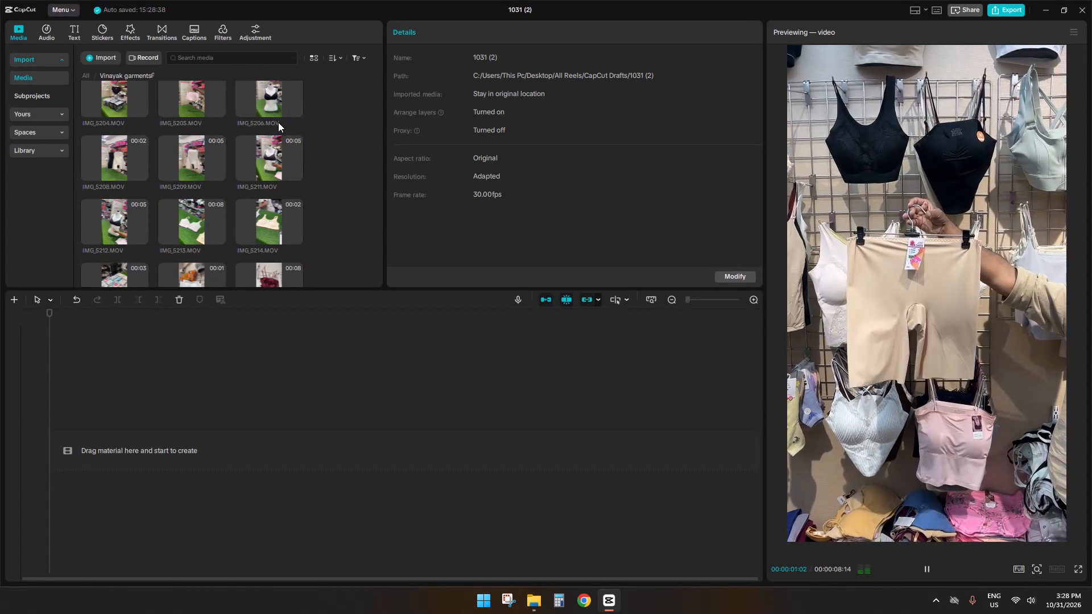
{"action": "left_click", "coordinate": [280, 146]}
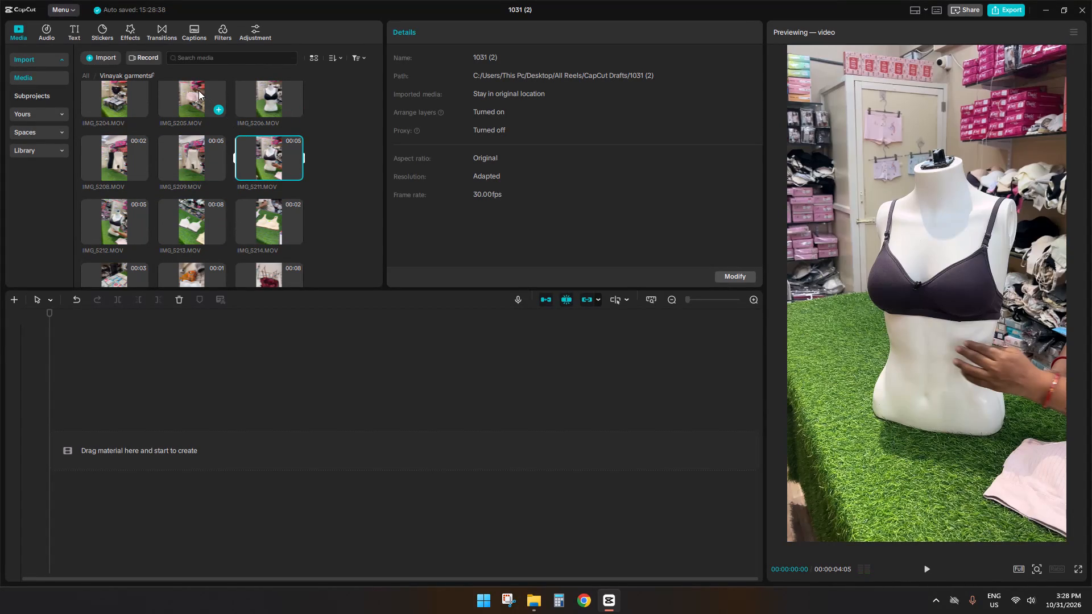
{"action": "left_click", "coordinate": [198, 90]}
Preview the sock, shelf, wall display and storefront mannequin clips between IMG_5218 and IMG_5233.
{"action": "scroll", "coordinate": [198, 90], "scroll_direction": "down", "scroll_amount": 3}
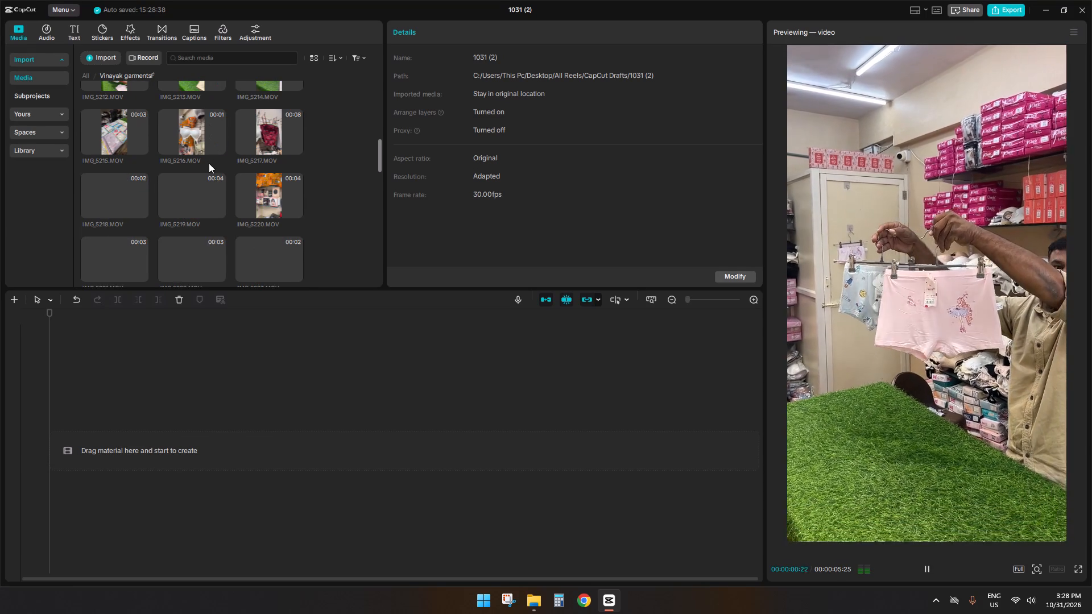
{"action": "left_click", "coordinate": [172, 218]}
{"action": "left_click", "coordinate": [109, 182]}
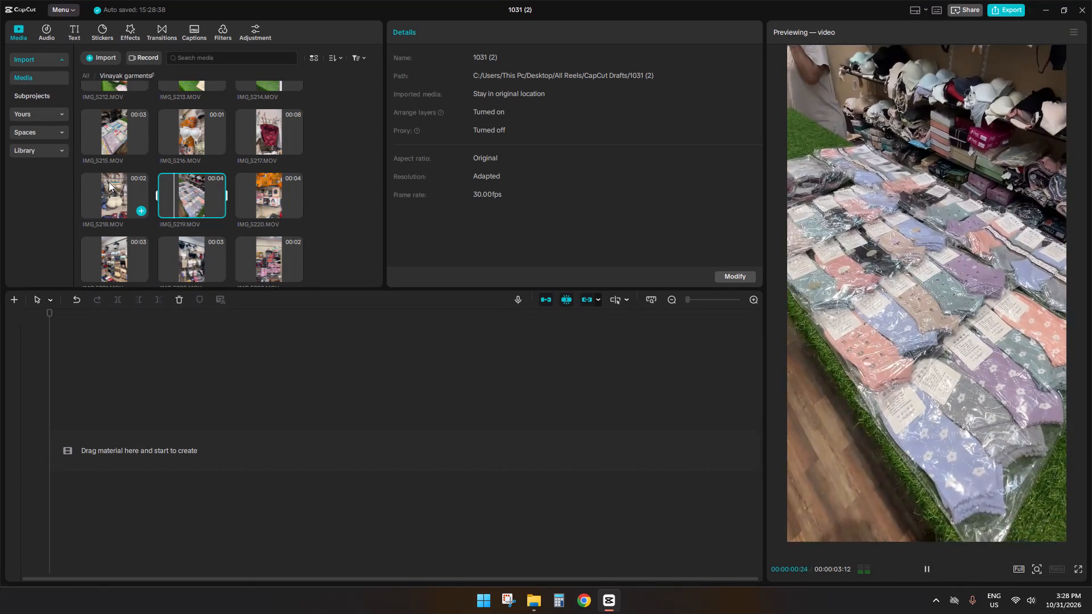
{"action": "scroll", "coordinate": [109, 182], "scroll_direction": "down", "scroll_amount": 2}
{"action": "left_click", "coordinate": [283, 151]}
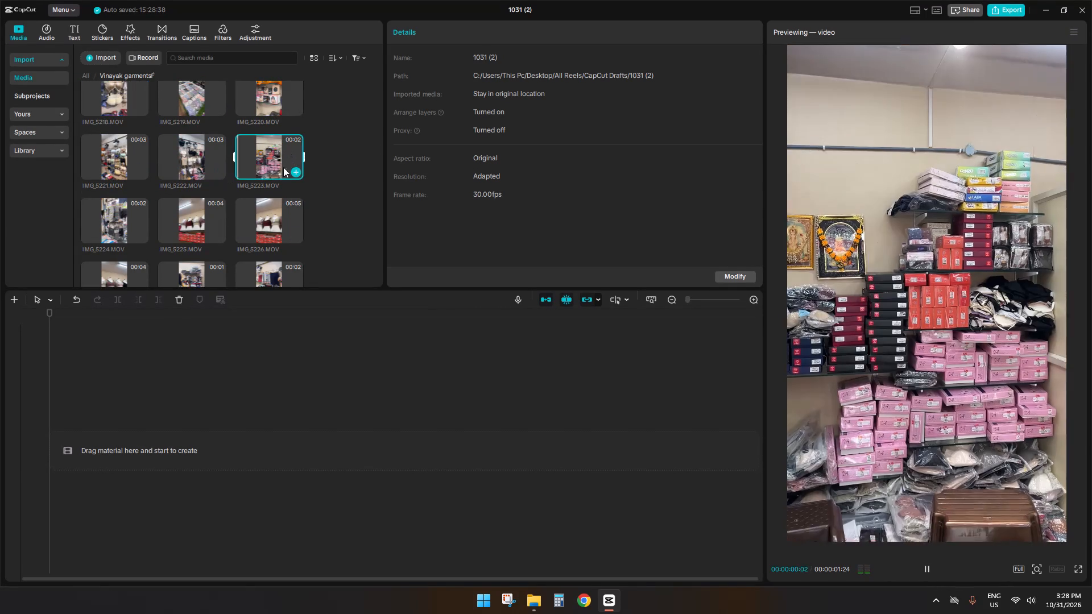
{"action": "scroll", "coordinate": [238, 197], "scroll_direction": "down", "scroll_amount": 1}
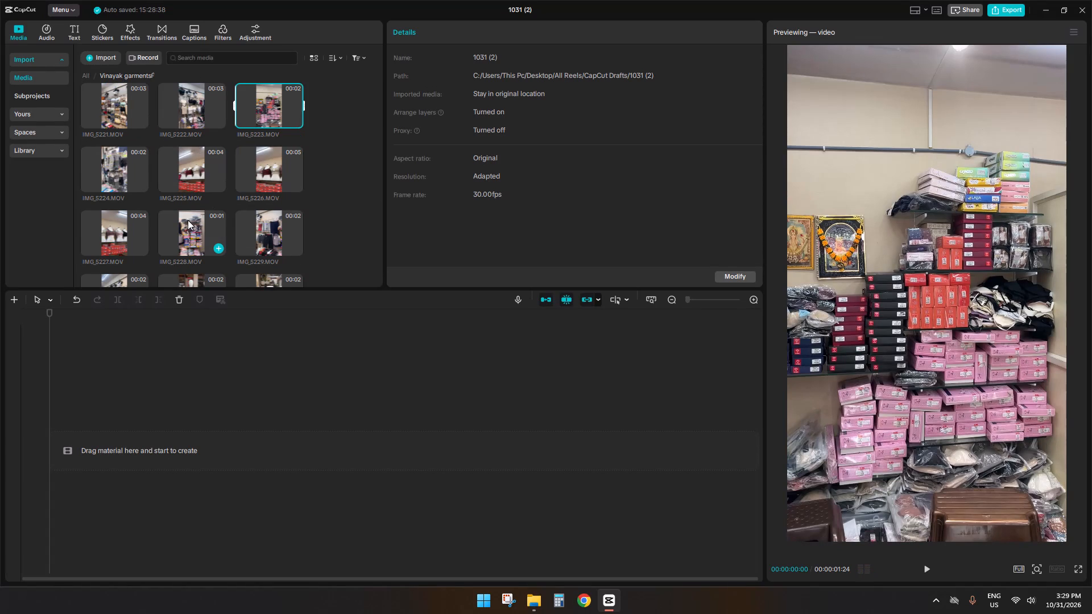
{"action": "left_click", "coordinate": [188, 245]}
{"action": "left_click", "coordinate": [275, 238]}
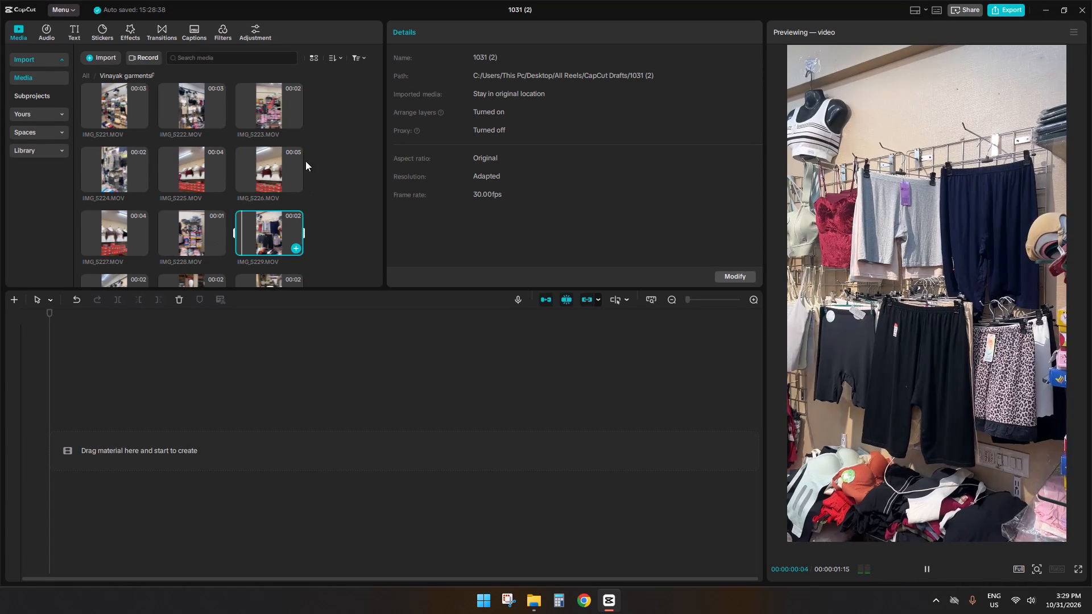
{"action": "scroll", "coordinate": [286, 147], "scroll_direction": "down", "scroll_amount": 2}
{"action": "left_click", "coordinate": [274, 185]}
{"action": "left_click", "coordinate": [172, 189]}
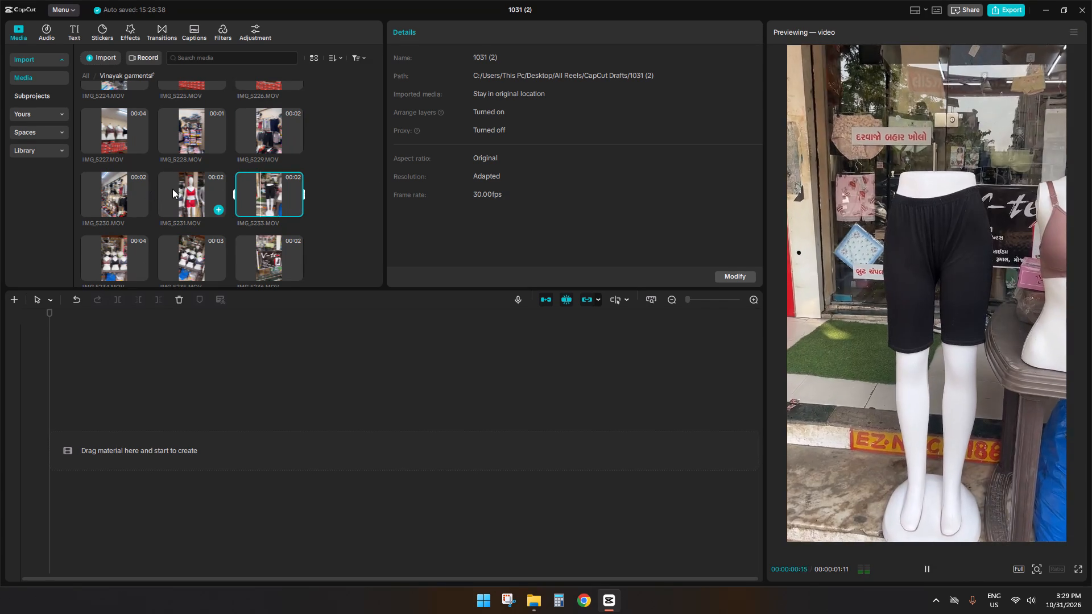
{"action": "left_click", "coordinate": [134, 192]}
Preview the remaining product, shop interior and street clips between IMG_5237 and IMG_5257, and return to the start of the folder.
{"action": "scroll", "coordinate": [143, 192], "scroll_direction": "down", "scroll_amount": 2}
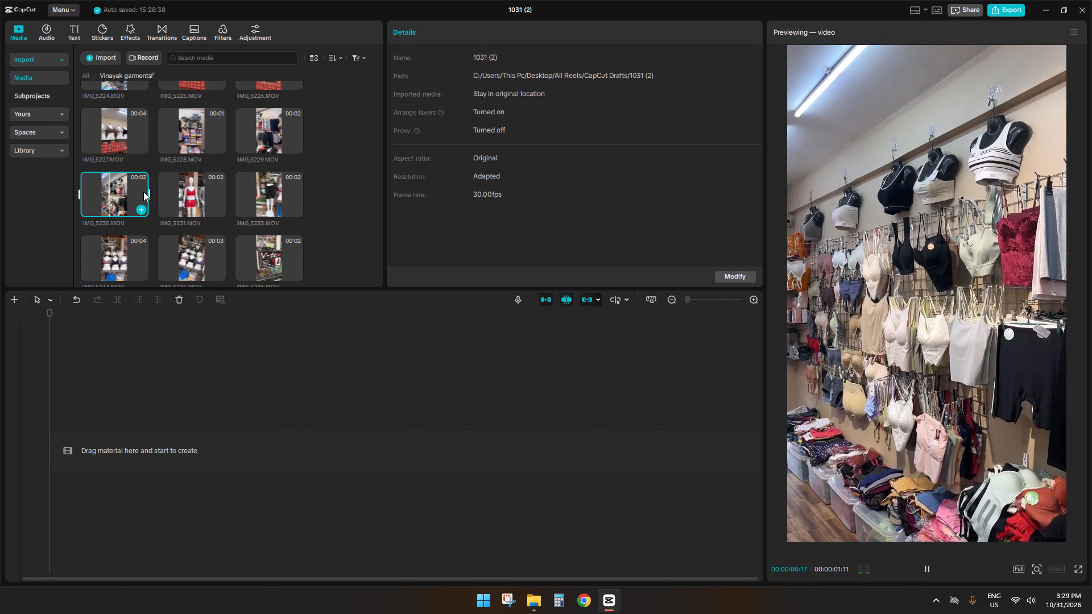
{"action": "scroll", "coordinate": [143, 192], "scroll_direction": "down", "scroll_amount": 1}
{"action": "left_click", "coordinate": [191, 166]}
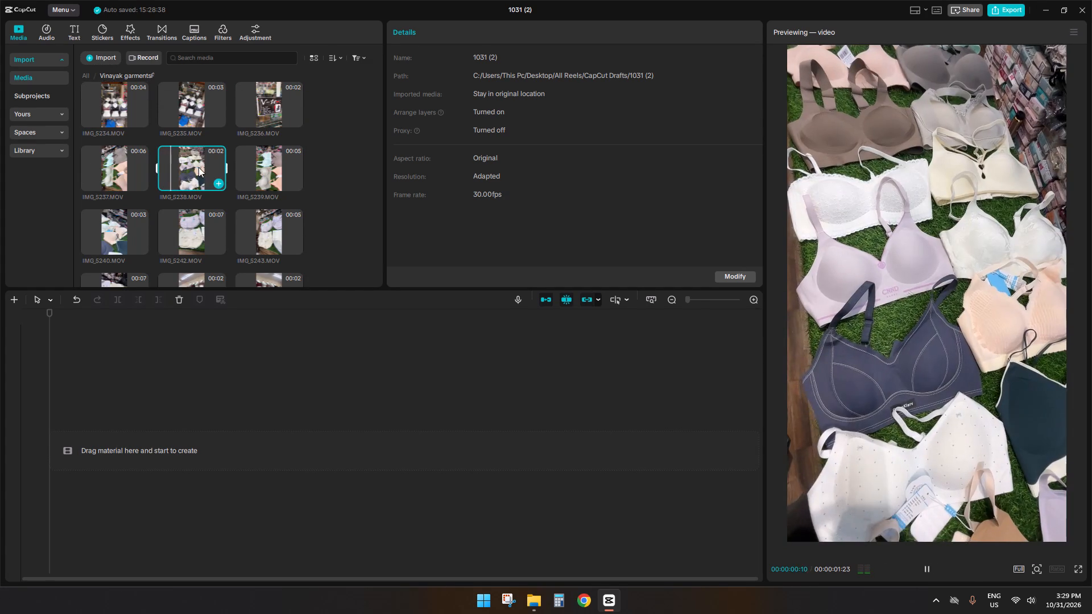
{"action": "left_click", "coordinate": [242, 174]}
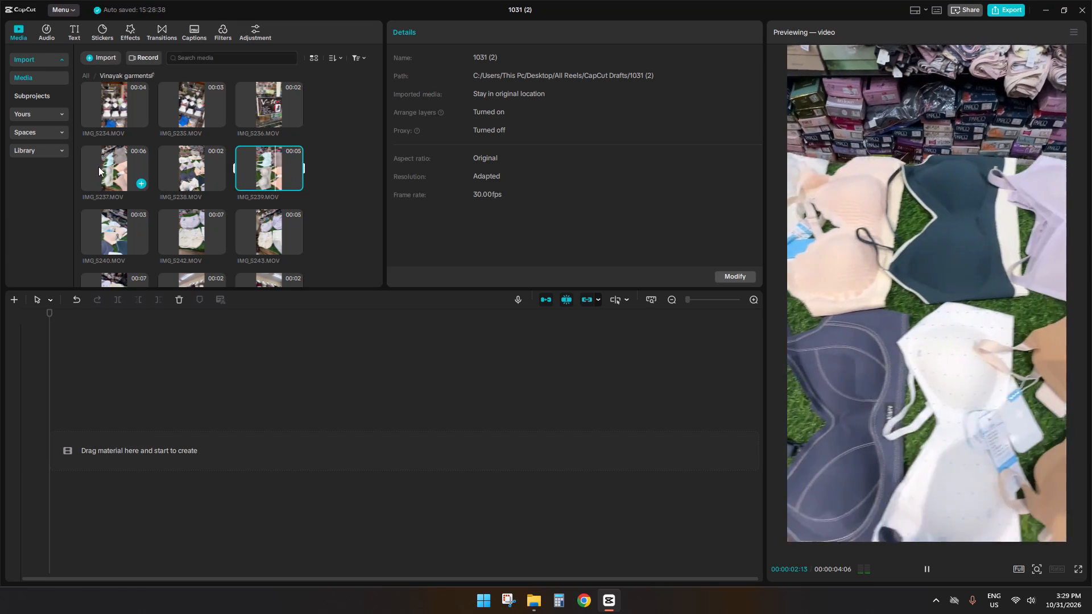
{"action": "left_click", "coordinate": [120, 170]}
{"action": "scroll", "coordinate": [263, 186], "scroll_direction": "down", "scroll_amount": 1}
{"action": "left_click", "coordinate": [201, 185]}
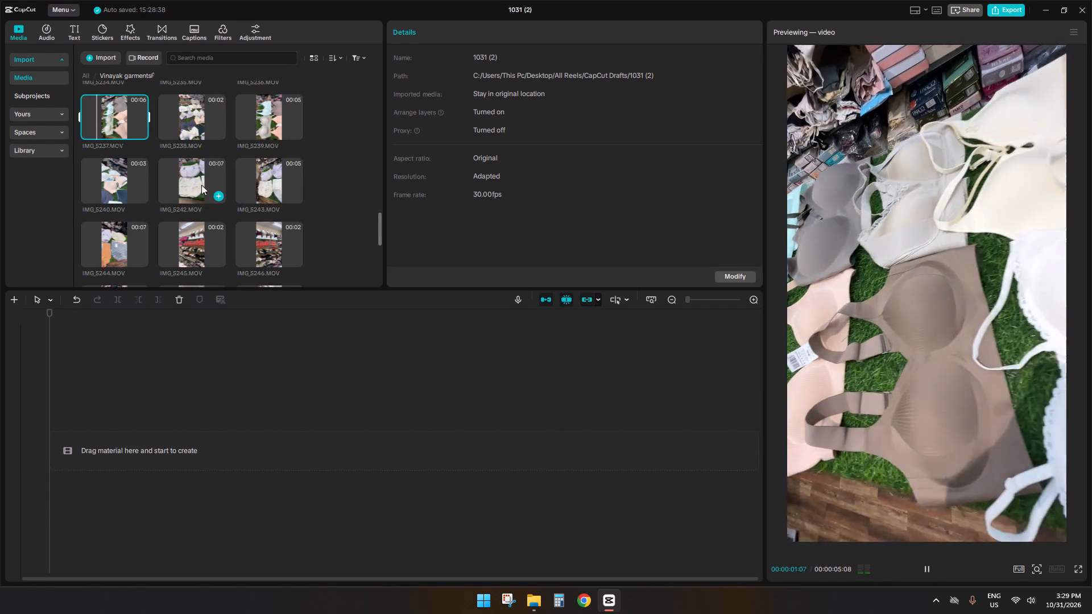
{"action": "left_click", "coordinate": [263, 180]}
{"action": "scroll", "coordinate": [263, 180], "scroll_direction": "down", "scroll_amount": 2}
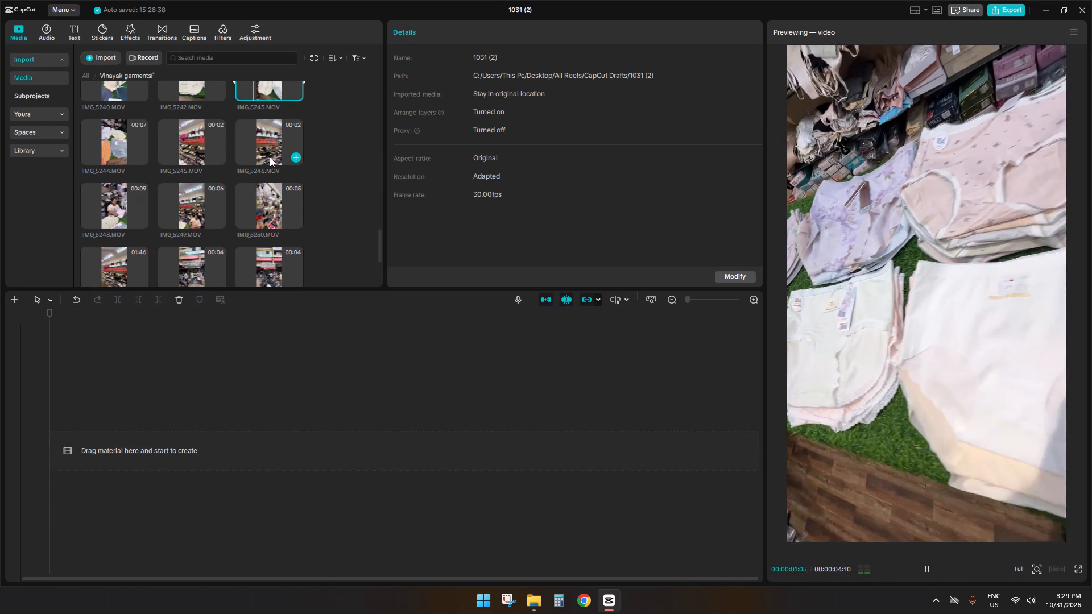
{"action": "left_click", "coordinate": [266, 152]}
{"action": "left_click", "coordinate": [267, 210]}
{"action": "scroll", "coordinate": [258, 203], "scroll_direction": "down", "scroll_amount": 7}
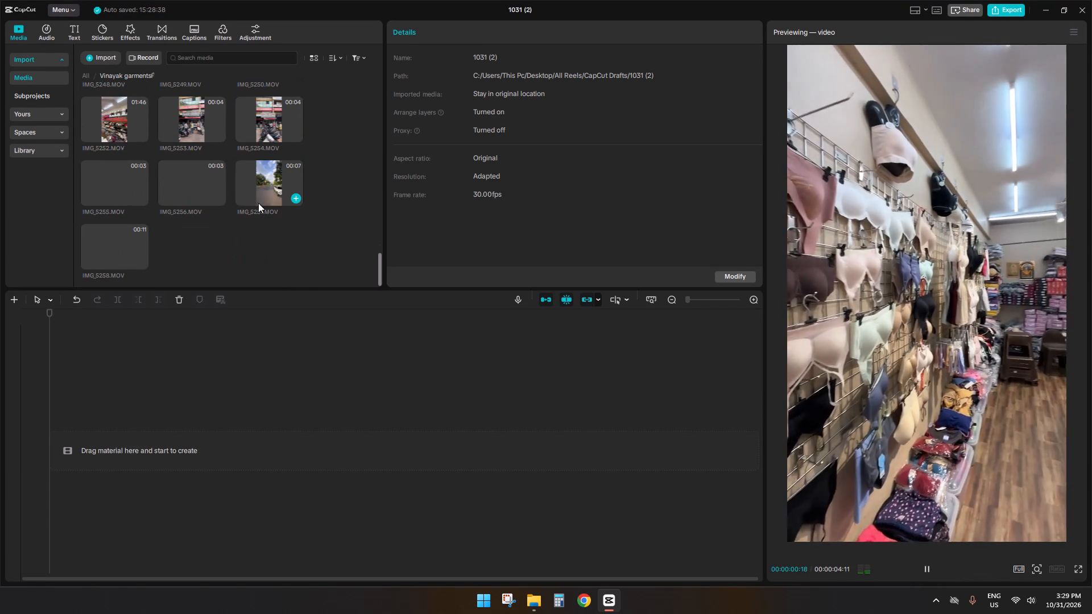
{"action": "left_click", "coordinate": [260, 181]}
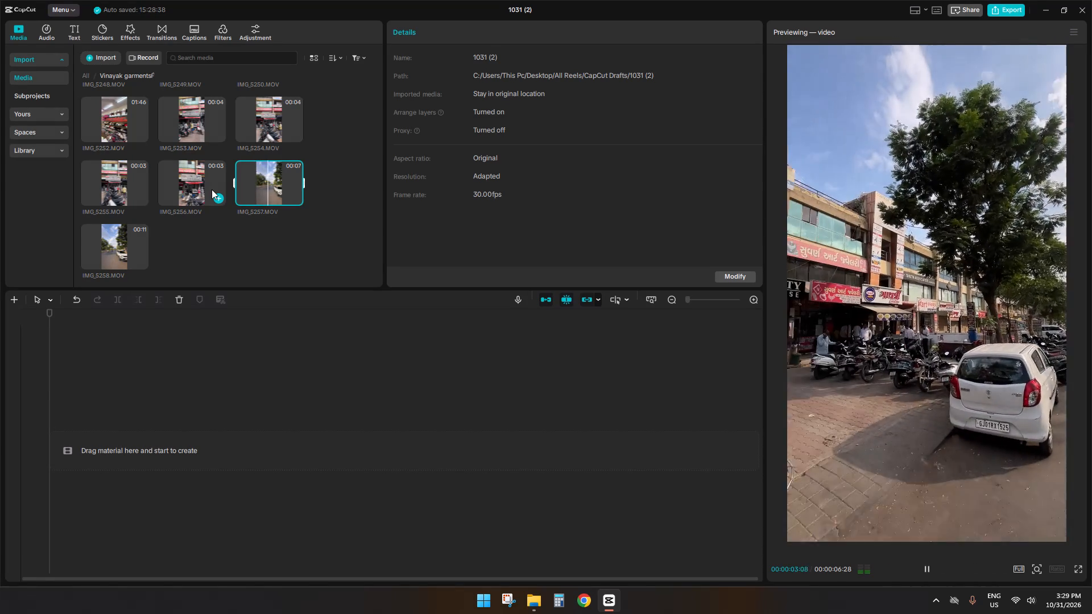
{"action": "scroll", "coordinate": [192, 192], "scroll_direction": "up", "scroll_amount": 2}
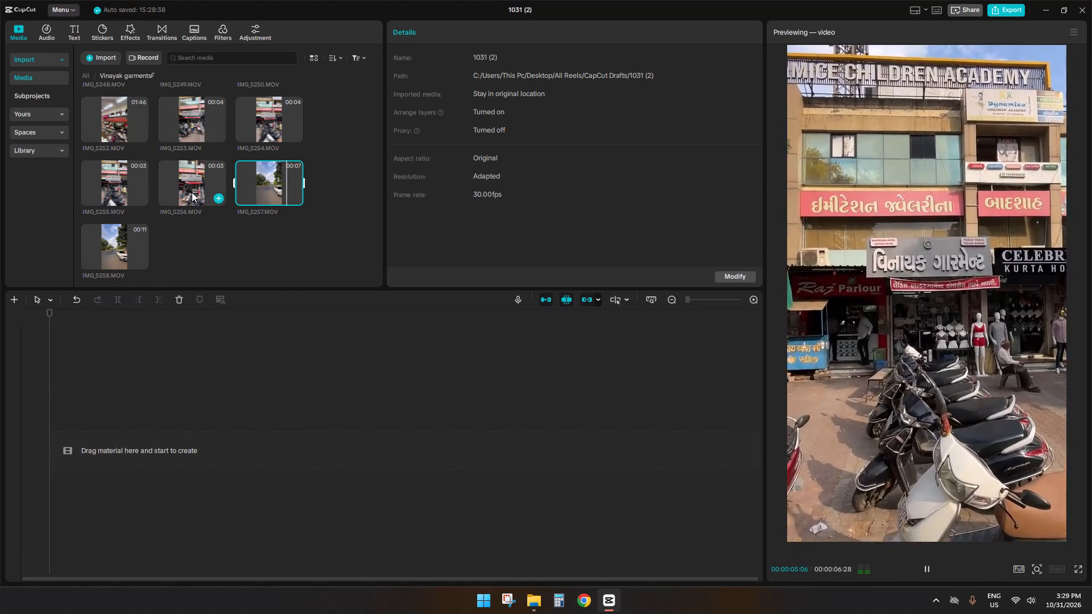
{"action": "scroll", "coordinate": [192, 192], "scroll_direction": "up", "scroll_amount": 1}
{"action": "scroll", "coordinate": [97, 93], "scroll_direction": "up", "scroll_amount": 20}
{"action": "scroll", "coordinate": [97, 93], "scroll_direction": "up", "scroll_amount": 5}
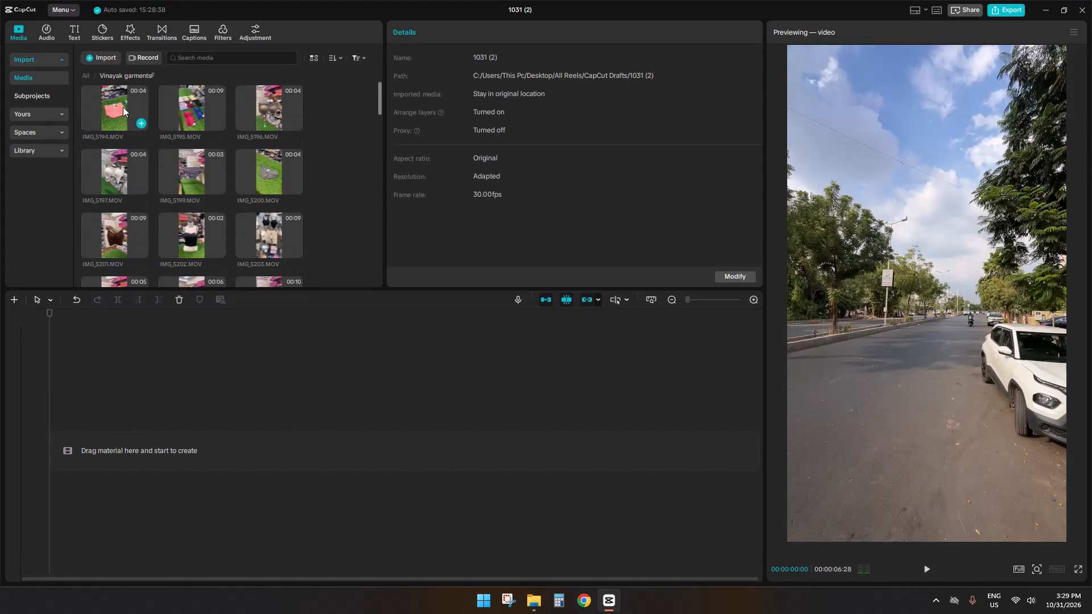
Preview clips IMG_5194, IMG_5228, IMG_5257 and IMG_5258 in the Vinayak garments folder.
{"action": "left_click", "coordinate": [123, 107]}
{"action": "scroll", "coordinate": [195, 168], "scroll_direction": "down", "scroll_amount": 4}
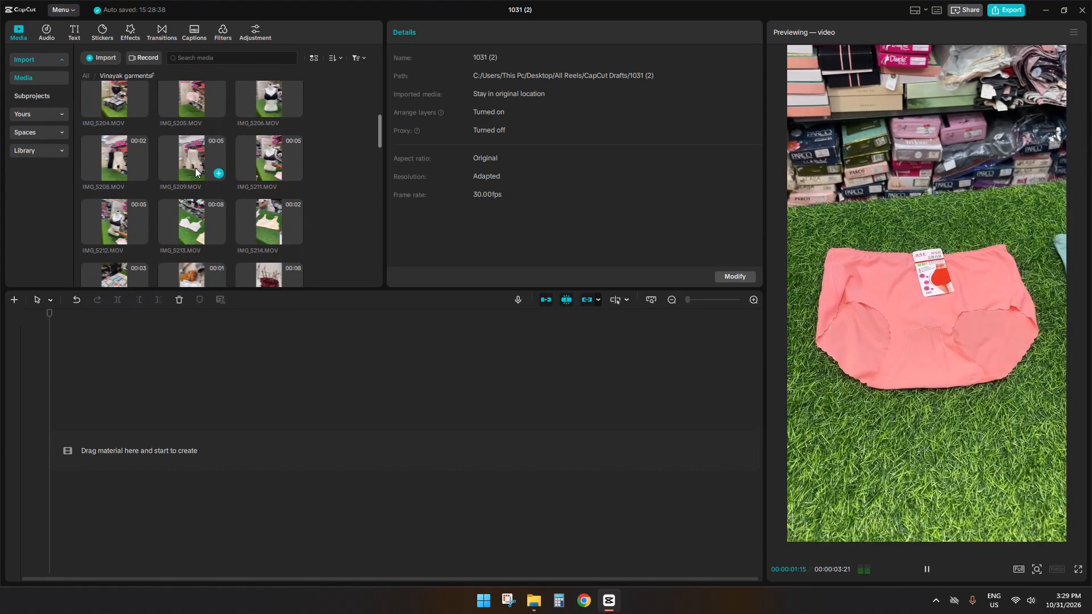
{"action": "scroll", "coordinate": [195, 168], "scroll_direction": "down", "scroll_amount": 7}
{"action": "left_click", "coordinate": [188, 192]}
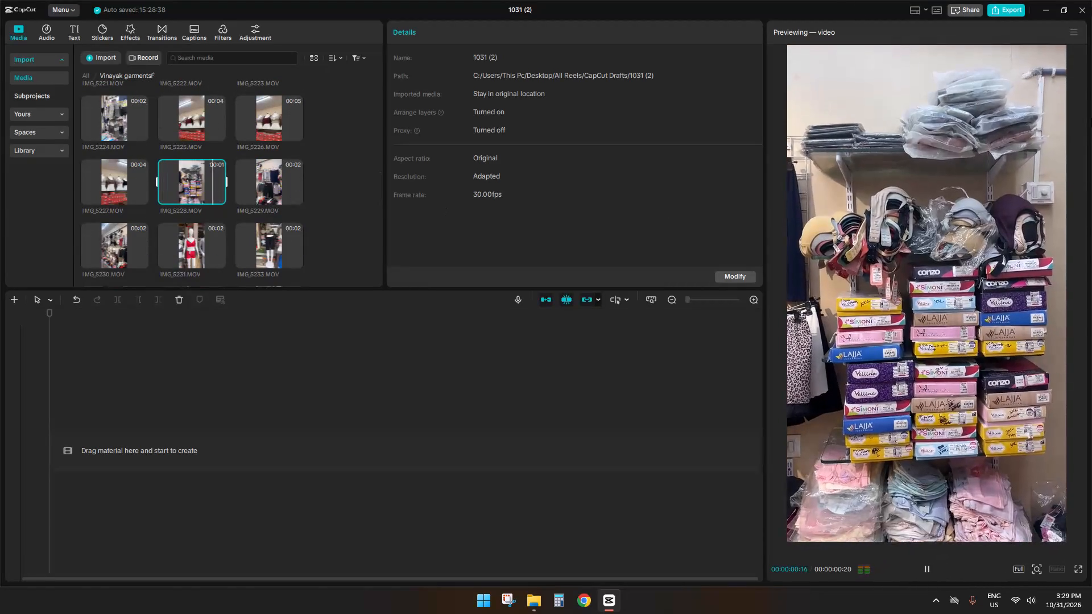
{"action": "scroll", "coordinate": [201, 272], "scroll_direction": "down", "scroll_amount": 10}
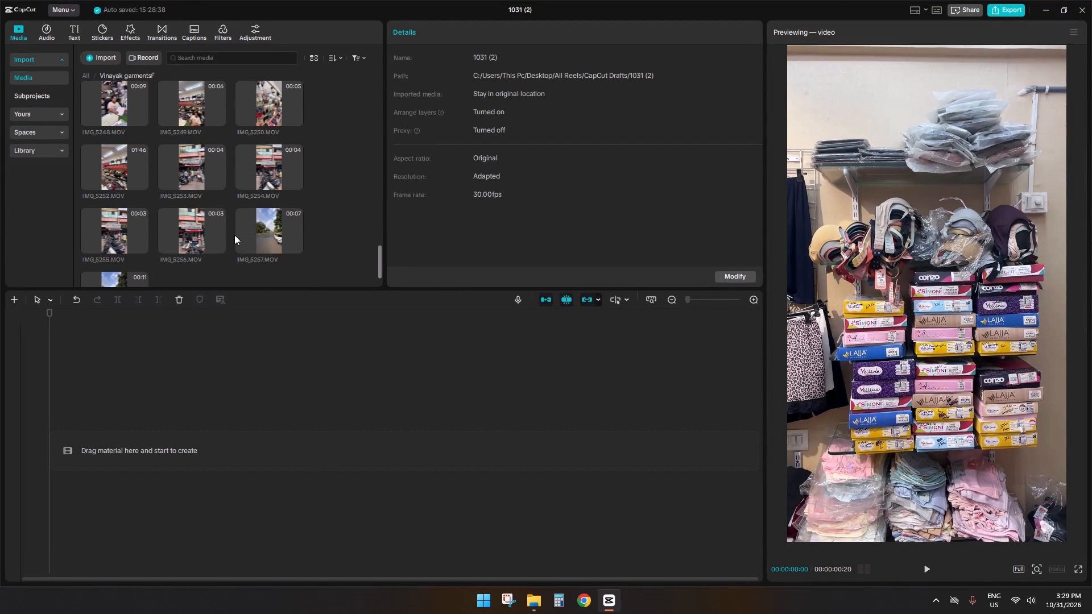
{"action": "scroll", "coordinate": [234, 235], "scroll_direction": "down", "scroll_amount": 4}
{"action": "left_click", "coordinate": [264, 206]}
{"action": "left_click", "coordinate": [287, 162]}
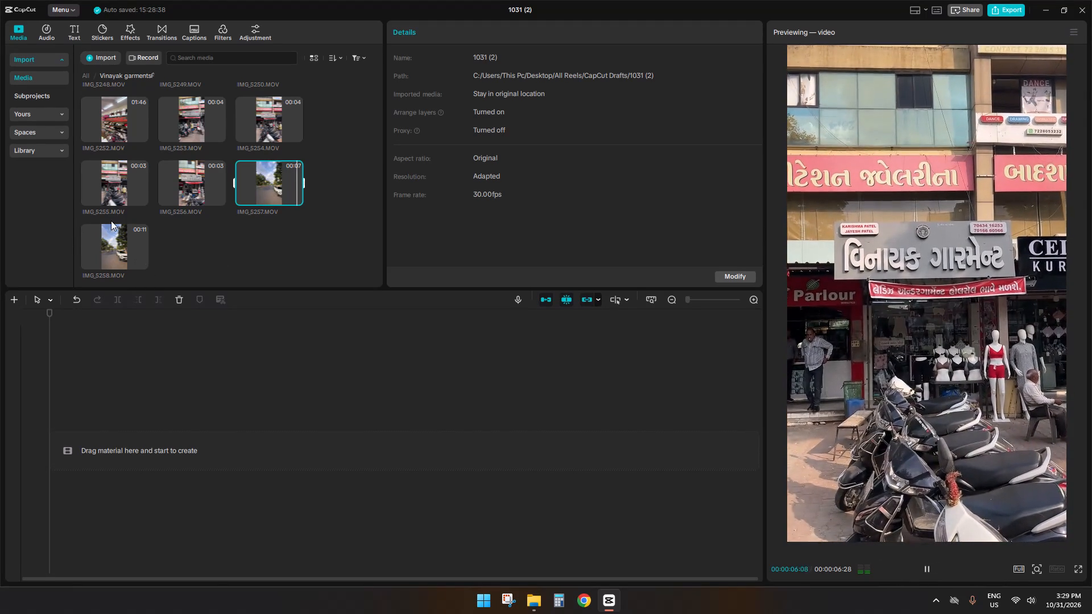
{"action": "left_click", "coordinate": [121, 229]}
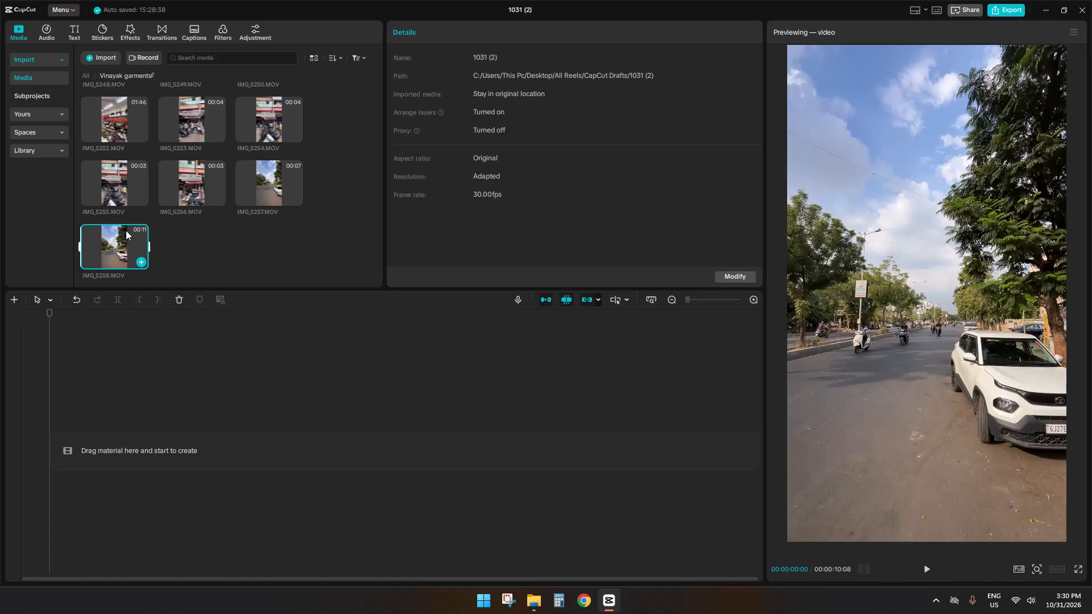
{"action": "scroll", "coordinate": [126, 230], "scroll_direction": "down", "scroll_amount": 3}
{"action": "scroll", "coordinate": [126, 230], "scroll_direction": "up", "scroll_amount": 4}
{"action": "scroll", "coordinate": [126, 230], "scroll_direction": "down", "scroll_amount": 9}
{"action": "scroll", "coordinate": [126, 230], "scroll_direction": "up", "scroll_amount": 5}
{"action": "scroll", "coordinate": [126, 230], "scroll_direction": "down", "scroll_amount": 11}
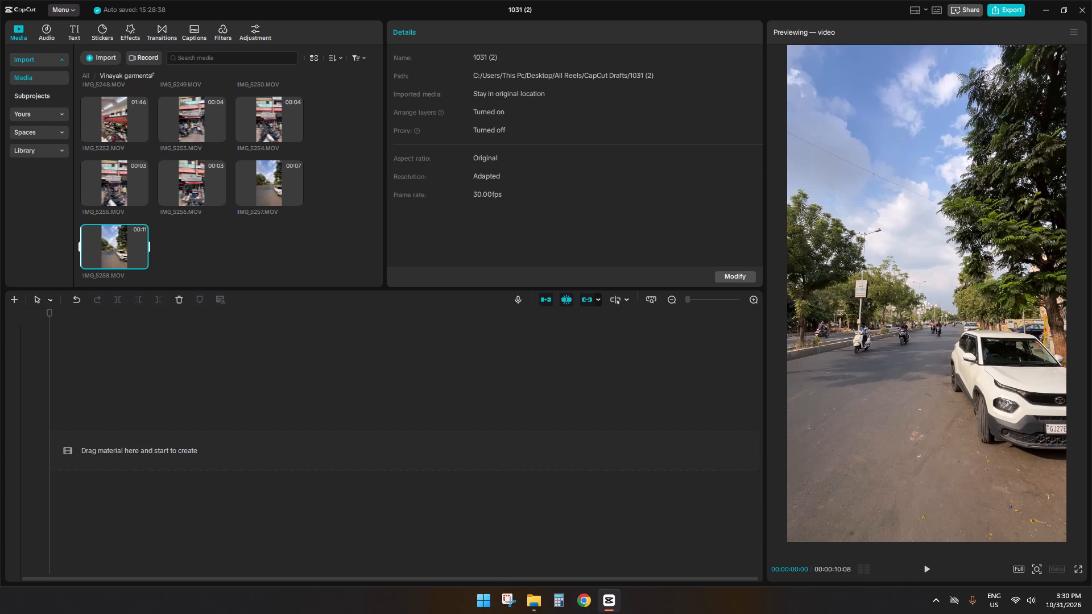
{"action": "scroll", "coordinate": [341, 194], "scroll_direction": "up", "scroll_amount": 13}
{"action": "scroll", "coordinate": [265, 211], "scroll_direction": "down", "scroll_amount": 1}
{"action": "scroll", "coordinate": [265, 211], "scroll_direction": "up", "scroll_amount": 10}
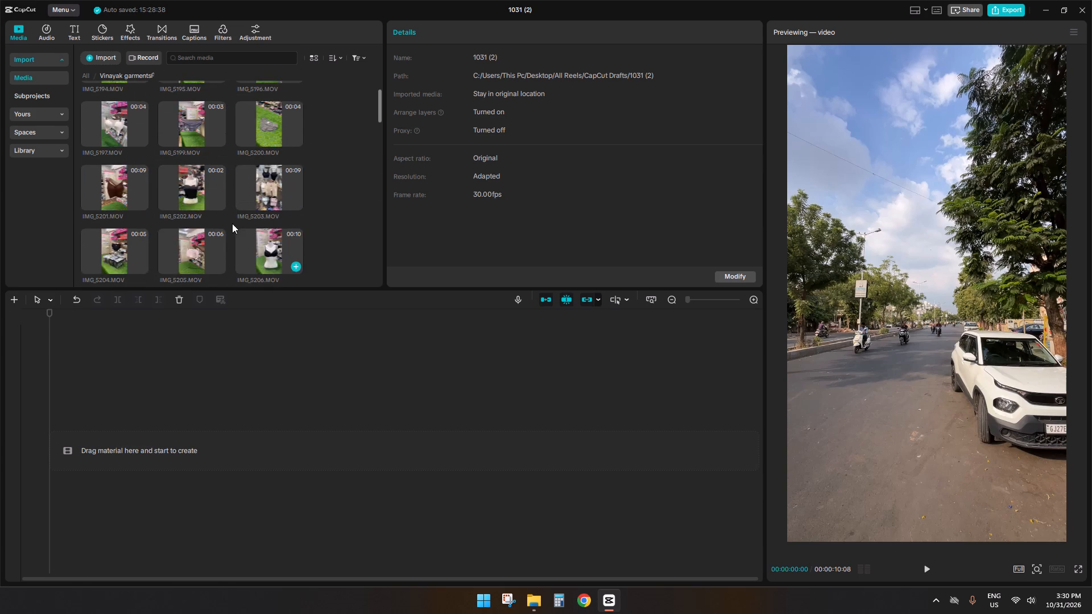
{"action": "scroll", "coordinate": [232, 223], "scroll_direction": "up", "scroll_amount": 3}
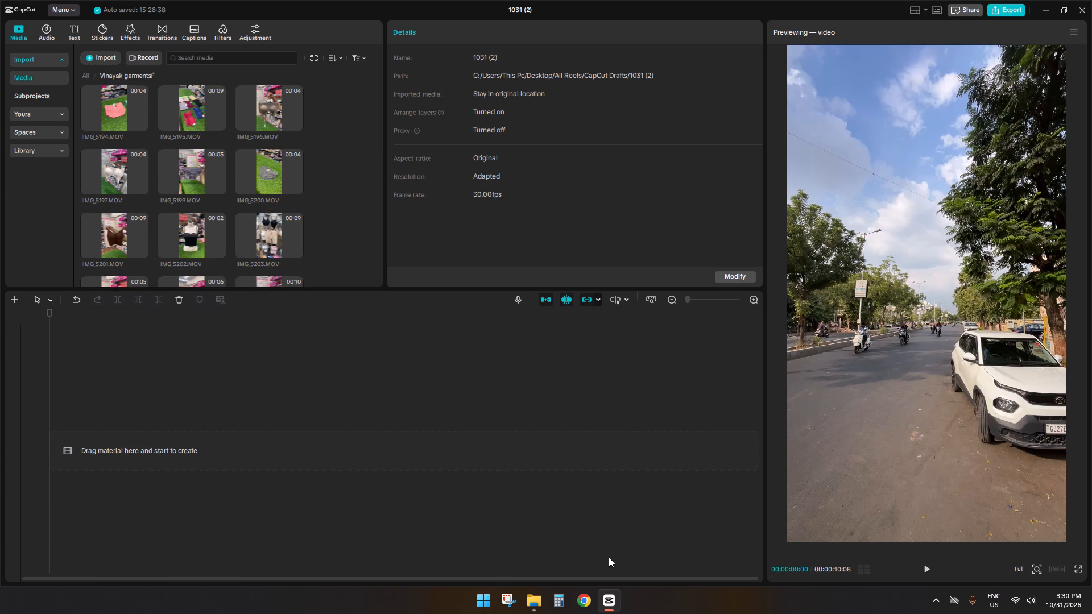
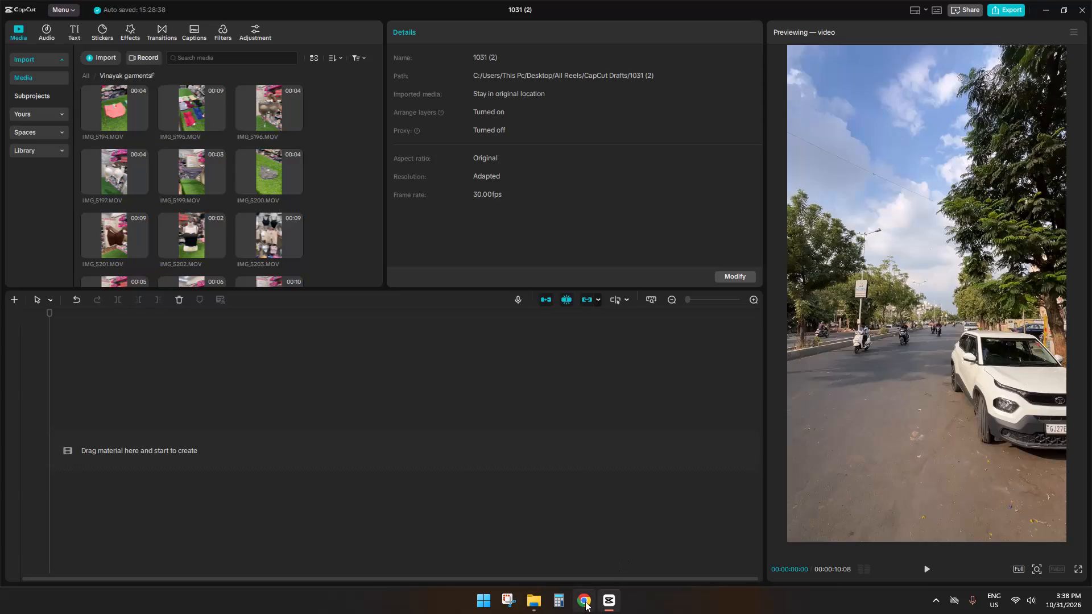
Switch to Google Chrome and open a browser window.
{"action": "left_click", "coordinate": [585, 601]}
{"action": "left_click", "coordinate": [481, 295]}
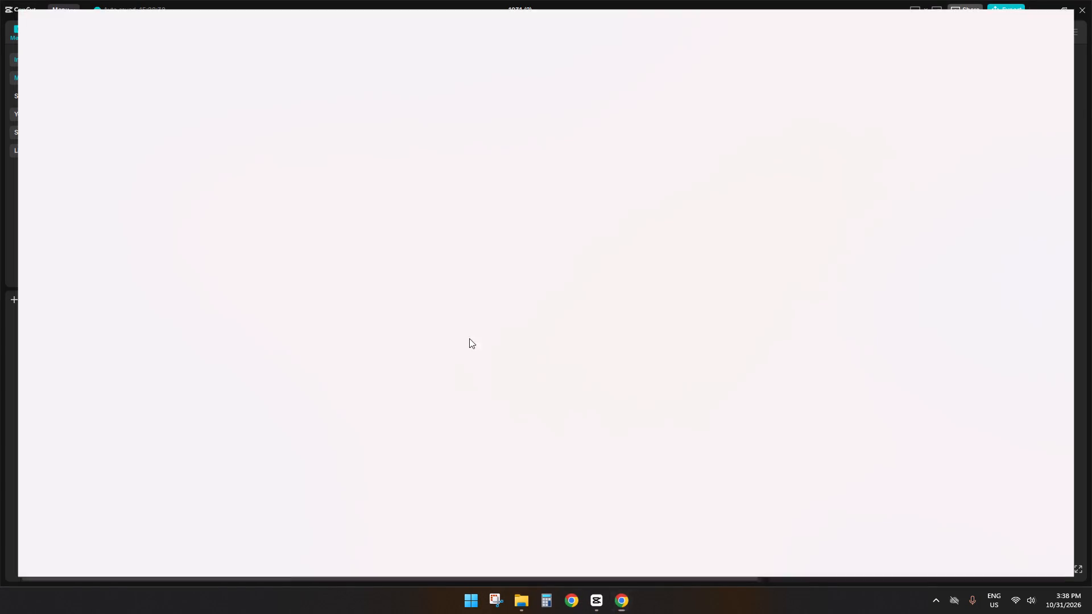
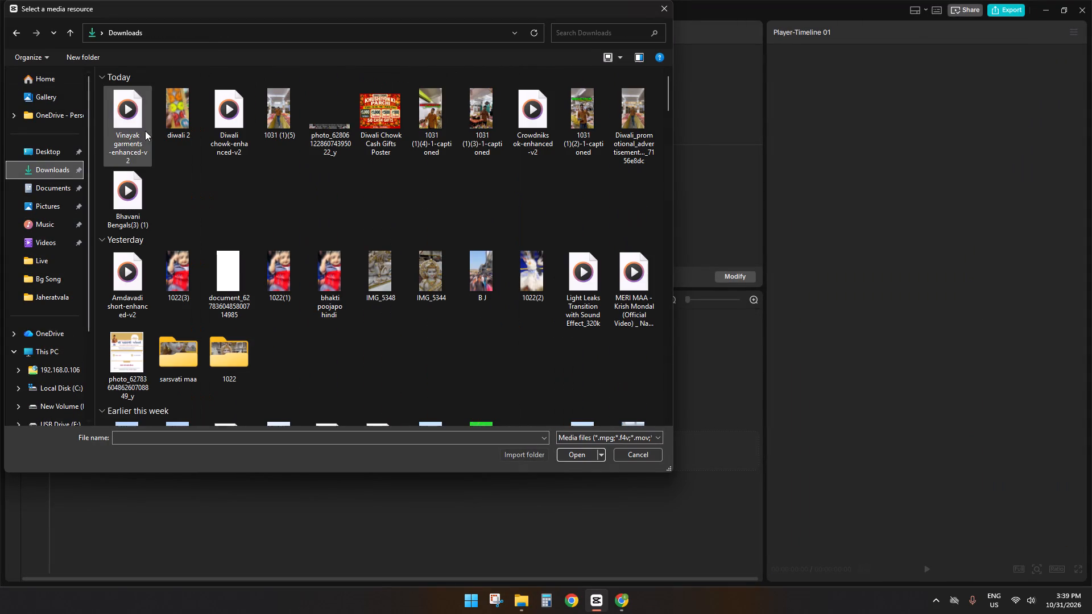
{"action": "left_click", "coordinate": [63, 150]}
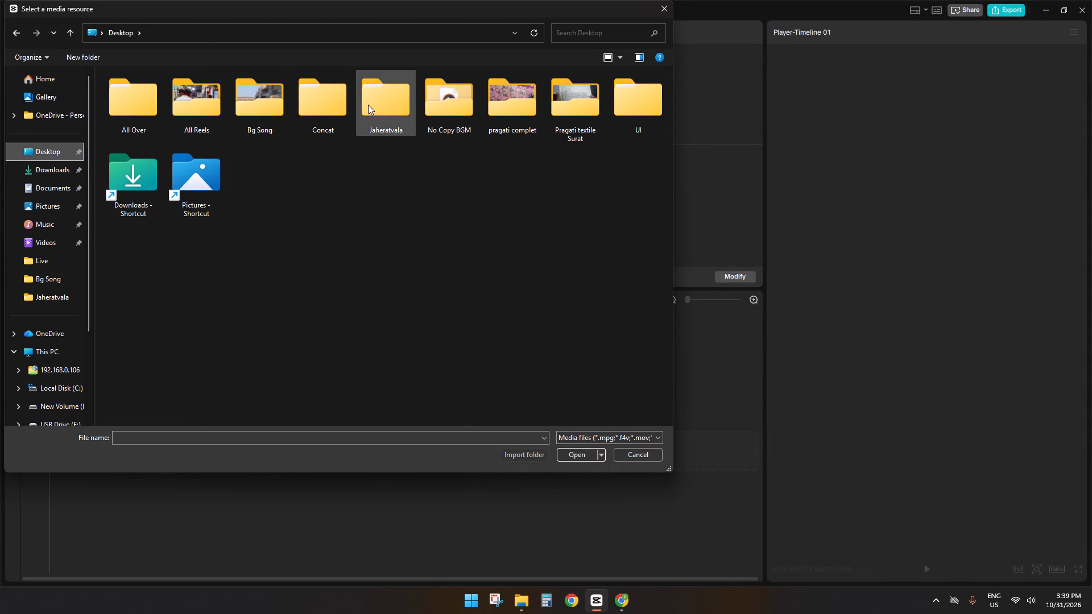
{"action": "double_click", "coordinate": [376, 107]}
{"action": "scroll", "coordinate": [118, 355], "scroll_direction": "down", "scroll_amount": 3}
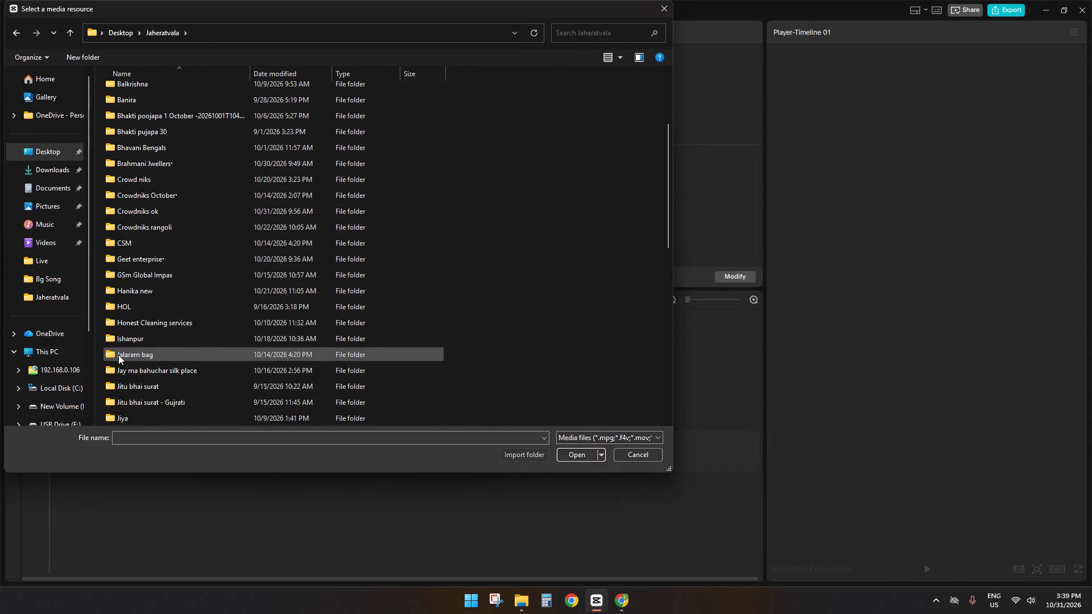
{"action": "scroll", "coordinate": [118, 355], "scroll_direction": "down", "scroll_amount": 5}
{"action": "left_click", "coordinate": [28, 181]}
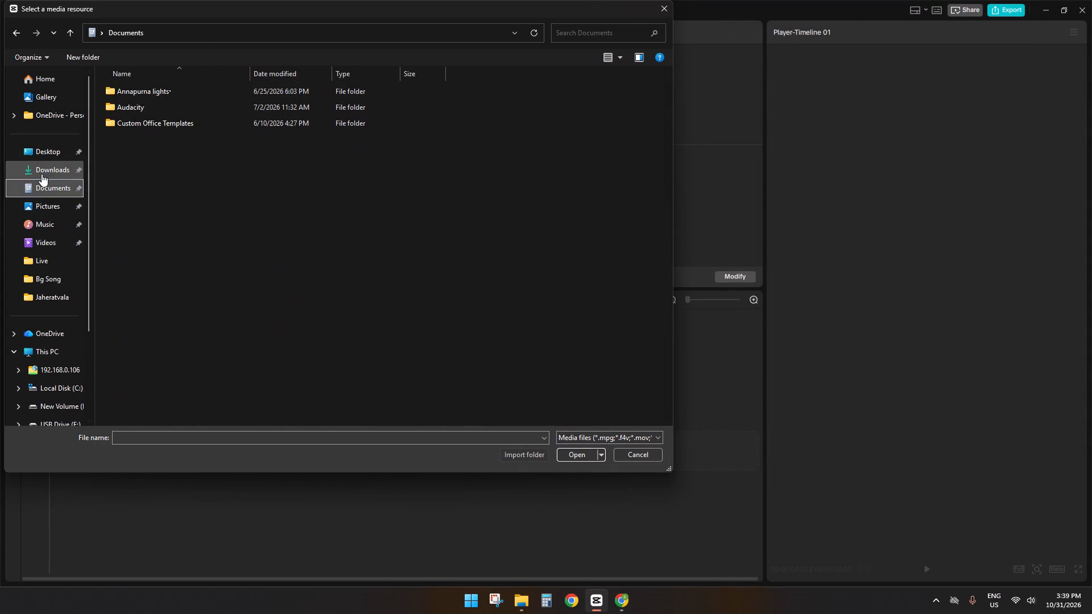
Import the Vinayak garments -enhanced-v2 audio from the Downloads folder and place it at the start of the timeline.
{"action": "left_click", "coordinate": [42, 174]}
{"action": "double_click", "coordinate": [126, 107]}
{"action": "left_click", "coordinate": [189, 109]}
{"action": "left_click_drag", "start_coordinate": [189, 109], "coordinate": [69, 522]}
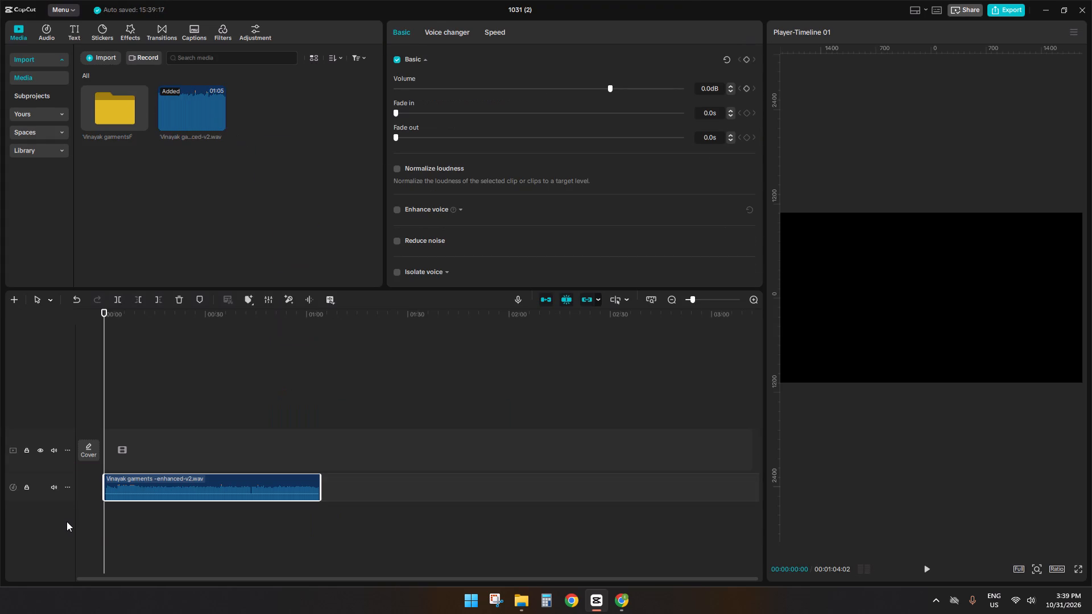
Set the project's canvas aspect ratio to 9:16.
{"action": "left_click", "coordinate": [1055, 563]}
{"action": "left_click", "coordinate": [1055, 563]}
{"action": "left_click", "coordinate": [1053, 566]}
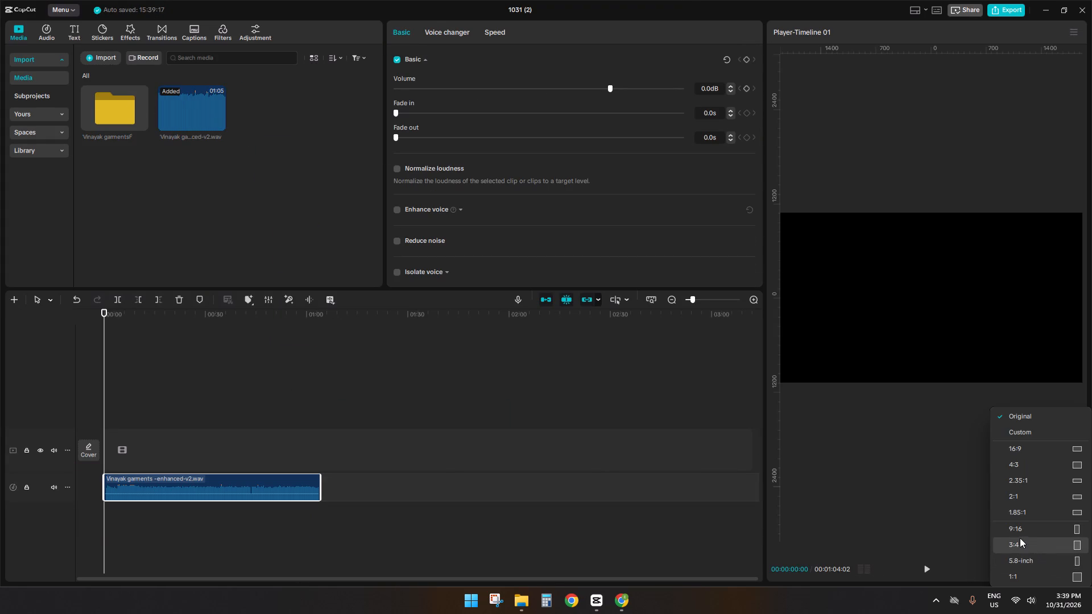
{"action": "left_click", "coordinate": [1019, 533]}
Trim the first few frames off the Vinayak garments voice-over and align the clip with the start of the timeline.
{"action": "key", "text": "space"}
{"action": "scroll", "coordinate": [173, 438], "scroll_direction": "up", "scroll_amount": 5, "text": "ctrl"}
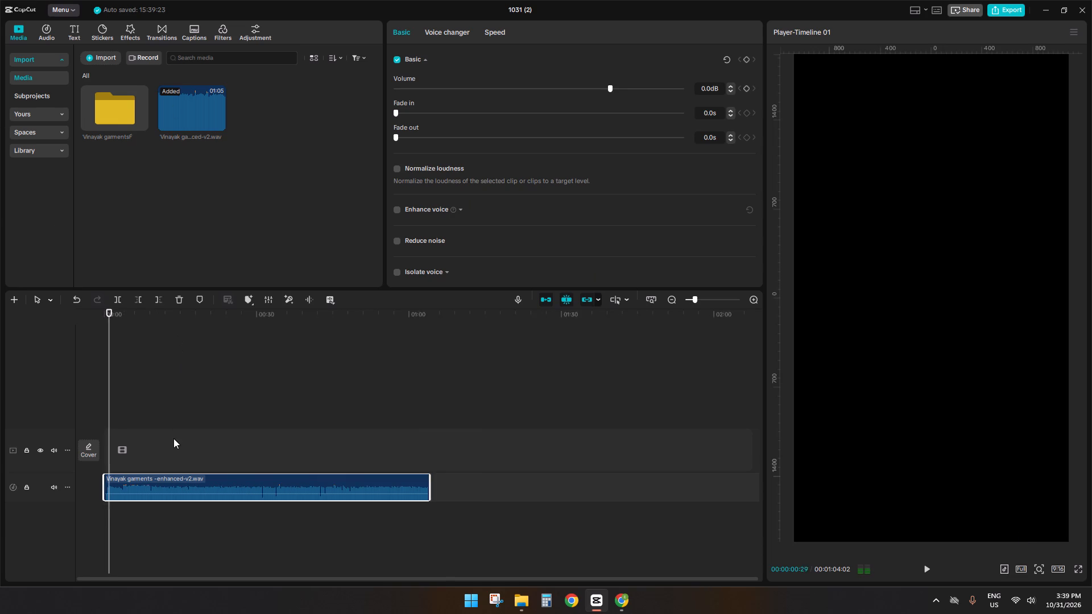
{"action": "scroll", "coordinate": [173, 438], "scroll_direction": "up", "scroll_amount": 10, "text": "ctrl"}
{"action": "left_click", "coordinate": [82, 409], "text": "ctrl"}
{"action": "left_click", "coordinate": [111, 409]}
{"action": "left_click_drag", "start_coordinate": [110, 410], "coordinate": [96, 416]}
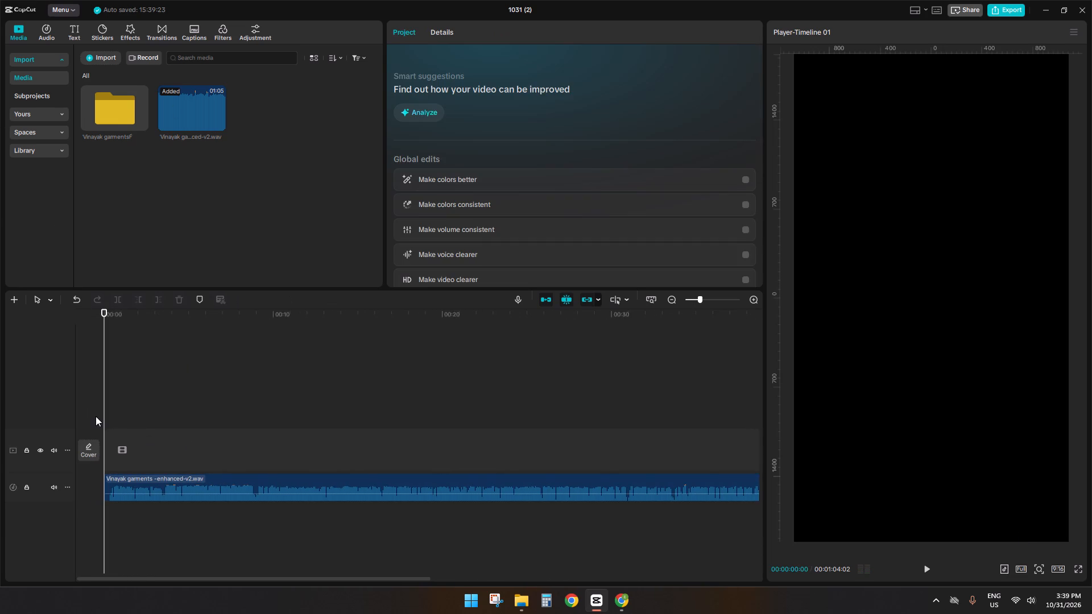
{"action": "scroll", "coordinate": [121, 460], "scroll_direction": "up", "scroll_amount": 10, "text": "ctrl"}
{"action": "left_click", "coordinate": [114, 506]}
{"action": "left_click", "coordinate": [119, 488]}
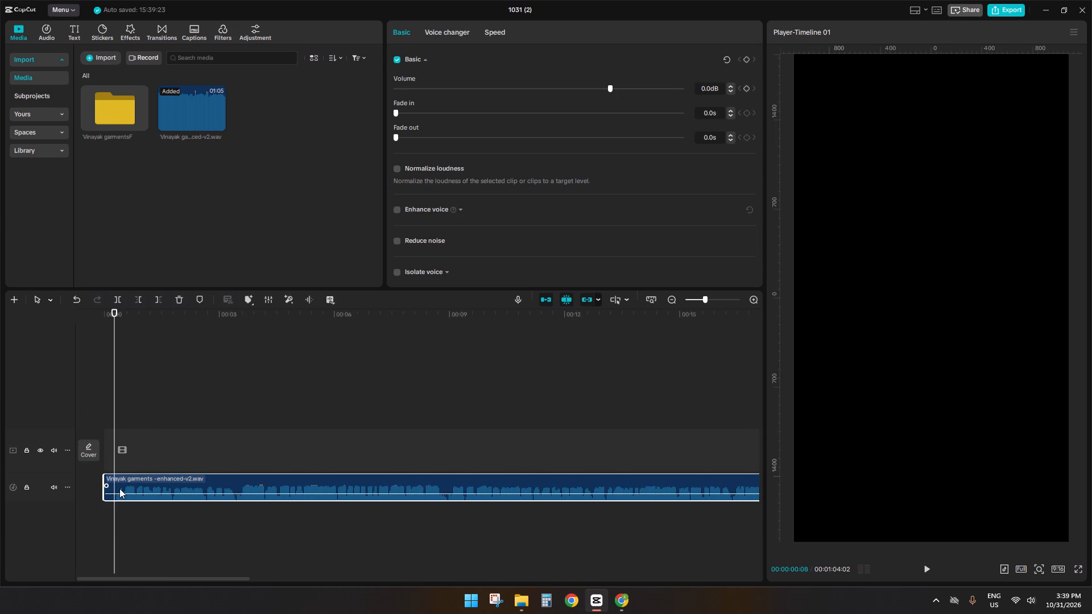
{"action": "key", "text": "q"}
{"action": "left_click_drag", "start_coordinate": [138, 486], "coordinate": [61, 486]}
{"action": "left_click", "coordinate": [241, 395]}
{"action": "left_click_drag", "start_coordinate": [241, 395], "coordinate": [0, 387]}
Listen to the opening three seconds or so of the trimmed voice-over.
{"action": "key", "text": "space"}
{"action": "scroll", "coordinate": [236, 420], "scroll_direction": "down", "scroll_amount": 4, "text": "ctrl"}
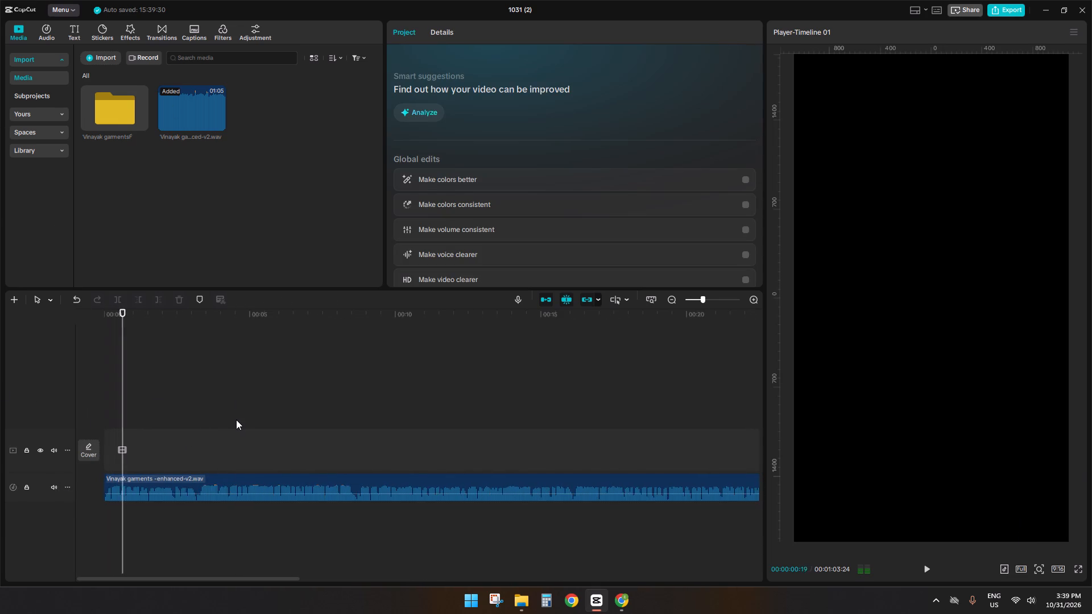
{"action": "scroll", "coordinate": [236, 420], "scroll_direction": "down", "scroll_amount": 4, "text": "ctrl"}
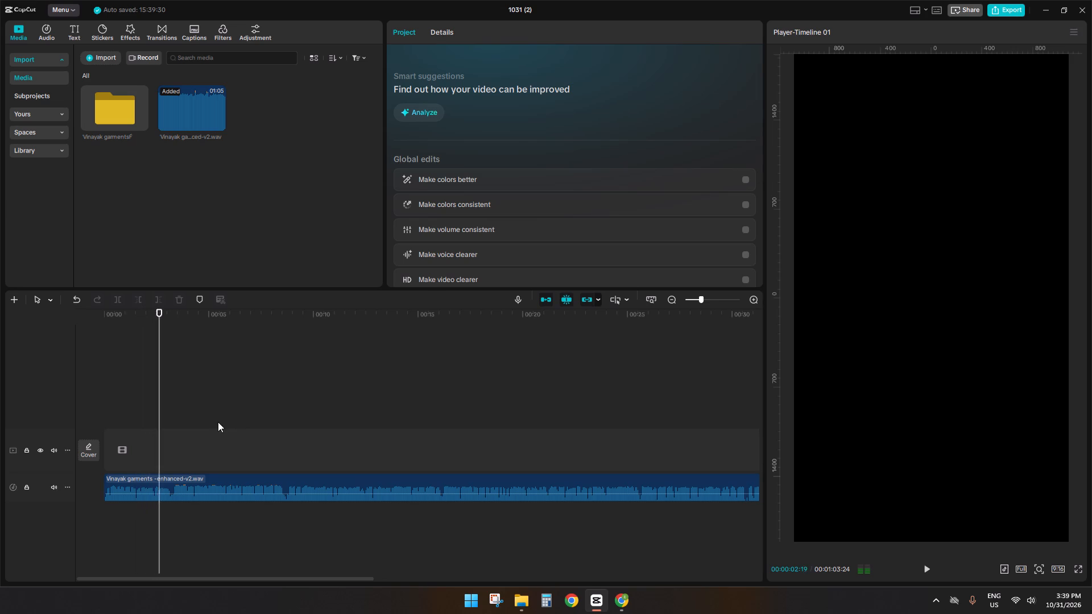
{"action": "left_click", "coordinate": [177, 441]}
{"action": "left_click_drag", "start_coordinate": [177, 441], "coordinate": [55, 450]}
{"action": "key", "text": "space"}
{"action": "scroll", "coordinate": [197, 471], "scroll_direction": "up", "scroll_amount": 4, "text": "ctrl"}
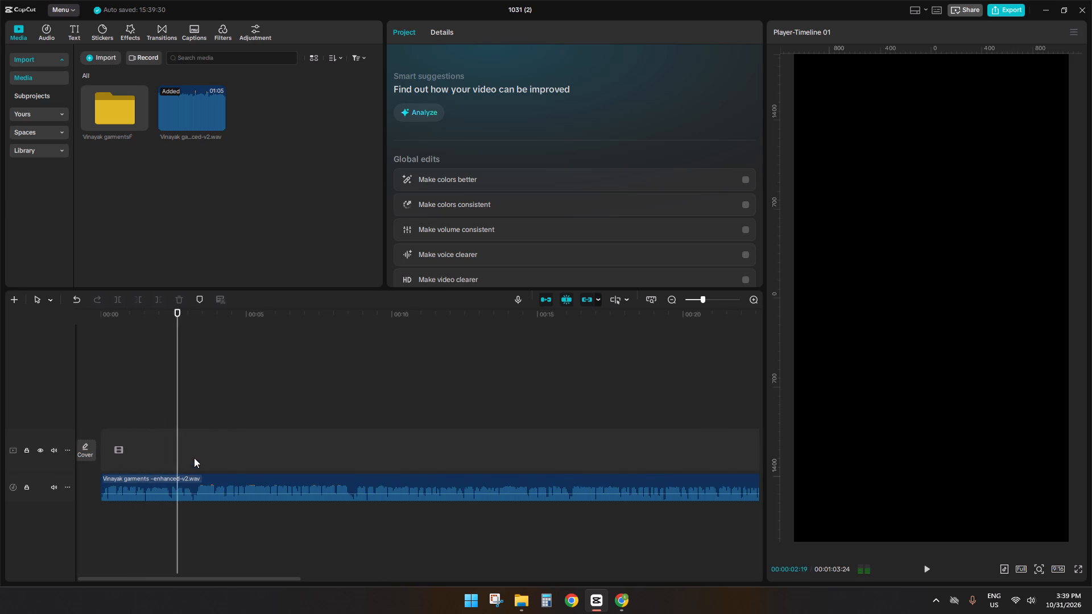
{"action": "left_click", "coordinate": [194, 457]}
Place IMG_5258.MOV from the Vinayak garments folder at the start of the main video track and mute that track.
{"action": "triple_click", "coordinate": [114, 109]}
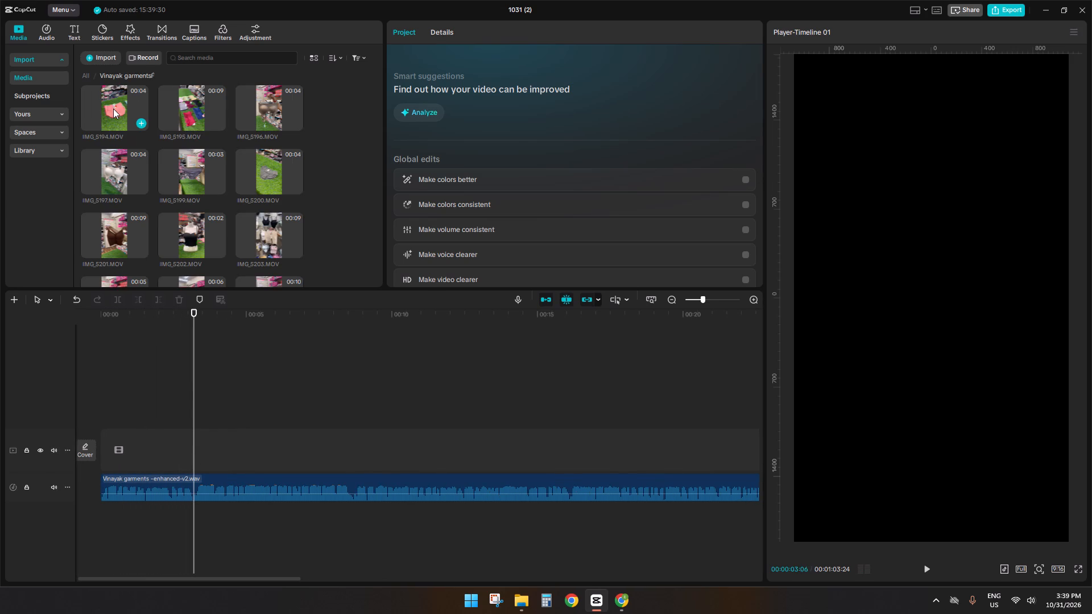
{"action": "left_click", "coordinate": [183, 114]}
{"action": "left_click", "coordinate": [280, 113]}
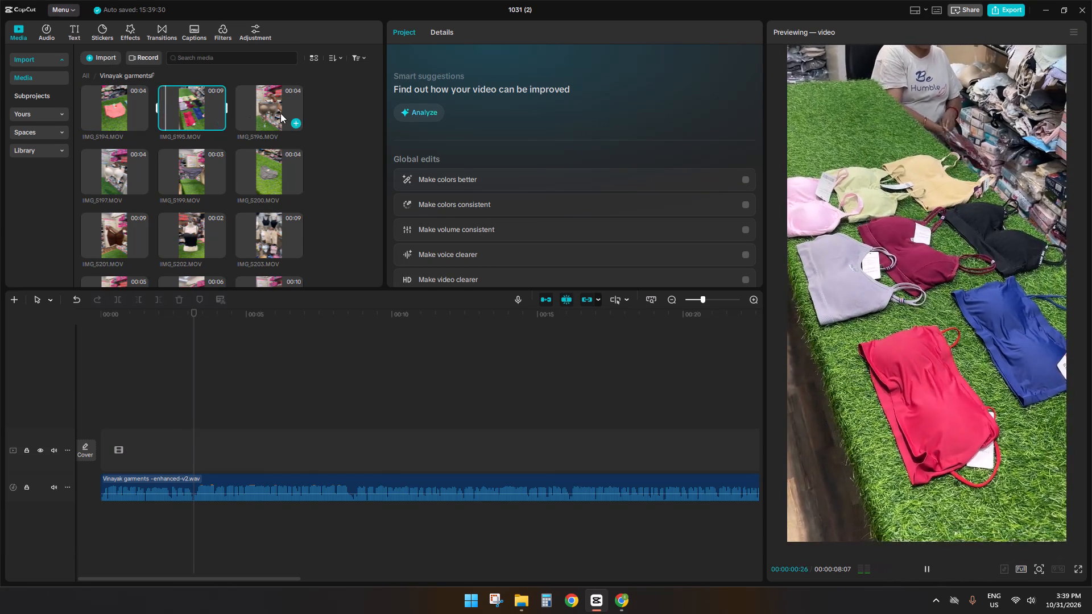
{"action": "scroll", "coordinate": [280, 113], "scroll_direction": "down", "scroll_amount": 20}
{"action": "scroll", "coordinate": [280, 113], "scroll_direction": "down", "scroll_amount": 5}
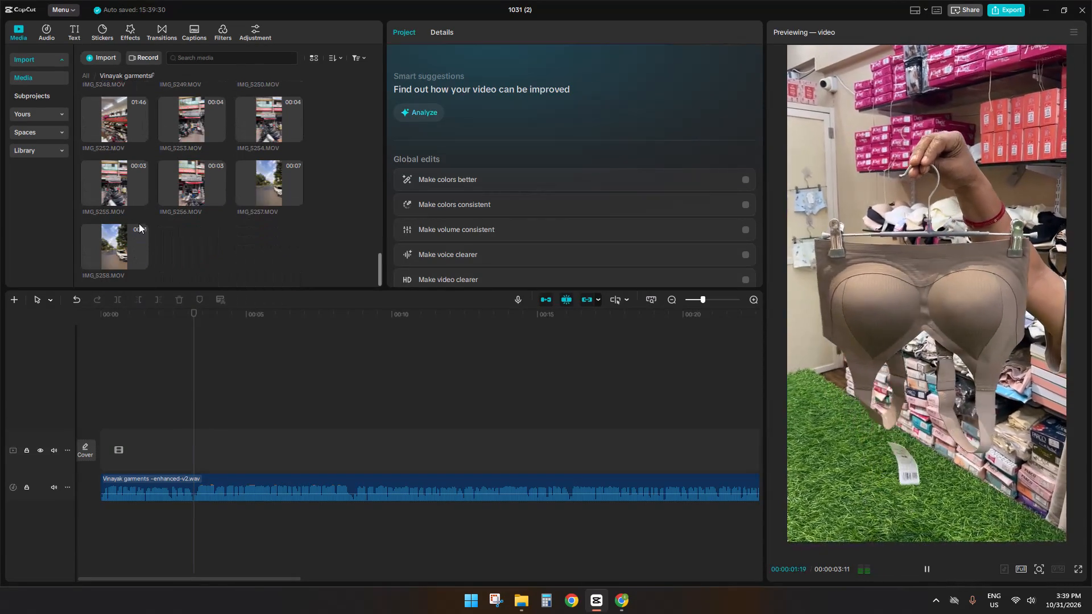
{"action": "scroll", "coordinate": [139, 223], "scroll_direction": "down", "scroll_amount": 2}
{"action": "left_click_drag", "start_coordinate": [84, 235], "coordinate": [78, 450]}
{"action": "left_click", "coordinate": [149, 354]}
{"action": "left_click_drag", "start_coordinate": [149, 354], "coordinate": [23, 364]}
{"action": "key", "text": "space"}
{"action": "left_click", "coordinate": [51, 450]}
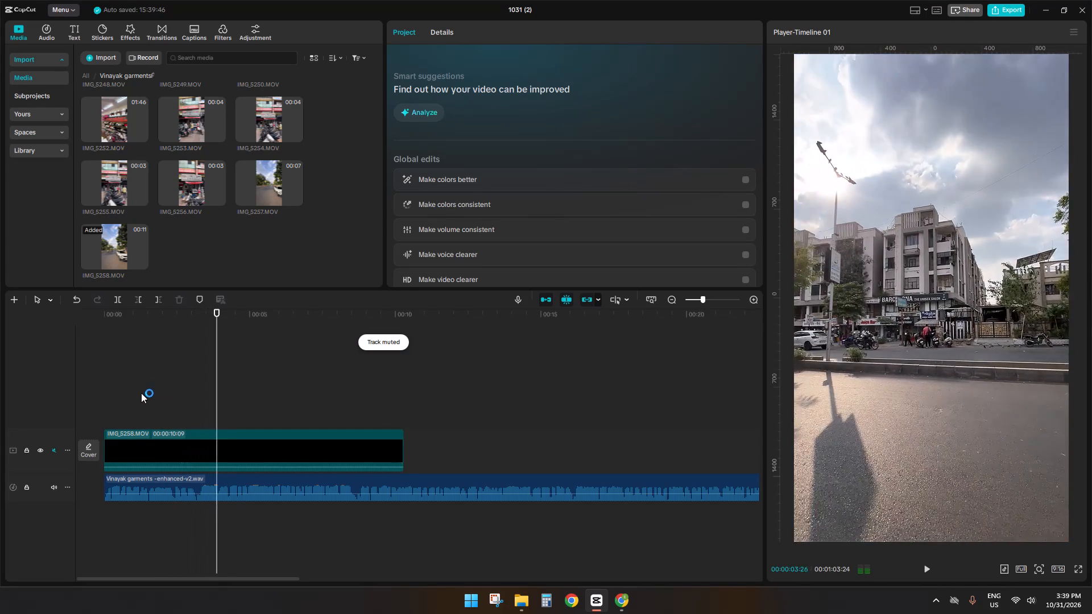
Trim the opening of IMG_5258.MOV on the timeline, leaving a clip length of 00:00:08:07.
{"action": "left_click", "coordinate": [133, 398]}
{"action": "left_click_drag", "start_coordinate": [133, 398], "coordinate": [164, 401]}
{"action": "left_click", "coordinate": [169, 441]}
{"action": "type", "text": "q"}
Play IMG_5258.MOV against the voice-over and cut off its end at 00:00:07:20.
{"action": "key", "text": "space"}
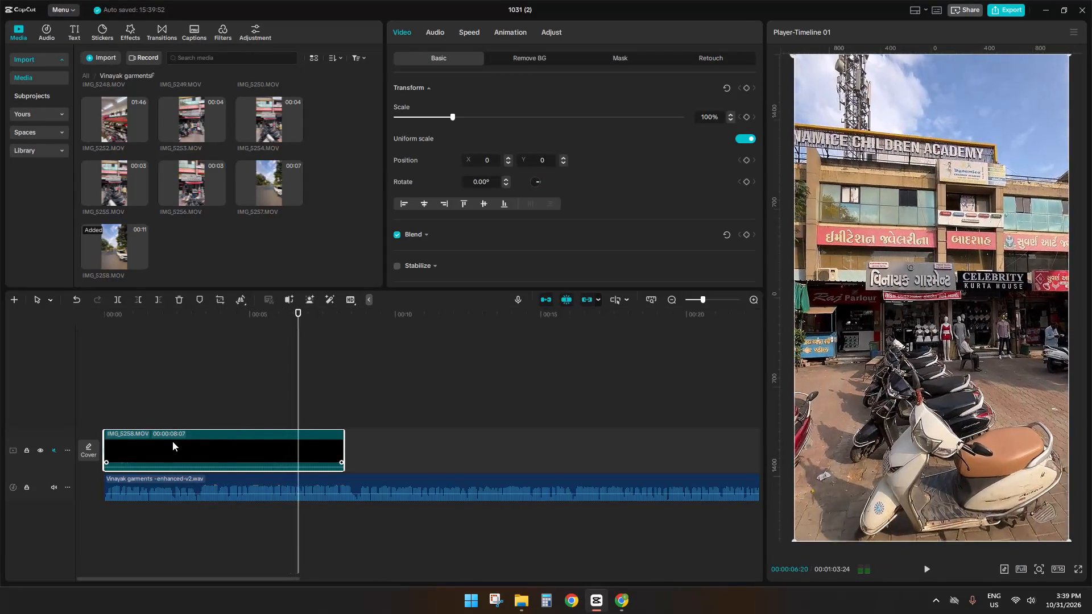
{"action": "key", "text": "space"}
{"action": "key", "text": "space"}
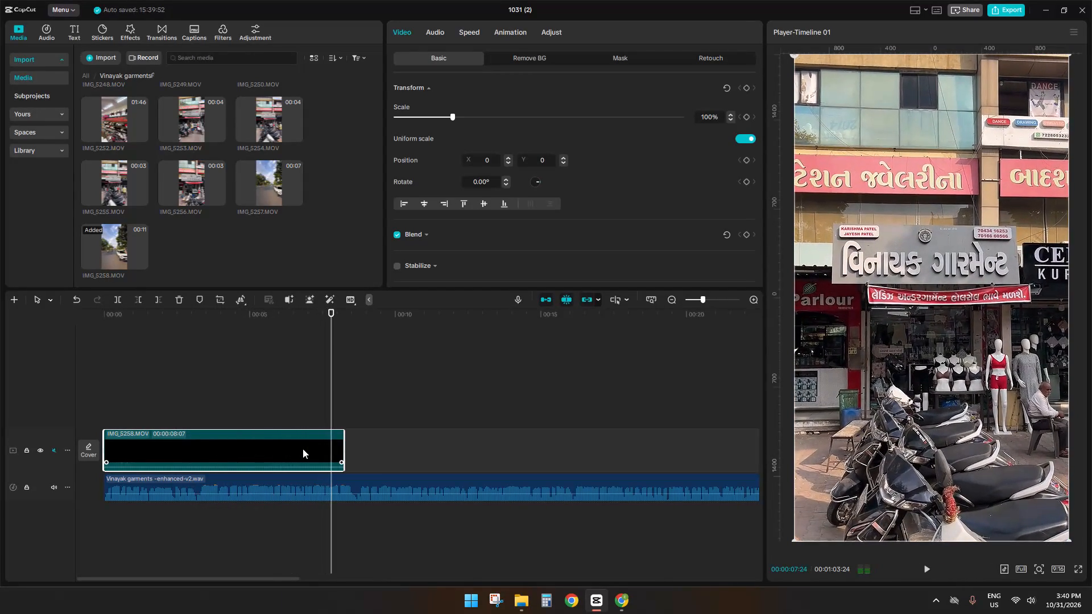
{"action": "key", "text": "space"}
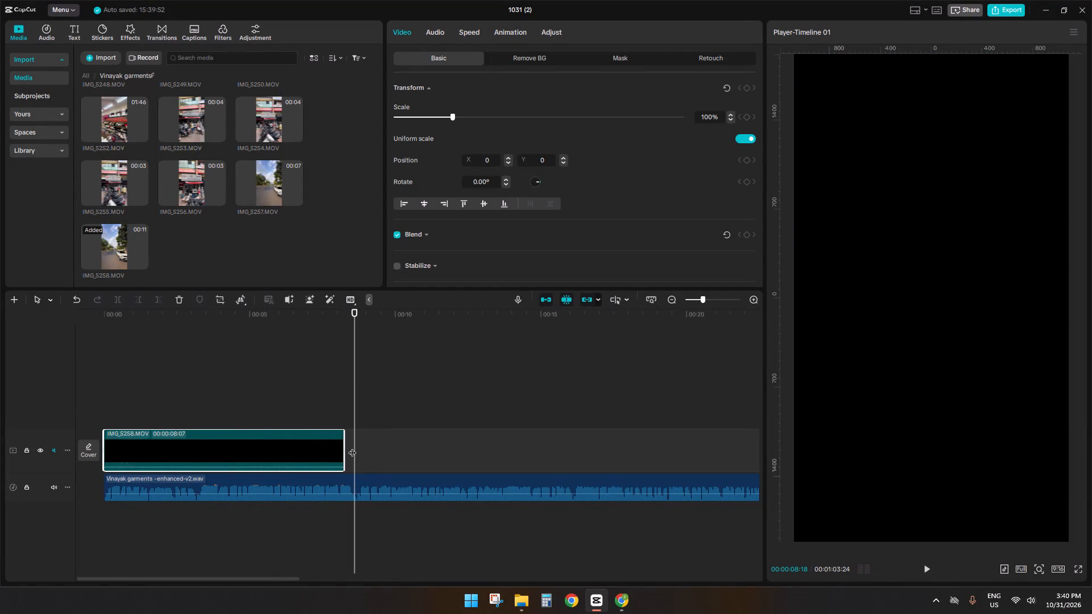
{"action": "left_click_drag", "start_coordinate": [345, 441], "coordinate": [426, 445]}
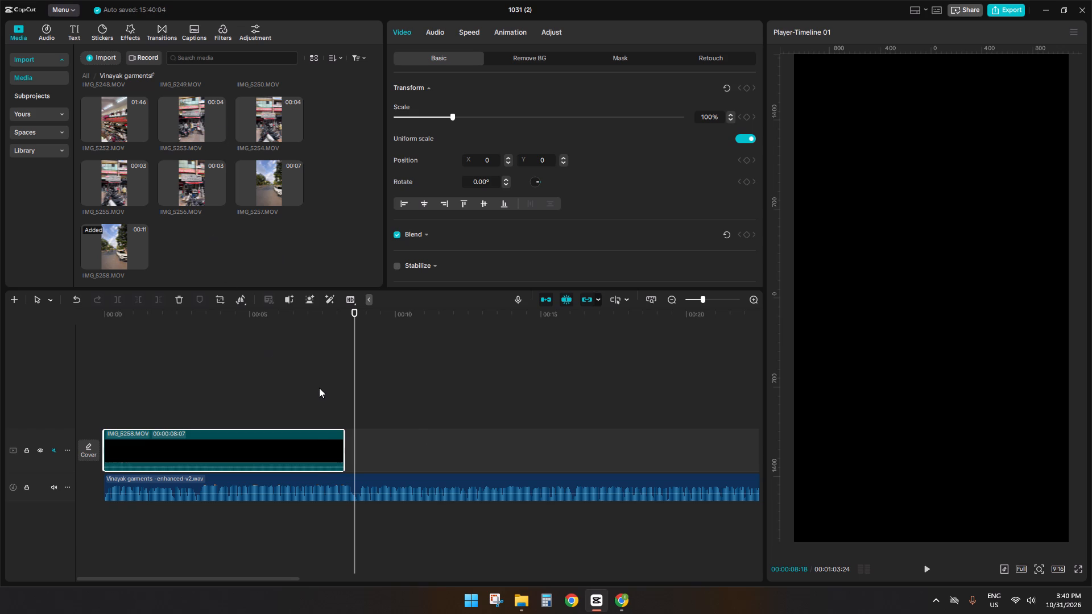
{"action": "left_click", "coordinate": [318, 389]}
{"action": "left_click", "coordinate": [305, 400]}
{"action": "key", "text": "space"}
{"action": "key", "text": "space"}
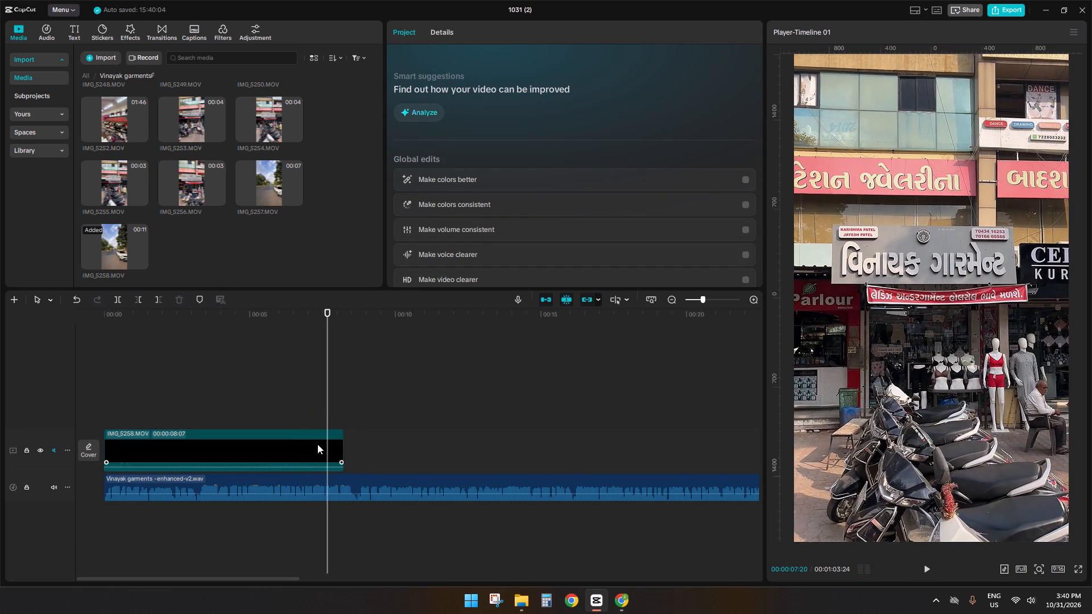
{"action": "left_click", "coordinate": [317, 444]}
{"action": "key", "text": "s"}
{"action": "key", "text": "d"}
Add the storefront clip IMG_5256.MOV directly after IMG_5258.MOV and cut off its end at about 00:00:08:21.
{"action": "left_click", "coordinate": [195, 170]}
{"action": "left_click_drag", "start_coordinate": [191, 174], "coordinate": [358, 377]}
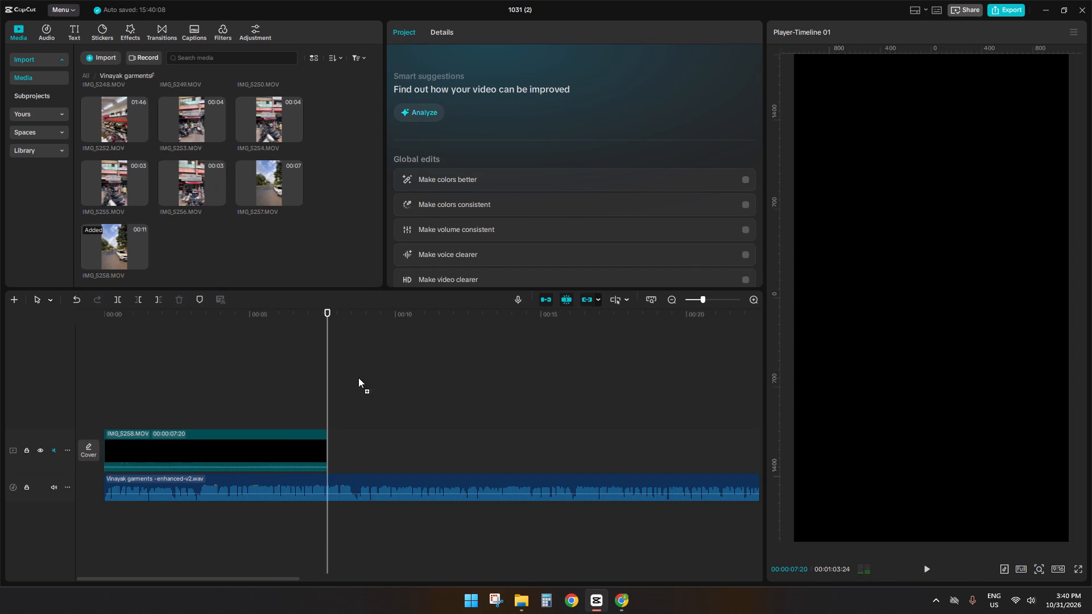
{"action": "left_click_drag", "start_coordinate": [358, 377], "coordinate": [346, 433]}
{"action": "key", "text": "space"}
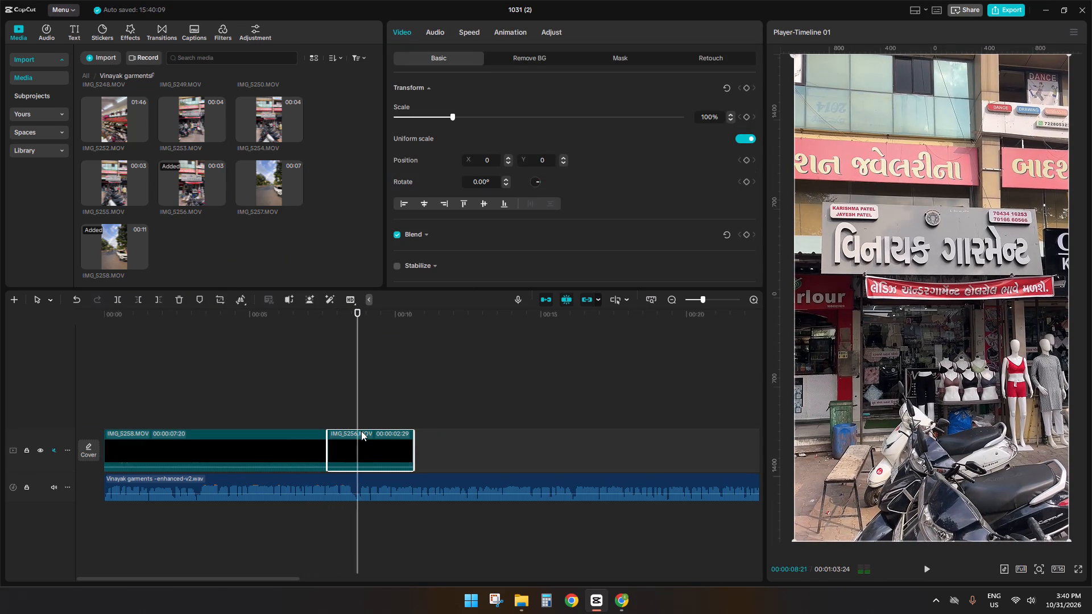
{"action": "key", "text": "space"}
{"action": "key", "text": "s"}
{"action": "key", "text": "d"}
Preview the storefront and shop interior clips between IMG_5248 and IMG_5253 to choose the next shot.
{"action": "key", "text": "space"}
{"action": "scroll", "coordinate": [233, 201], "scroll_direction": "up", "scroll_amount": 1}
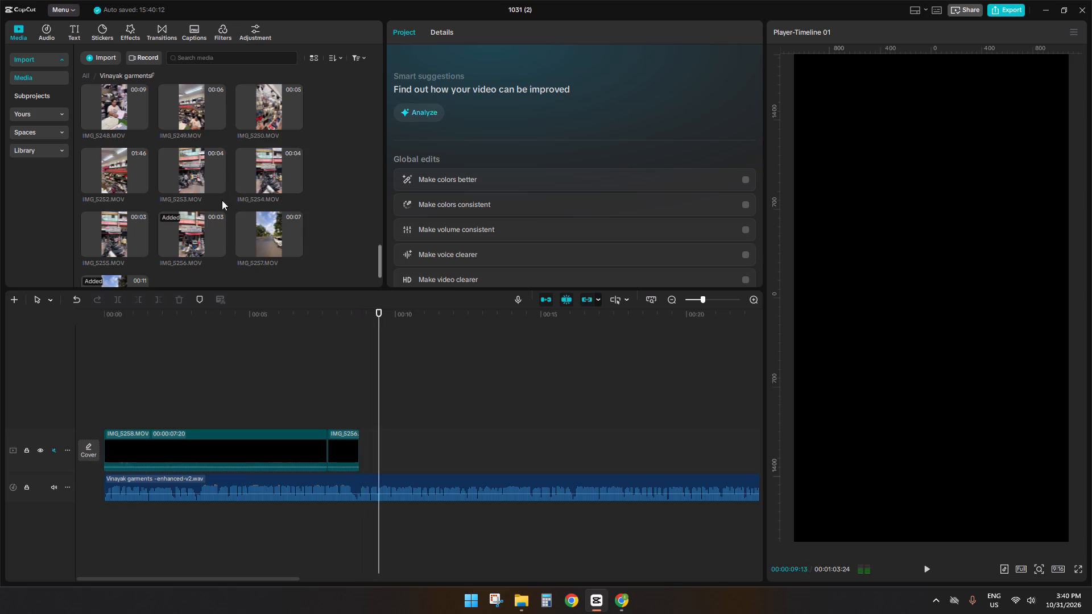
{"action": "left_click", "coordinate": [123, 172]}
{"action": "left_click", "coordinate": [170, 177]}
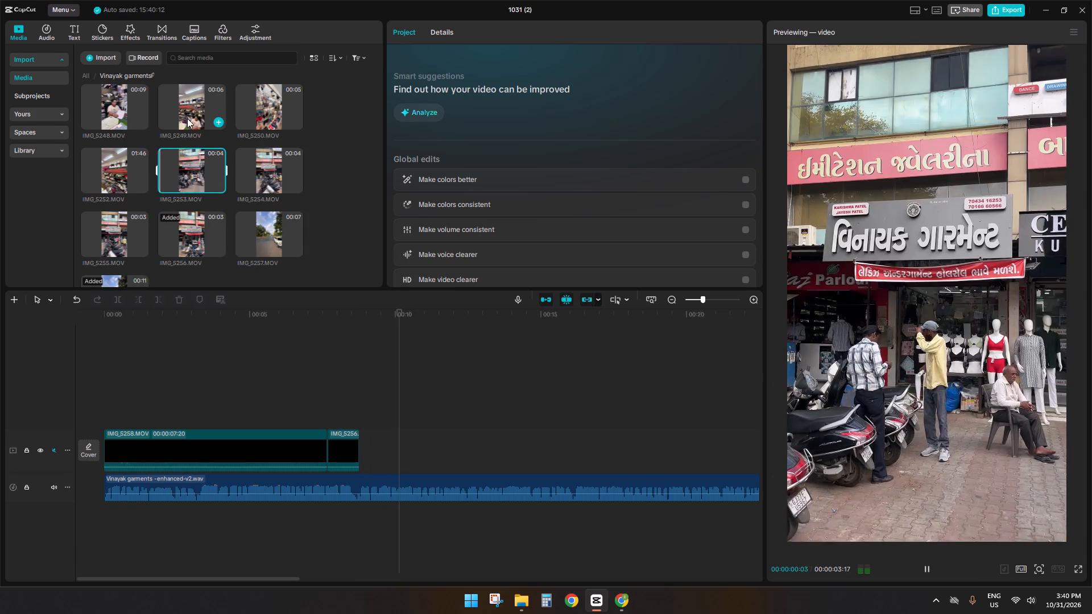
{"action": "left_click", "coordinate": [187, 118]}
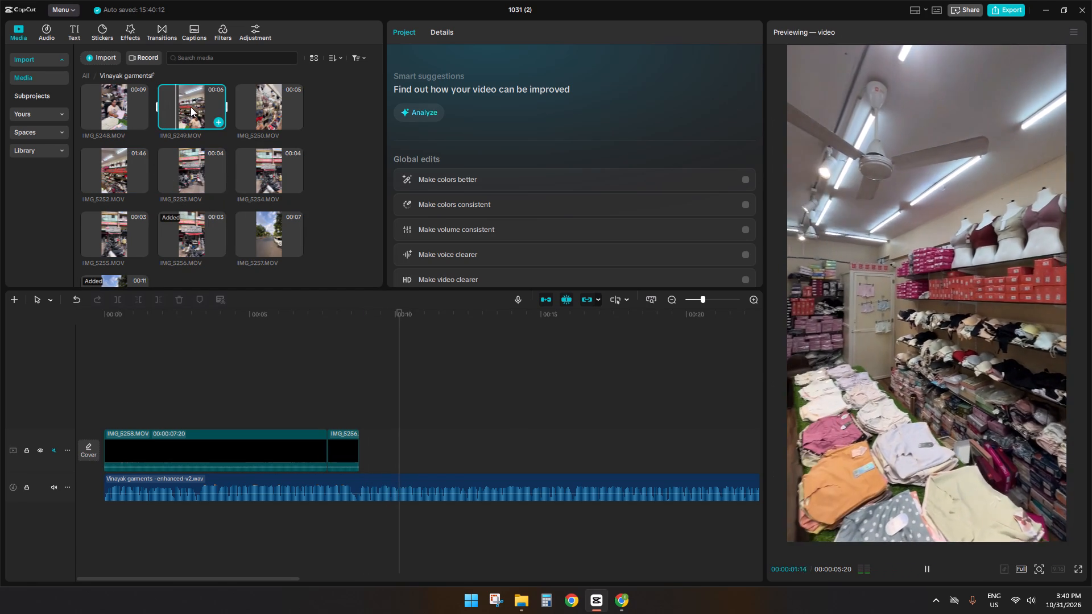
{"action": "left_click", "coordinate": [264, 113]}
{"action": "left_click", "coordinate": [198, 114]}
{"action": "key", "text": "space"}
{"action": "key", "text": "space"}
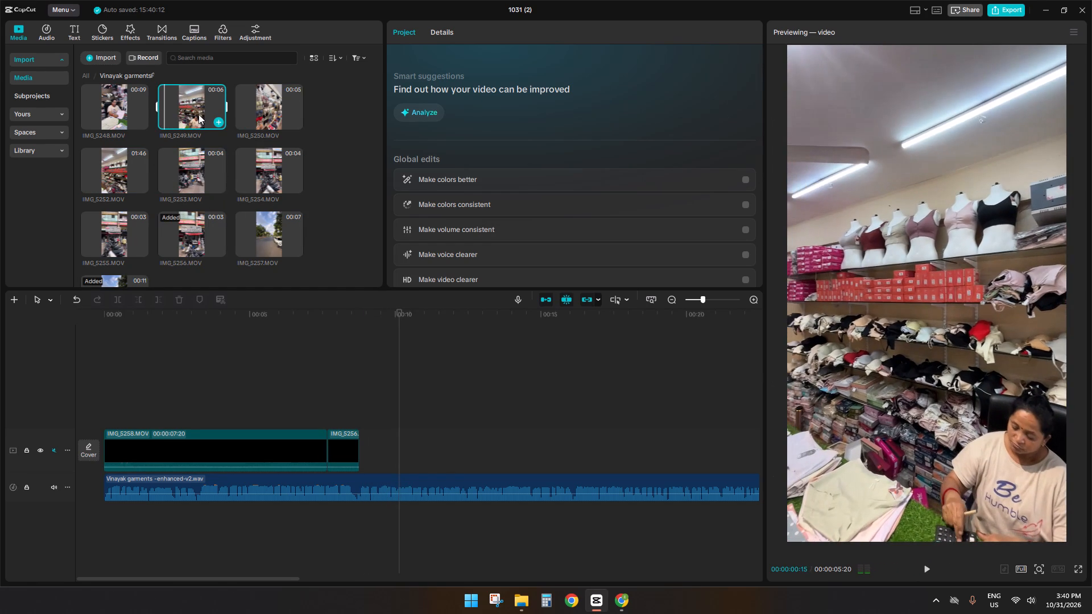
{"action": "left_click", "coordinate": [237, 113]}
{"action": "left_click", "coordinate": [187, 113]}
{"action": "left_click", "coordinate": [115, 112]}
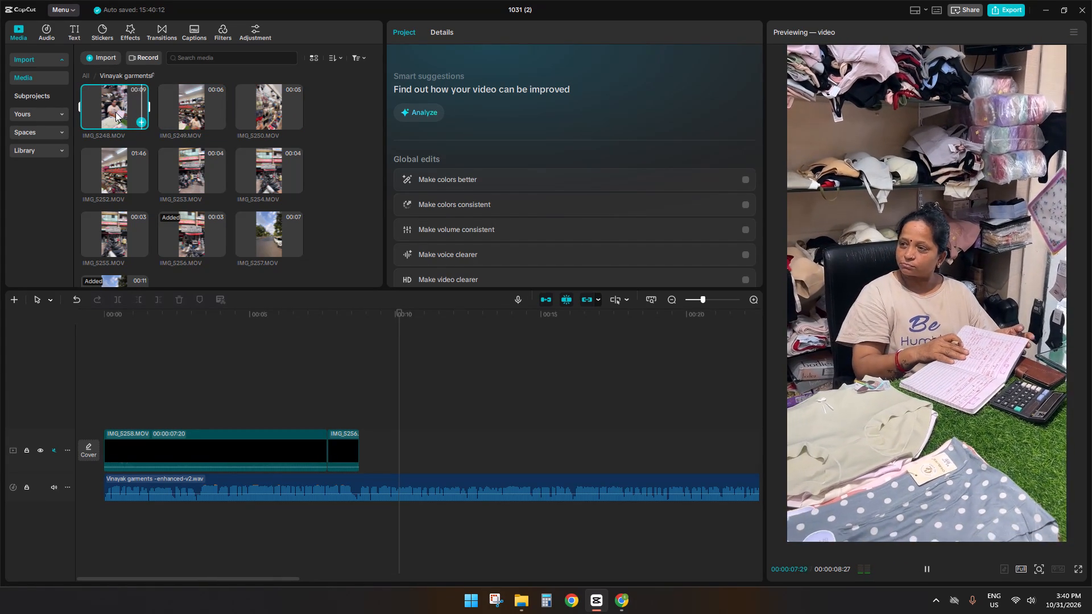
{"action": "left_click", "coordinate": [205, 107]}
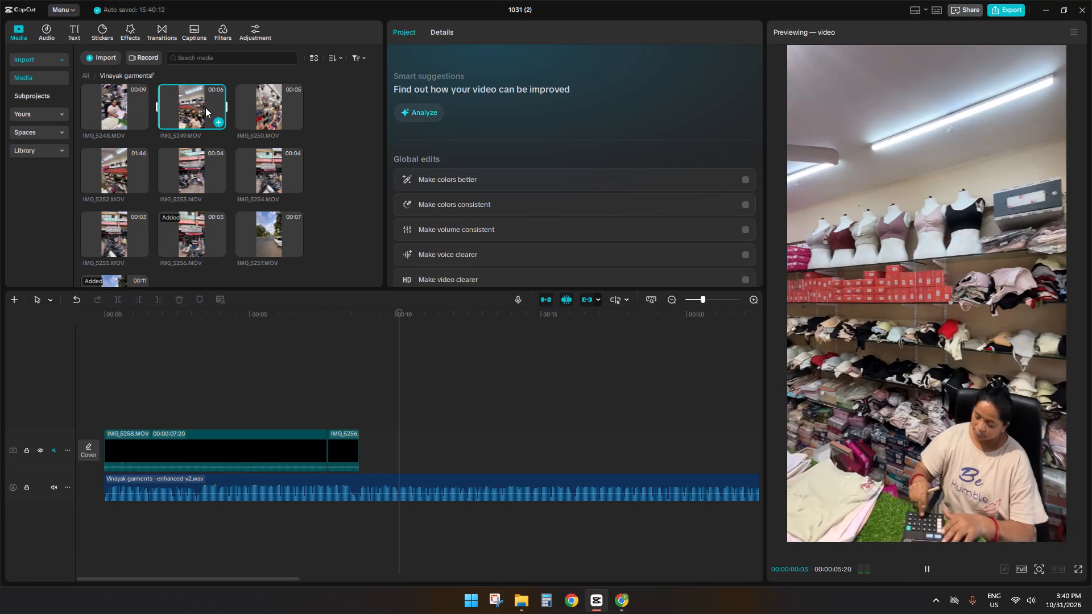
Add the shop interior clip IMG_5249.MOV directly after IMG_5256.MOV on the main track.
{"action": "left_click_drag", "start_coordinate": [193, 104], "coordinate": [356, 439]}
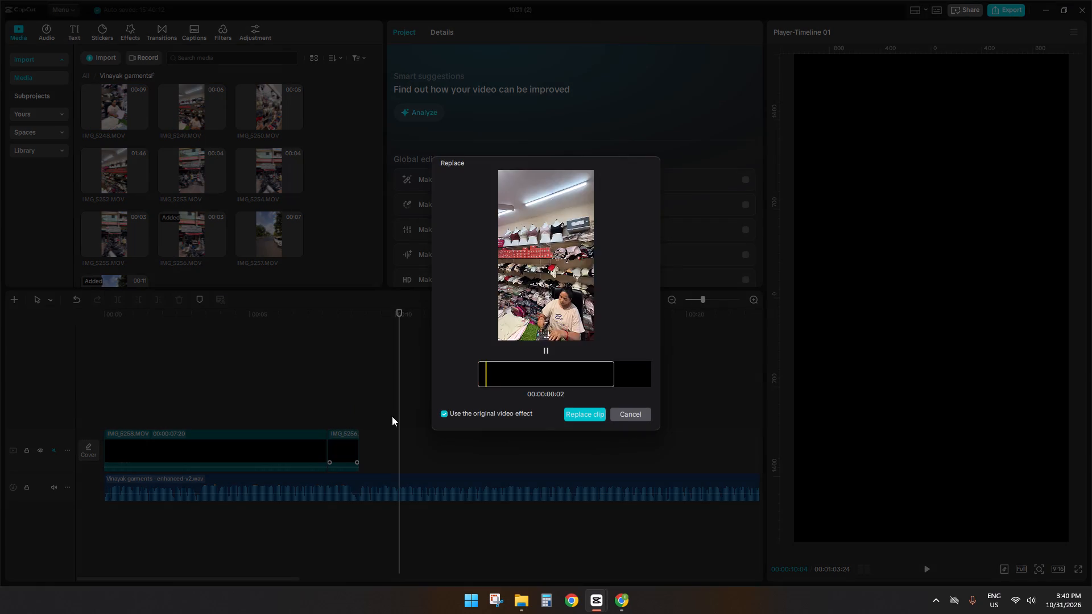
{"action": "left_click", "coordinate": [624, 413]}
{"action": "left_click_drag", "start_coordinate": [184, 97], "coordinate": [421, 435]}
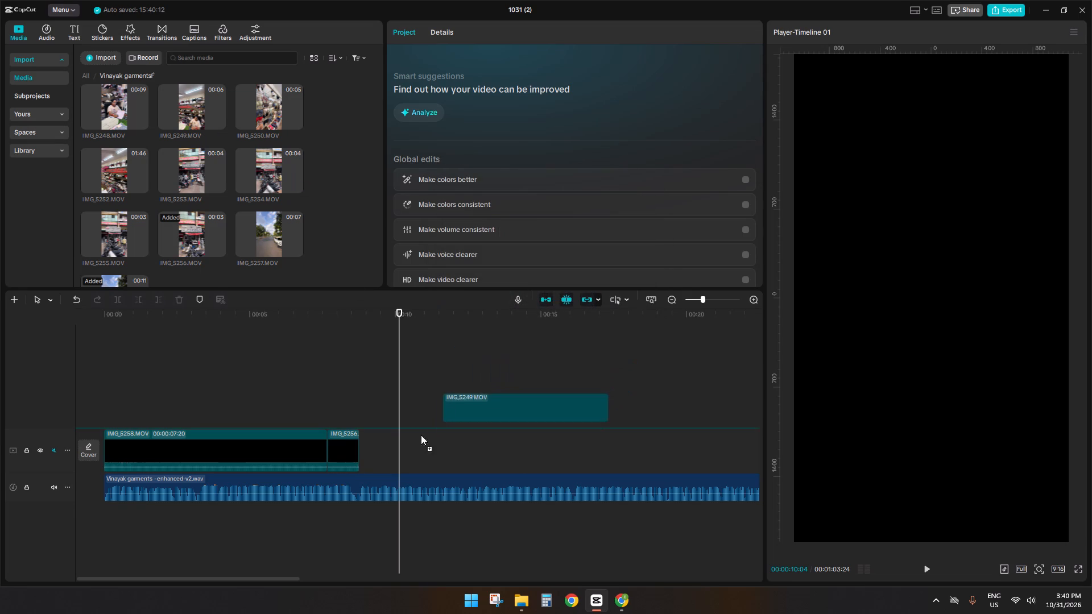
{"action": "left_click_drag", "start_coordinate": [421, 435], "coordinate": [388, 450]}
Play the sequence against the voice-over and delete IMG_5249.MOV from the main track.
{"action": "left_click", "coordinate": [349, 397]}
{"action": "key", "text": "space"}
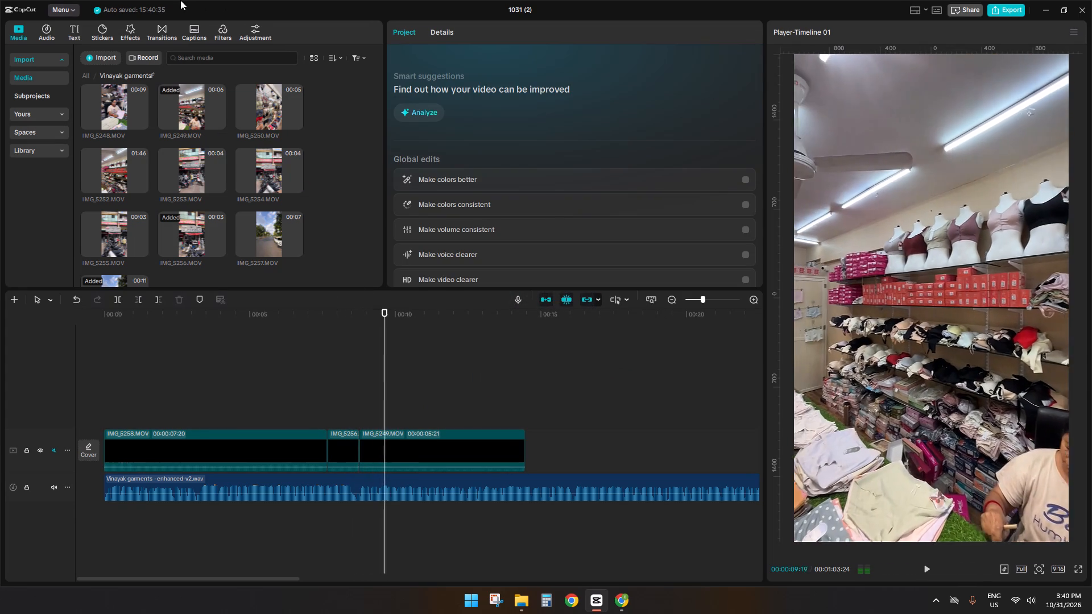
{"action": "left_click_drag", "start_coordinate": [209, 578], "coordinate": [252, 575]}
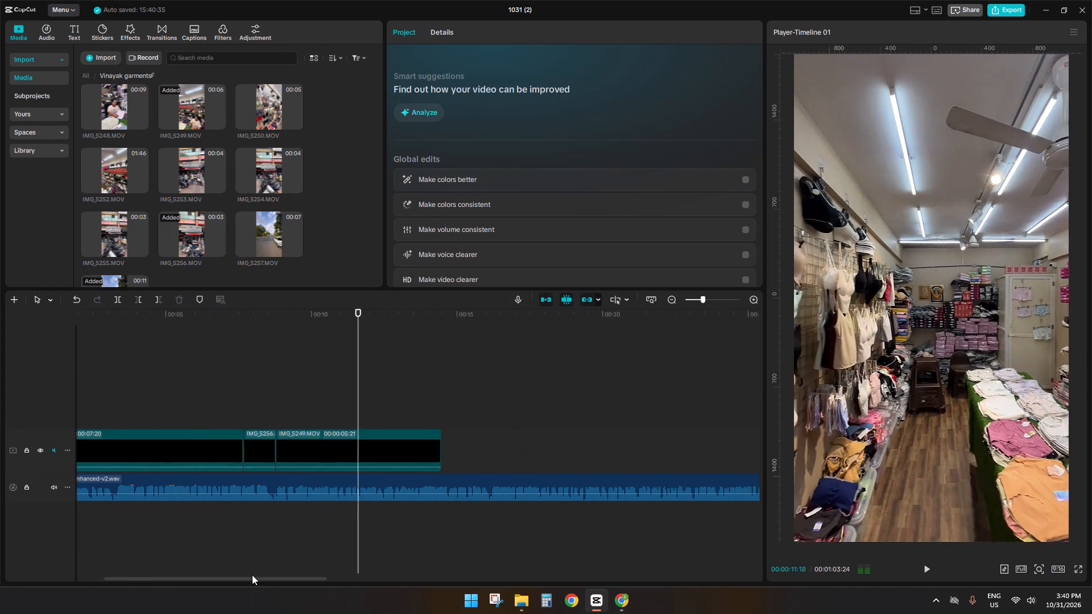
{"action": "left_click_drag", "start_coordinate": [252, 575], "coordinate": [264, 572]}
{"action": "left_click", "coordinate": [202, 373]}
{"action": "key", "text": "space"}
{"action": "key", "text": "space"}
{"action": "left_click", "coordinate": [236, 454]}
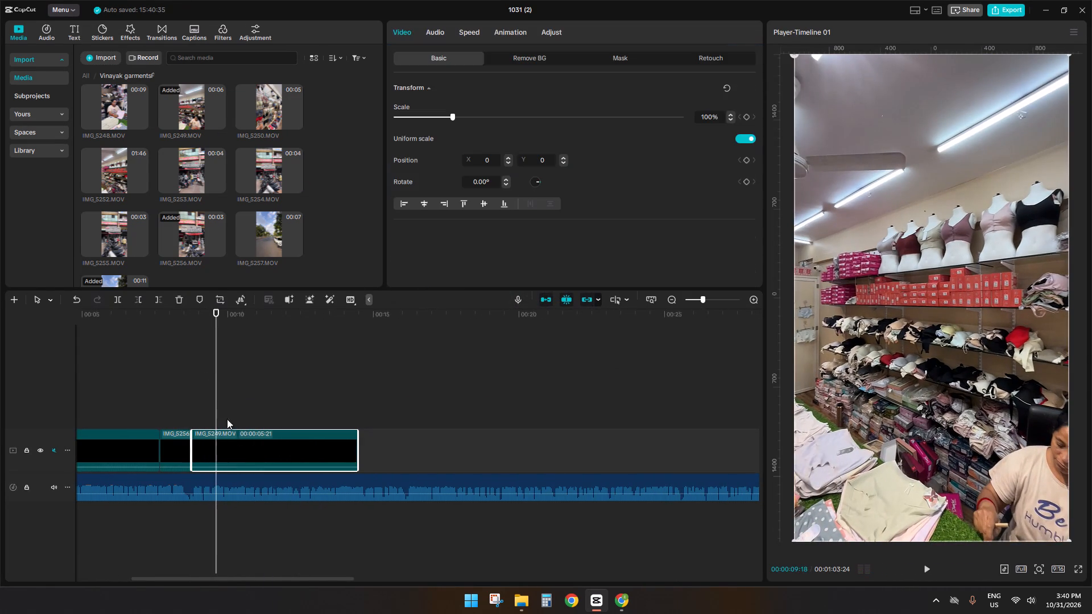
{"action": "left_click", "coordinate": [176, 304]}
Extend the end of IMG_5256.MOV, play it against the voice-over and cut off the excess at 00:00:09:11.
{"action": "scroll", "coordinate": [159, 191], "scroll_direction": "up", "scroll_amount": 4}
{"action": "left_click", "coordinate": [117, 122]}
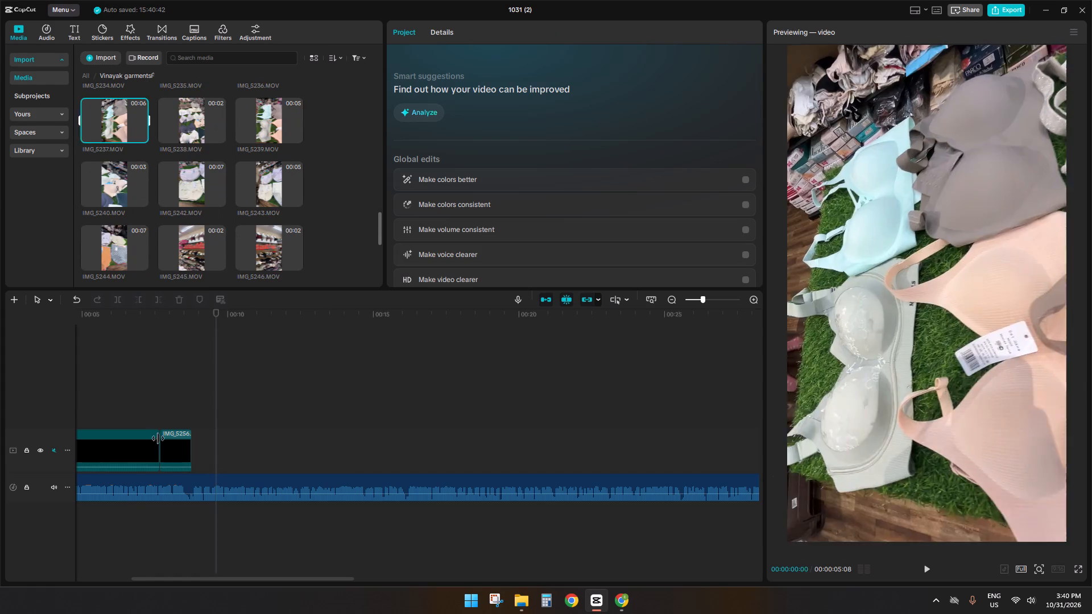
{"action": "left_click", "coordinate": [180, 456]}
{"action": "left_click_drag", "start_coordinate": [194, 444], "coordinate": [223, 442]}
{"action": "left_click", "coordinate": [140, 373]}
{"action": "key", "text": "space"}
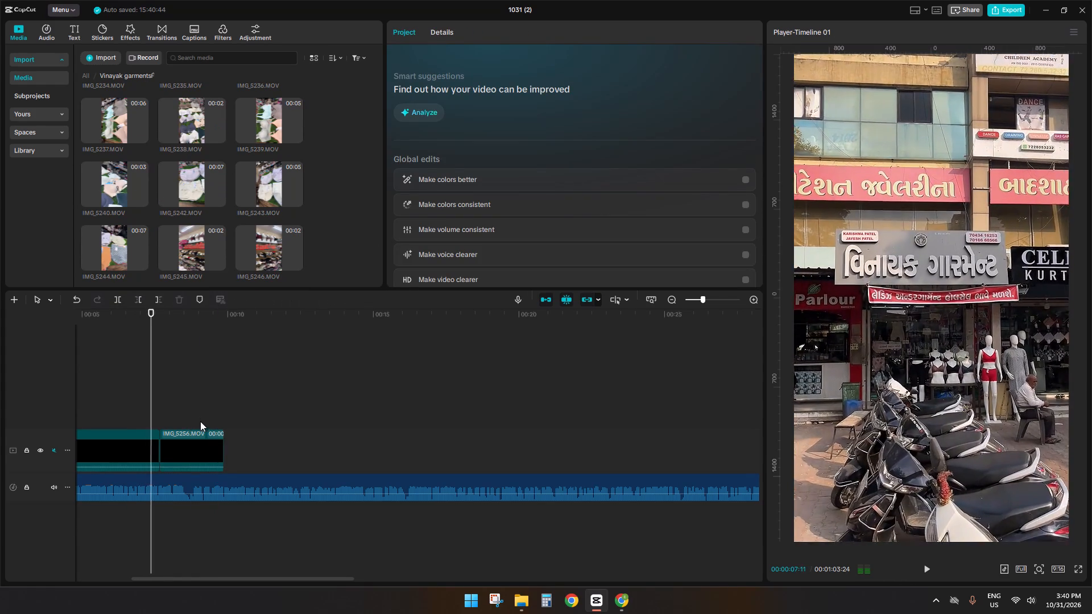
{"action": "key", "text": "space"}
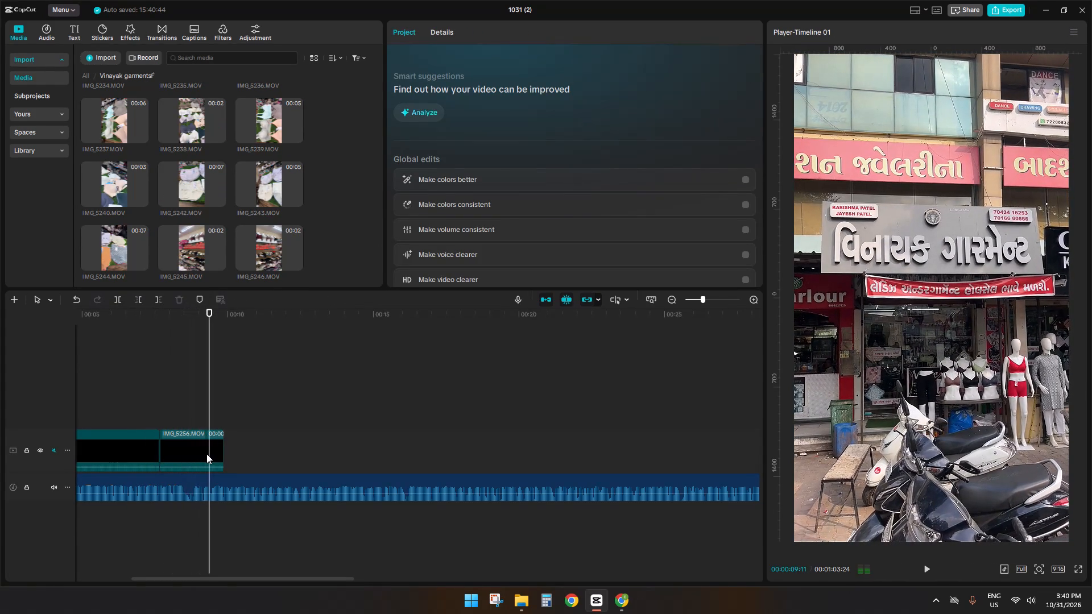
{"action": "left_click", "coordinate": [206, 454]}
{"action": "key", "text": "s"}
{"action": "key", "text": "d"}
Listen to the voice-over after IMG_5256.MOV, and preview the product clips from IMG_5194.MOV to IMG_5200.MOV for the next shot.
{"action": "key", "text": "space"}
{"action": "scroll", "coordinate": [179, 137], "scroll_direction": "up", "scroll_amount": 11}
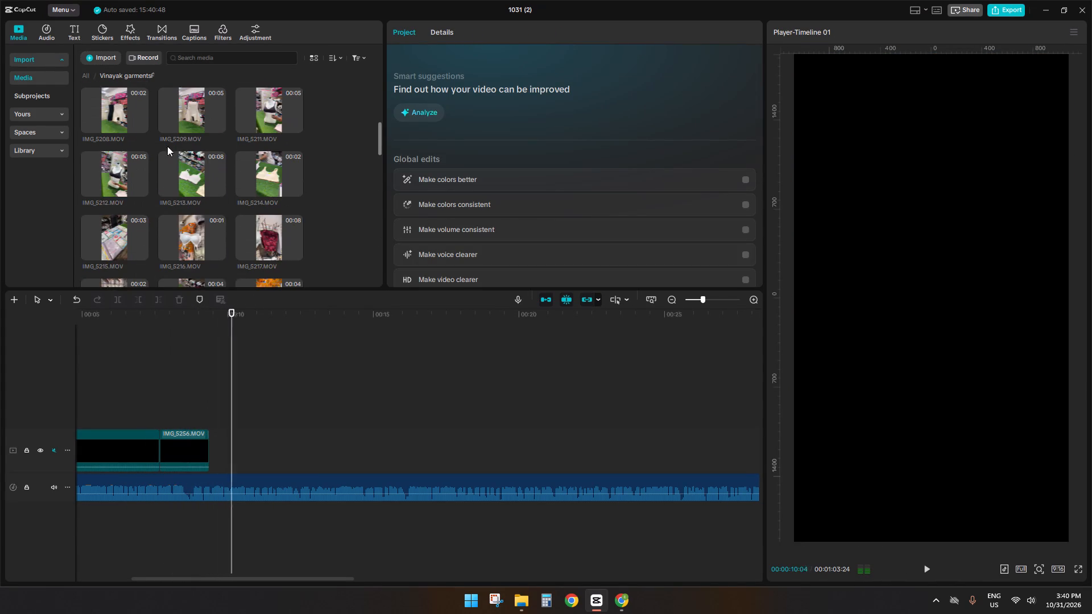
{"action": "scroll", "coordinate": [146, 179], "scroll_direction": "up", "scroll_amount": 5}
{"action": "key", "text": "space"}
{"action": "left_click", "coordinate": [107, 105]}
{"action": "scroll", "coordinate": [212, 150], "scroll_direction": "up", "scroll_amount": 4}
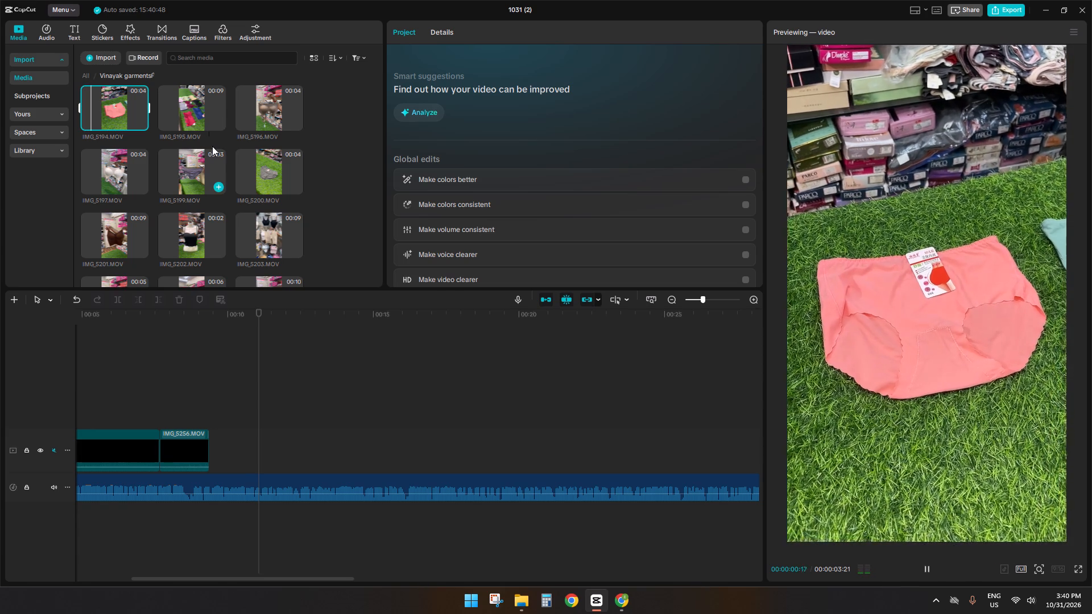
{"action": "left_click", "coordinate": [205, 111]}
{"action": "left_click", "coordinate": [255, 107]}
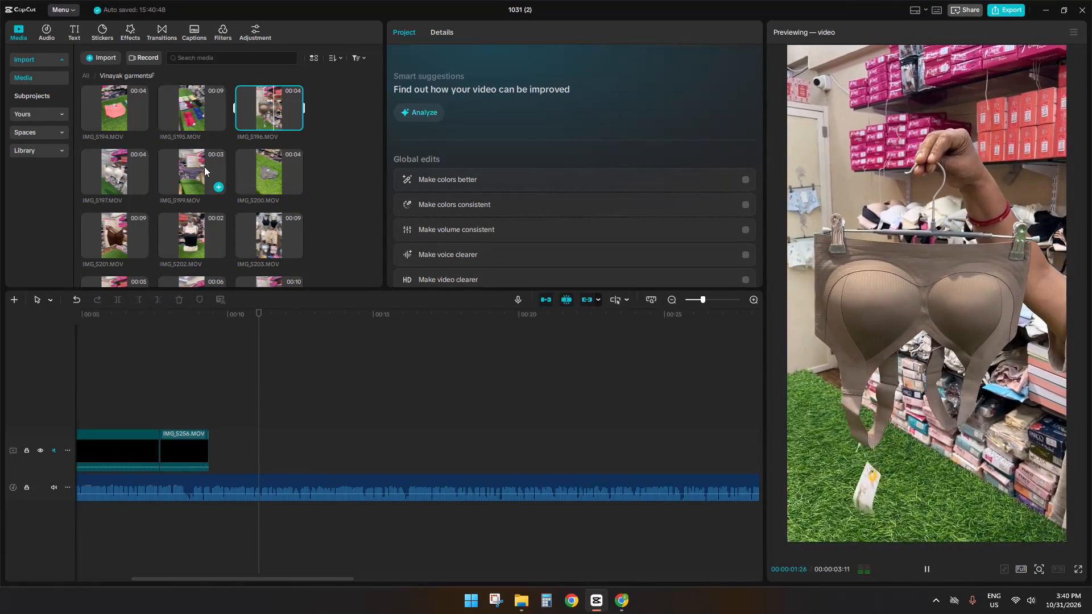
{"action": "left_click", "coordinate": [204, 167]}
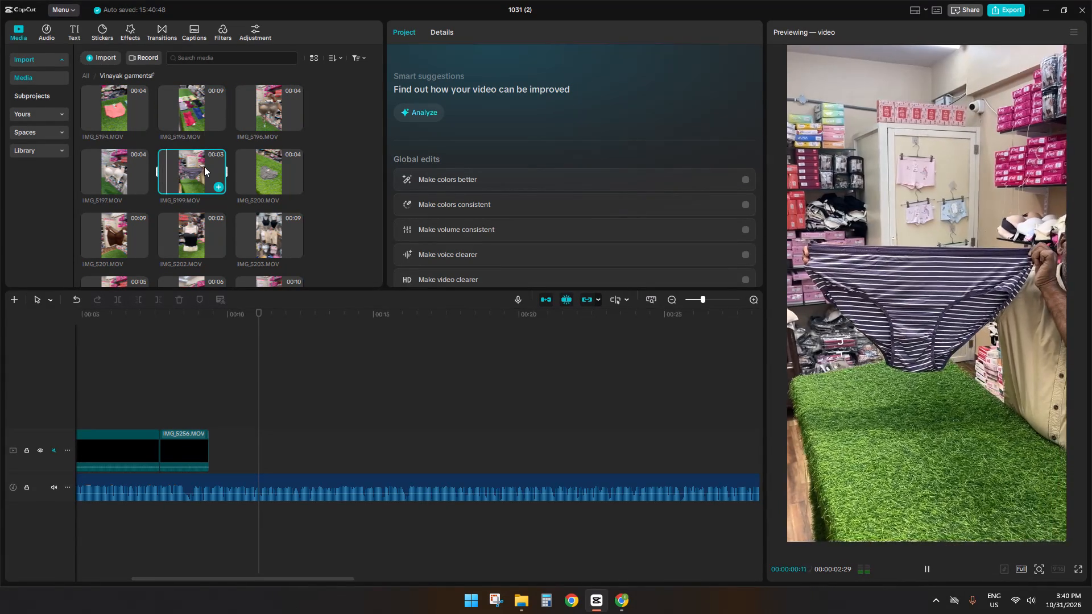
{"action": "left_click", "coordinate": [118, 161]}
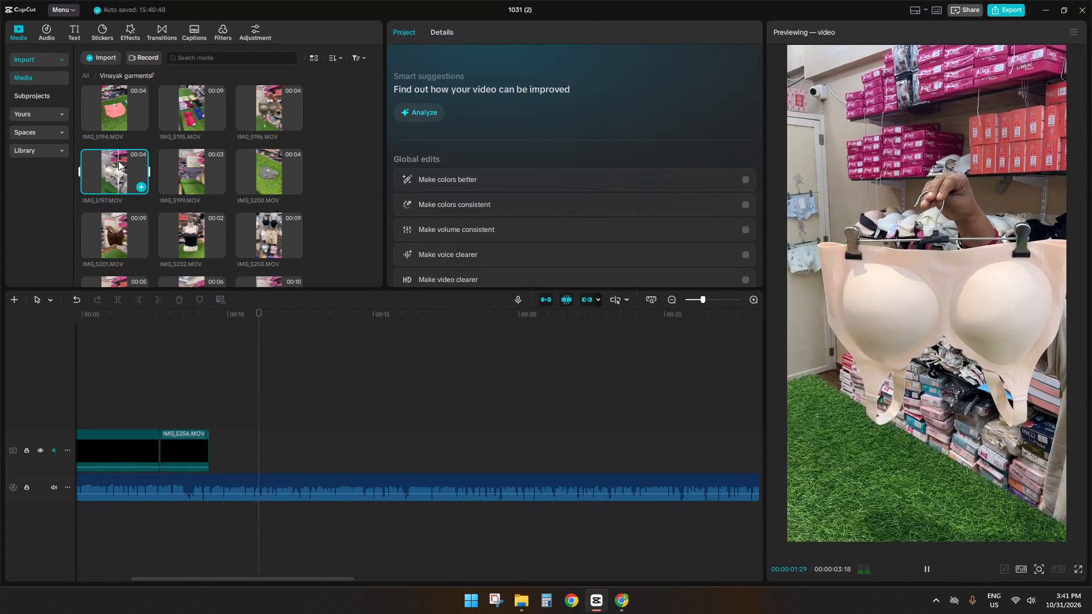
{"action": "left_click", "coordinate": [260, 179]}
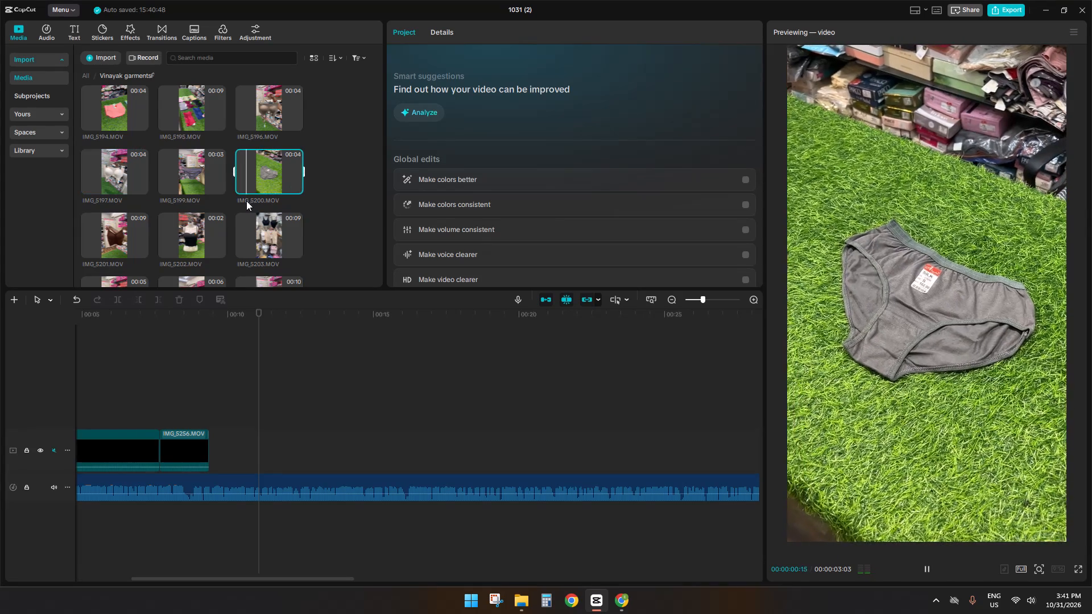
Preview the garment clips from IMG_5201.MOV to IMG_5206.MOV, examining the children's shorts clip IMG_5205.MOV twice.
{"action": "scroll", "coordinate": [246, 201], "scroll_direction": "down", "scroll_amount": 1}
{"action": "left_click", "coordinate": [184, 176]}
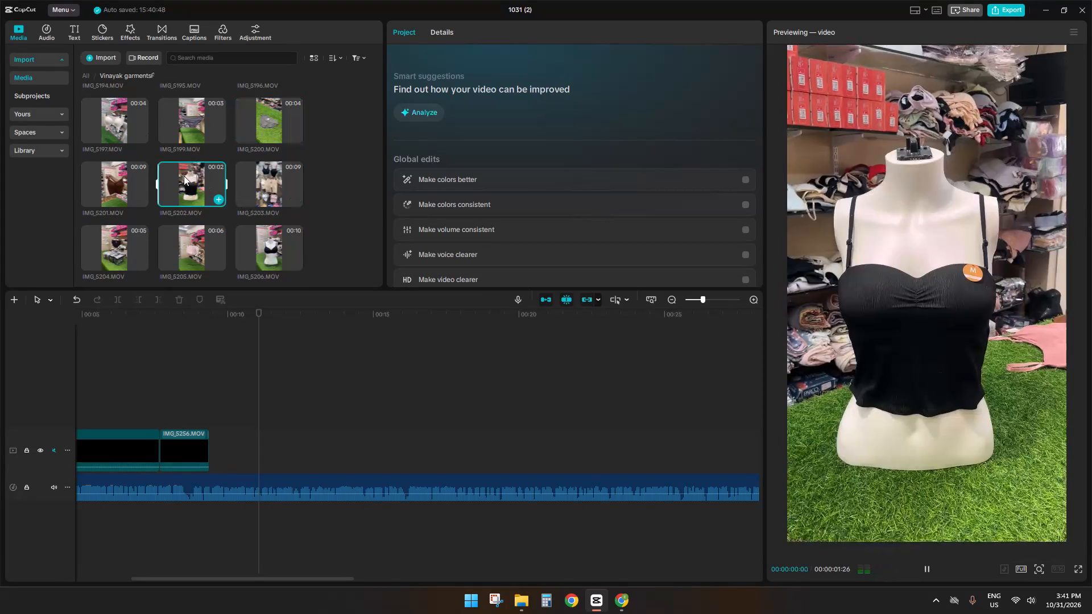
{"action": "left_click", "coordinate": [260, 187]}
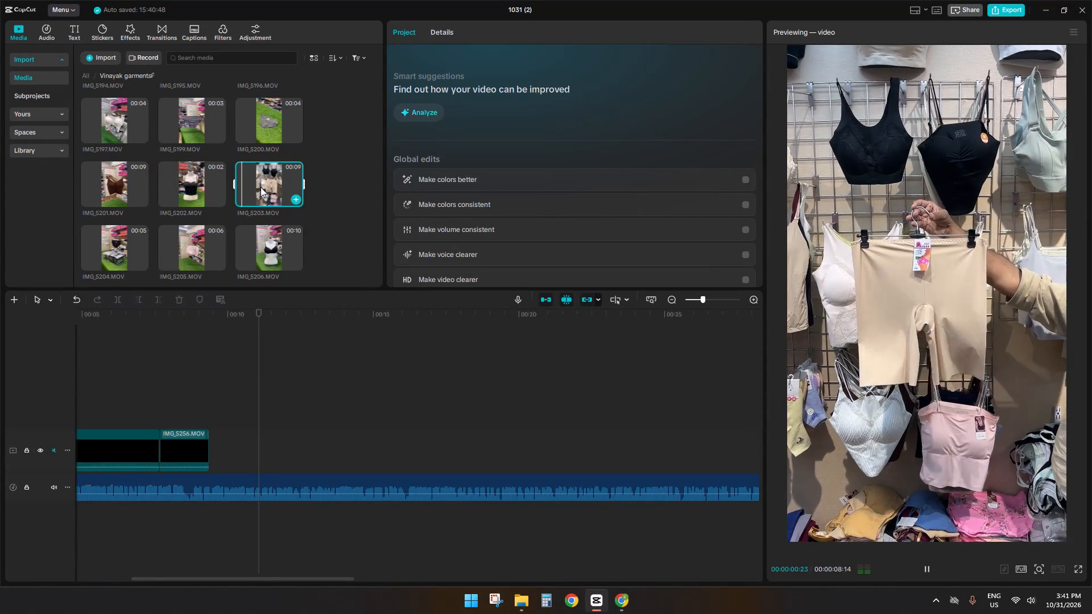
{"action": "left_click", "coordinate": [98, 193]}
{"action": "scroll", "coordinate": [154, 195], "scroll_direction": "down", "scroll_amount": 1}
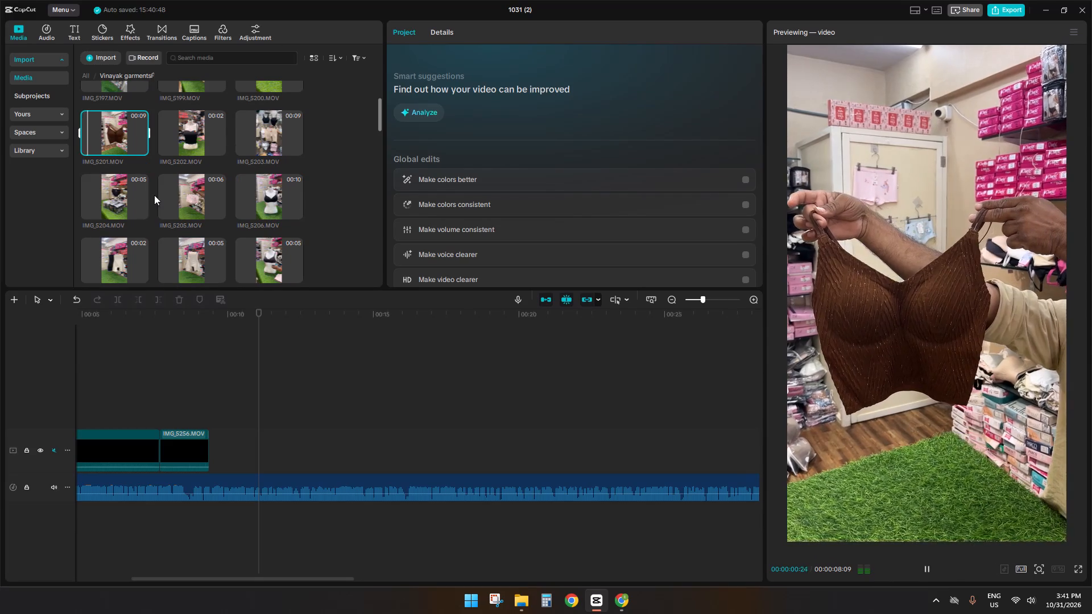
{"action": "left_click", "coordinate": [119, 195]}
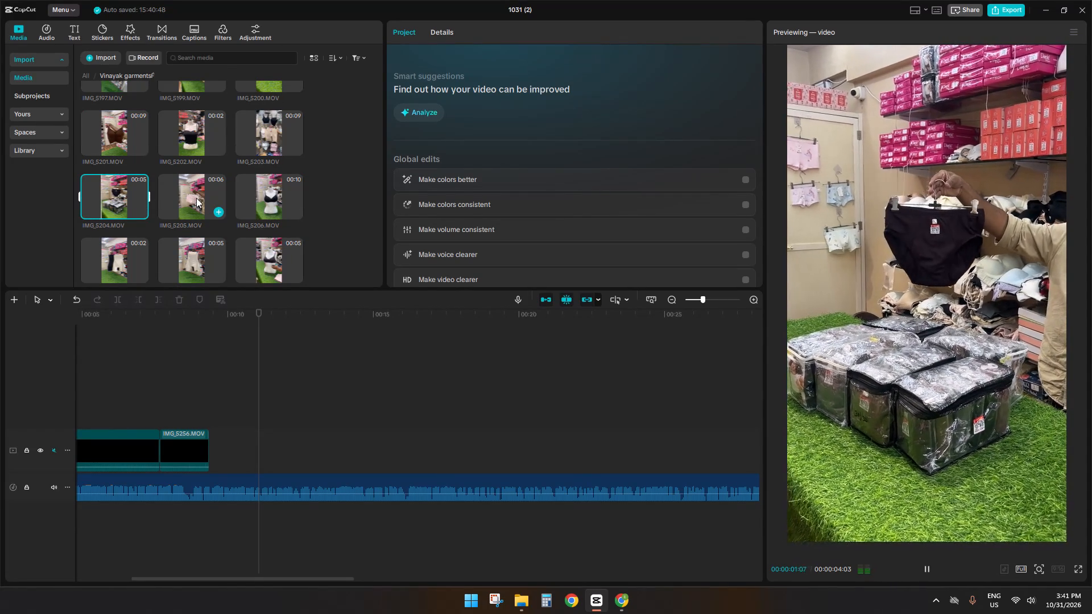
{"action": "left_click", "coordinate": [196, 198]}
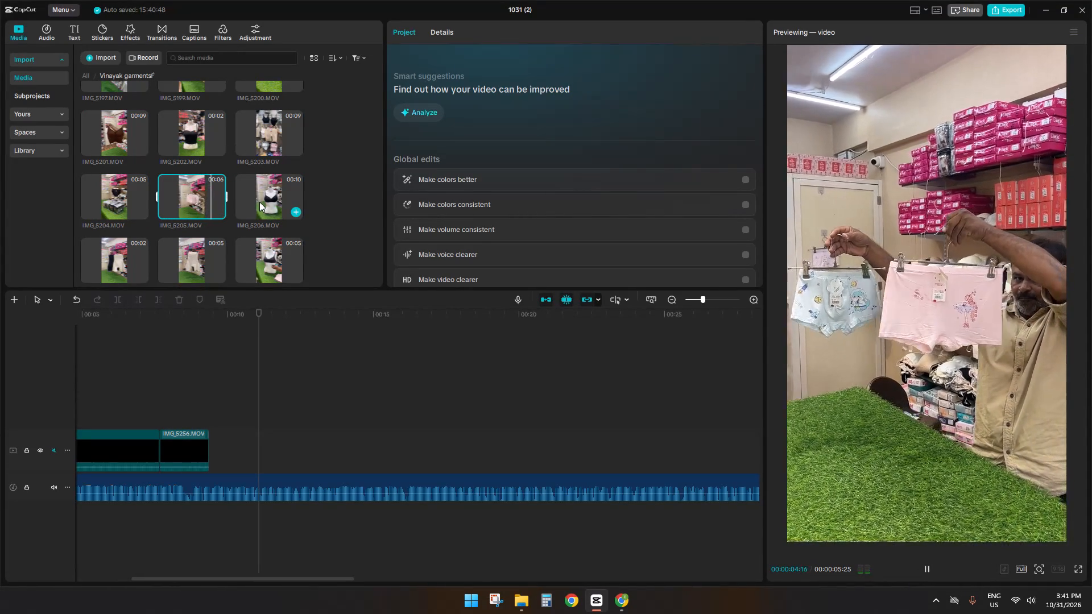
{"action": "key", "text": "space"}
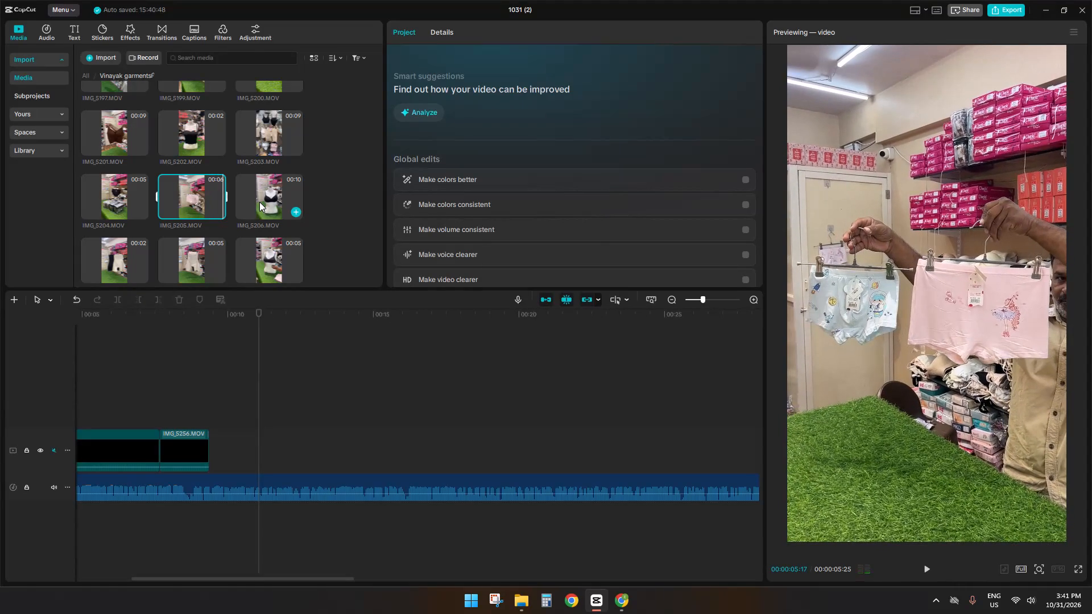
{"action": "left_click", "coordinate": [259, 202]}
{"action": "left_click", "coordinate": [209, 196]}
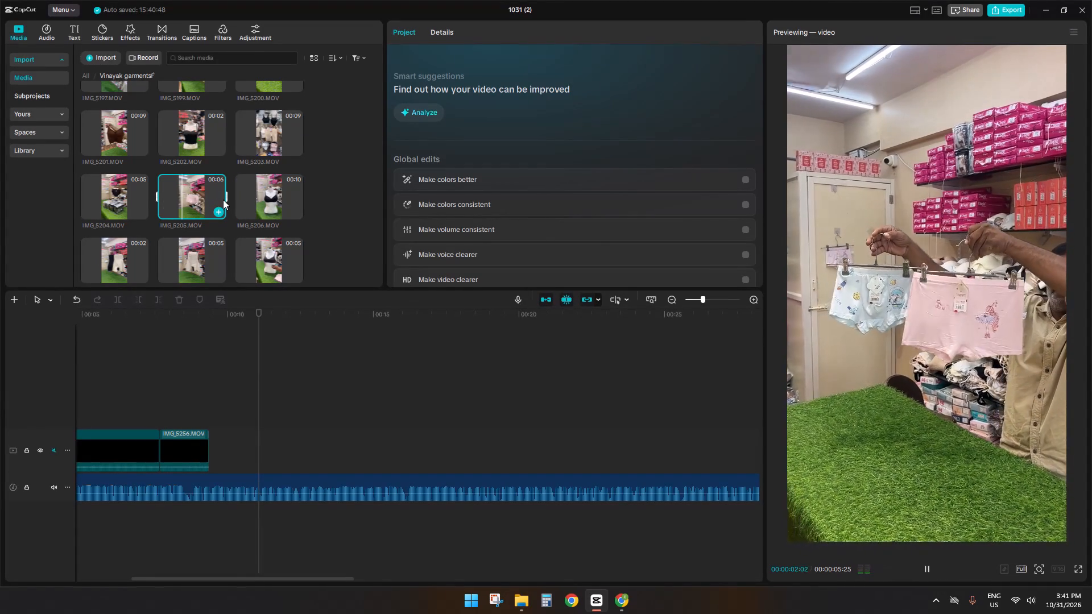
{"action": "key", "text": "space"}
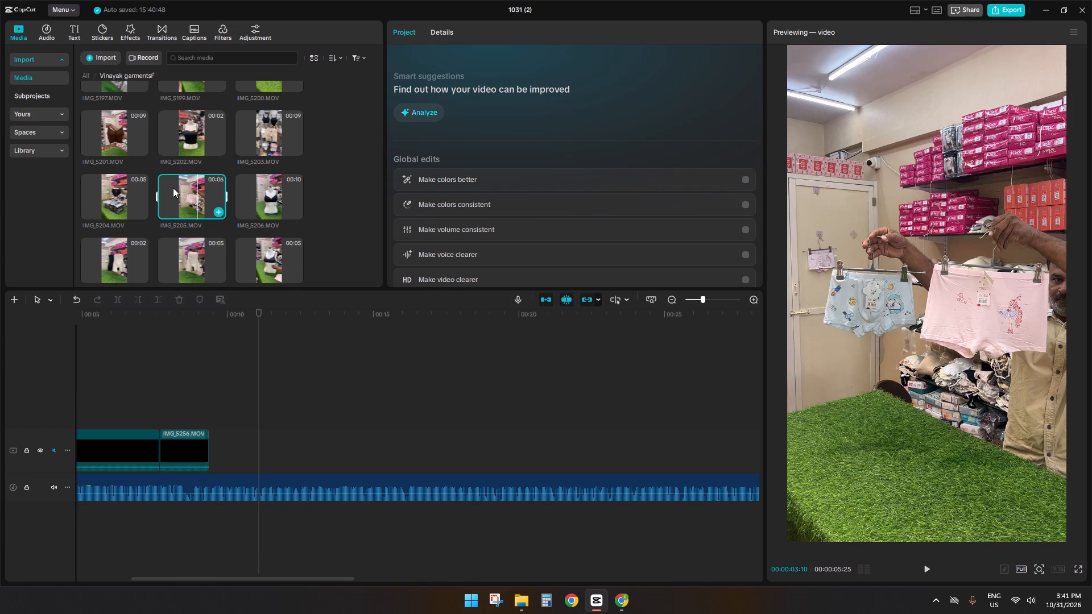
Replay the voice-over just after IMG_5256.MOV and compare the product clips IMG_5205.MOV and IMG_5206.MOV against it.
{"action": "left_click", "coordinate": [217, 387]}
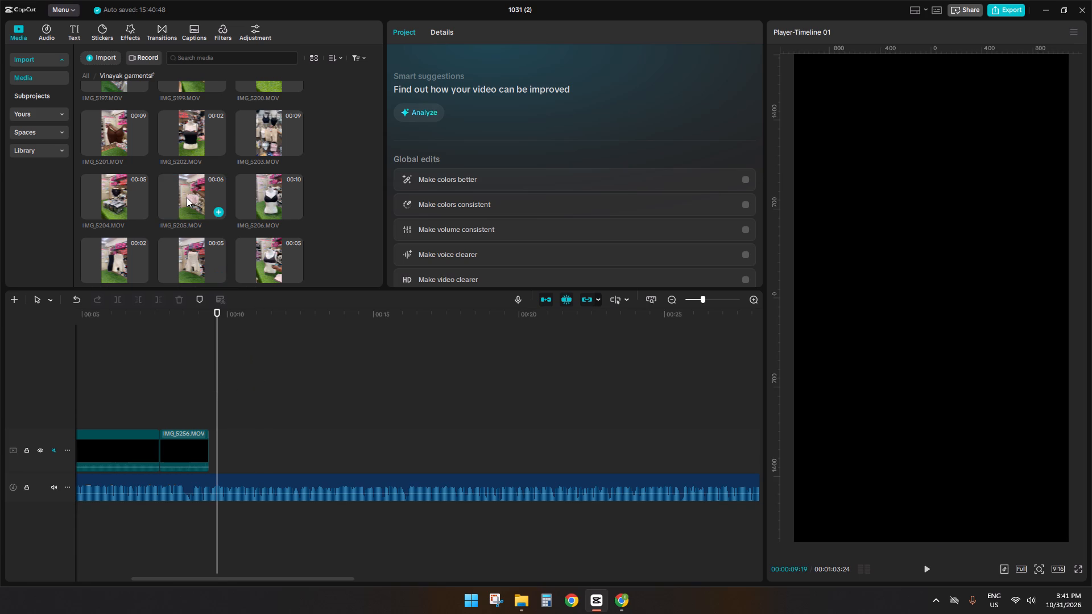
{"action": "left_click", "coordinate": [187, 197]}
{"action": "key", "text": "space"}
{"action": "left_click", "coordinate": [257, 194]}
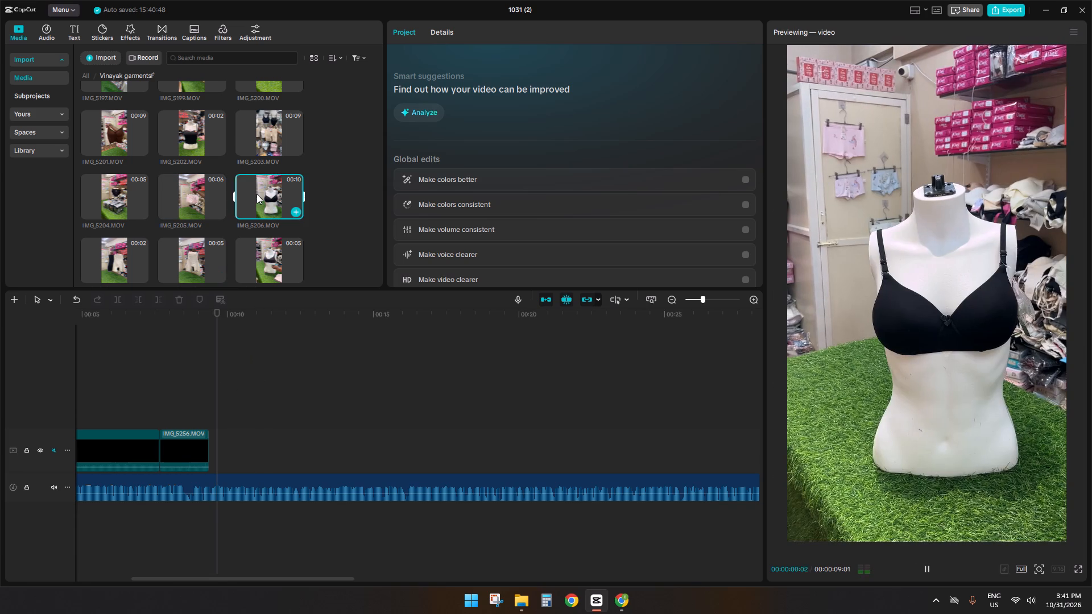
{"action": "key", "text": "space"}
{"action": "left_click", "coordinate": [209, 387]}
{"action": "key", "text": "space"}
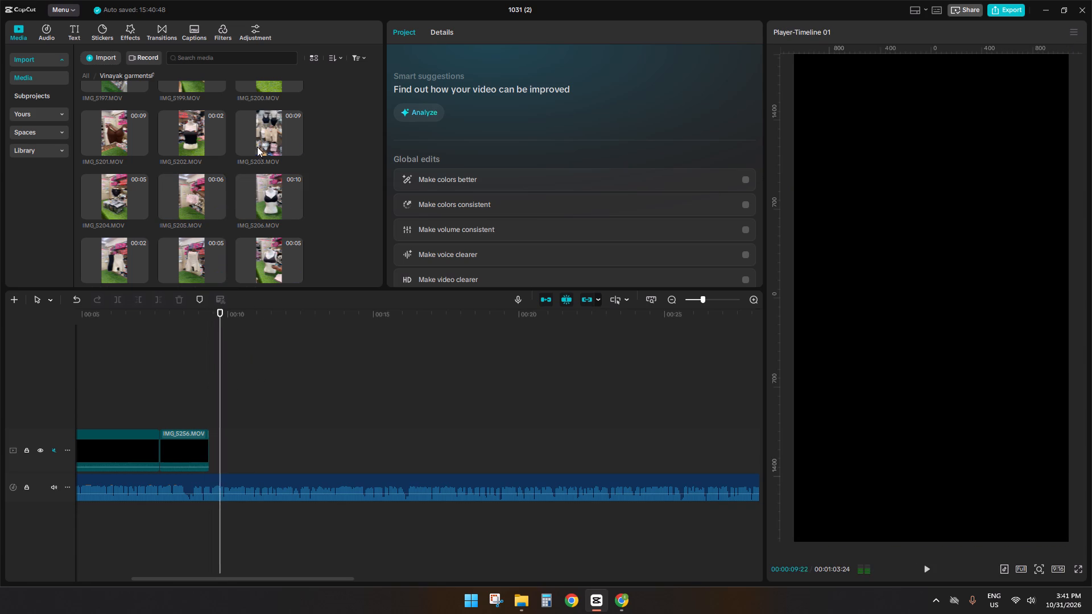
{"action": "key", "text": "space"}
{"action": "left_click", "coordinate": [272, 192]}
{"action": "scroll", "coordinate": [119, 244], "scroll_direction": "down", "scroll_amount": 1}
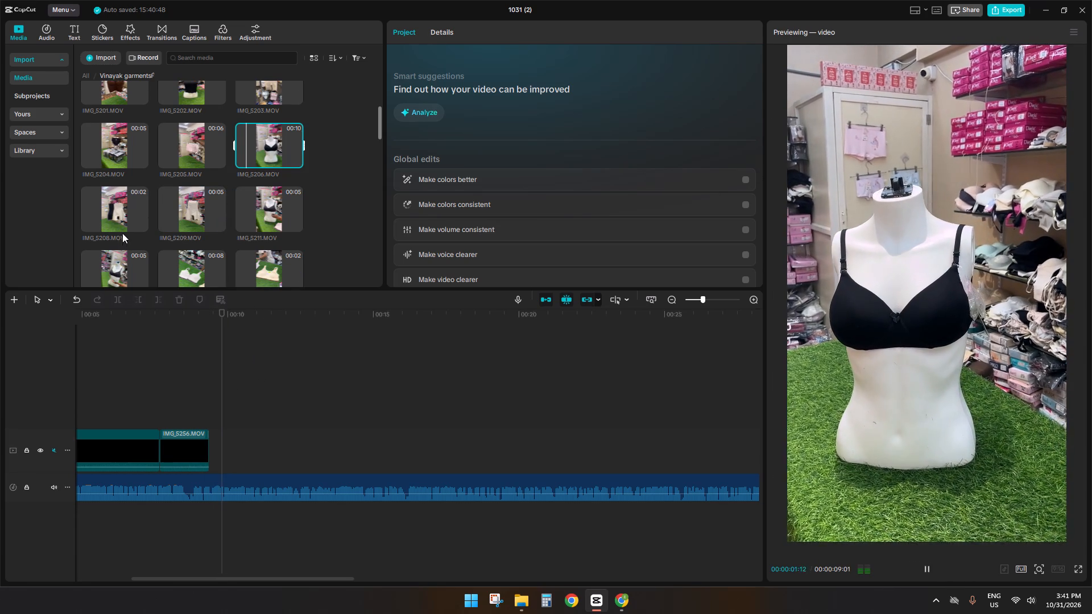
{"action": "key", "text": "space"}
Preview the shapewear and bra clips from IMG_5208.MOV to IMG_5214.MOV as candidates for the next shot.
{"action": "left_click", "coordinate": [107, 218]}
{"action": "key", "text": "space"}
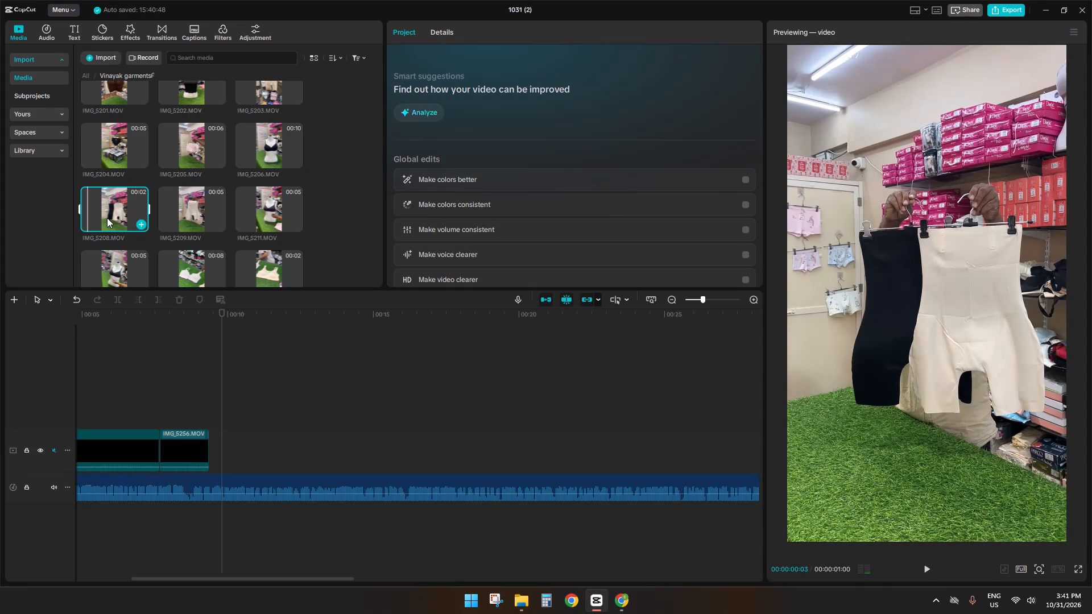
{"action": "key", "text": "space"}
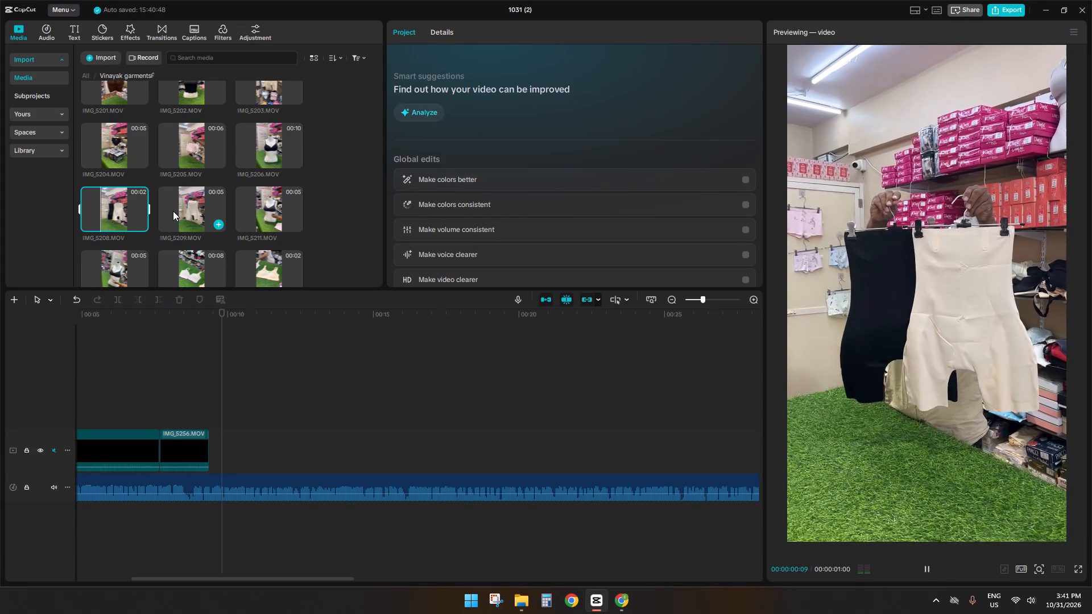
{"action": "key", "text": "space"}
{"action": "left_click", "coordinate": [189, 211]}
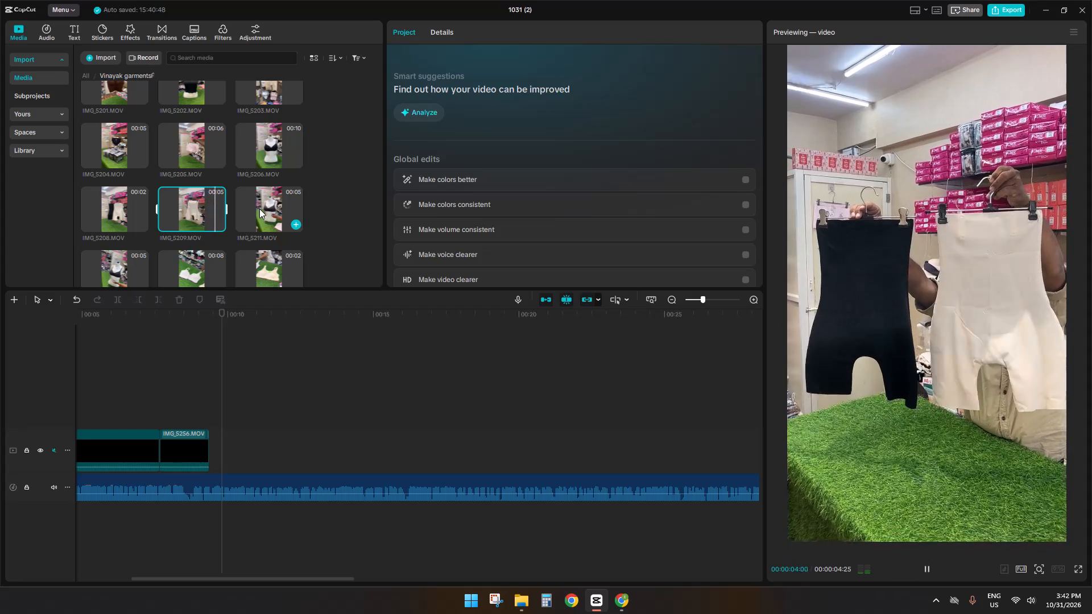
{"action": "key", "text": "space"}
{"action": "left_click", "coordinate": [259, 209]}
{"action": "scroll", "coordinate": [259, 209], "scroll_direction": "down", "scroll_amount": 2}
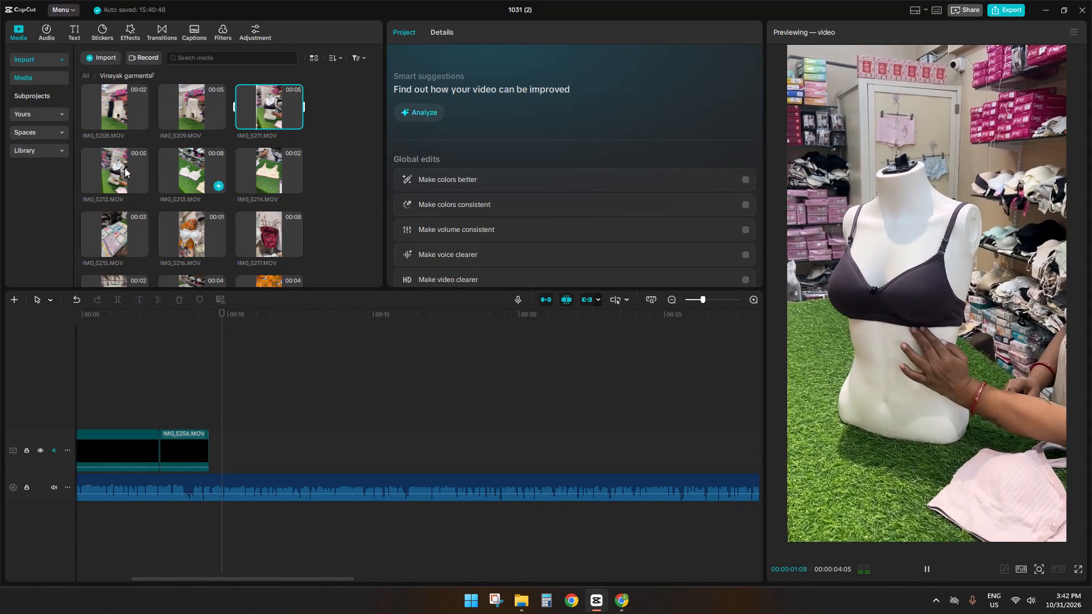
{"action": "left_click", "coordinate": [110, 166]}
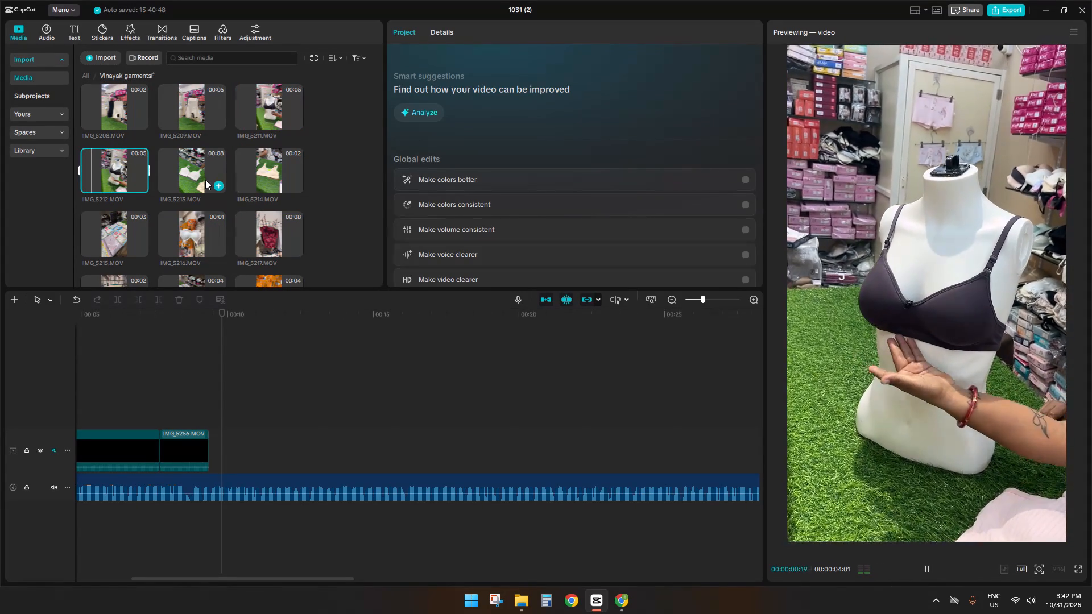
{"action": "left_click", "coordinate": [188, 164]}
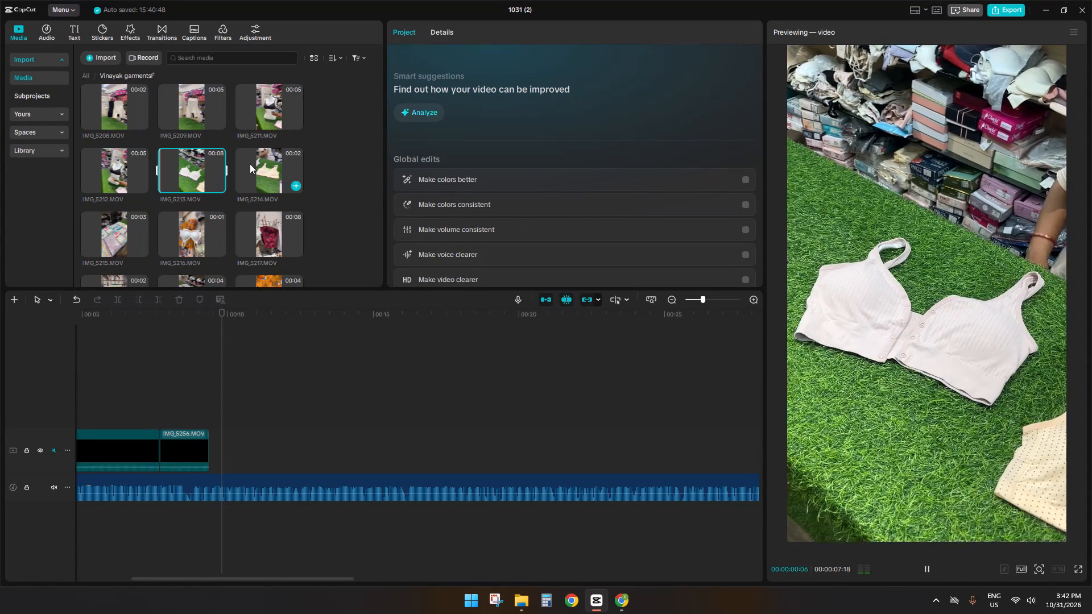
{"action": "left_click", "coordinate": [263, 165]}
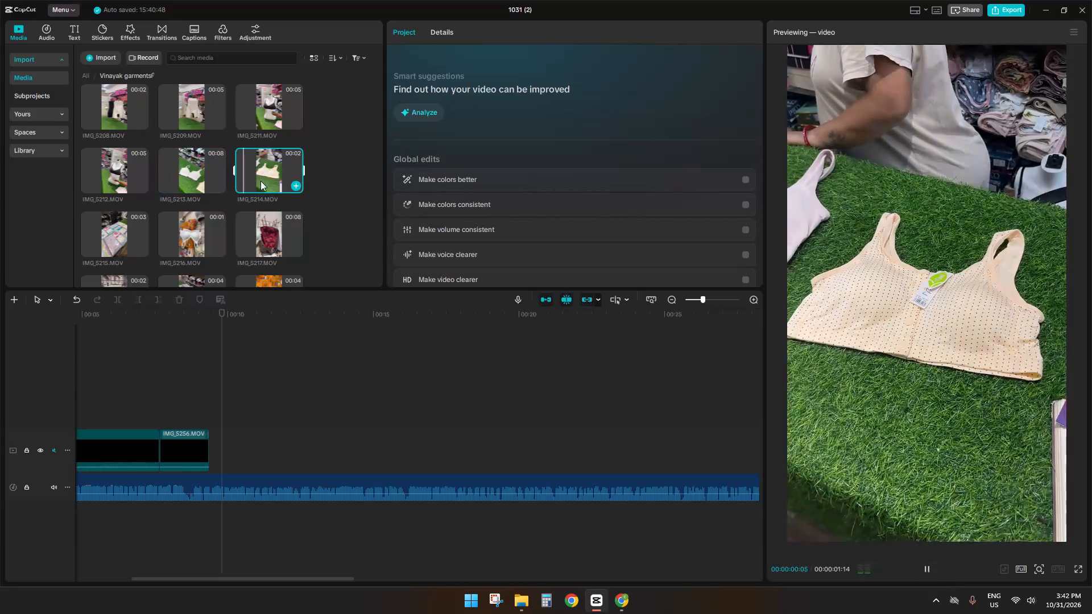
Preview the product and shelf display clips from IMG_5215.MOV to IMG_5220.MOV as candidates for the next shot.
{"action": "scroll", "coordinate": [260, 181], "scroll_direction": "down", "scroll_amount": 1}
{"action": "left_click", "coordinate": [260, 181]}
{"action": "left_click", "coordinate": [184, 194]}
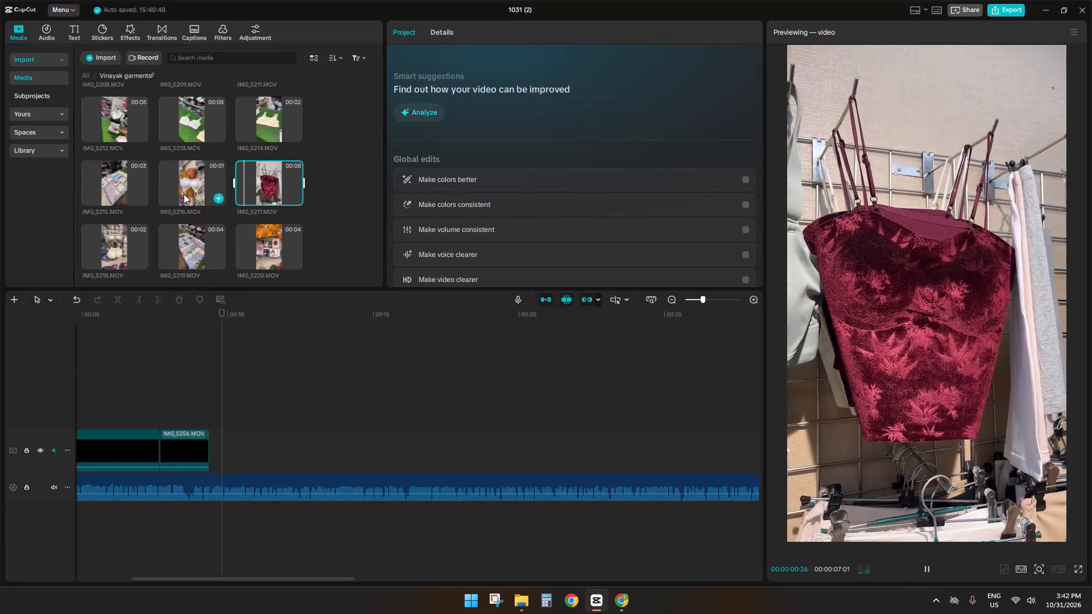
{"action": "left_click", "coordinate": [276, 172]}
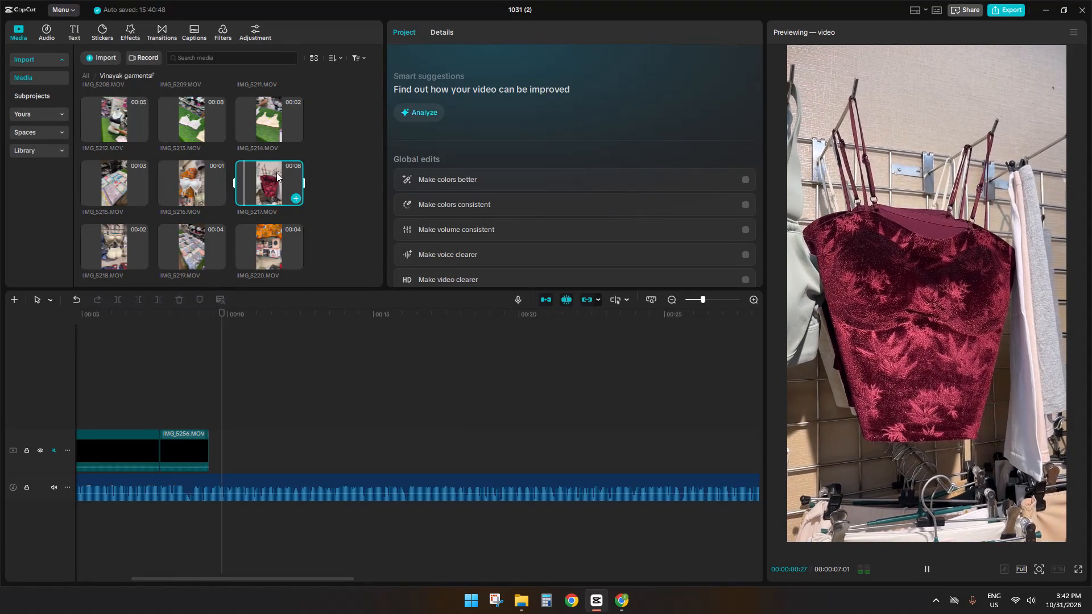
{"action": "key", "text": "space"}
{"action": "left_click", "coordinate": [202, 185]}
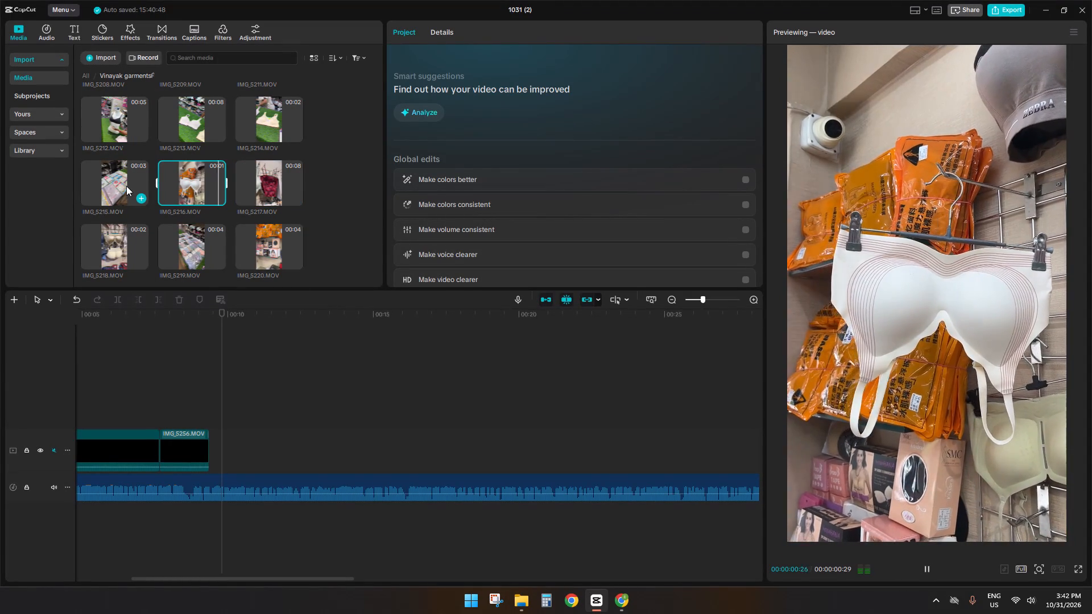
{"action": "left_click", "coordinate": [126, 186]}
{"action": "scroll", "coordinate": [139, 164], "scroll_direction": "down", "scroll_amount": 1}
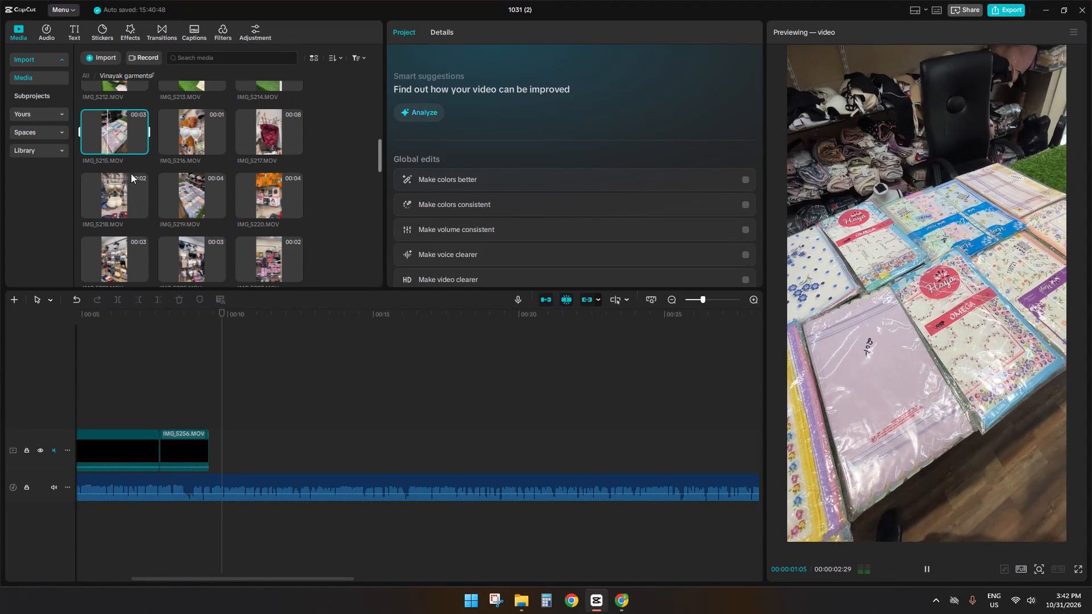
{"action": "left_click", "coordinate": [111, 180]}
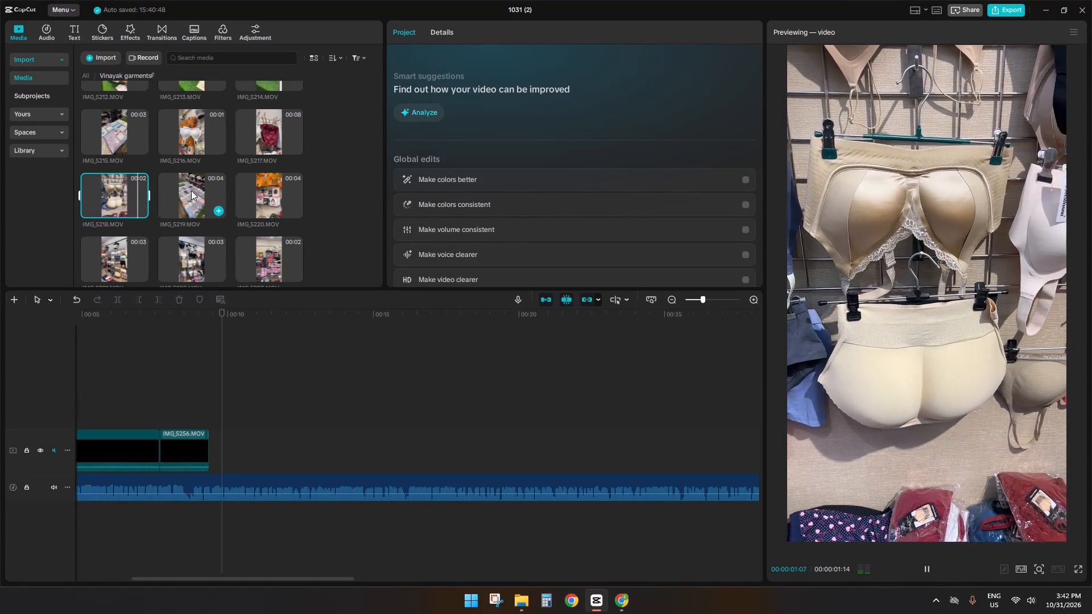
{"action": "left_click", "coordinate": [191, 190]}
{"action": "left_click", "coordinate": [259, 202]}
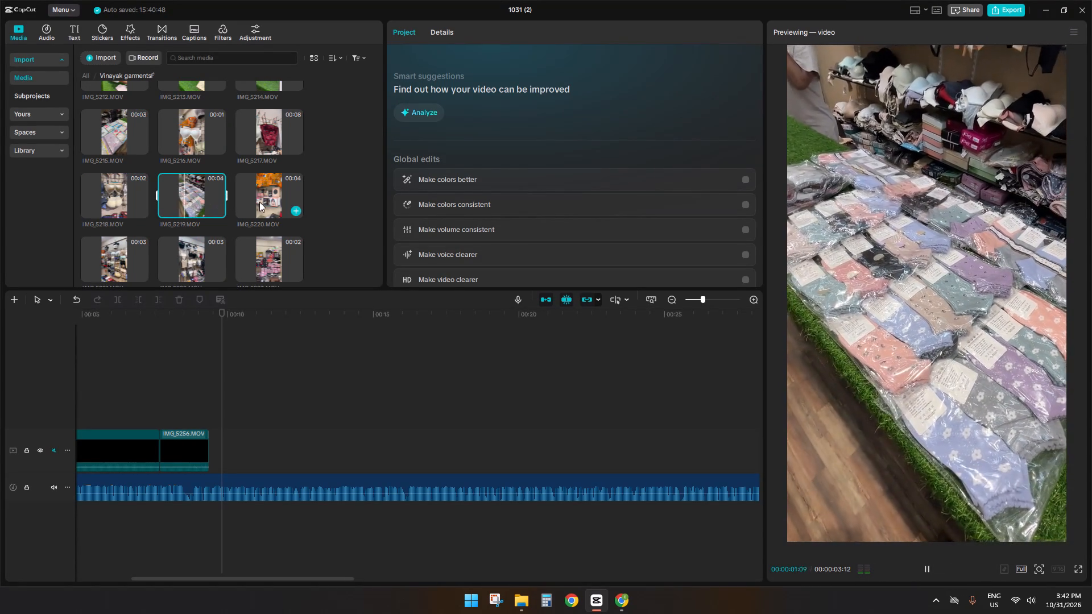
Preview the shelf, bra wall and sock display clips between IMG_5220.MOV and IMG_5226.MOV as candidates for the next shot.
{"action": "scroll", "coordinate": [259, 202], "scroll_direction": "down", "scroll_amount": 1}
{"action": "left_click", "coordinate": [267, 214]}
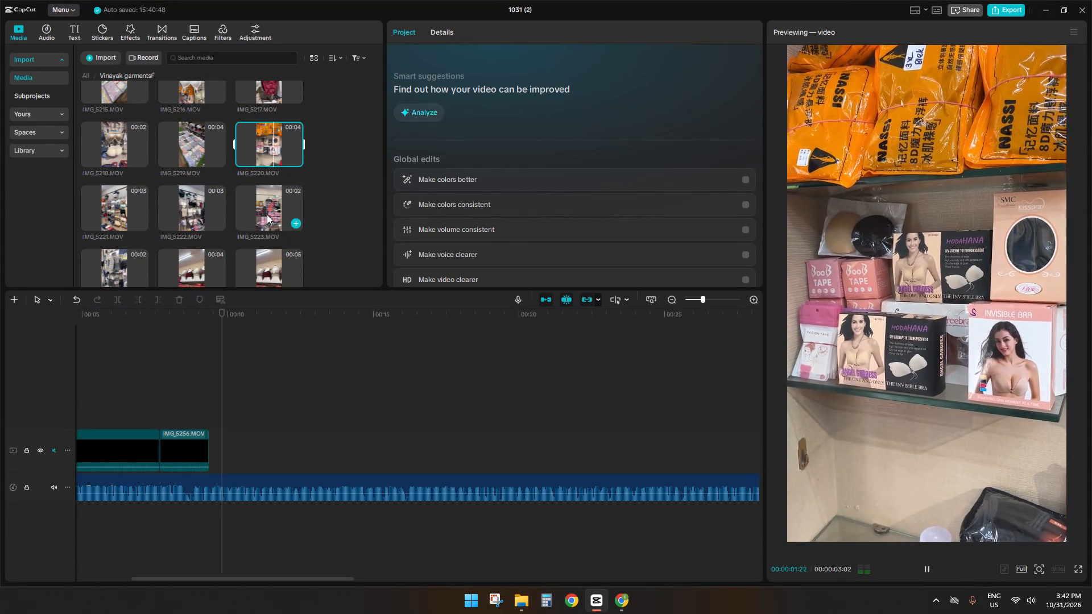
{"action": "left_click", "coordinate": [192, 214]}
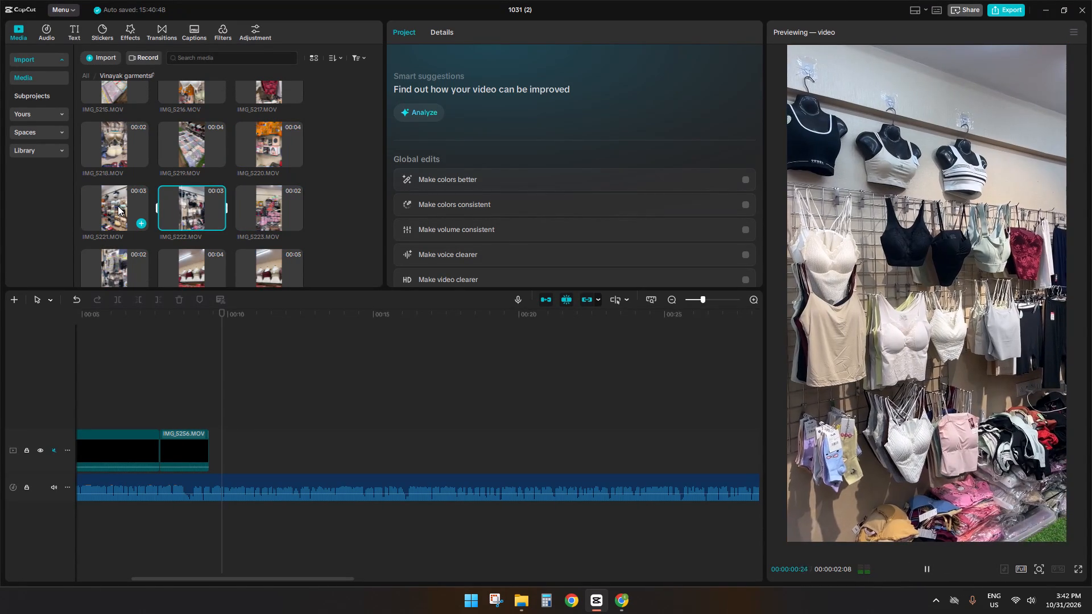
{"action": "left_click", "coordinate": [118, 206]}
{"action": "scroll", "coordinate": [194, 218], "scroll_direction": "down", "scroll_amount": 1}
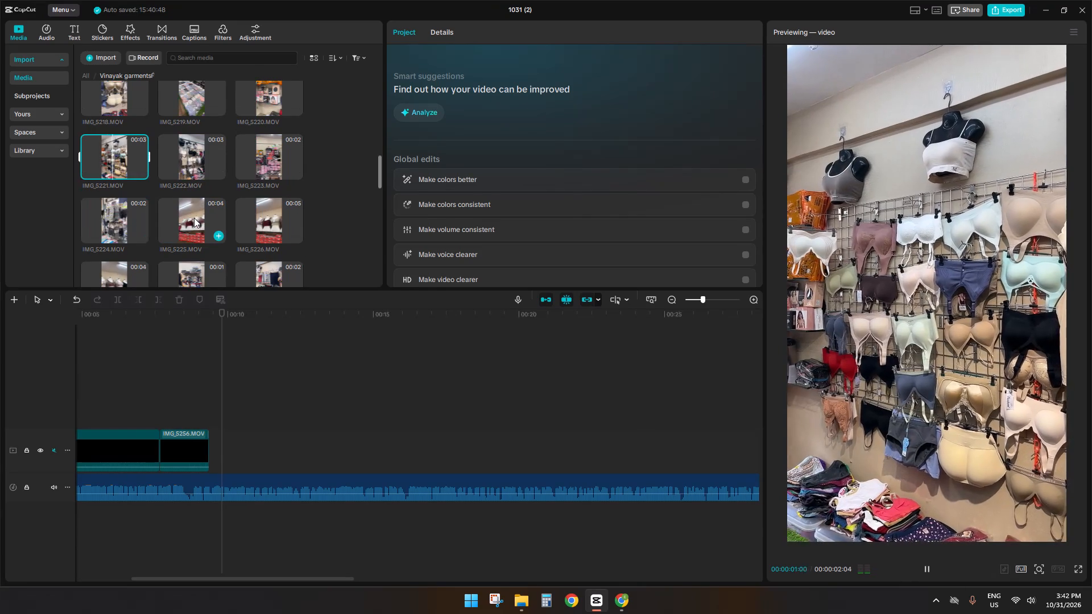
{"action": "left_click", "coordinate": [124, 211]}
{"action": "left_click", "coordinate": [196, 217]}
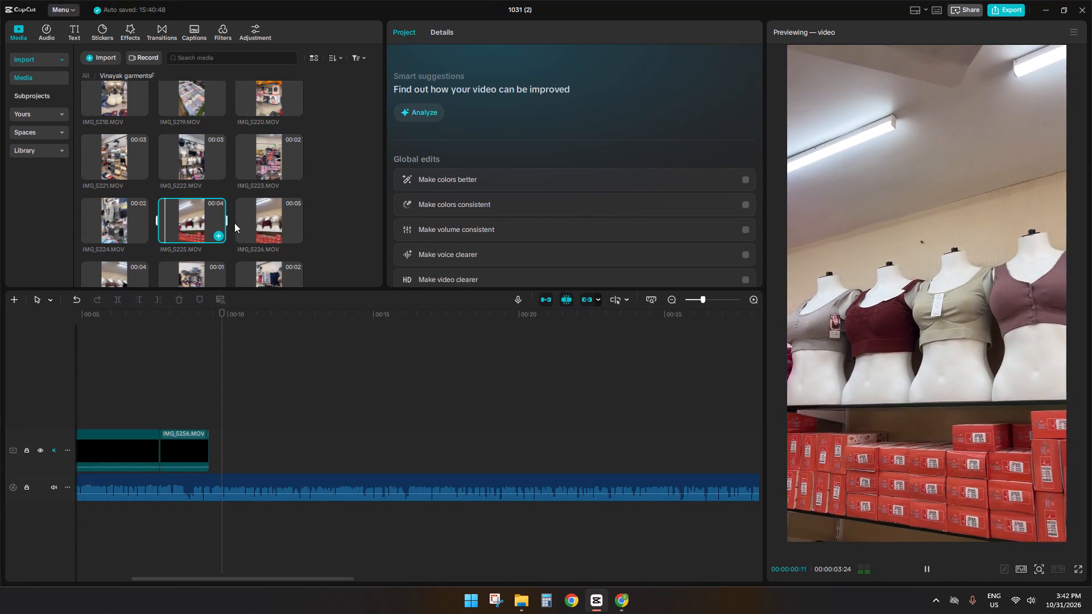
{"action": "left_click", "coordinate": [131, 220]}
{"action": "left_click", "coordinate": [272, 213]}
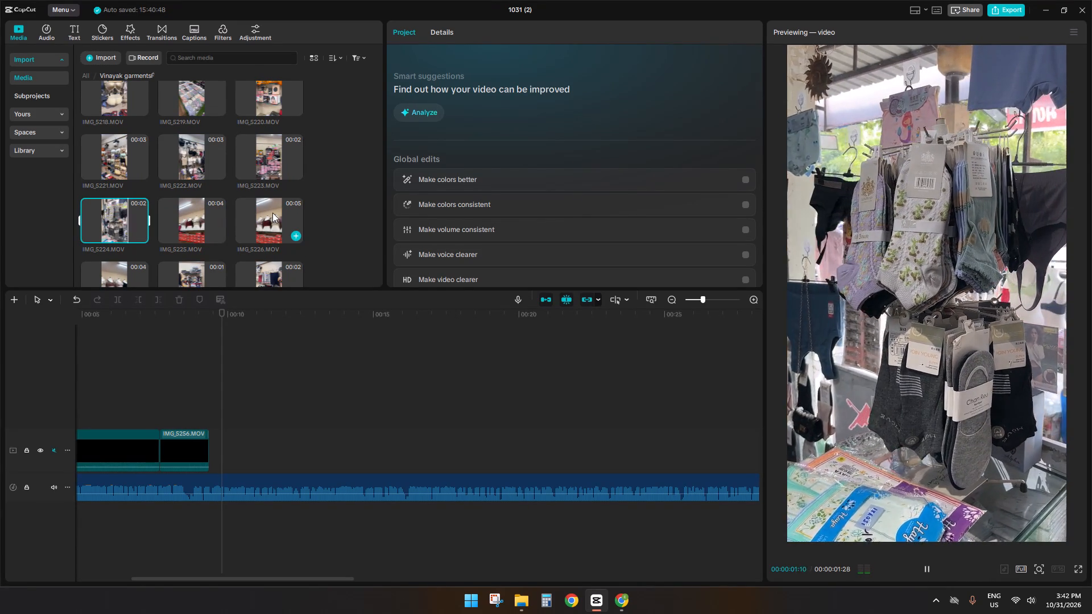
Preview the wall display and mannequin clips from IMG_5227.MOV to IMG_5233.MOV as candidates for the next shot.
{"action": "scroll", "coordinate": [275, 213], "scroll_direction": "down", "scroll_amount": 2}
{"action": "left_click", "coordinate": [274, 190]}
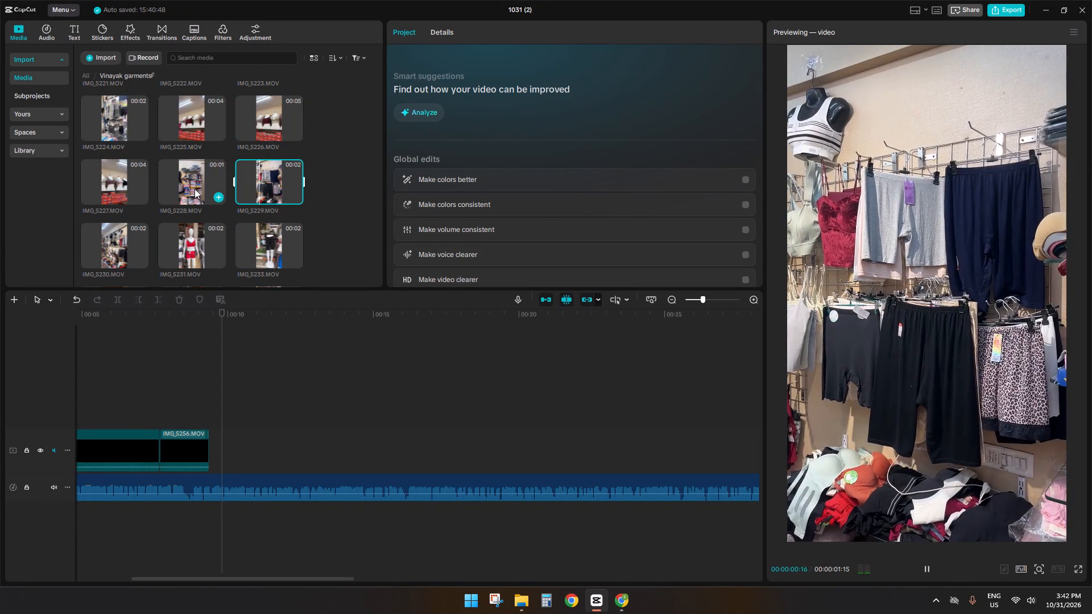
{"action": "left_click", "coordinate": [195, 189]}
{"action": "left_click", "coordinate": [98, 186]}
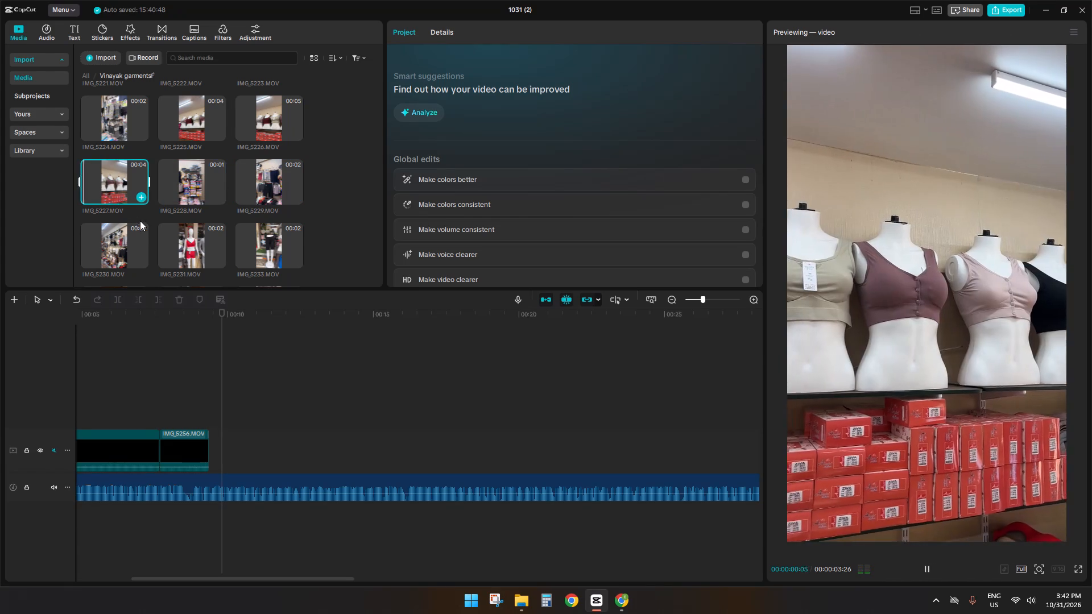
{"action": "scroll", "coordinate": [142, 223], "scroll_direction": "down", "scroll_amount": 1}
{"action": "left_click", "coordinate": [127, 185]}
{"action": "left_click", "coordinate": [196, 185]}
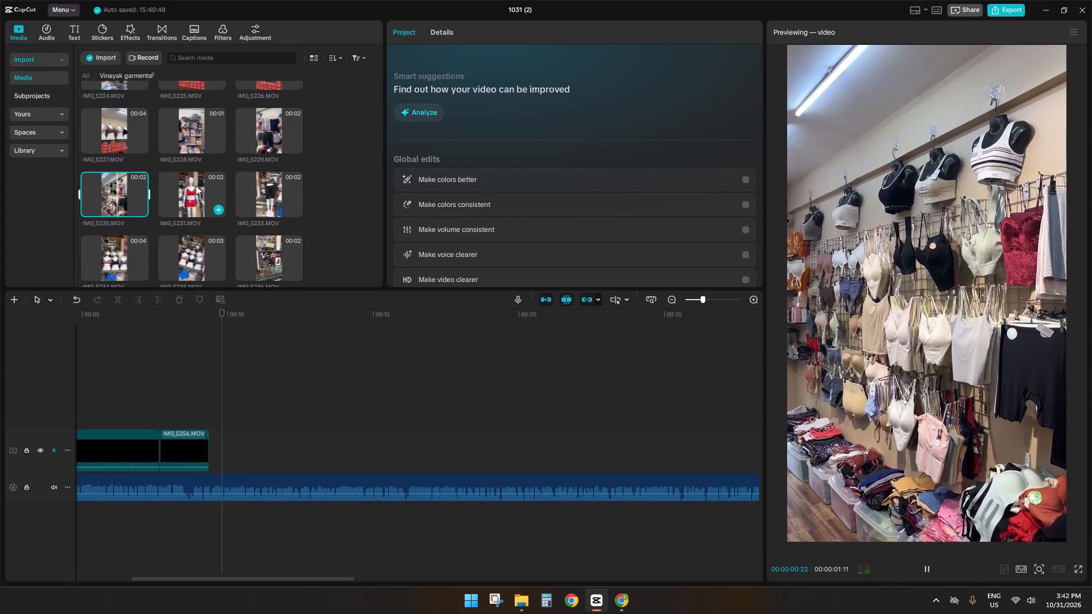
{"action": "left_click", "coordinate": [255, 185]}
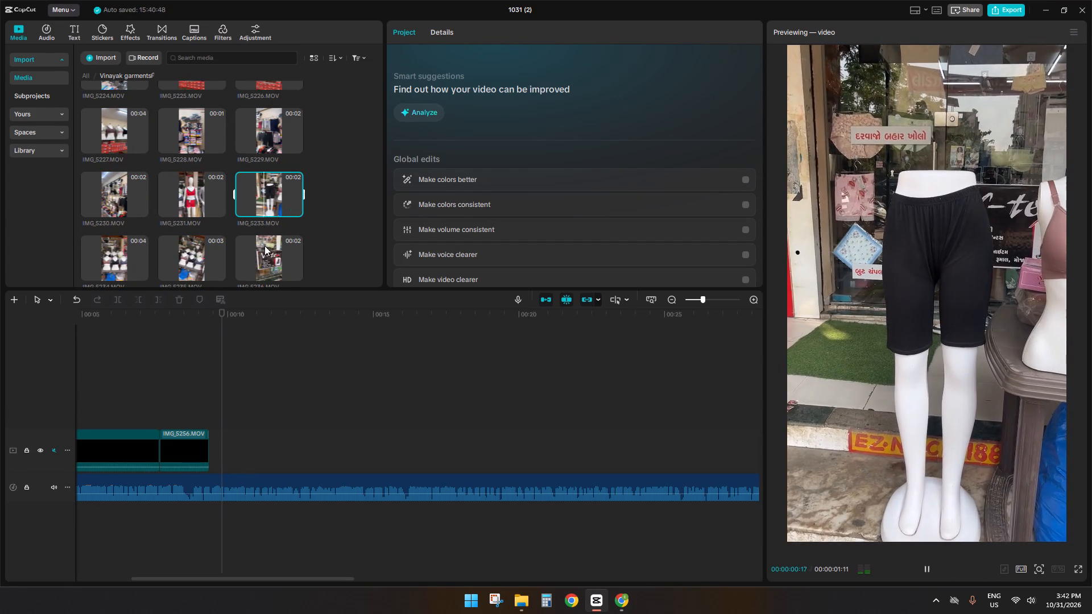
Preview the shop sign, bra mannequin and laid-out underwear clips from IMG_5234.MOV to IMG_5243.MOV as candidates for the next shot.
{"action": "left_click", "coordinate": [265, 250]}
{"action": "scroll", "coordinate": [264, 250], "scroll_direction": "down", "scroll_amount": 2}
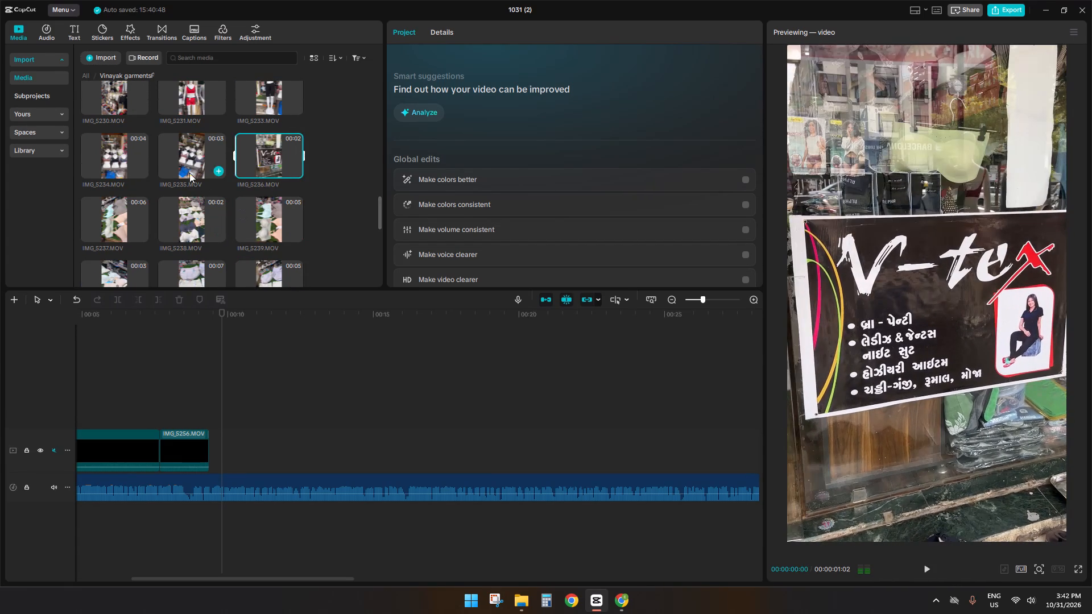
{"action": "left_click", "coordinate": [184, 168]}
{"action": "left_click", "coordinate": [112, 155]}
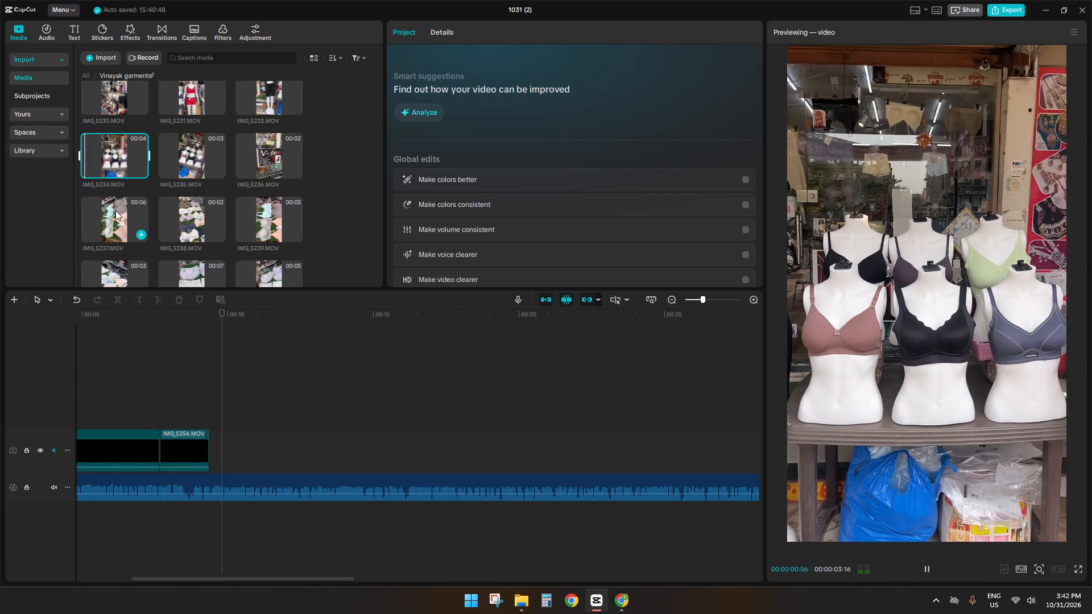
{"action": "left_click", "coordinate": [115, 213]}
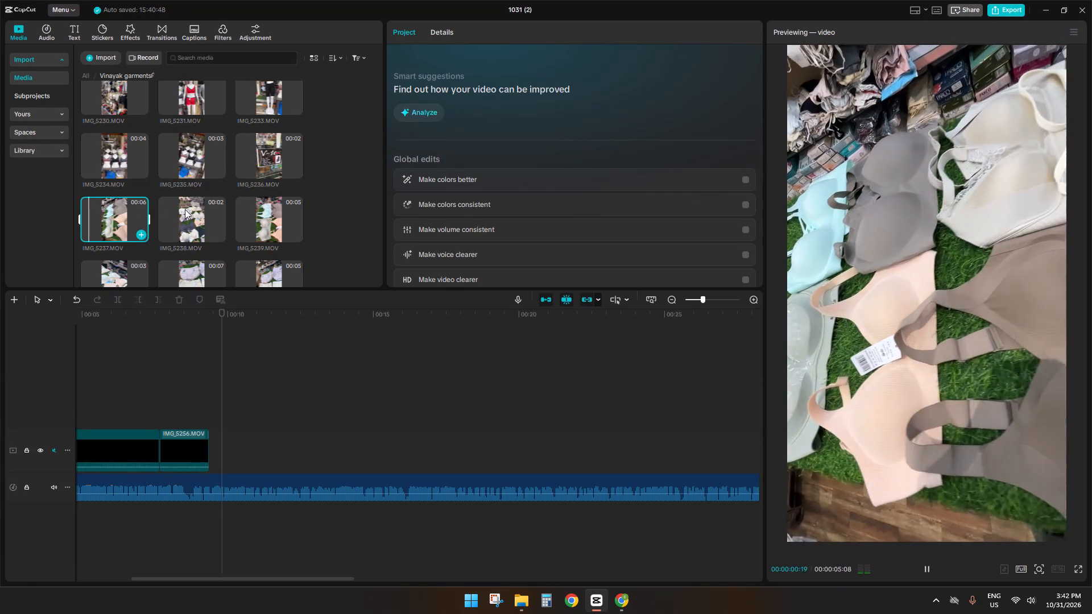
{"action": "left_click", "coordinate": [185, 209]}
{"action": "left_click", "coordinate": [285, 218]}
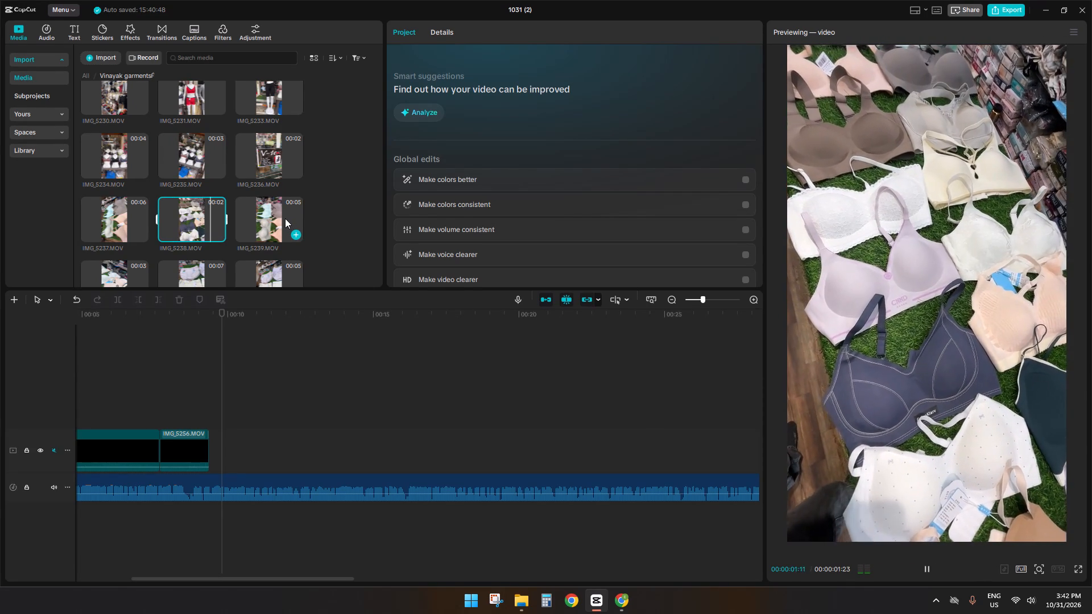
{"action": "scroll", "coordinate": [285, 218], "scroll_direction": "down", "scroll_amount": 1}
{"action": "left_click", "coordinate": [280, 221]}
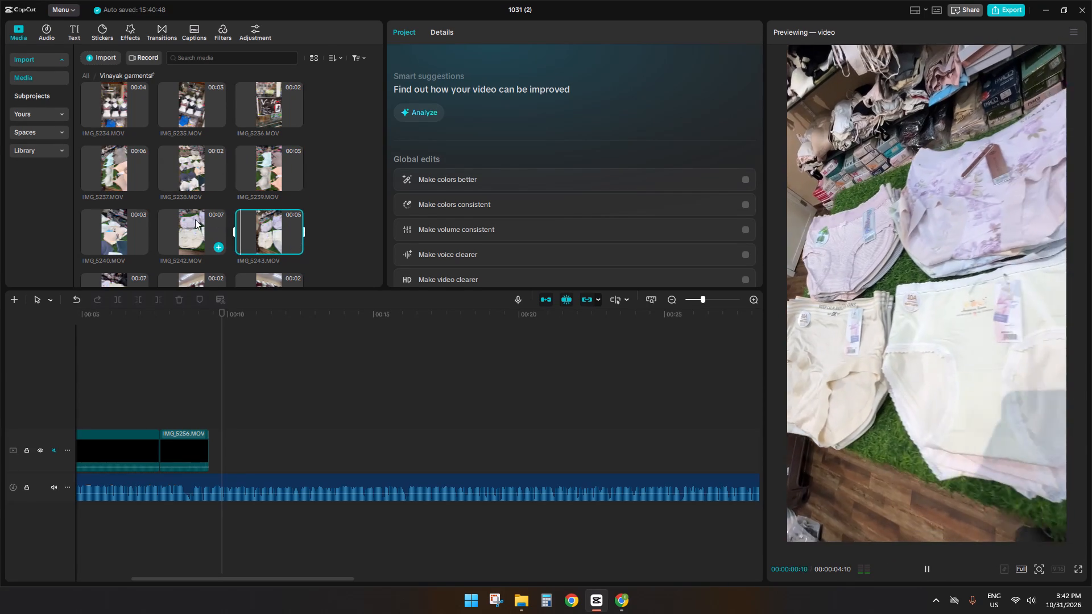
{"action": "left_click", "coordinate": [191, 222]}
{"action": "left_click", "coordinate": [135, 228]}
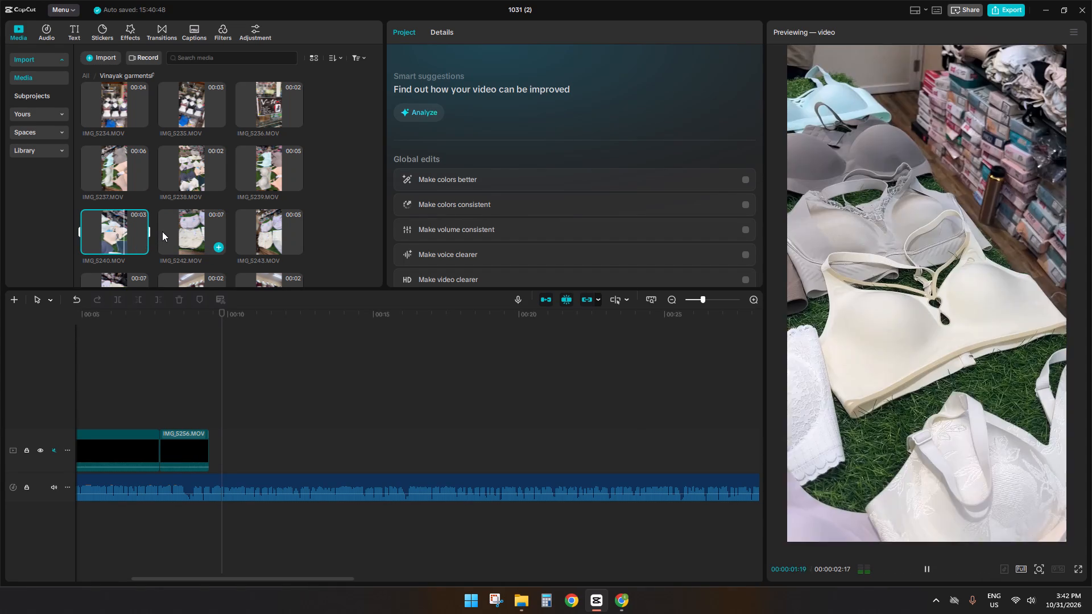
Preview the product and shop interior clips from IMG_5244.MOV to IMG_5250.MOV and the storefront clips that follow them.
{"action": "scroll", "coordinate": [168, 222], "scroll_direction": "down", "scroll_amount": 1}
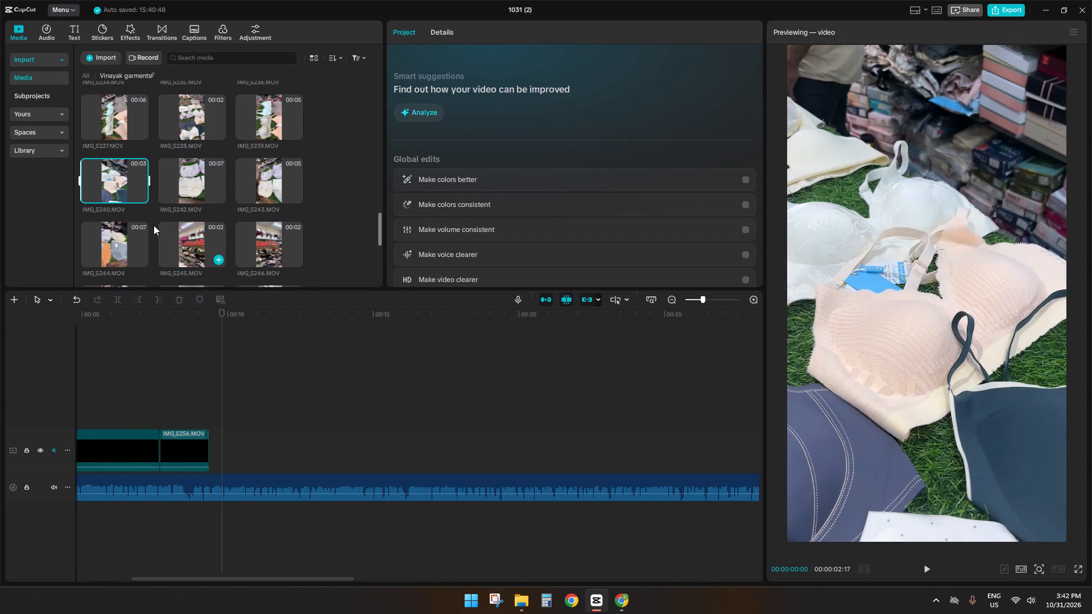
{"action": "left_click", "coordinate": [130, 237]}
{"action": "left_click", "coordinate": [199, 238]}
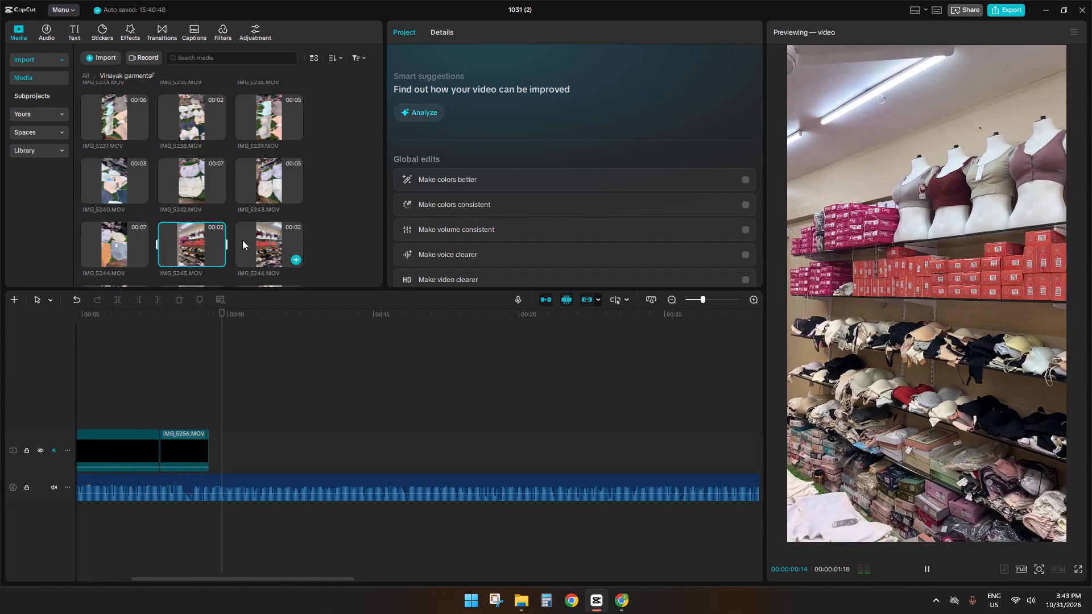
{"action": "left_click", "coordinate": [260, 243]}
{"action": "scroll", "coordinate": [260, 243], "scroll_direction": "down", "scroll_amount": 2}
{"action": "left_click", "coordinate": [258, 222]}
{"action": "left_click", "coordinate": [185, 209]}
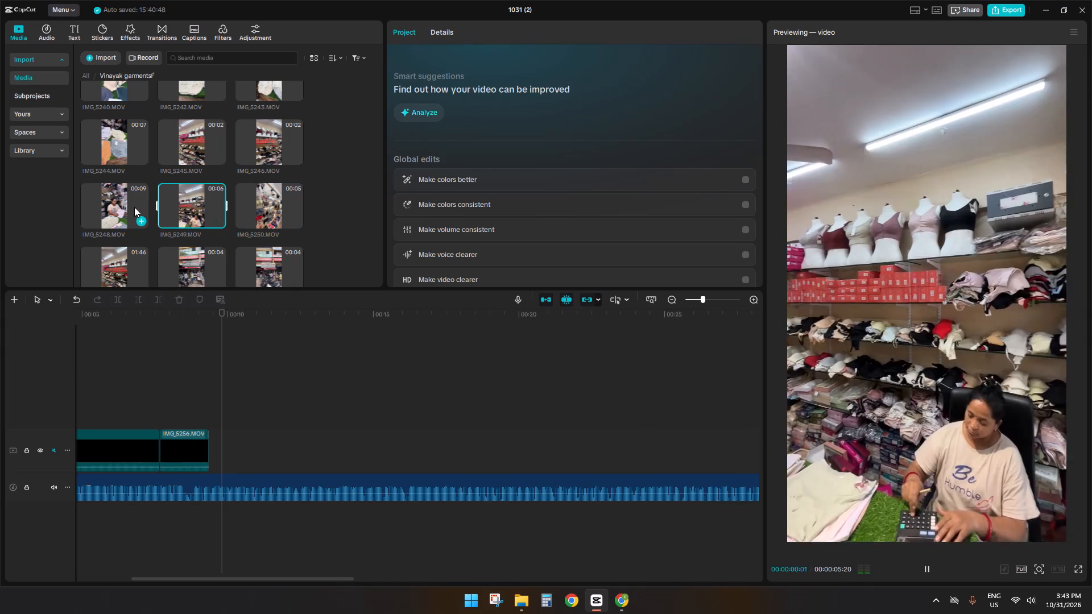
{"action": "left_click", "coordinate": [134, 207]}
{"action": "left_click", "coordinate": [131, 248]}
{"action": "left_click", "coordinate": [212, 261]}
{"action": "left_click", "coordinate": [260, 269]}
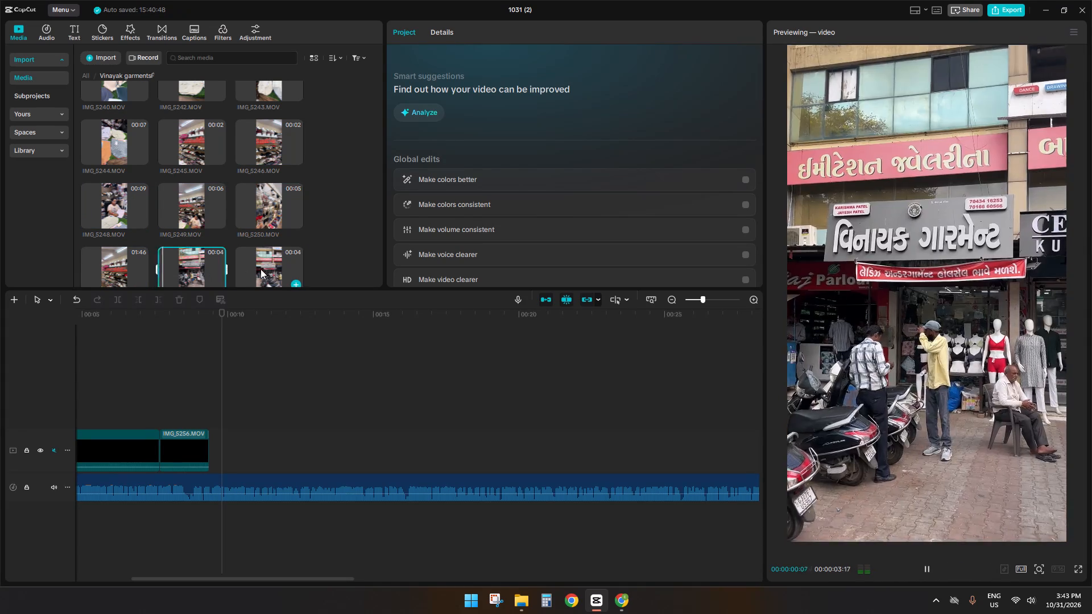
Return to the first garment clips and replay the voice-over from near the end of IMG_5256.MOV, examining the whole audio track's extent.
{"action": "scroll", "coordinate": [260, 268], "scroll_direction": "up", "scroll_amount": 20}
{"action": "scroll", "coordinate": [260, 268], "scroll_direction": "up", "scroll_amount": 8}
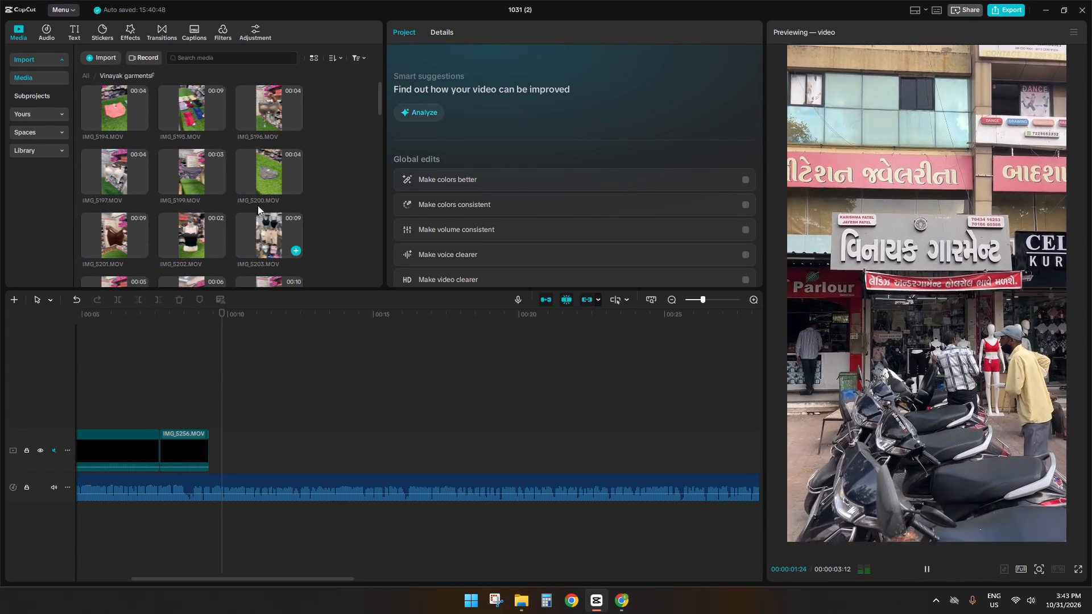
{"action": "left_click", "coordinate": [111, 111]}
{"action": "left_click", "coordinate": [199, 416]}
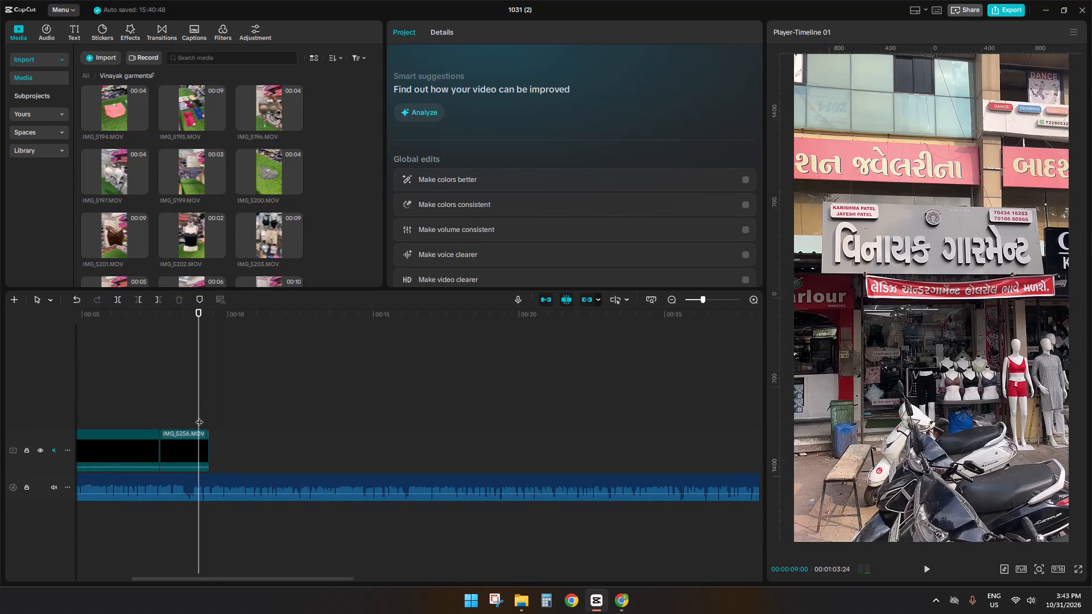
{"action": "key", "text": "space"}
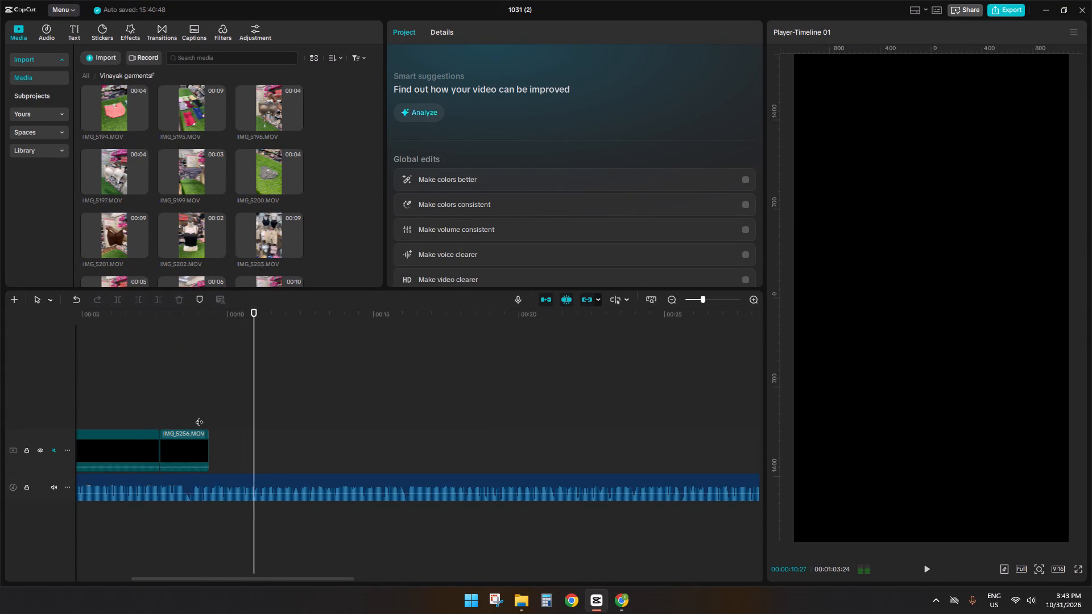
{"action": "key", "text": "space"}
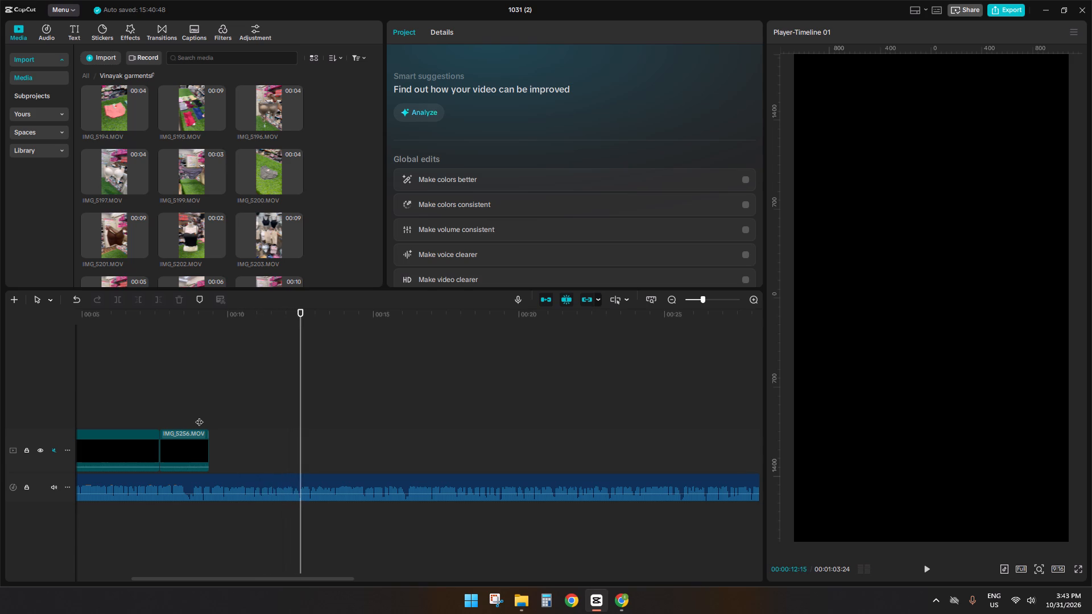
{"action": "key", "text": "space"}
{"action": "scroll", "coordinate": [378, 436], "scroll_direction": "down", "scroll_amount": 14, "text": "ctrl"}
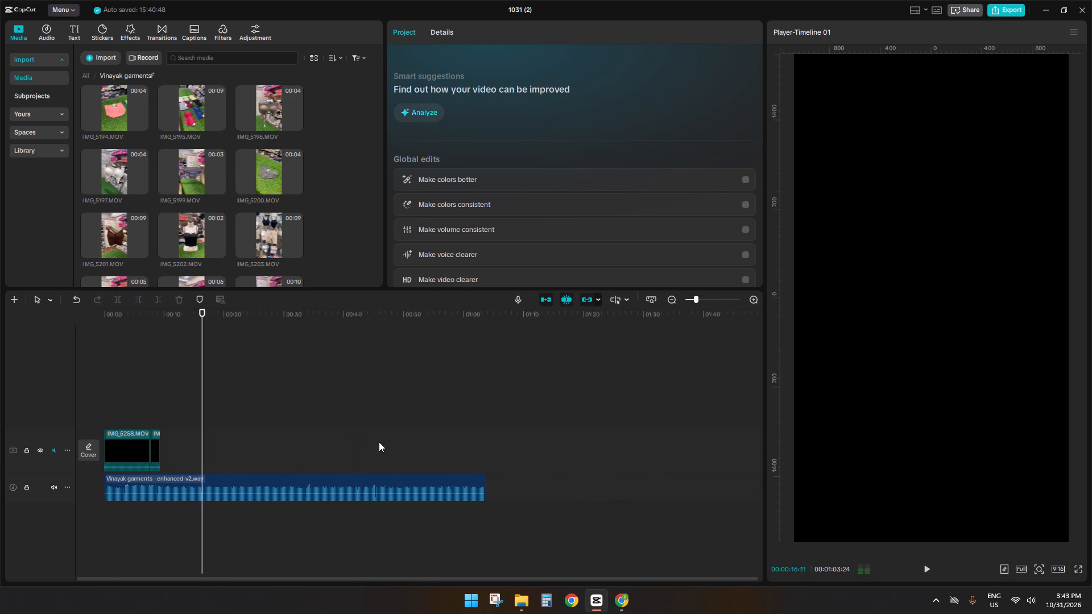
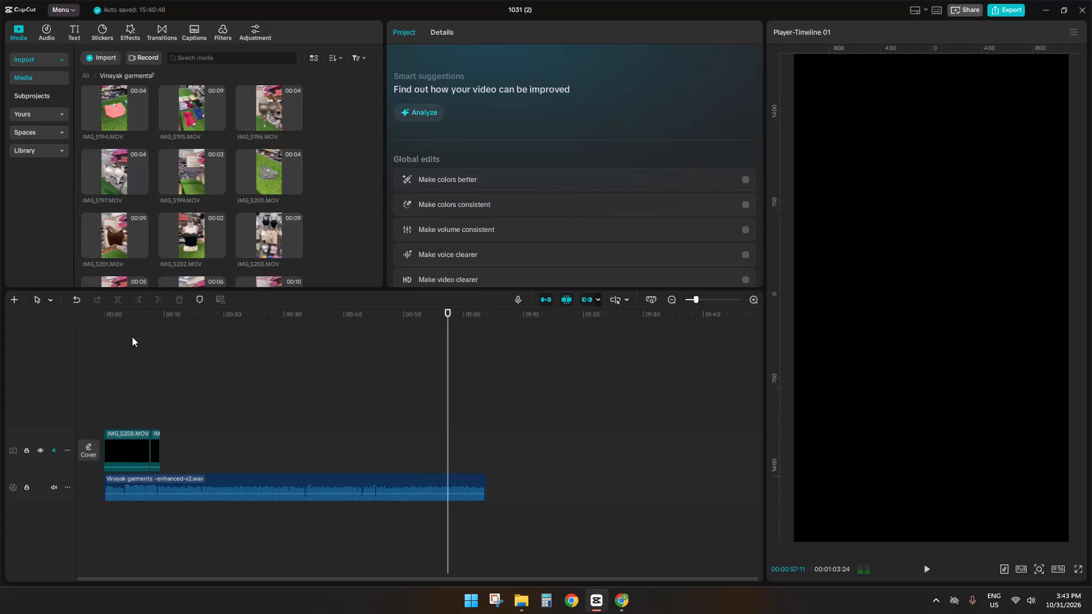
Preview the garment clips IMG_5194.MOV to IMG_5197.MOV as candidates to follow the storefront shots.
{"action": "left_click", "coordinate": [132, 337]}
{"action": "left_click", "coordinate": [159, 370]}
{"action": "left_click", "coordinate": [152, 371]}
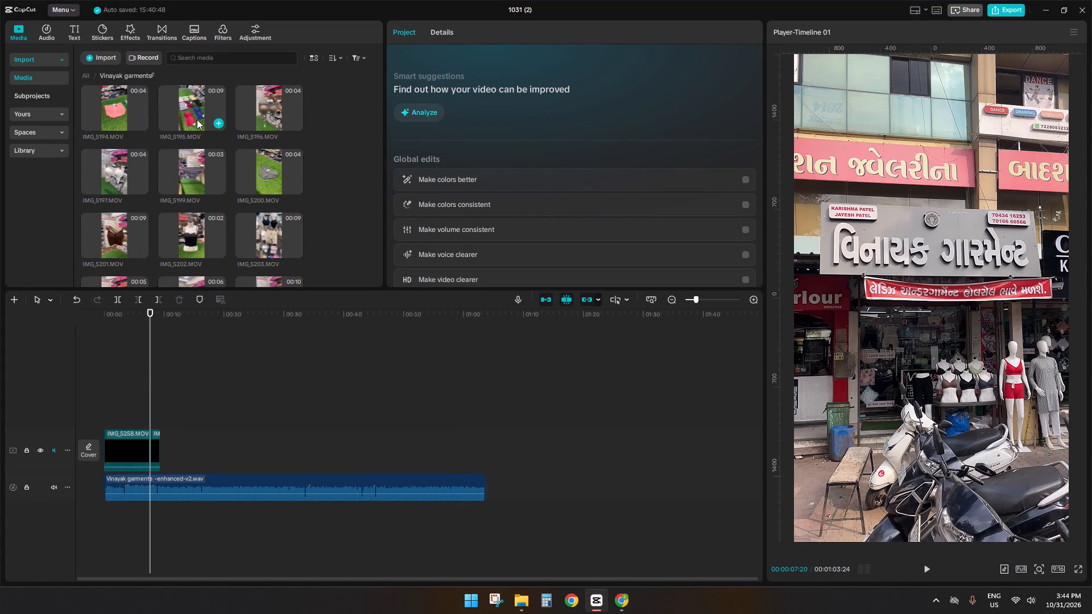
{"action": "scroll", "coordinate": [123, 143], "scroll_direction": "up", "scroll_amount": 4}
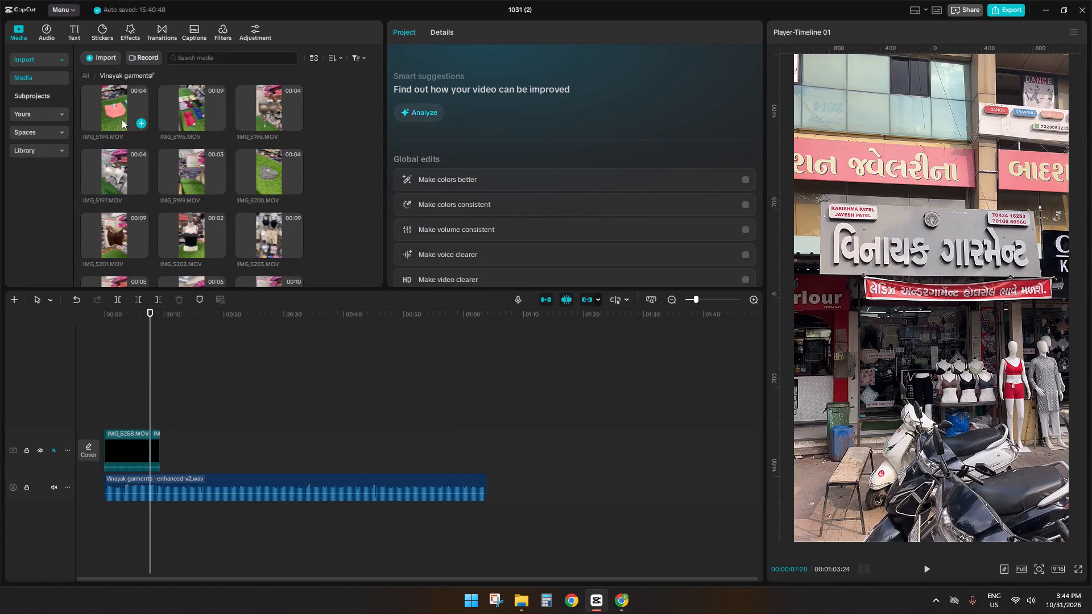
{"action": "left_click", "coordinate": [122, 119]}
{"action": "key", "text": "space"}
{"action": "left_click", "coordinate": [191, 115]}
{"action": "key", "text": "space"}
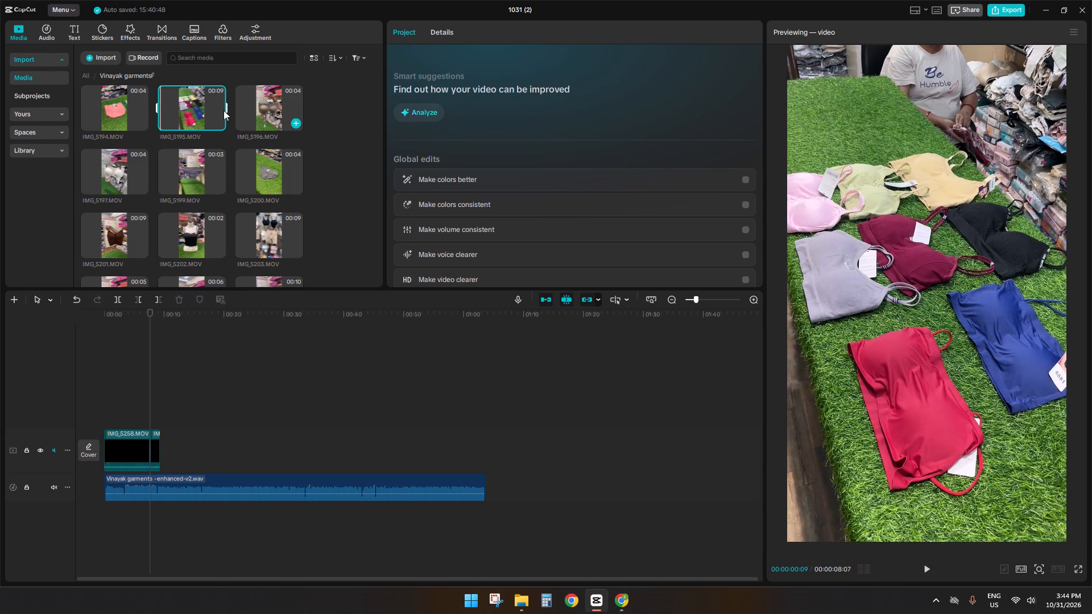
{"action": "left_click", "coordinate": [98, 105]}
{"action": "left_click", "coordinate": [179, 114]}
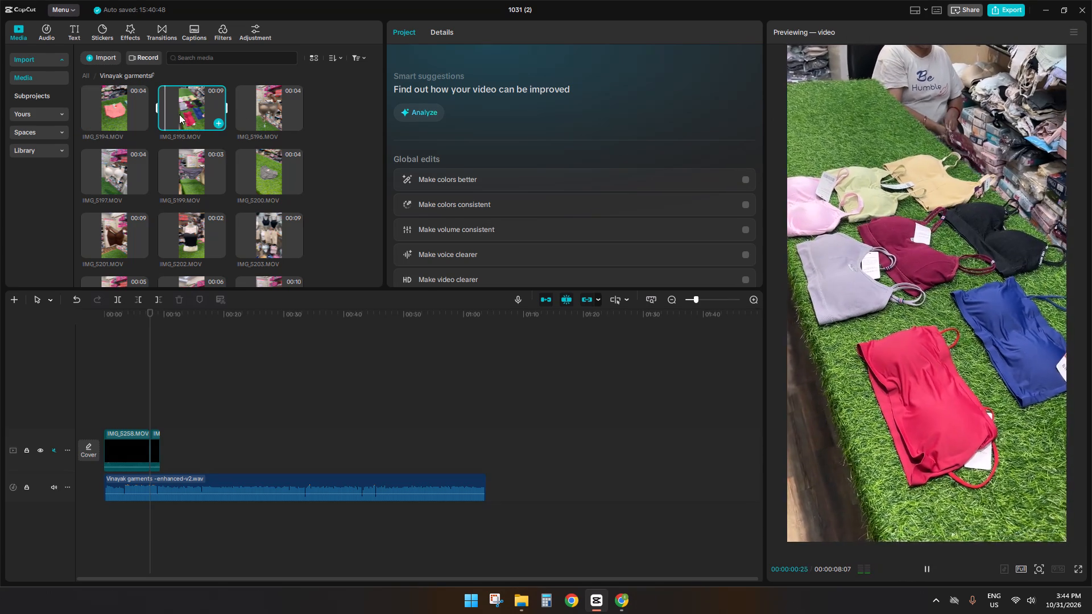
{"action": "left_click", "coordinate": [241, 112]}
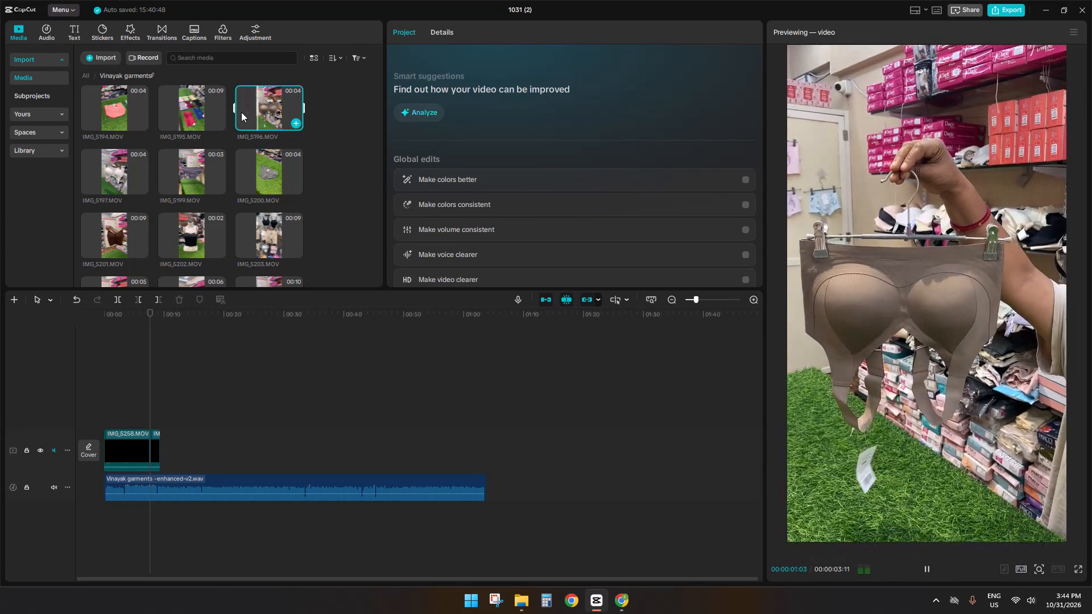
{"action": "key", "text": "space"}
{"action": "left_click", "coordinate": [187, 172]}
{"action": "left_click", "coordinate": [106, 165]}
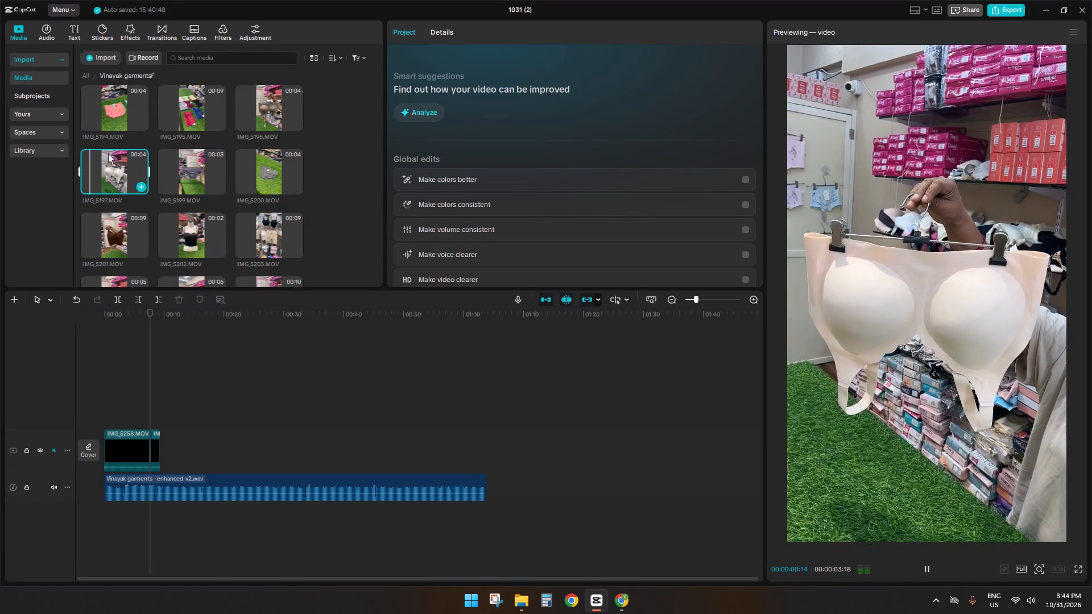
{"action": "key", "text": "space"}
{"action": "left_click", "coordinate": [101, 118]}
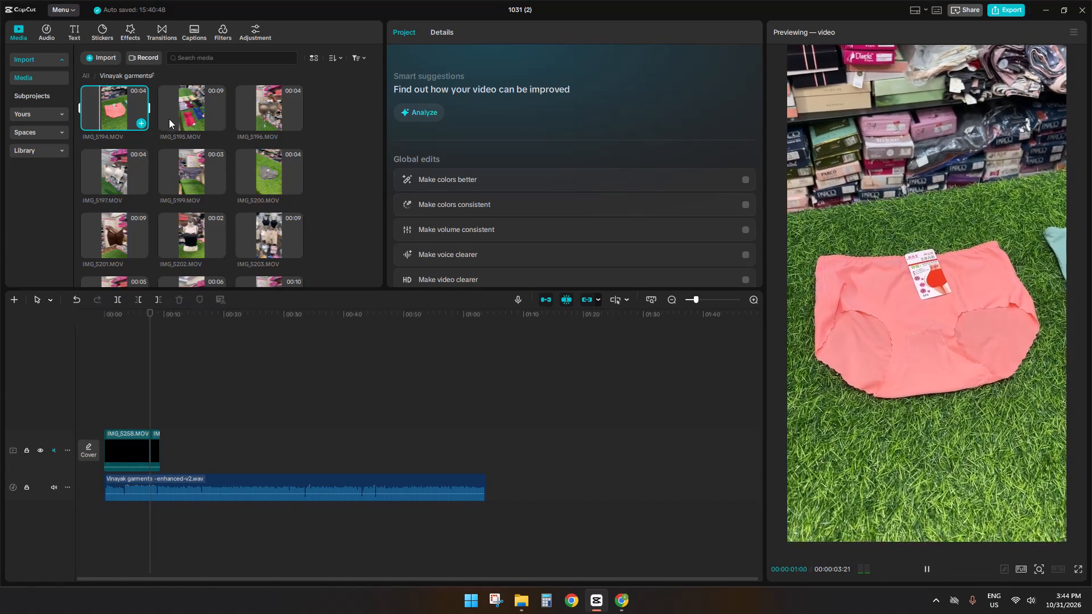
{"action": "left_click", "coordinate": [169, 116]}
{"action": "key", "text": "space"}
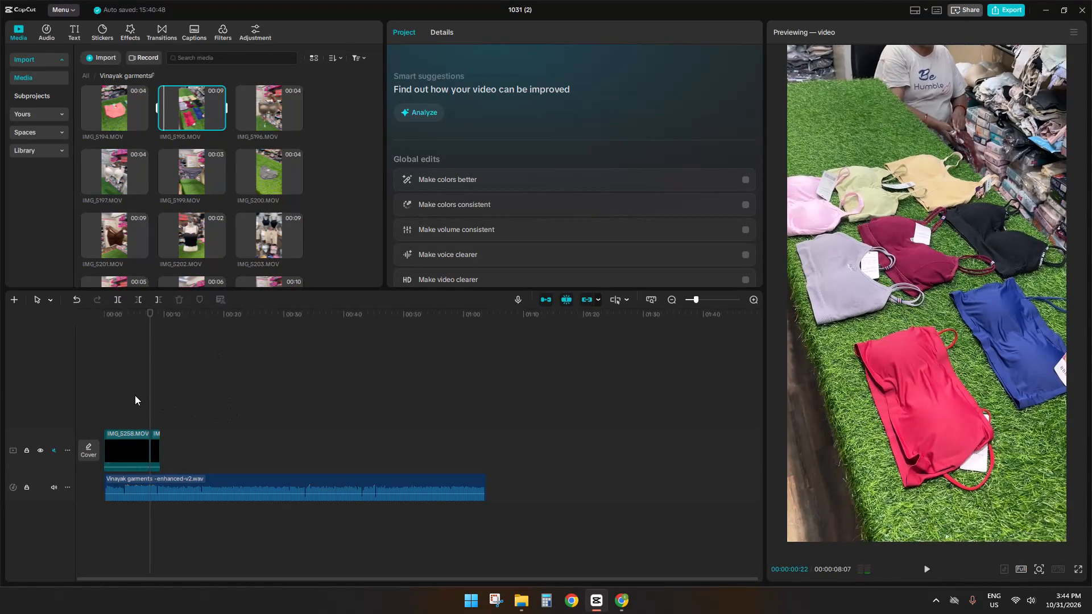
Replay the voice-over around the start of the IMG_5256.MOV storefront clip to find where the product shots should begin.
{"action": "left_click", "coordinate": [140, 392]}
{"action": "key", "text": "space"}
{"action": "scroll", "coordinate": [176, 419], "scroll_direction": "up", "scroll_amount": 6, "text": "ctrl"}
{"action": "scroll", "coordinate": [212, 420], "scroll_direction": "down", "scroll_amount": 1, "text": "ctrl"}
{"action": "scroll", "coordinate": [212, 420], "scroll_direction": "up", "scroll_amount": 9, "text": "ctrl"}
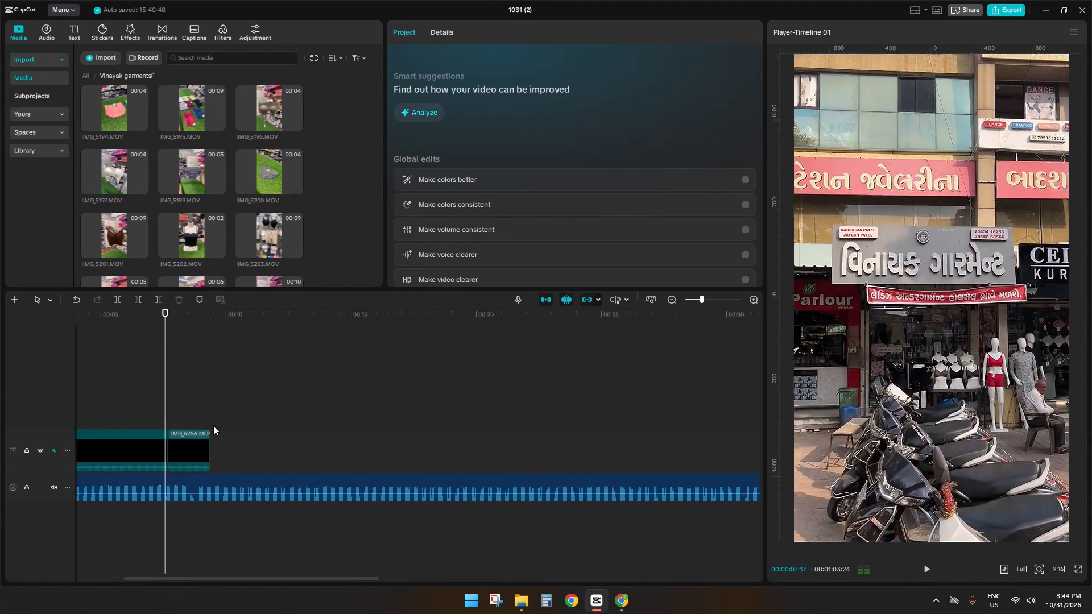
{"action": "left_click", "coordinate": [153, 393]}
{"action": "left_click", "coordinate": [133, 395]}
{"action": "key", "text": "space"}
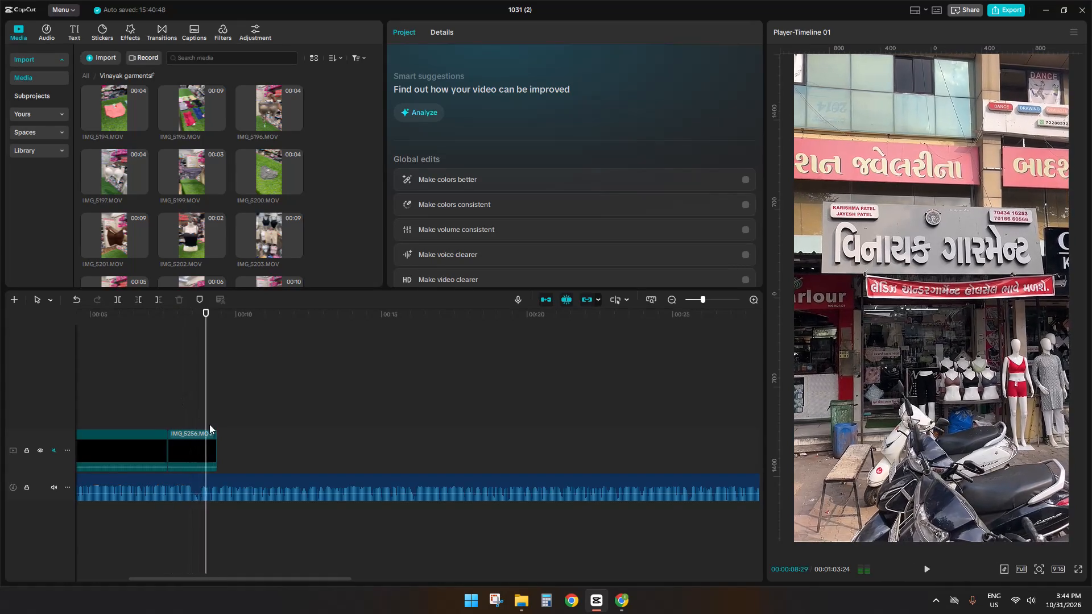
Add IMG_5195.MOV directly after IMG_5256.MOV and cut off everything past about 00:00:09:27.
{"action": "left_click", "coordinate": [220, 419]}
{"action": "left_click", "coordinate": [116, 125]}
{"action": "left_click", "coordinate": [185, 118]}
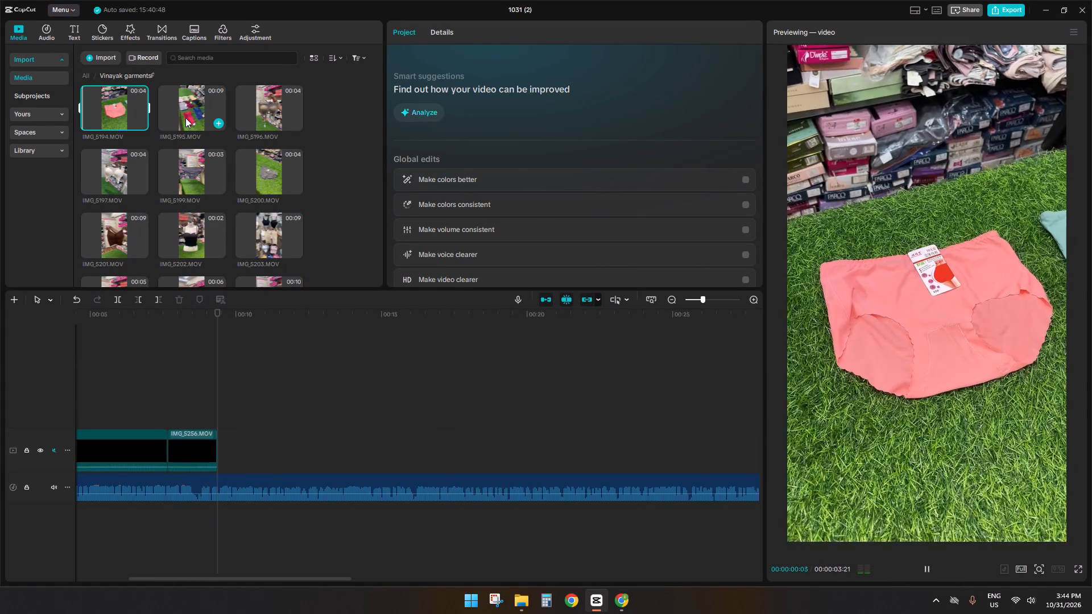
{"action": "left_click_drag", "start_coordinate": [184, 111], "coordinate": [243, 435]}
{"action": "key", "text": "space"}
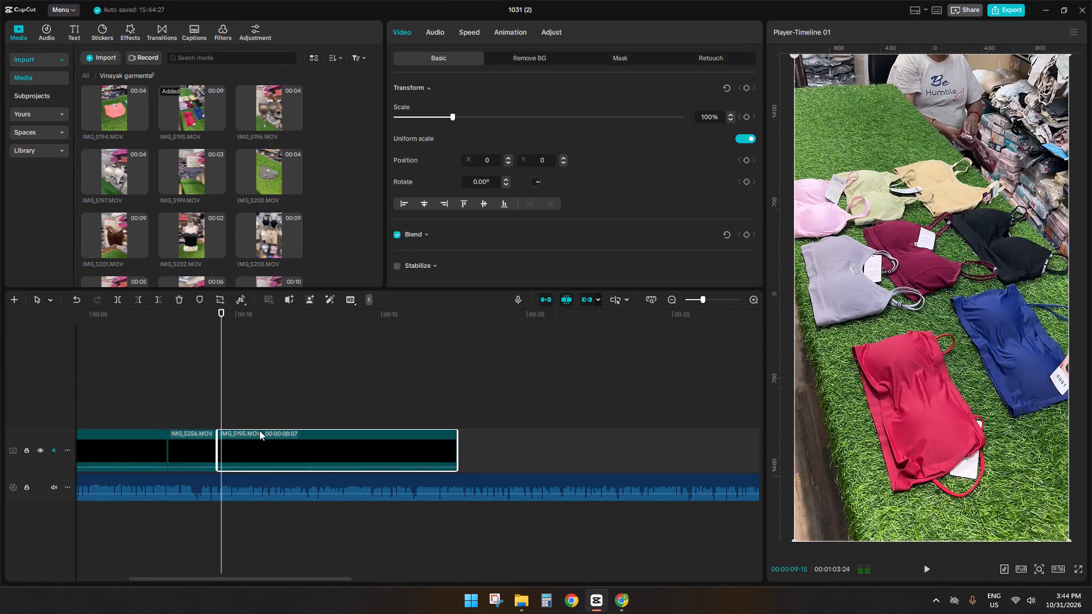
{"action": "key", "text": "space"}
{"action": "key", "text": "s"}
{"action": "key", "text": "d"}
Add IMG_5194.MOV directly after the short IMG_5195.MOV clip and play it against the voice-over.
{"action": "left_click_drag", "start_coordinate": [115, 104], "coordinate": [243, 439]}
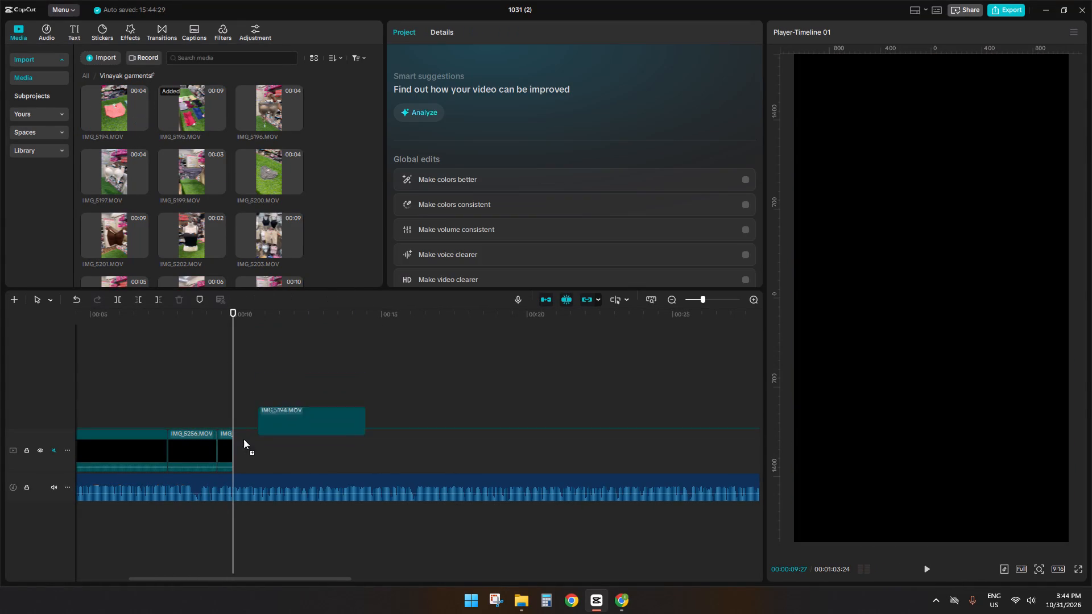
{"action": "left_click_drag", "start_coordinate": [243, 439], "coordinate": [237, 445]}
{"action": "key", "text": "space"}
{"action": "scroll", "coordinate": [291, 459], "scroll_direction": "up", "scroll_amount": 3, "text": "ctrl"}
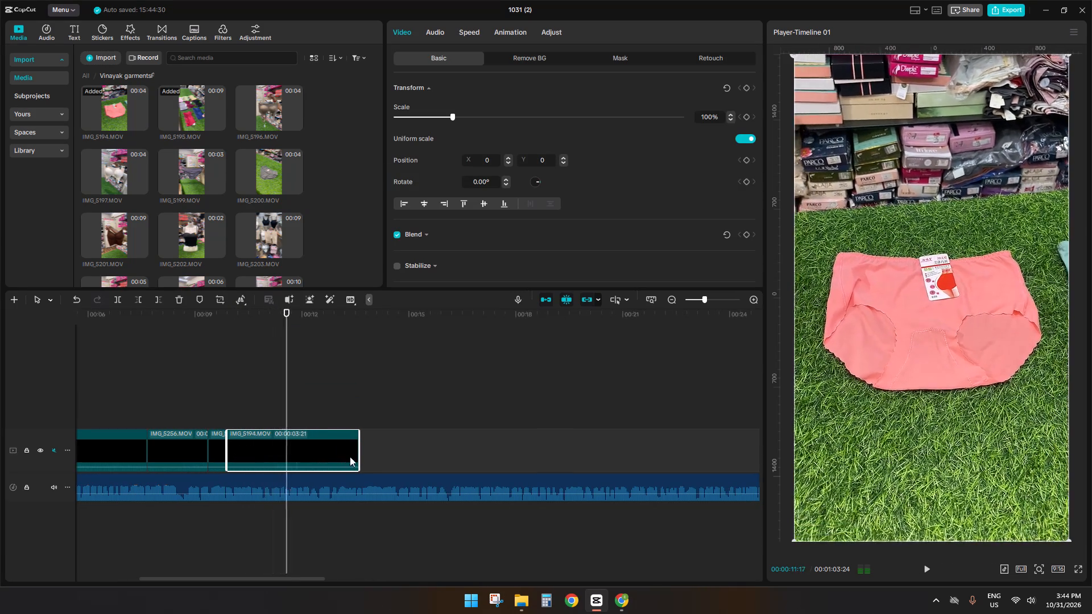
{"action": "key", "text": "space"}
Replay the IMG_5194.MOV clip repeatedly against the voice-over, listening for the point to cut away from the pink underwear.
{"action": "left_click", "coordinate": [259, 406]}
{"action": "key", "text": "space"}
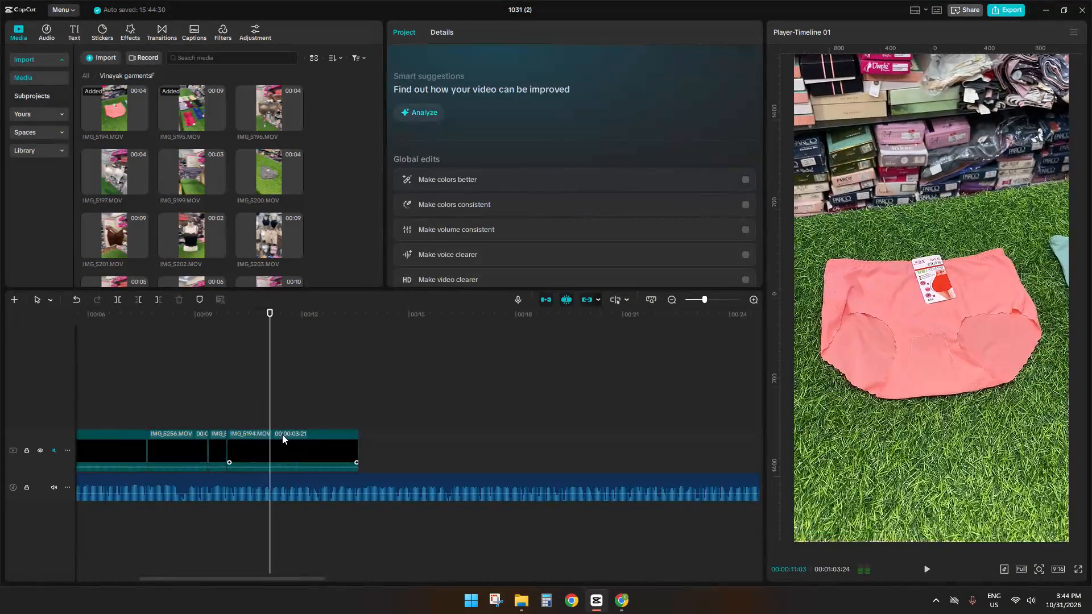
{"action": "key", "text": "space"}
{"action": "key", "text": "space"}
{"action": "left_click", "coordinate": [283, 439]}
{"action": "key", "text": "space"}
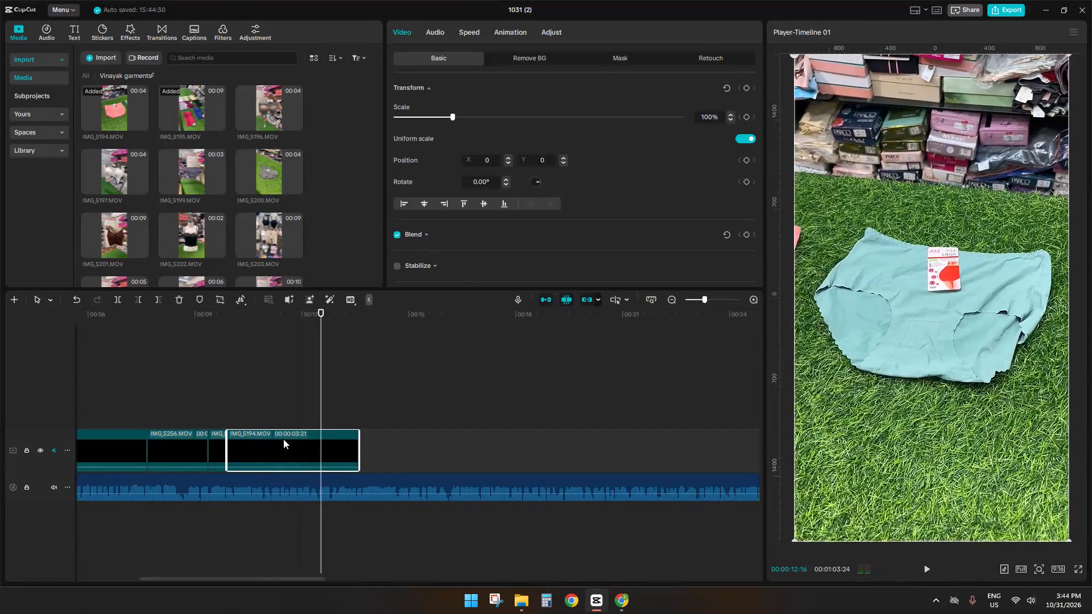
{"action": "key", "text": "space"}
{"action": "key", "text": "space"}
{"action": "left_click", "coordinate": [259, 401]}
{"action": "key", "text": "space"}
{"action": "left_click", "coordinate": [298, 446]}
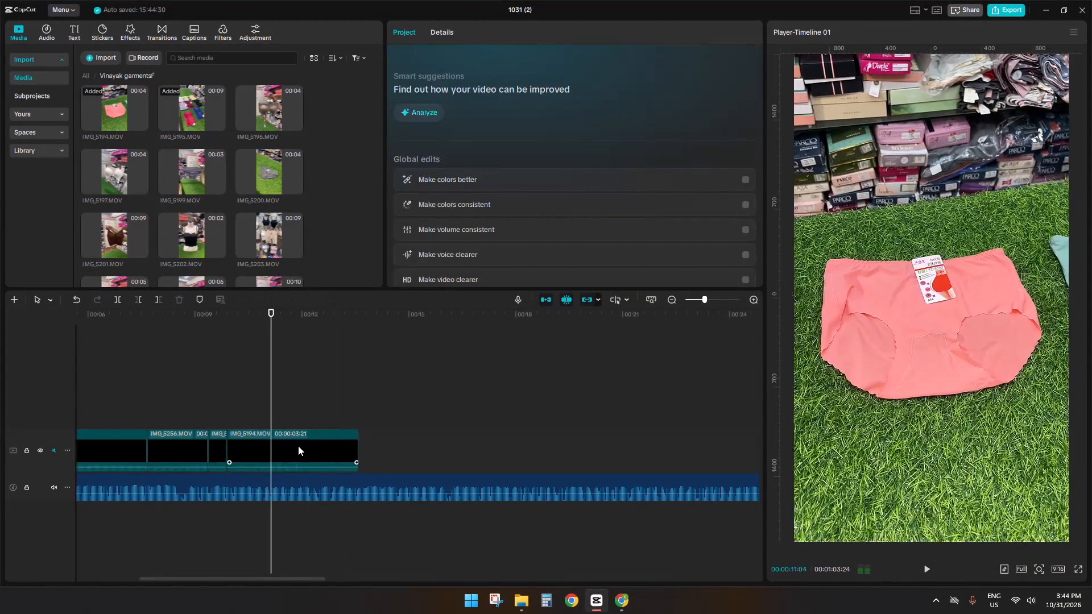
{"action": "key", "text": "space"}
{"action": "left_click", "coordinate": [267, 415]}
{"action": "key", "text": "space"}
{"action": "key", "text": "space"}
{"action": "left_click", "coordinate": [272, 419]}
{"action": "left_click", "coordinate": [265, 417]}
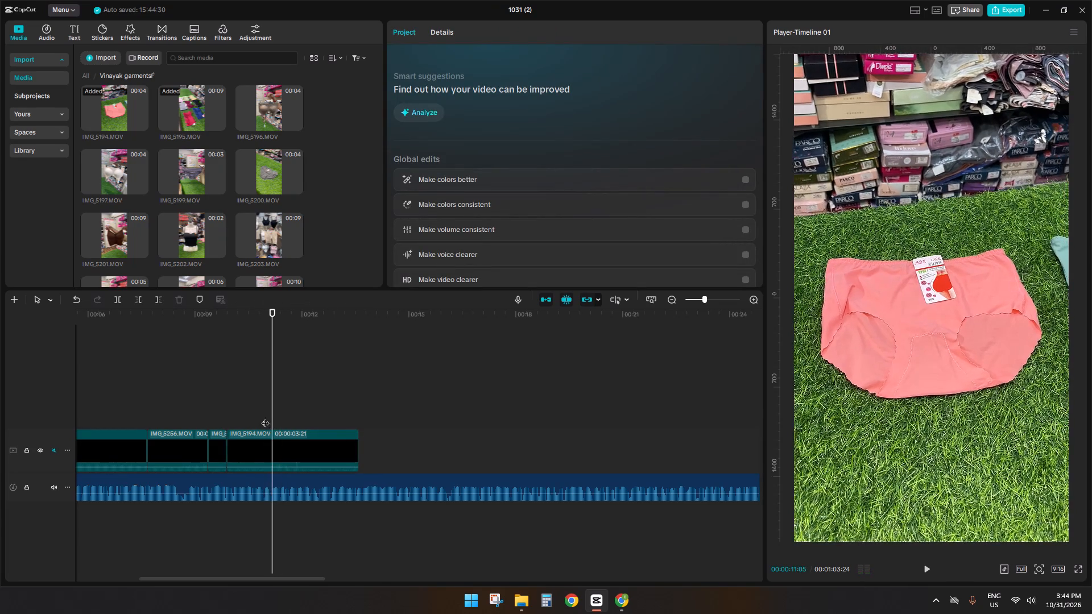
{"action": "key", "text": "space"}
{"action": "key", "text": "space"}
{"action": "key", "text": "space"}
{"action": "key", "text": "space"}
Split the IMG_5194.MOV clip at about 00:00:11:03, while the pink underwear is shown.
{"action": "left_click", "coordinate": [255, 399]}
{"action": "key", "text": "space"}
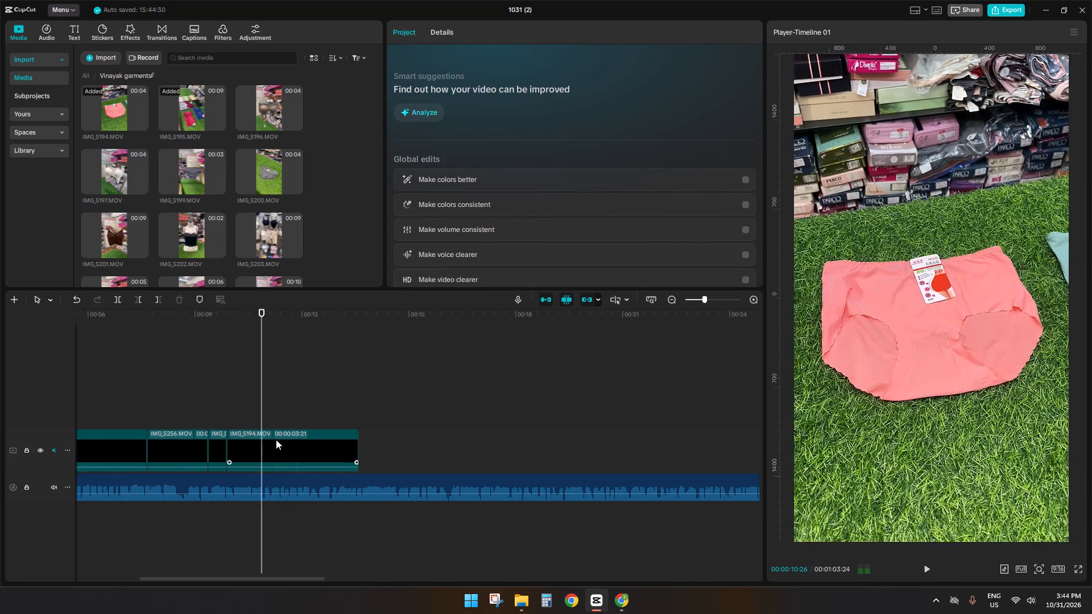
{"action": "key", "text": "space"}
{"action": "left_click", "coordinate": [278, 445]}
{"action": "key", "text": "s"}
Trim the start of the second IMG_5194.MOV segment up to 00:00:12:00, where the teal underwear is in frame.
{"action": "left_click", "coordinate": [291, 404]}
{"action": "left_click_drag", "start_coordinate": [291, 404], "coordinate": [296, 404]}
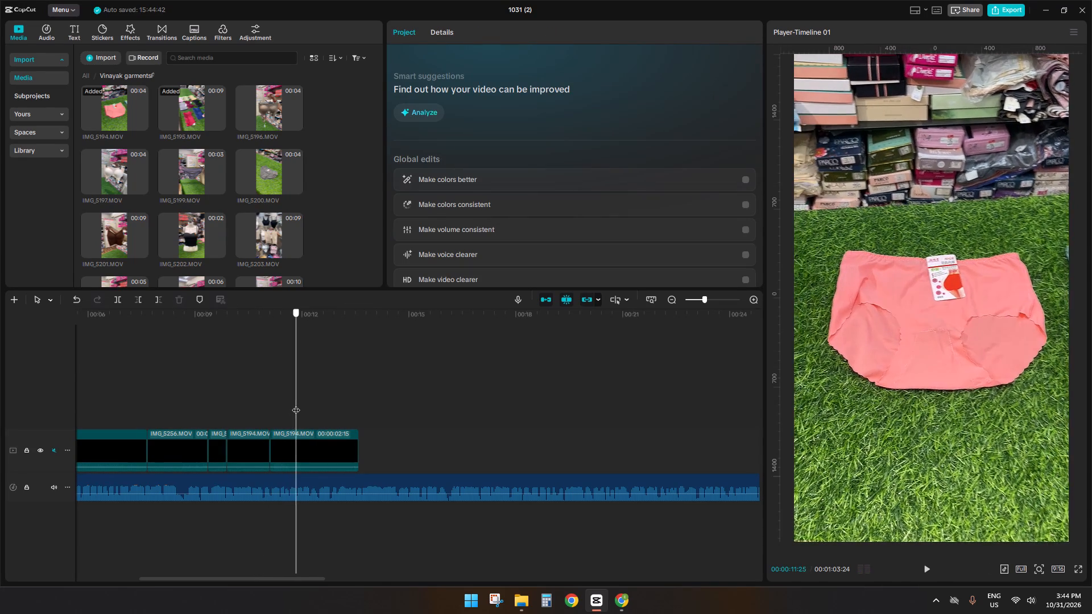
{"action": "left_click_drag", "start_coordinate": [296, 404], "coordinate": [303, 403]}
{"action": "left_click", "coordinate": [304, 453]}
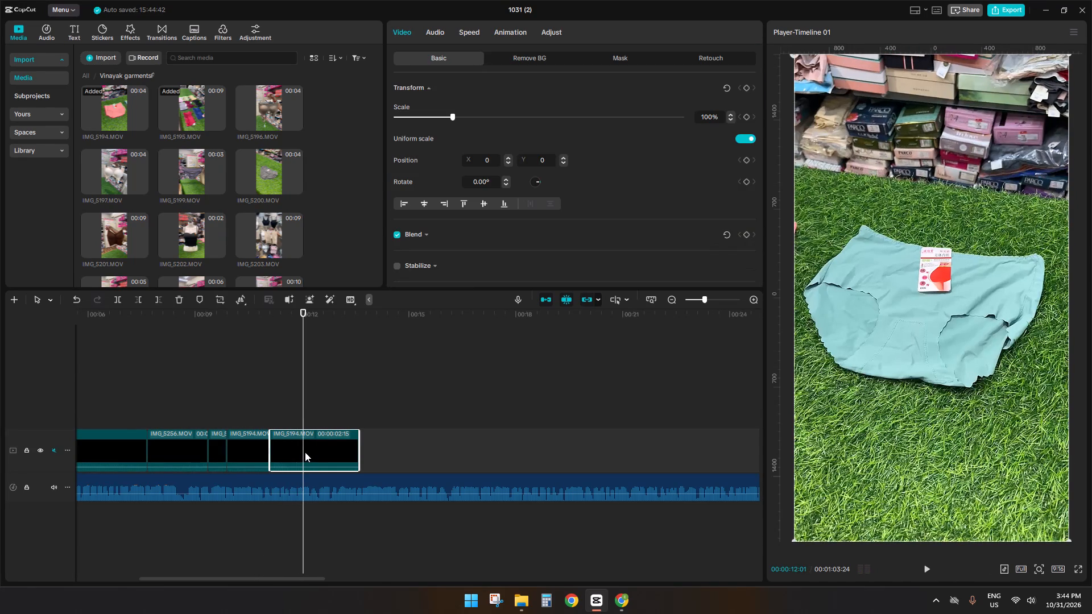
{"action": "key", "text": "Left"}
{"action": "key", "text": "Left"}
{"action": "key", "text": "Left"}
{"action": "key", "text": "Right"}
{"action": "key", "text": "Right"}
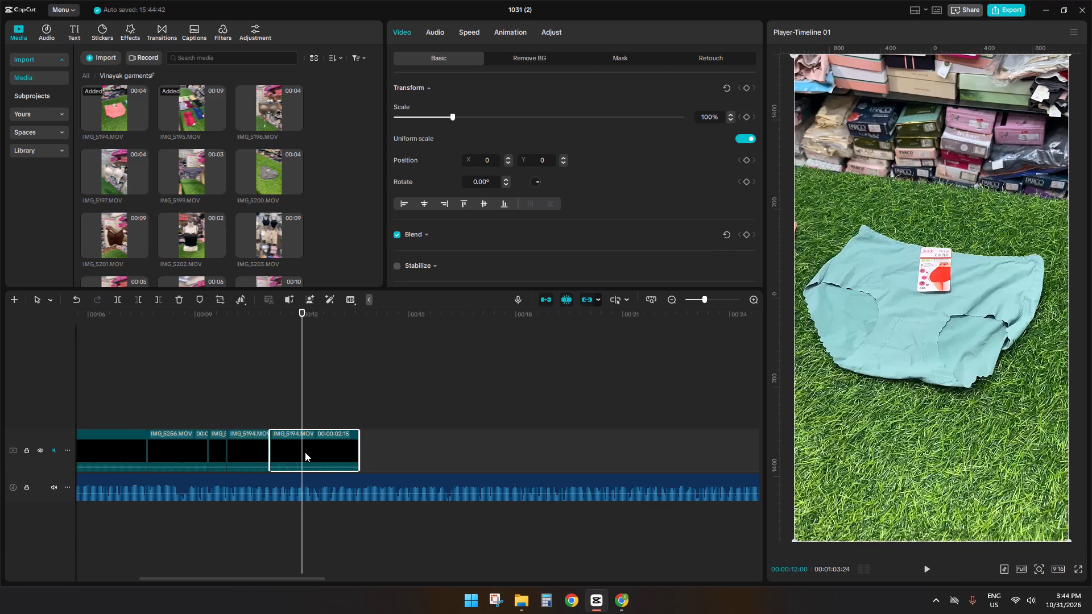
{"action": "left_click", "coordinate": [306, 452]}
{"action": "key", "text": "q"}
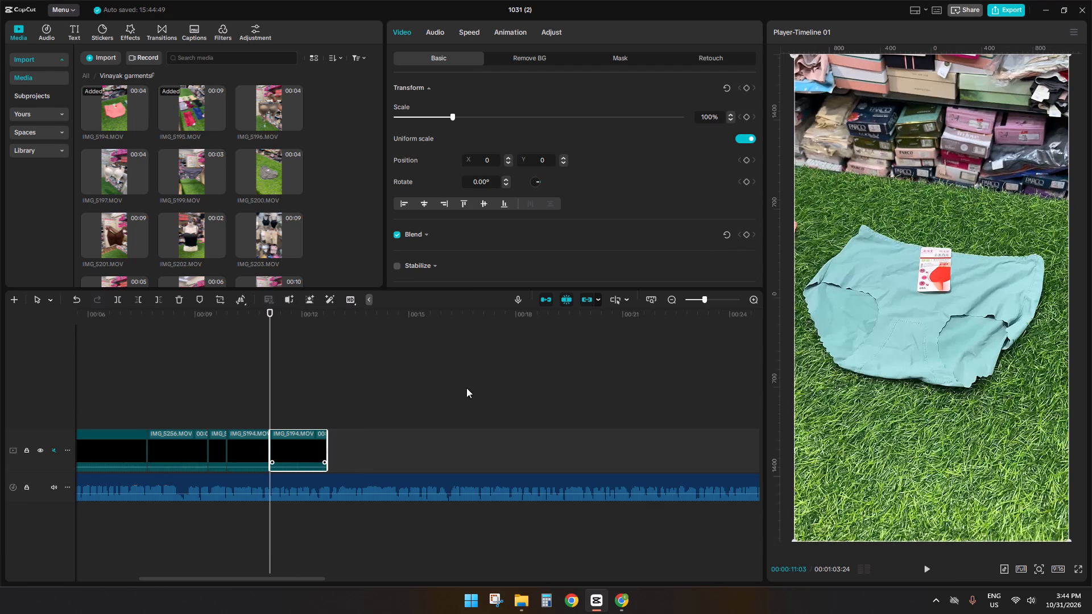
Slow the teal underwear segment of IMG_5194.MOV to 0.58x speed.
{"action": "left_click", "coordinate": [457, 32]}
{"action": "left_click", "coordinate": [430, 103]}
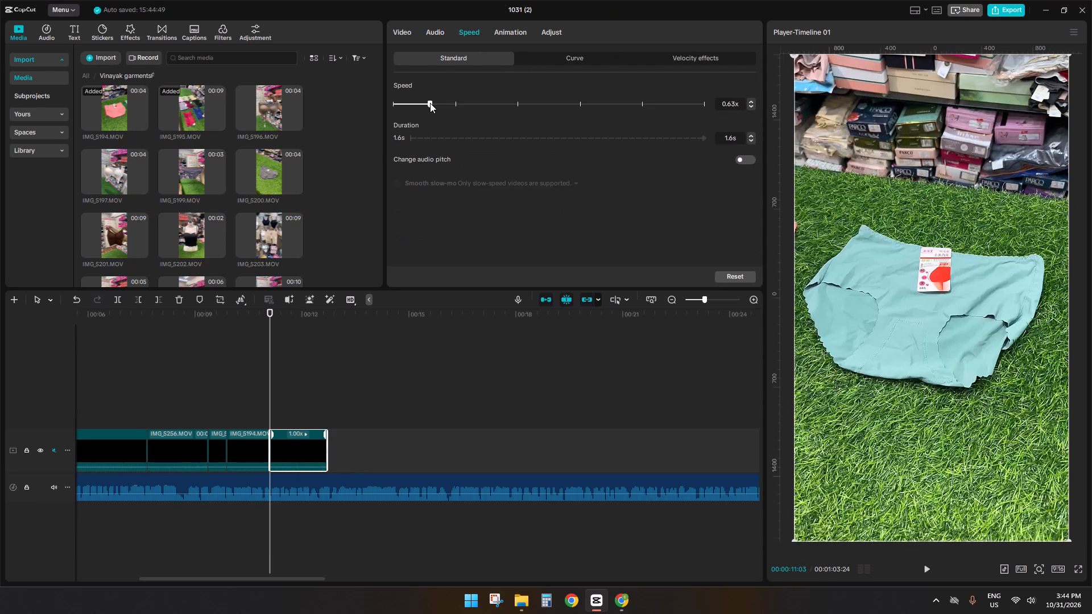
{"action": "left_click", "coordinate": [427, 104]}
{"action": "key", "text": "space"}
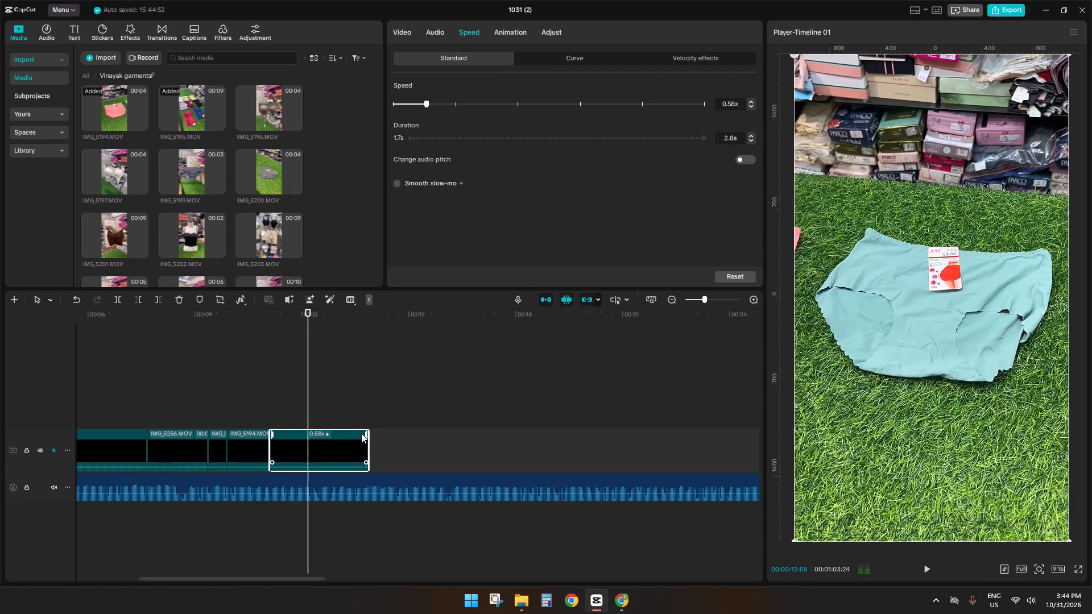
Play the slowed teal underwear segment and cut off its end at about 00:00:13:22.
{"action": "key", "text": "space"}
{"action": "key", "text": "space"}
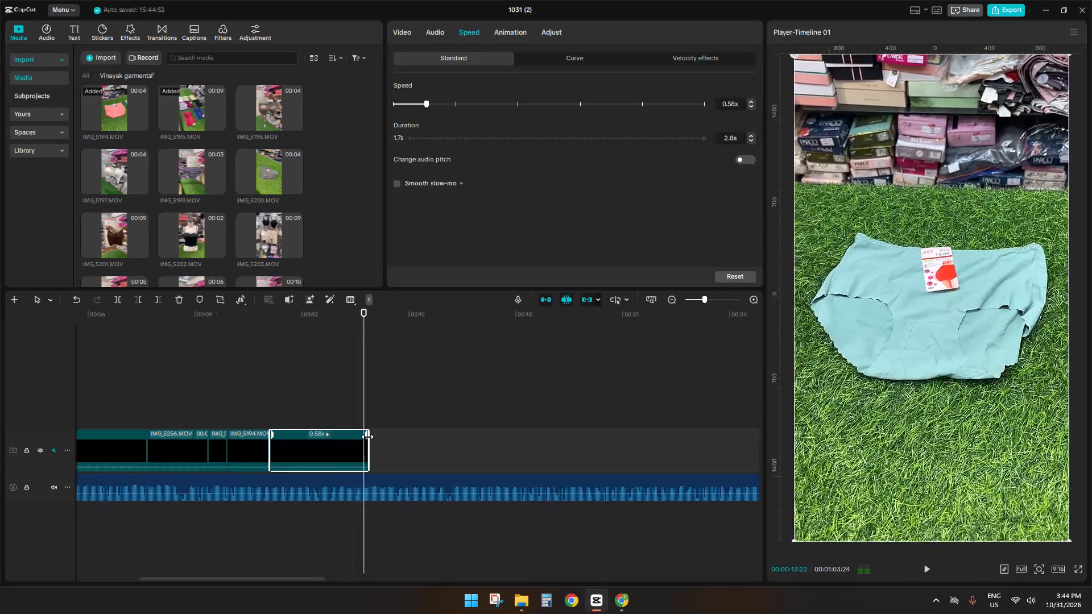
{"action": "key", "text": "space"}
{"action": "type", "text": "sd"}
{"action": "key", "text": "space"}
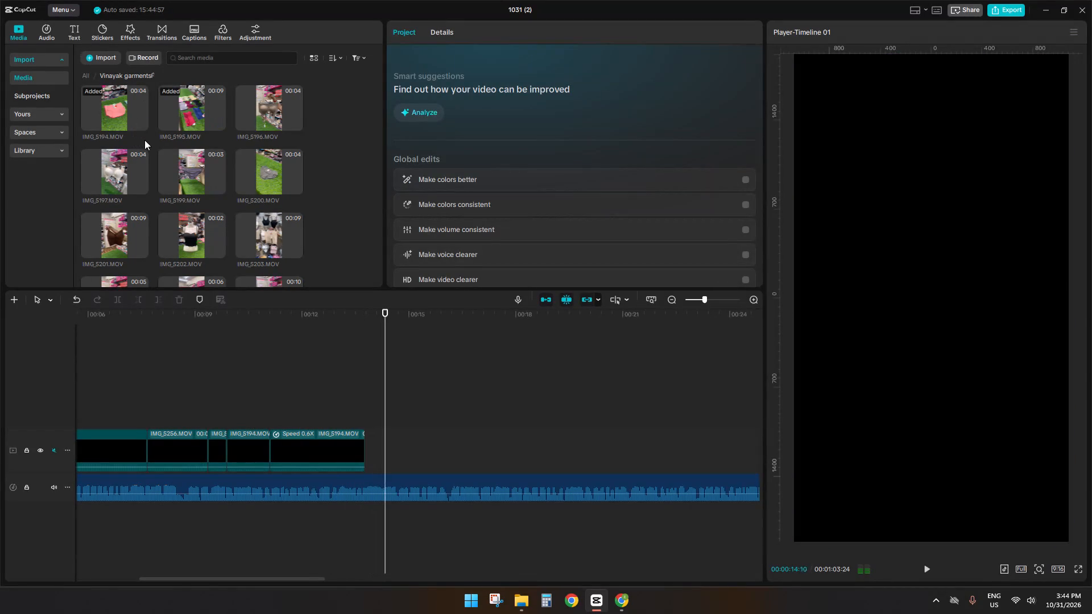
Find the wall display clip IMG_5221.MOV among the media and add it after the slowed underwear segment.
{"action": "left_click", "coordinate": [122, 158]}
{"action": "scroll", "coordinate": [188, 181], "scroll_direction": "down", "scroll_amount": 6}
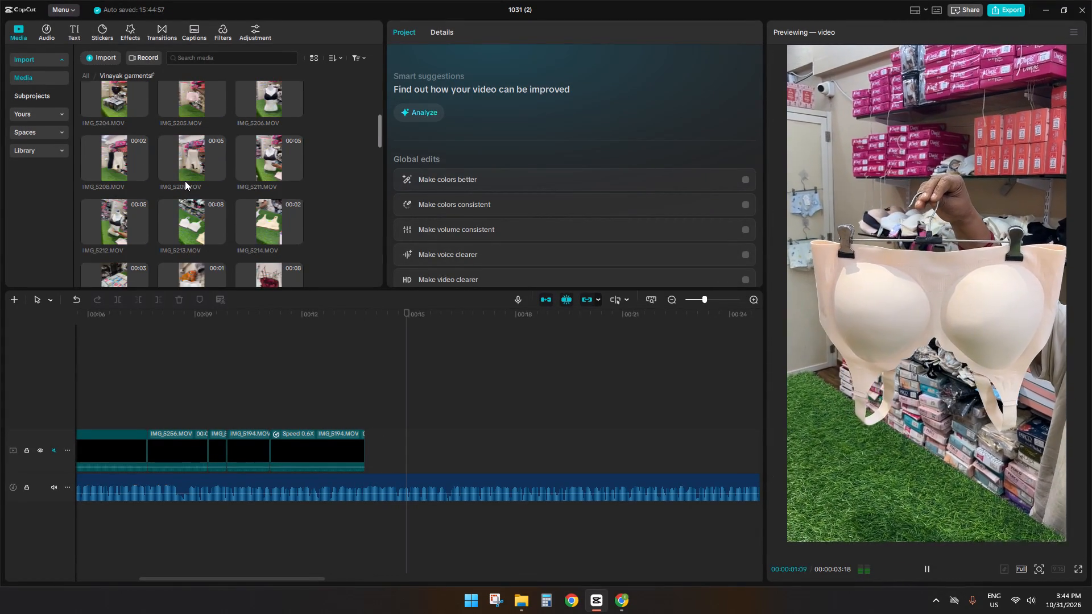
{"action": "scroll", "coordinate": [185, 181], "scroll_direction": "down", "scroll_amount": 1}
{"action": "left_click", "coordinate": [119, 197]}
{"action": "left_click", "coordinate": [135, 270]}
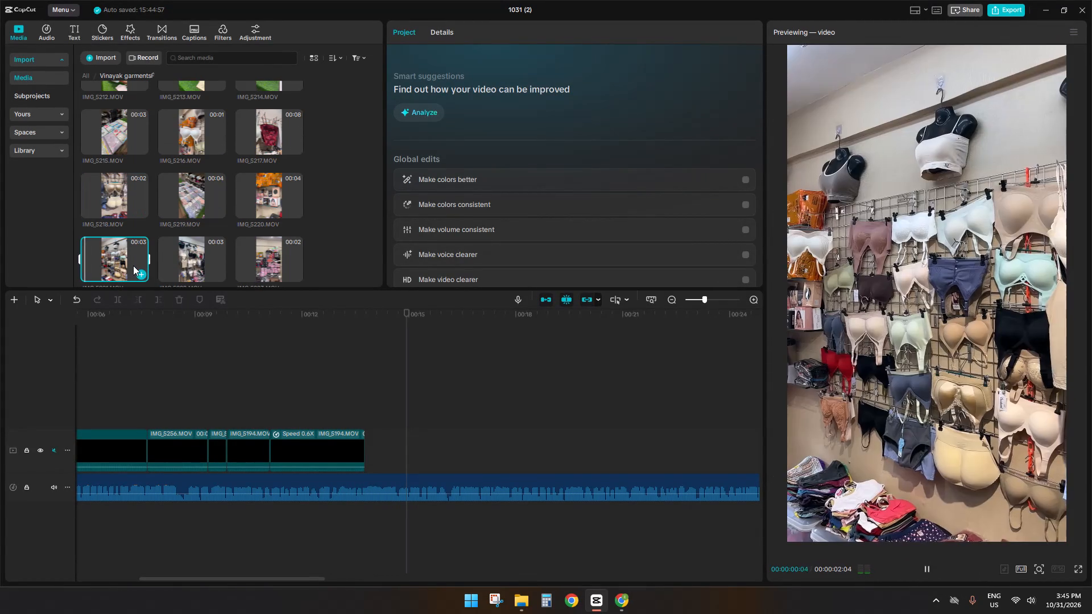
{"action": "left_click_drag", "start_coordinate": [126, 264], "coordinate": [363, 453]}
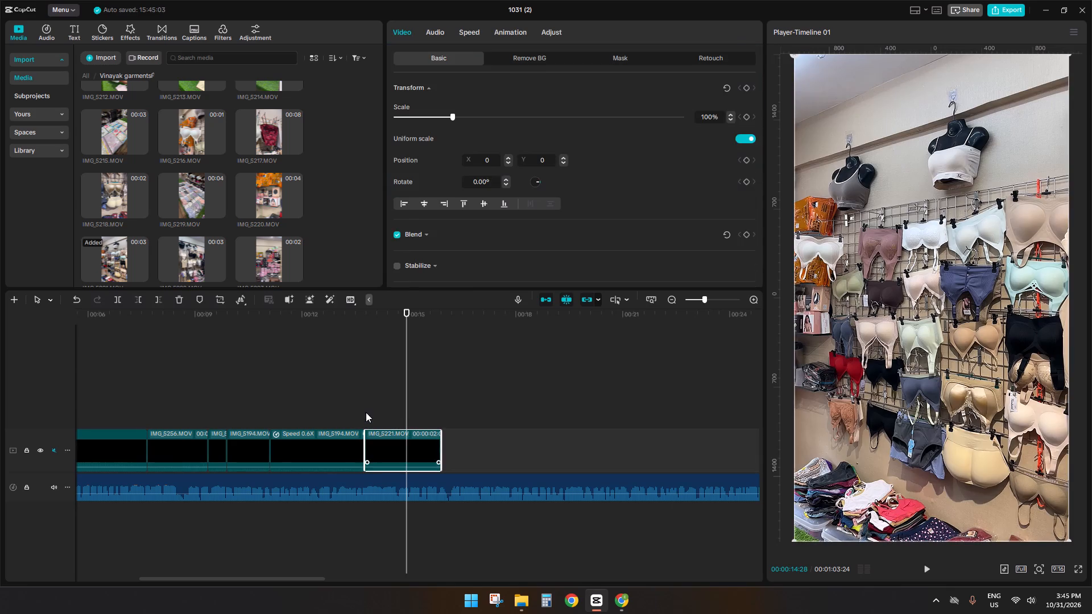
Play the IMG_5221.MOV wall display clip against the voice-over and slow it to 0.79x speed.
{"action": "left_click", "coordinate": [366, 412]}
{"action": "key", "text": "space"}
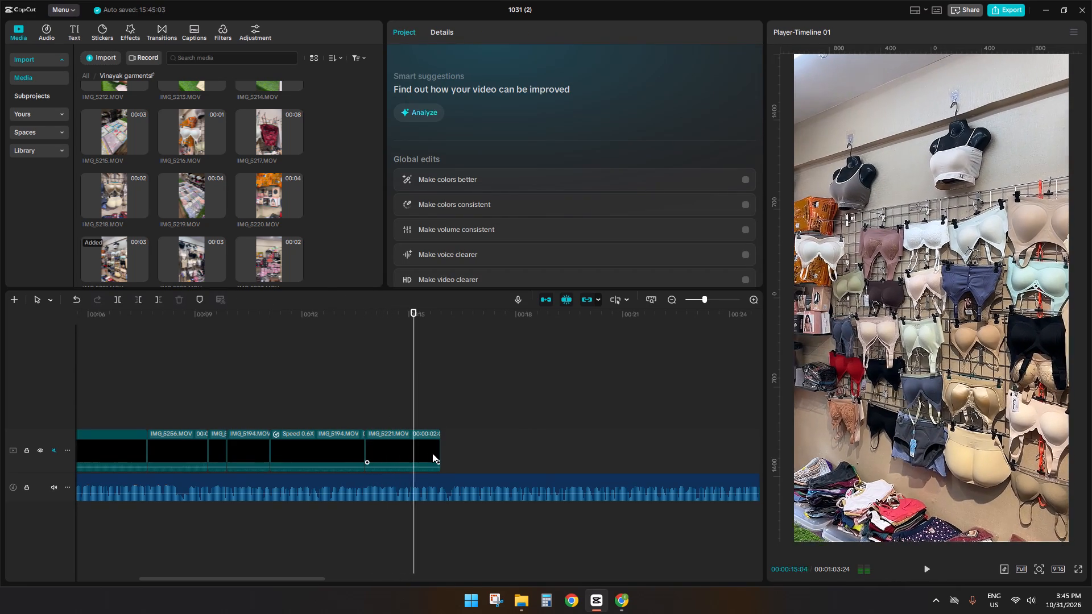
{"action": "key", "text": "space"}
{"action": "left_click", "coordinate": [432, 451]}
{"action": "left_click", "coordinate": [442, 21]}
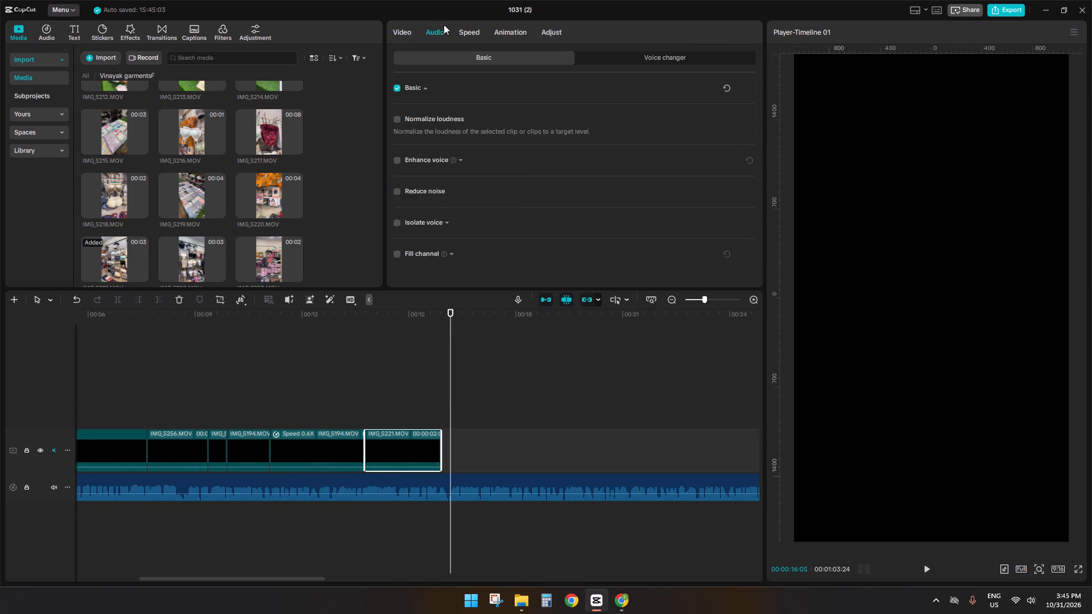
{"action": "left_click", "coordinate": [452, 32]}
{"action": "left_click", "coordinate": [441, 106]}
{"action": "key", "text": "space"}
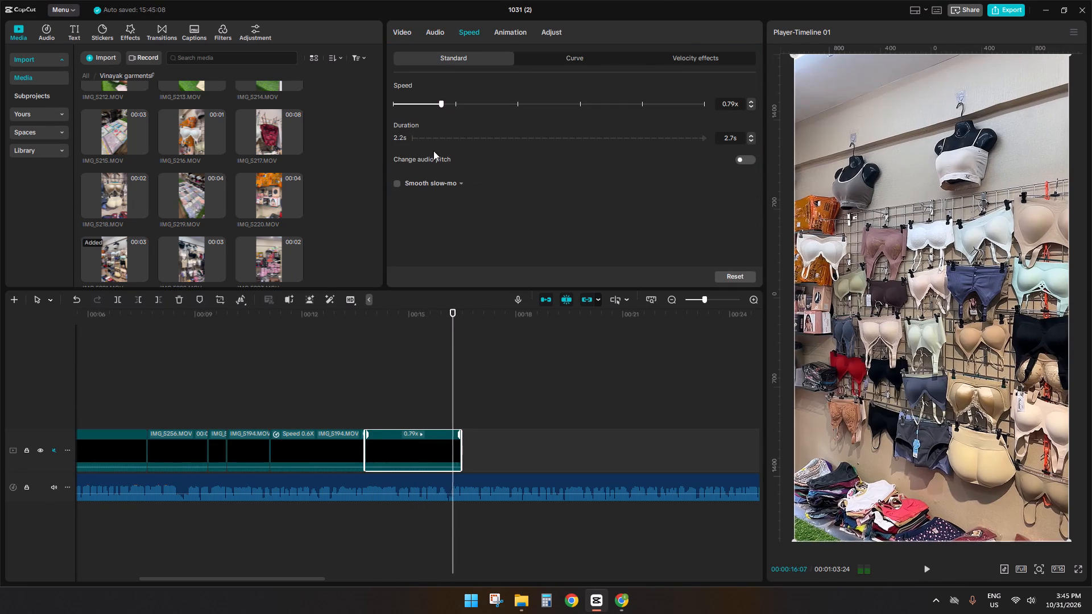
Cut off the end of the slowed IMG_5221.MOV clip at 00:00:16:05 and keep listening to the voice-over.
{"action": "key", "text": "space"}
{"action": "left_click", "coordinate": [461, 421]}
{"action": "left_click", "coordinate": [450, 423]}
{"action": "left_click", "coordinate": [449, 445]}
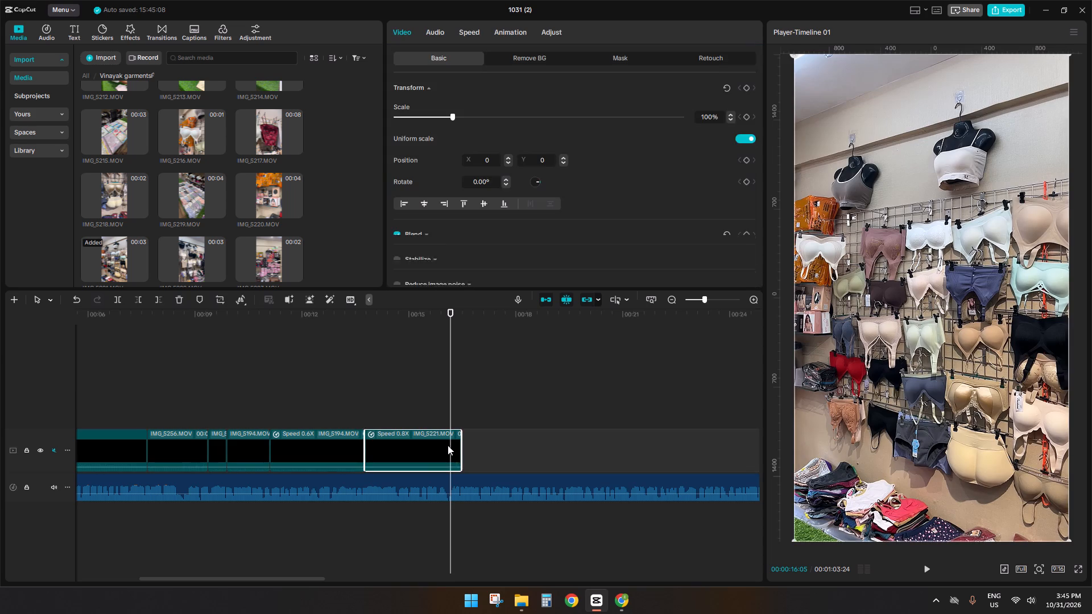
{"action": "key", "text": "s"}
{"action": "key", "text": "d"}
{"action": "key", "text": "space"}
Preview the next shop clips in the media and add the wall display clip IMG_5222.MOV after IMG_5221.MOV.
{"action": "left_click", "coordinate": [183, 213]}
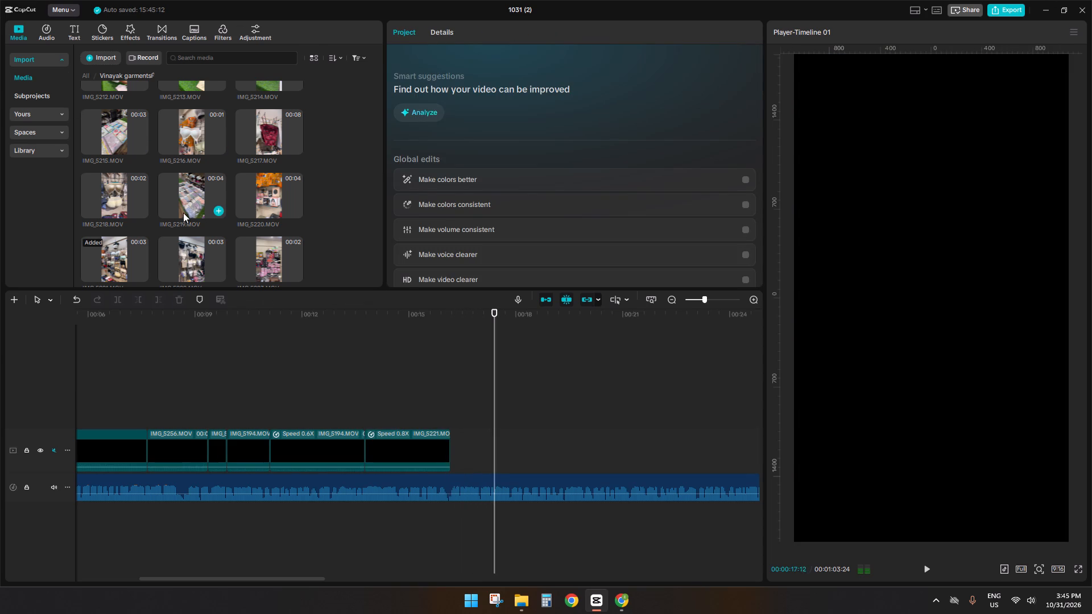
{"action": "left_click", "coordinate": [251, 199]}
{"action": "scroll", "coordinate": [251, 199], "scroll_direction": "down", "scroll_amount": 3}
{"action": "left_click", "coordinate": [260, 148]}
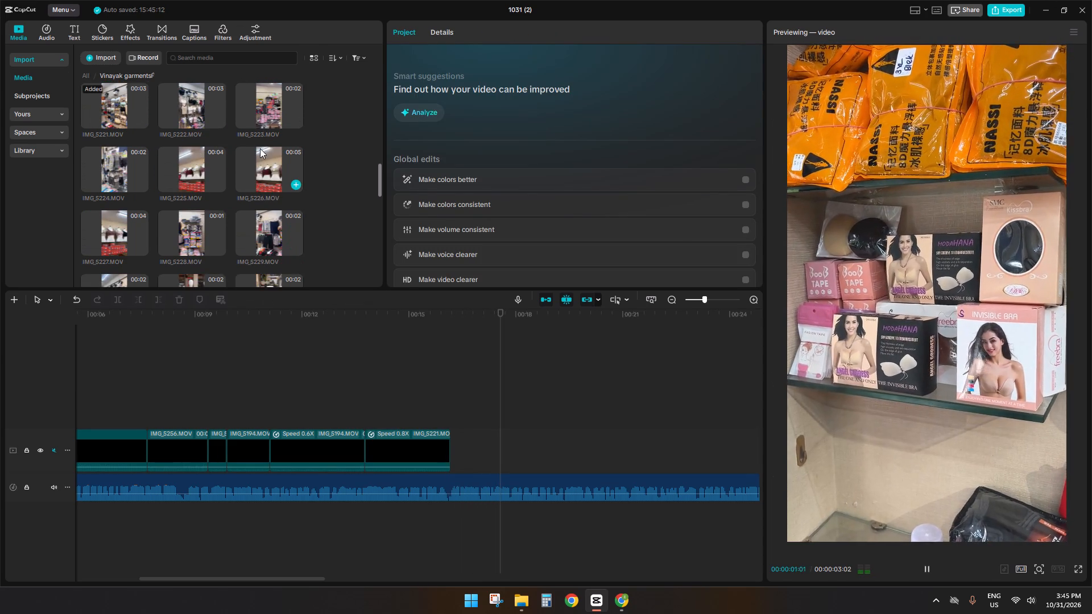
{"action": "left_click", "coordinate": [252, 115]}
{"action": "key", "text": "space"}
{"action": "left_click", "coordinate": [197, 106]}
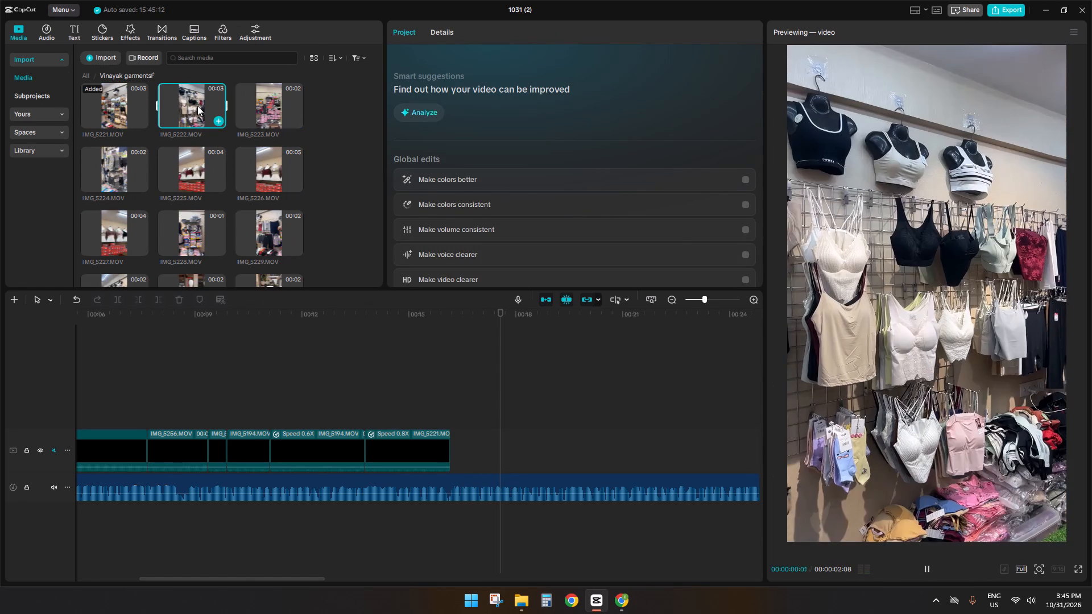
{"action": "key", "text": "space"}
{"action": "left_click_drag", "start_coordinate": [197, 106], "coordinate": [449, 441]}
Play the added IMG_5222.MOV clip against the voice-over and slow its speed to below 1x.
{"action": "left_click", "coordinate": [431, 383]}
{"action": "key", "text": "space"}
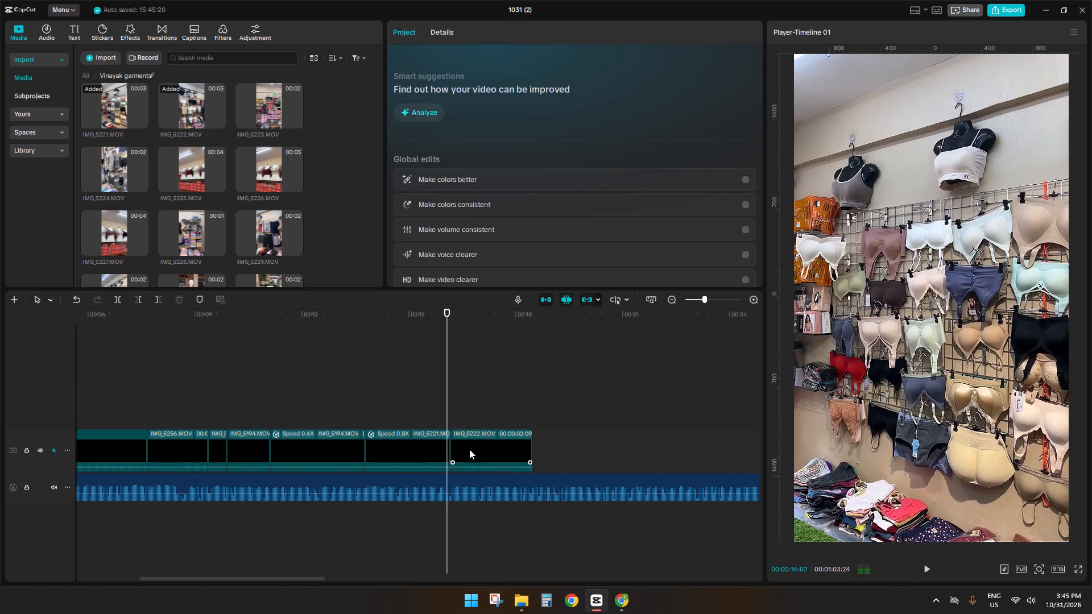
{"action": "left_click", "coordinate": [470, 450]}
{"action": "key", "text": "space"}
{"action": "left_click", "coordinate": [463, 37]}
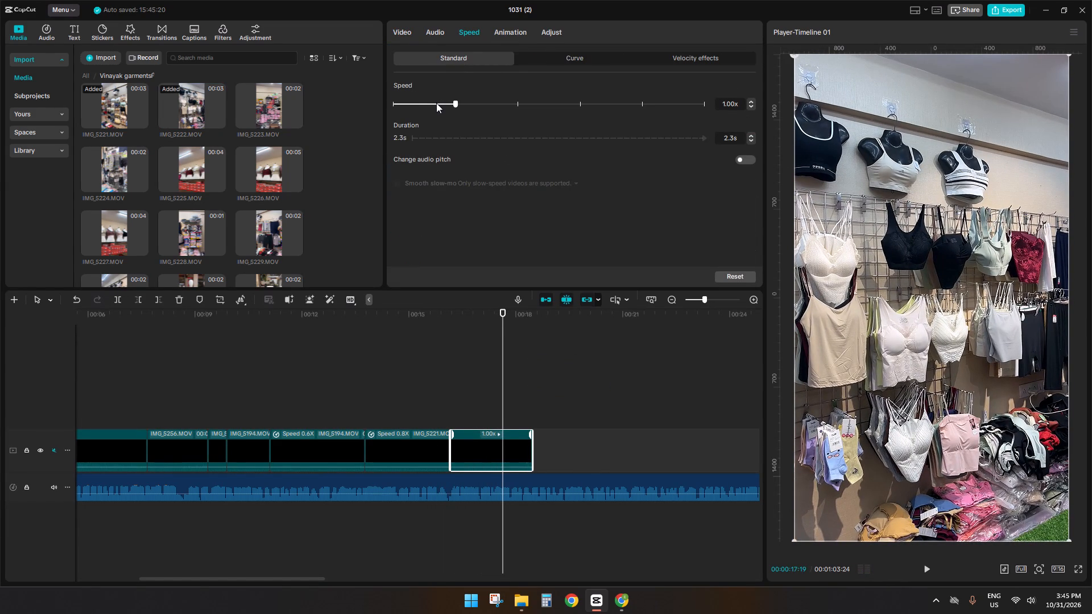
{"action": "left_click", "coordinate": [436, 103]}
Switch to File Explorer and look through Downloads, the desktop's Jaheratvala folder, drive D and USB Drive (E:), including the Crowdniks ok folder.
{"action": "left_click", "coordinate": [518, 599]}
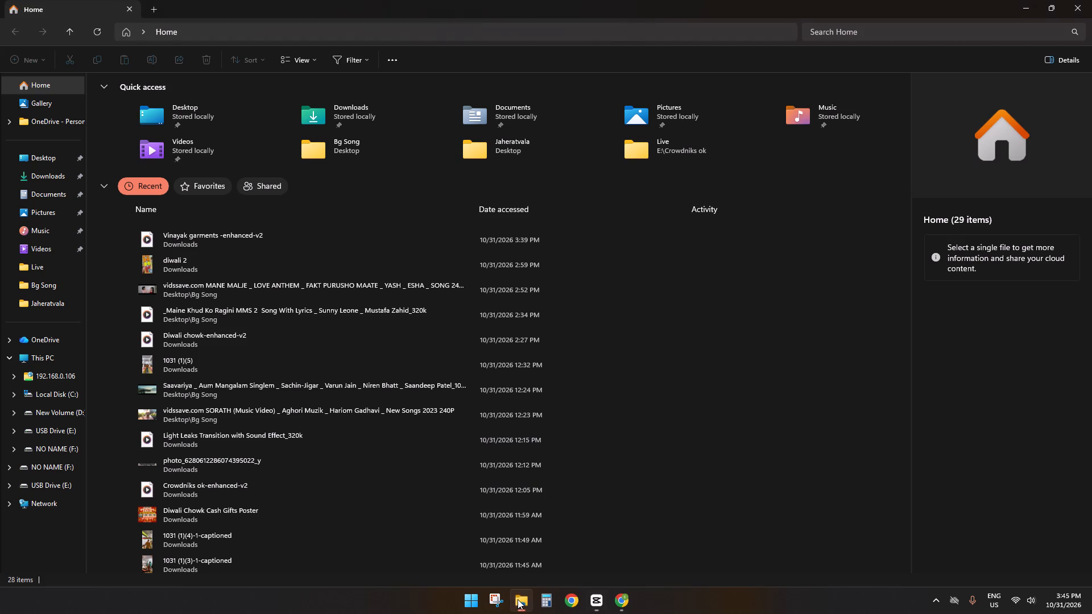
{"action": "left_click", "coordinate": [26, 169]}
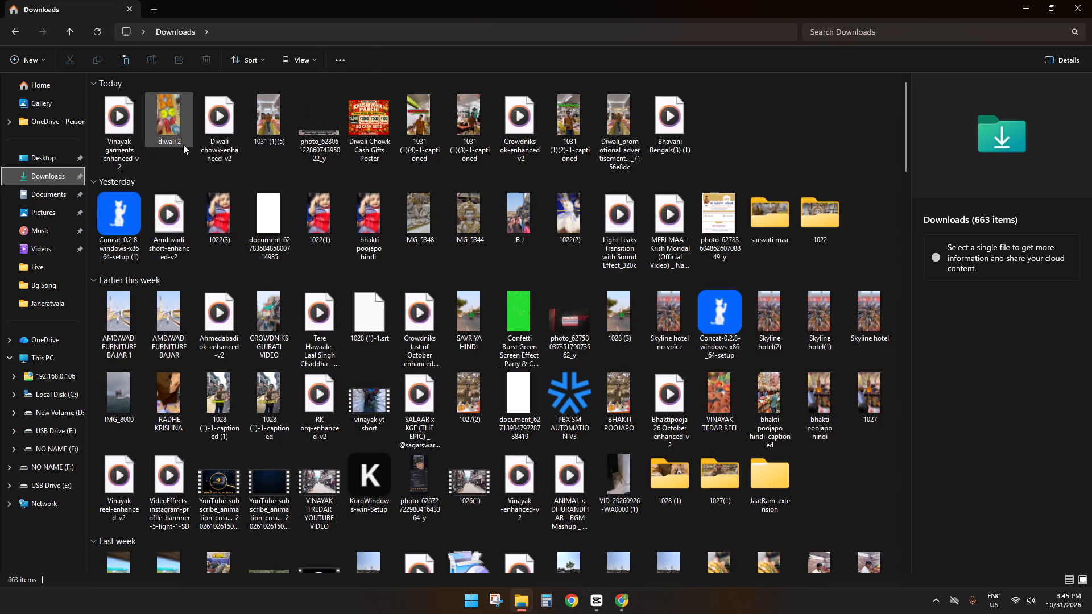
{"action": "left_click", "coordinate": [39, 166]}
{"action": "double_click", "coordinate": [137, 166]}
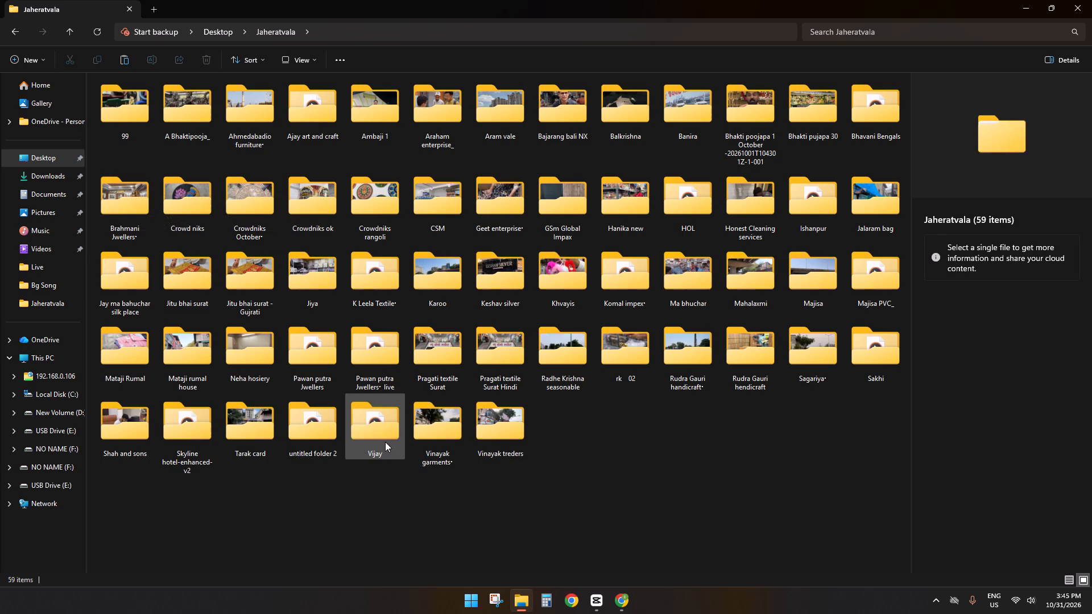
{"action": "left_click", "coordinate": [51, 414]}
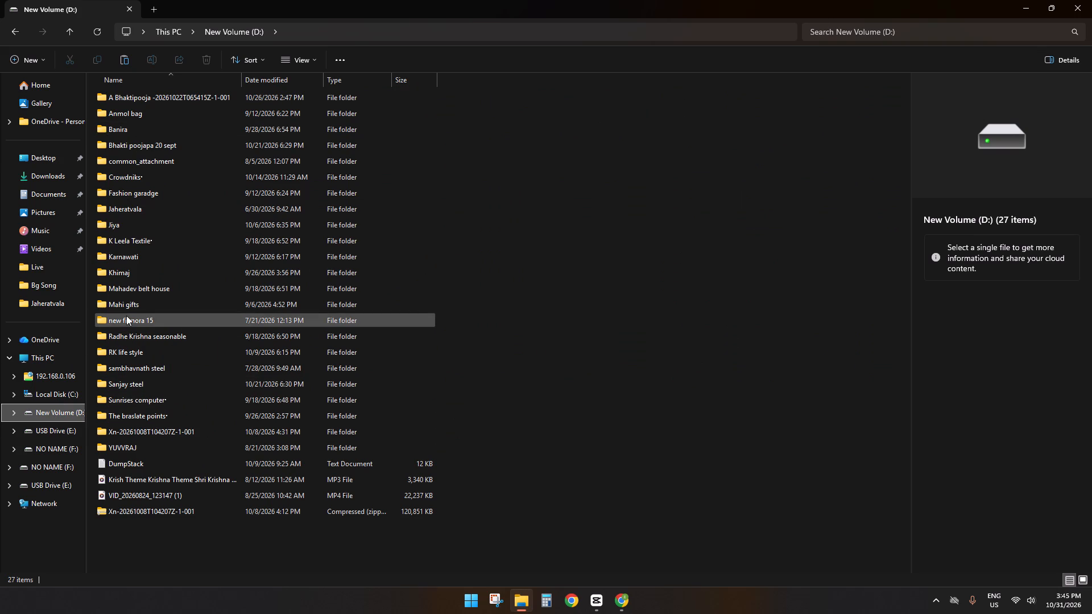
{"action": "left_click", "coordinate": [60, 430]}
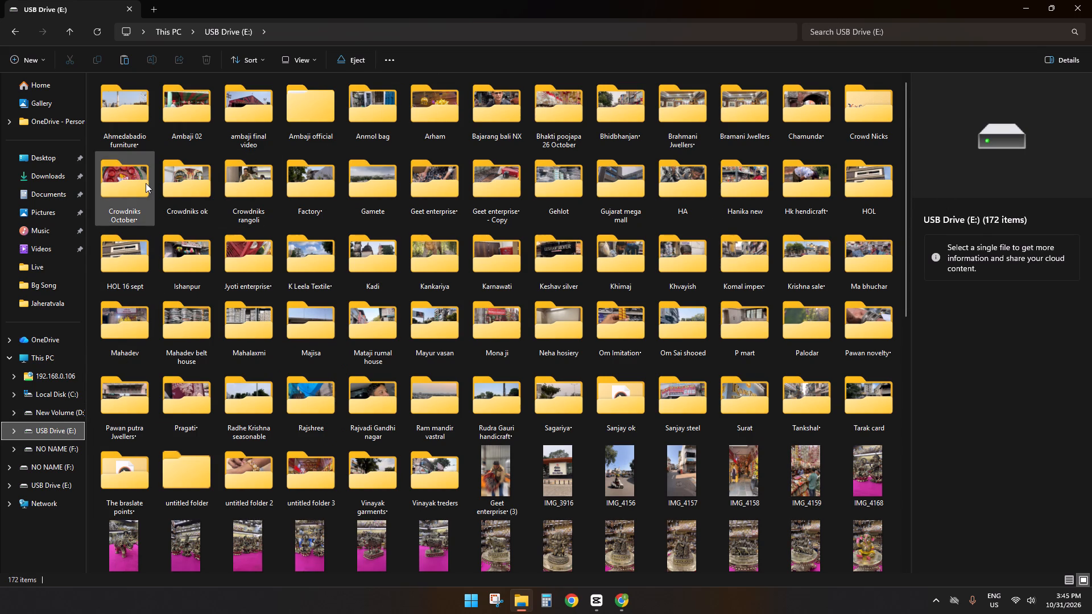
{"action": "left_click", "coordinate": [191, 204]}
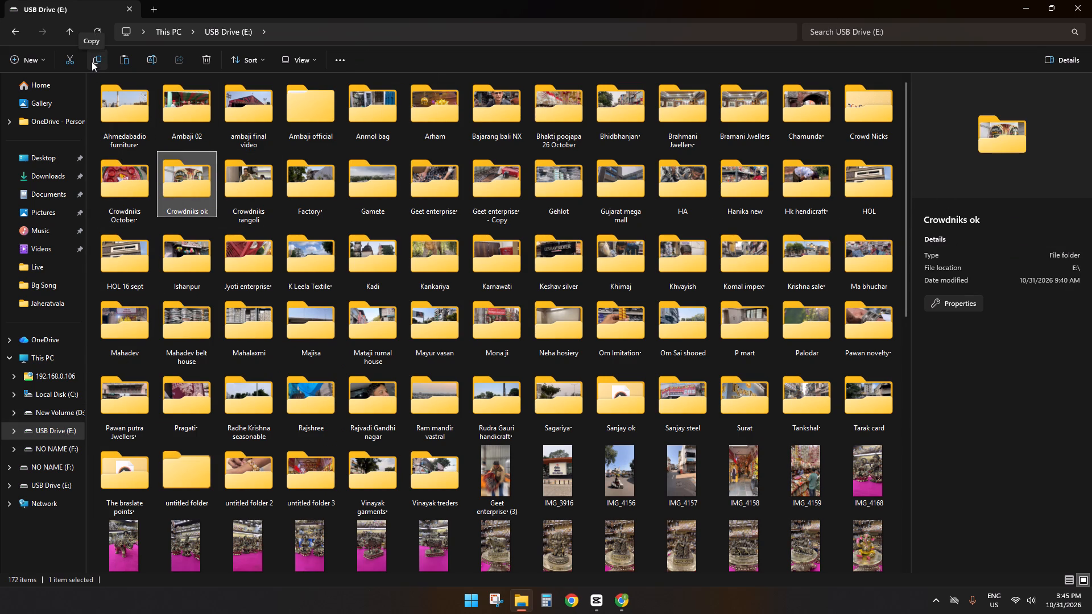
{"action": "left_click", "coordinate": [58, 151]}
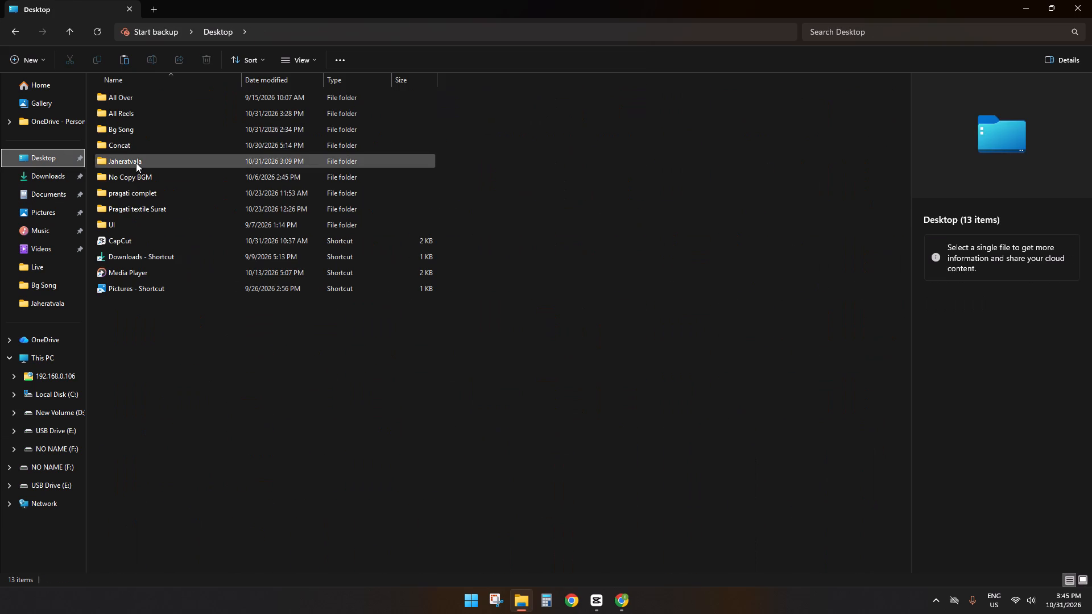
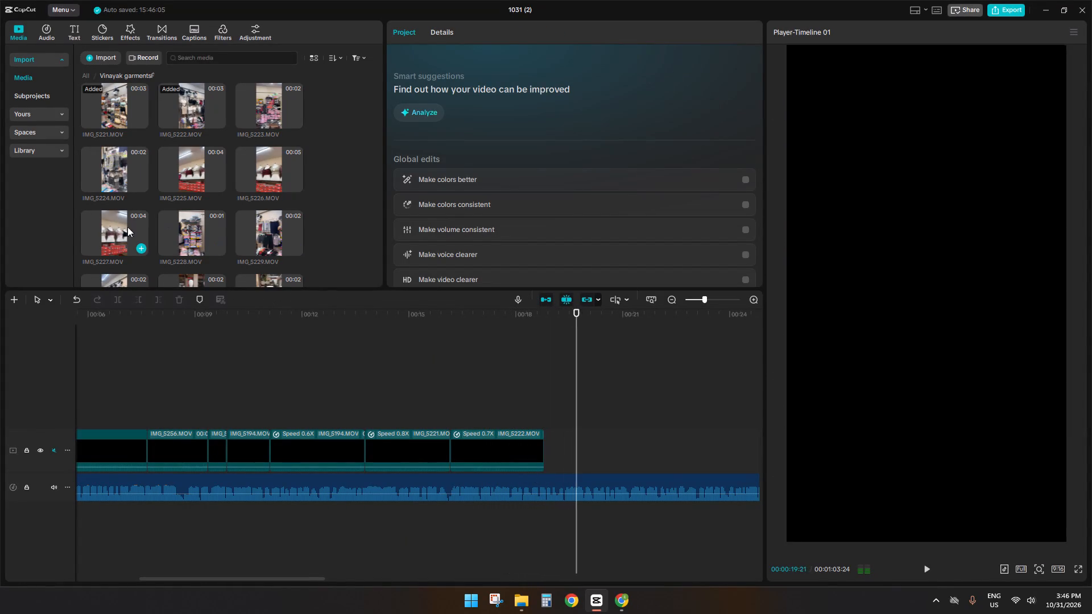
Preview the shop clips from IMG_5224.MOV to IMG_5236.MOV in the media to find the next shot.
{"action": "left_click", "coordinate": [173, 241]}
{"action": "left_click", "coordinate": [115, 157]}
{"action": "scroll", "coordinate": [115, 157], "scroll_direction": "down", "scroll_amount": 2}
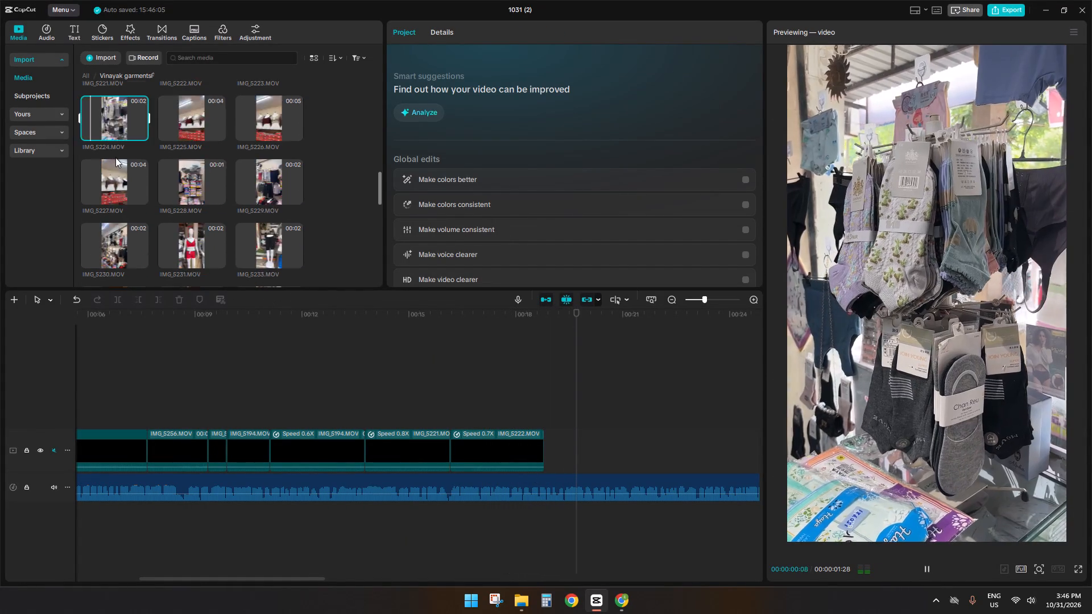
{"action": "left_click", "coordinate": [196, 180]}
{"action": "left_click", "coordinate": [112, 198]}
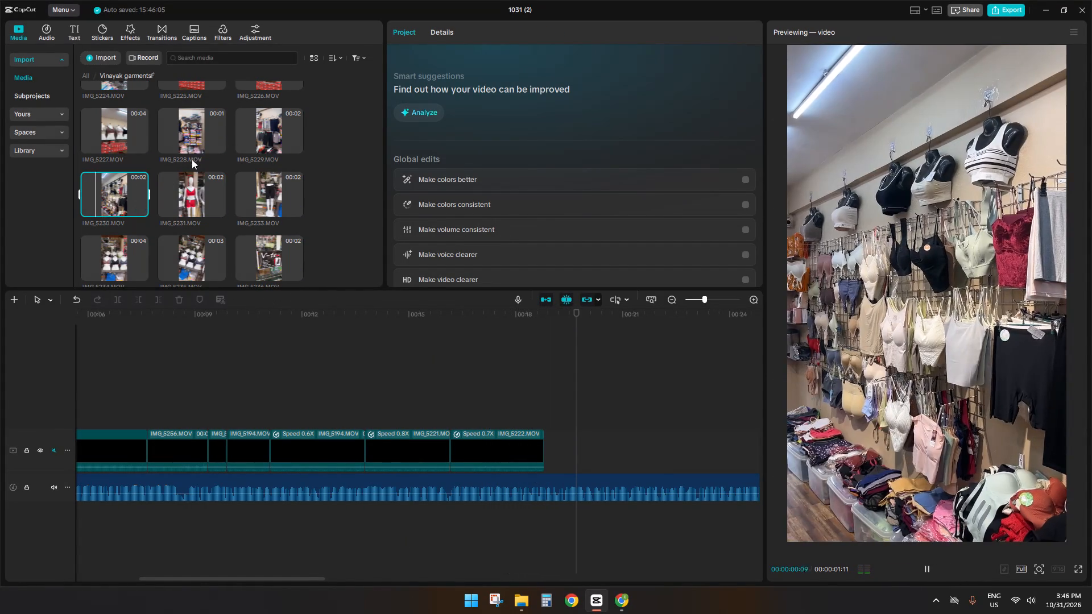
{"action": "left_click", "coordinate": [185, 185]}
{"action": "left_click", "coordinate": [191, 146]}
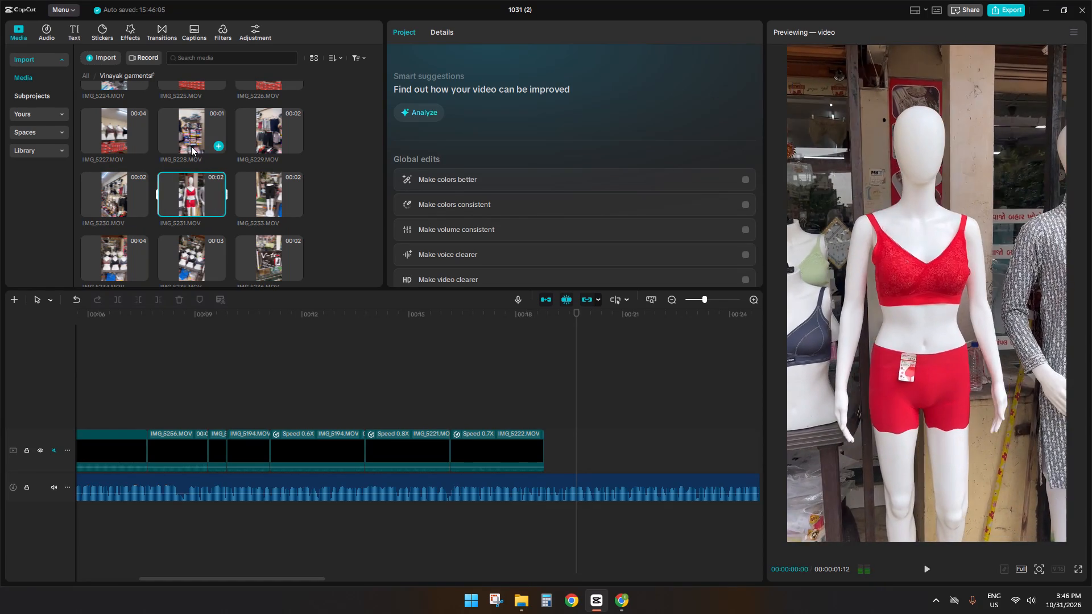
{"action": "left_click", "coordinate": [259, 147]}
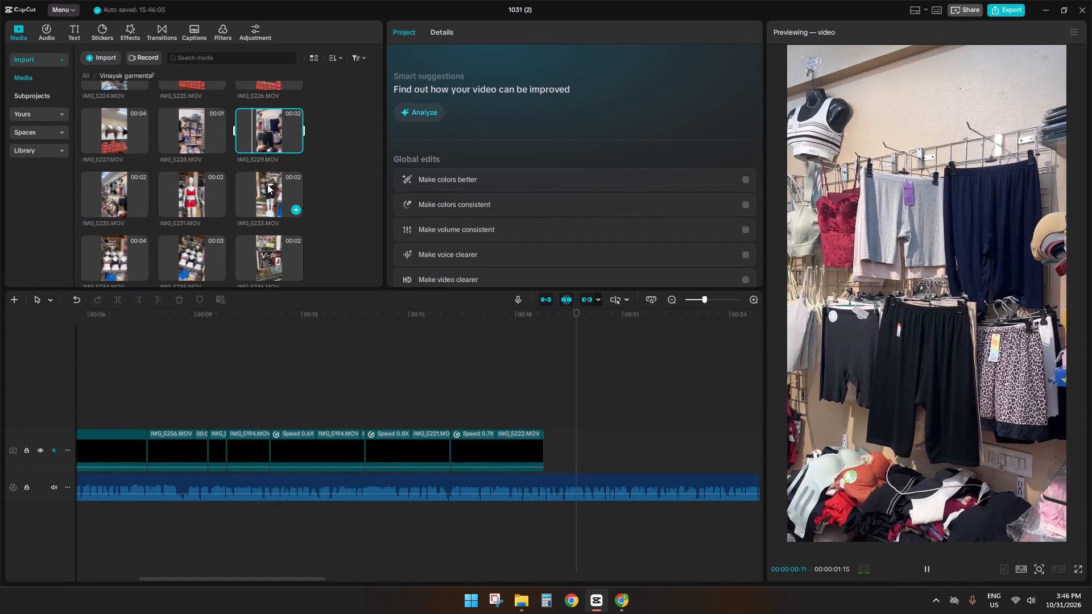
{"action": "left_click", "coordinate": [267, 184]}
{"action": "scroll", "coordinate": [267, 184], "scroll_direction": "down", "scroll_amount": 2}
{"action": "key", "text": "space"}
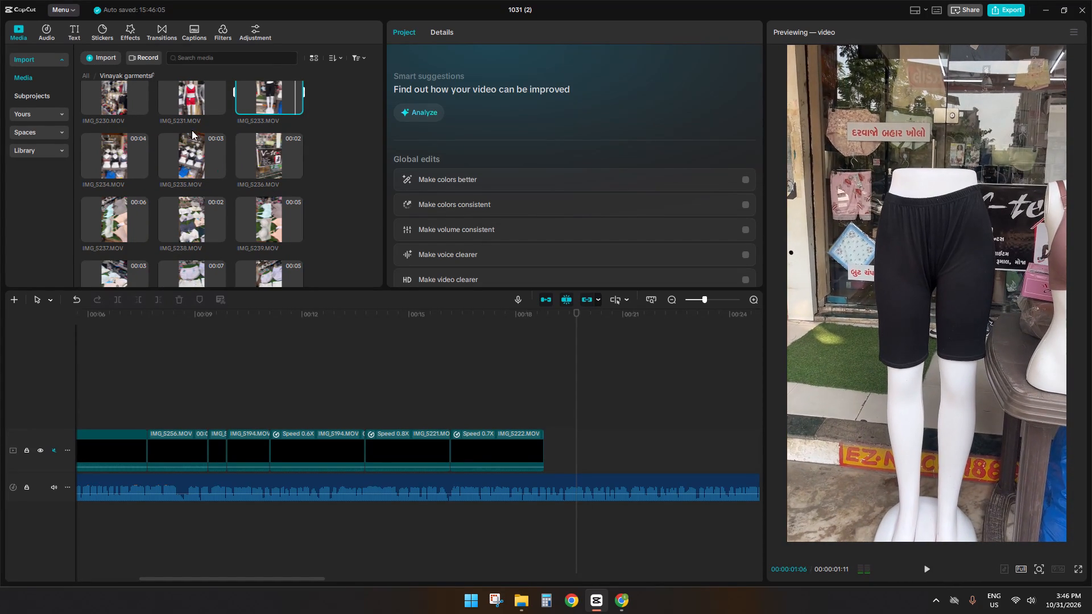
{"action": "left_click", "coordinate": [181, 147]}
{"action": "left_click", "coordinate": [257, 155]}
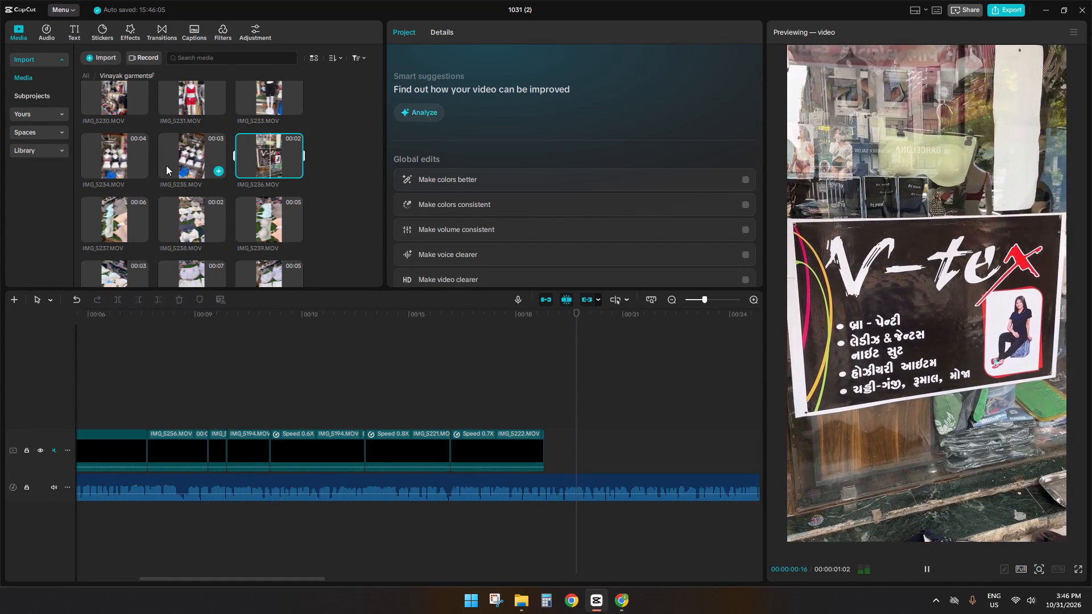
{"action": "key", "text": "space"}
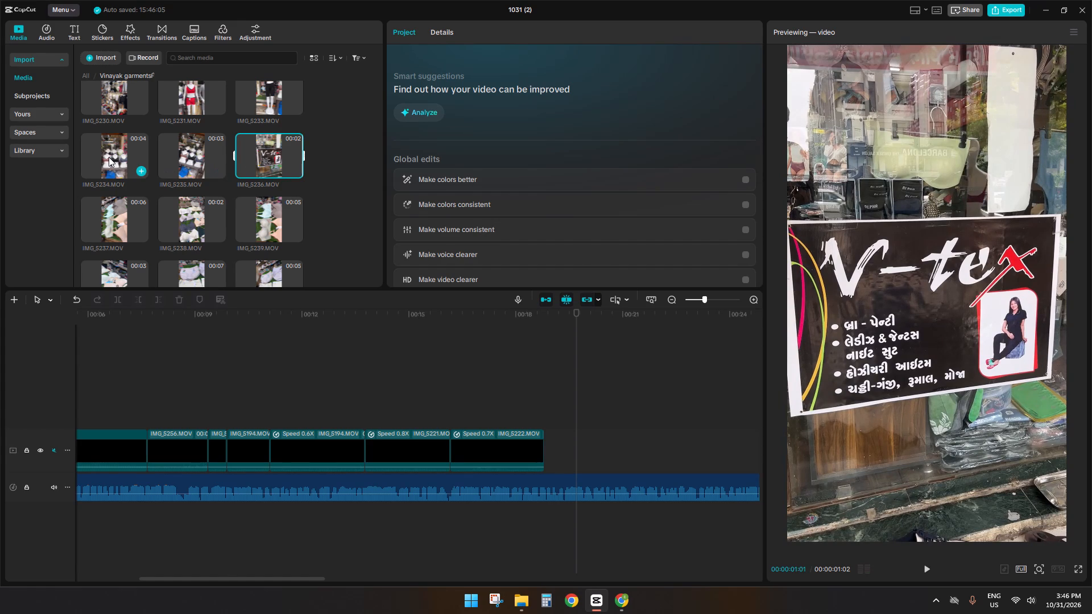
Preview the mannequin storefront clip IMG_5234.MOV and add it to the timeline after IMG_5222.MOV.
{"action": "left_click", "coordinate": [109, 157]}
{"action": "scroll", "coordinate": [109, 157], "scroll_direction": "down", "scroll_amount": 1}
{"action": "key", "text": "space"}
{"action": "left_click_drag", "start_coordinate": [113, 106], "coordinate": [554, 459]}
Play the IMG_5234.MOV clip against the voice-over and cut off its end at 00:00:21:02.
{"action": "left_click", "coordinate": [530, 396]}
{"action": "key", "text": "space"}
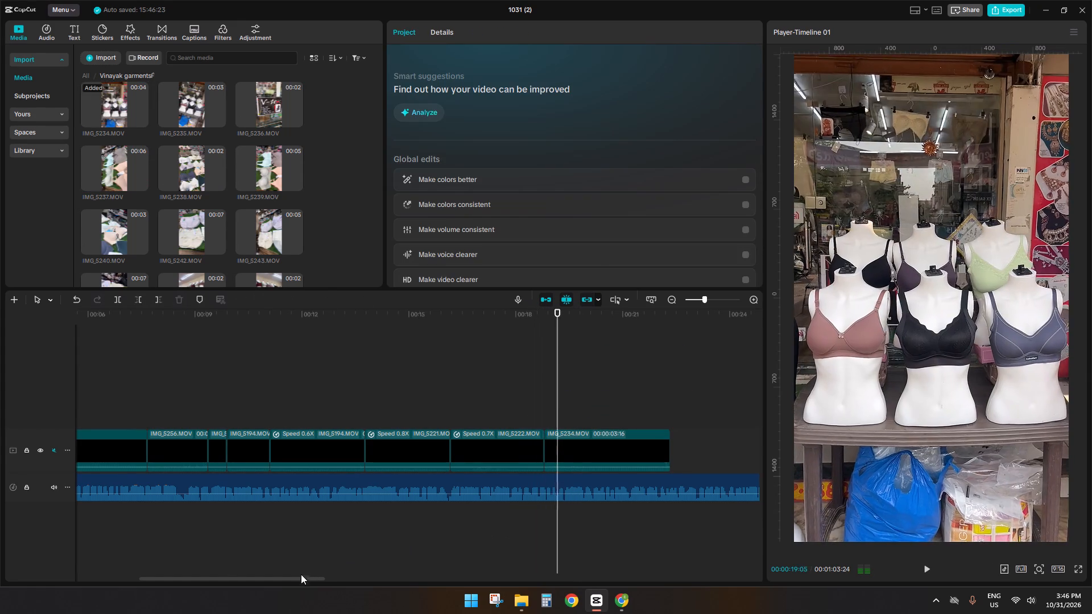
{"action": "left_click_drag", "start_coordinate": [299, 580], "coordinate": [416, 583]}
{"action": "key", "text": "space"}
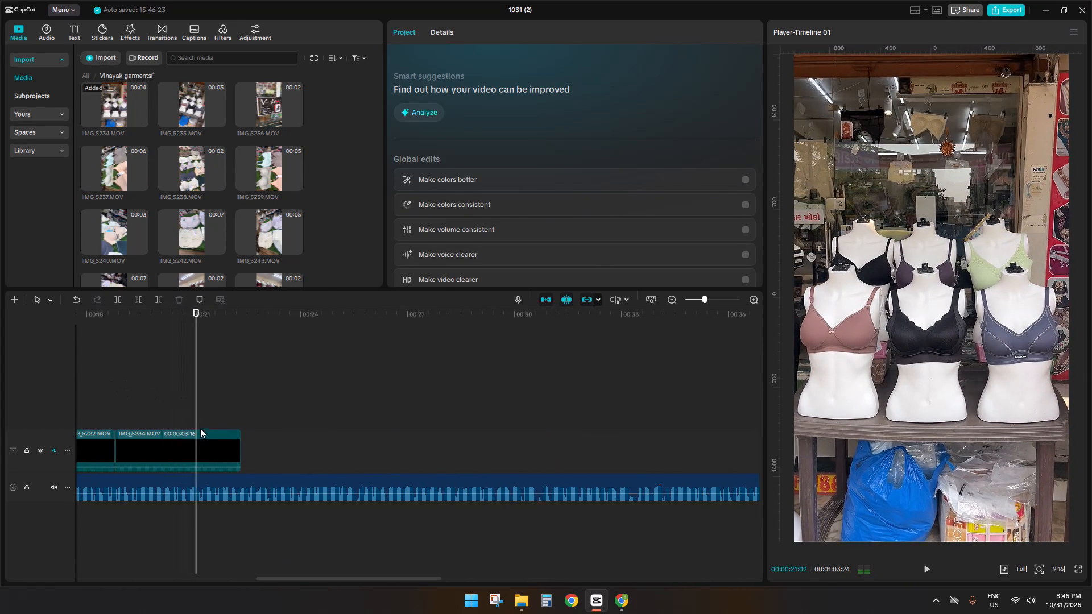
{"action": "left_click", "coordinate": [200, 442]}
{"action": "type", "text": "sd"}
Listen further to the voice-over and add the brown bra clip IMG_5196.MOV after IMG_5234.MOV.
{"action": "key", "text": "space"}
{"action": "scroll", "coordinate": [169, 201], "scroll_direction": "up", "scroll_amount": 5}
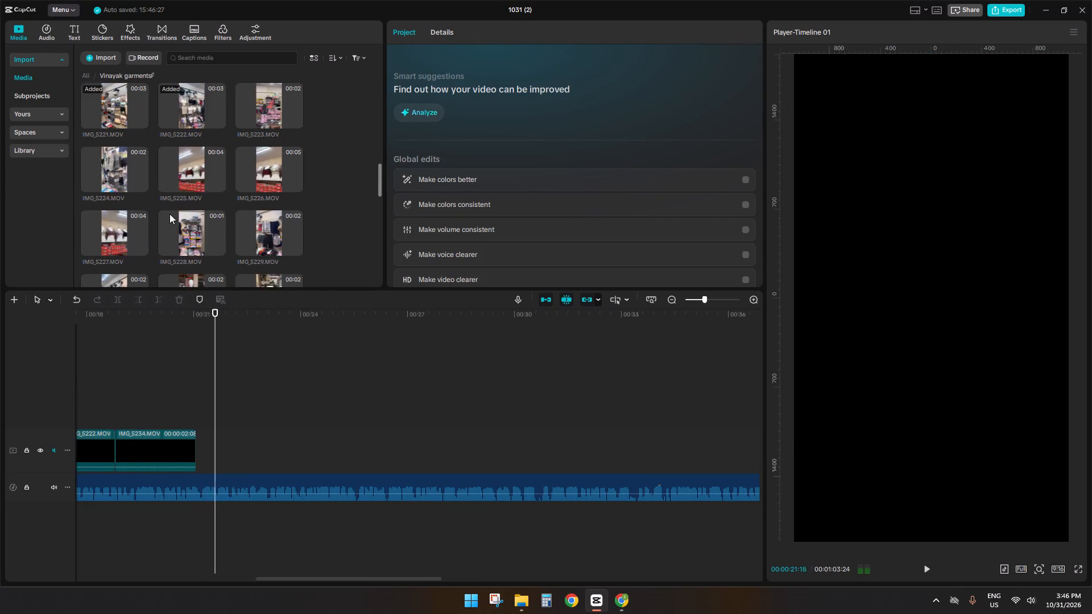
{"action": "scroll", "coordinate": [169, 214], "scroll_direction": "up", "scroll_amount": 15}
{"action": "key", "text": "space"}
{"action": "left_click", "coordinate": [259, 116]}
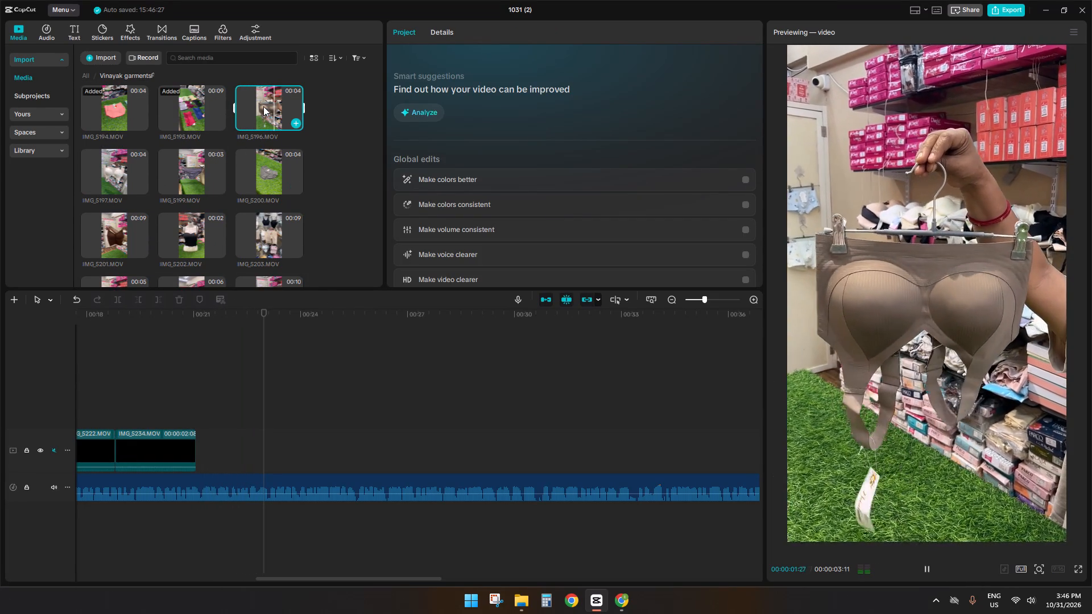
{"action": "left_click", "coordinate": [268, 181]}
{"action": "left_click", "coordinate": [264, 111]}
{"action": "left_click_drag", "start_coordinate": [264, 111], "coordinate": [266, 368]}
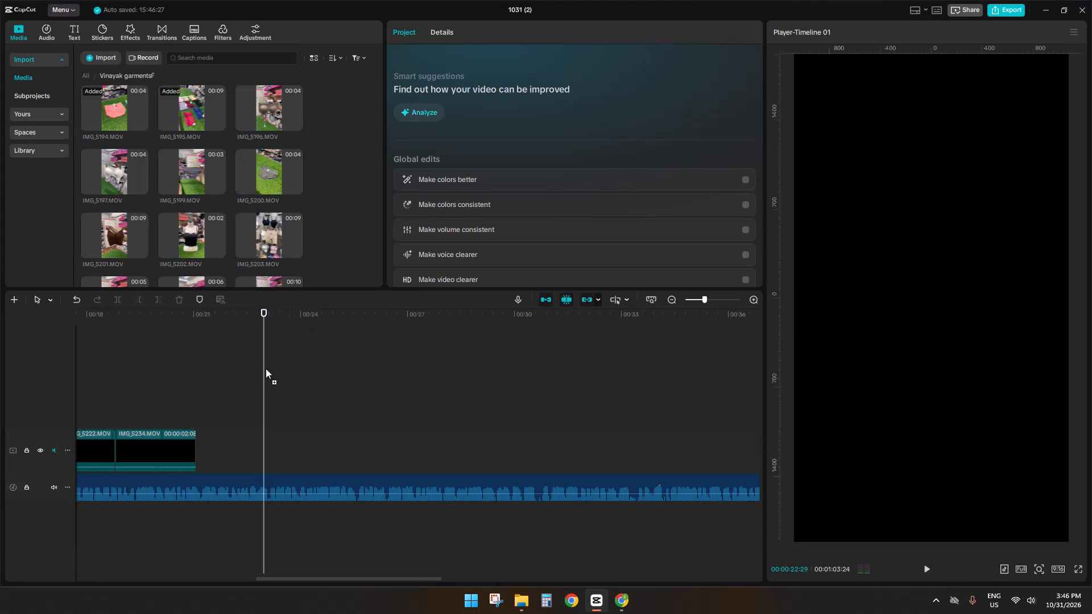
{"action": "left_click_drag", "start_coordinate": [266, 368], "coordinate": [197, 455]}
Play the IMG_5196.MOV clip against the voice-over and cut off its end at 00:00:21:19.
{"action": "left_click", "coordinate": [184, 401]}
{"action": "key", "text": "space"}
{"action": "key", "text": "space"}
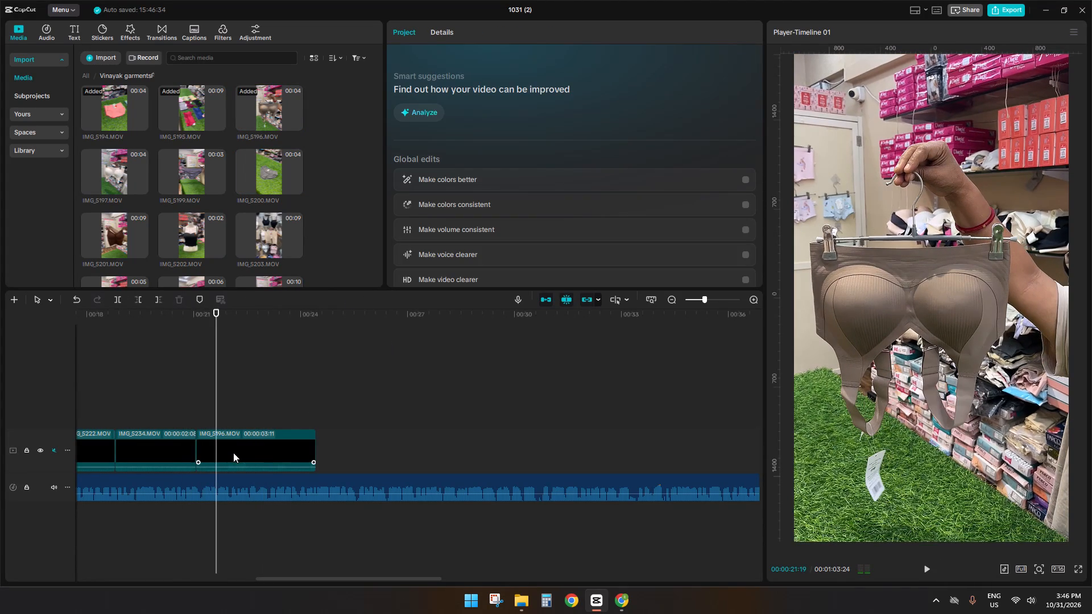
{"action": "left_click", "coordinate": [233, 453]}
{"action": "key", "text": "s"}
{"action": "key", "text": "d"}
Preview the light-coloured bra clip IMG_5197.MOV and add it to the timeline after IMG_5196.MOV.
{"action": "left_click", "coordinate": [113, 192]}
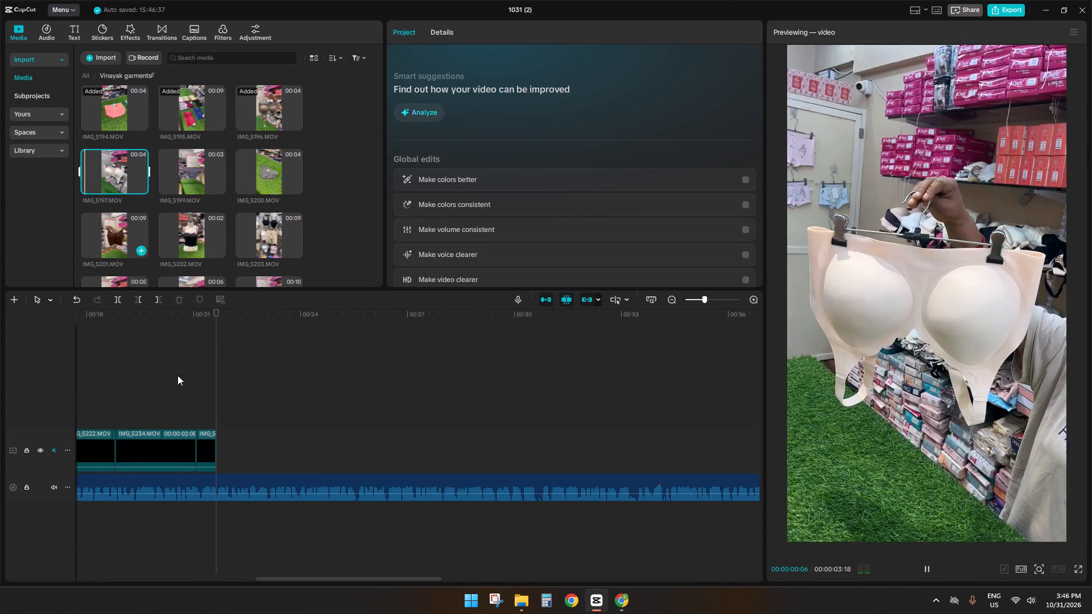
{"action": "left_click", "coordinate": [214, 412]}
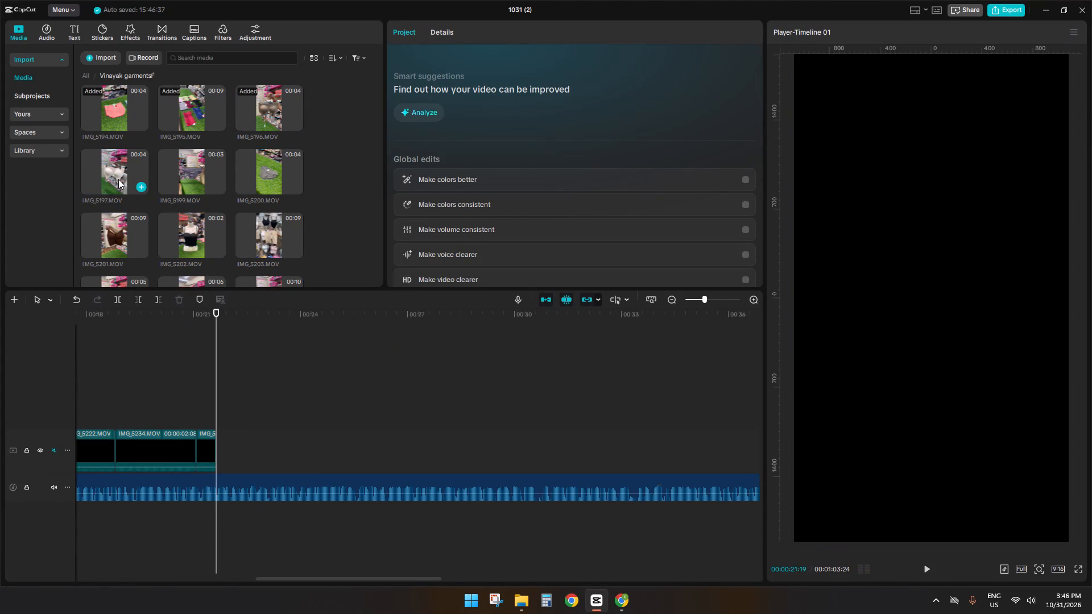
{"action": "key", "text": "space"}
{"action": "key", "text": "space"}
{"action": "left_click_drag", "start_coordinate": [118, 179], "coordinate": [237, 449]}
Play the IMG_5197.MOV clip against the voice-over and cut off its end at 00:00:23:05.
{"action": "left_click", "coordinate": [209, 401]}
{"action": "key", "text": "space"}
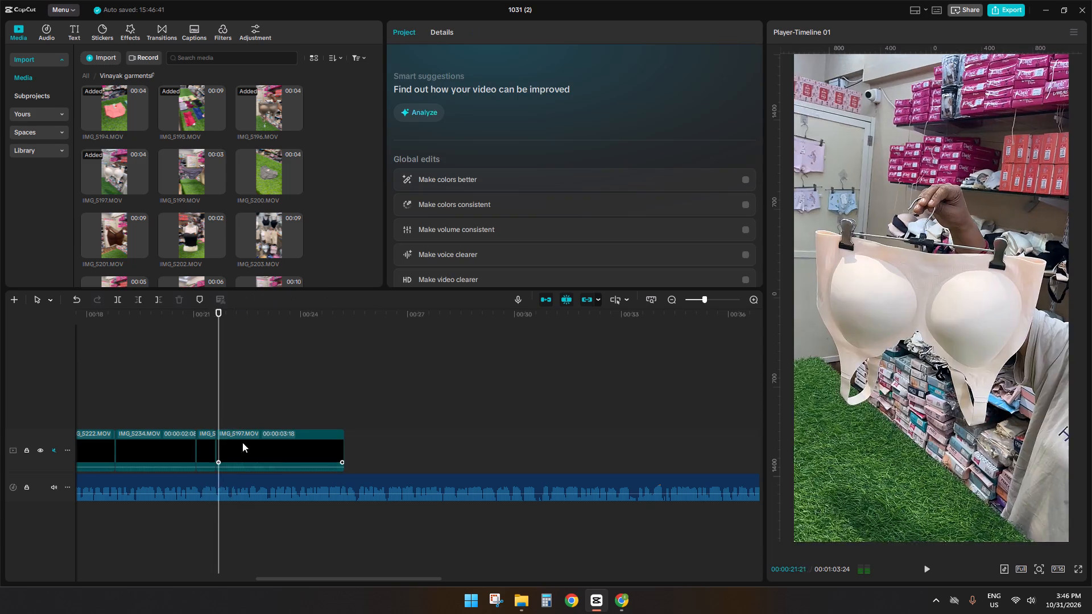
{"action": "key", "text": "space"}
{"action": "left_click", "coordinate": [274, 450]}
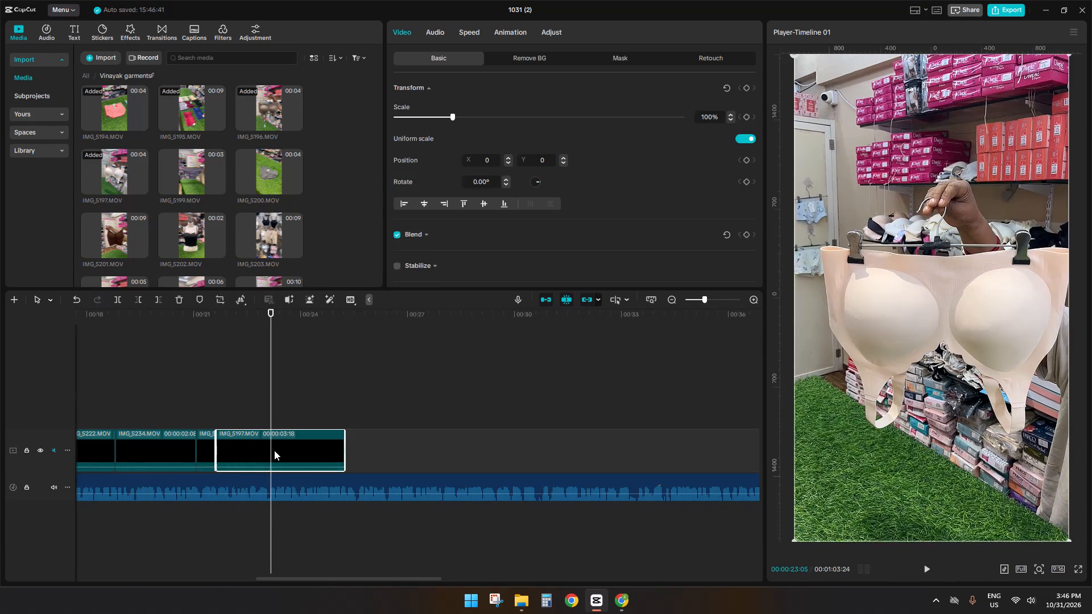
{"action": "type", "text": "sd"}
Listen further to the voice-over and preview the product clips between IMG_5196.MOV and IMG_5206.MOV for the next shot.
{"action": "key", "text": "space"}
{"action": "left_click", "coordinate": [268, 405]}
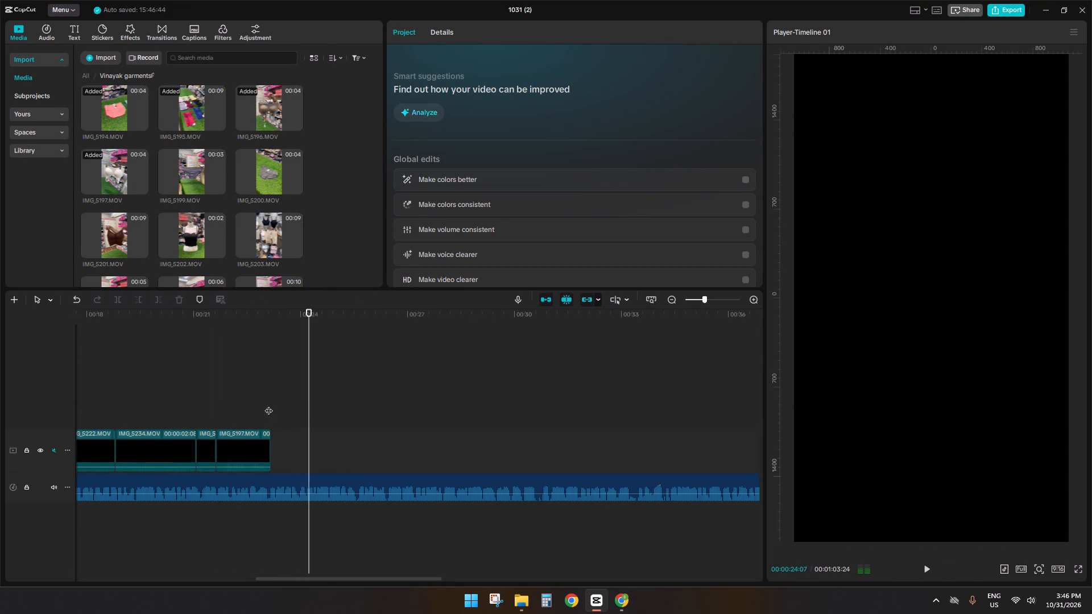
{"action": "left_click", "coordinate": [172, 176]}
{"action": "left_click", "coordinate": [263, 172]}
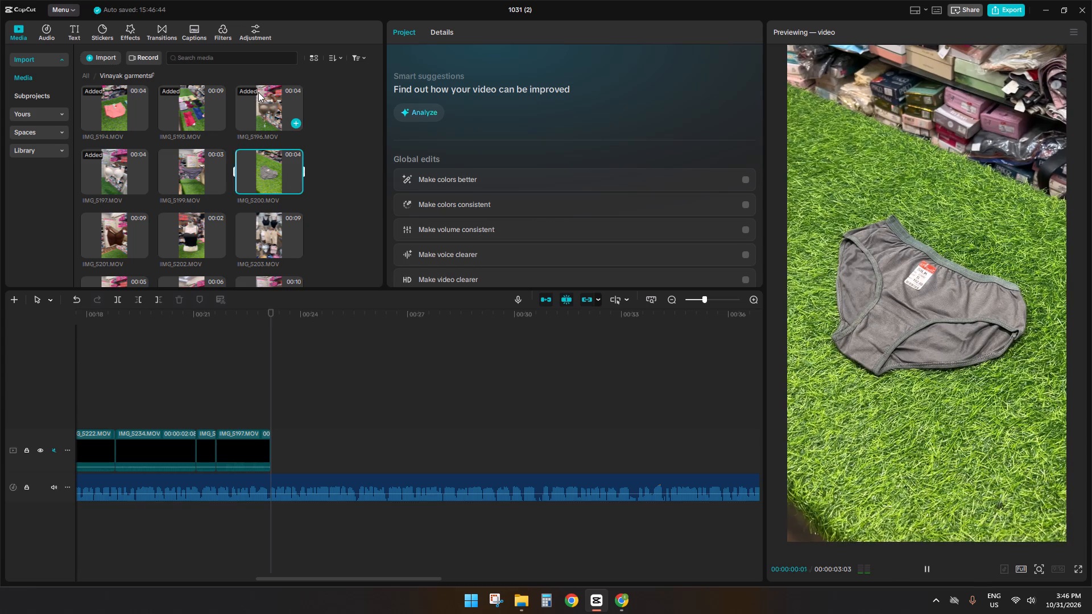
{"action": "left_click", "coordinate": [258, 92]}
{"action": "left_click", "coordinate": [102, 172]}
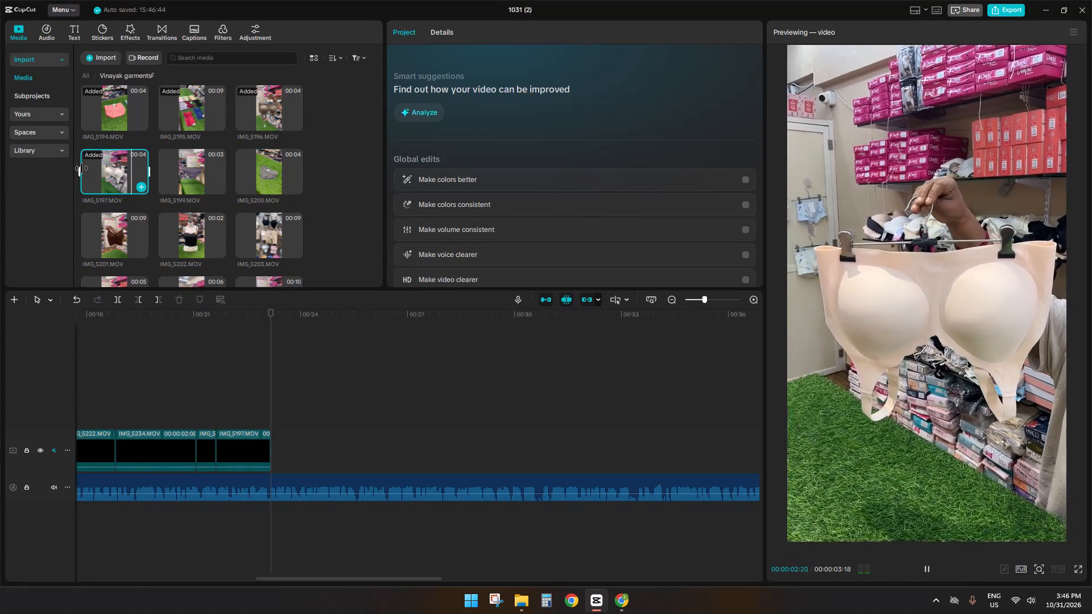
{"action": "left_click", "coordinate": [277, 118]}
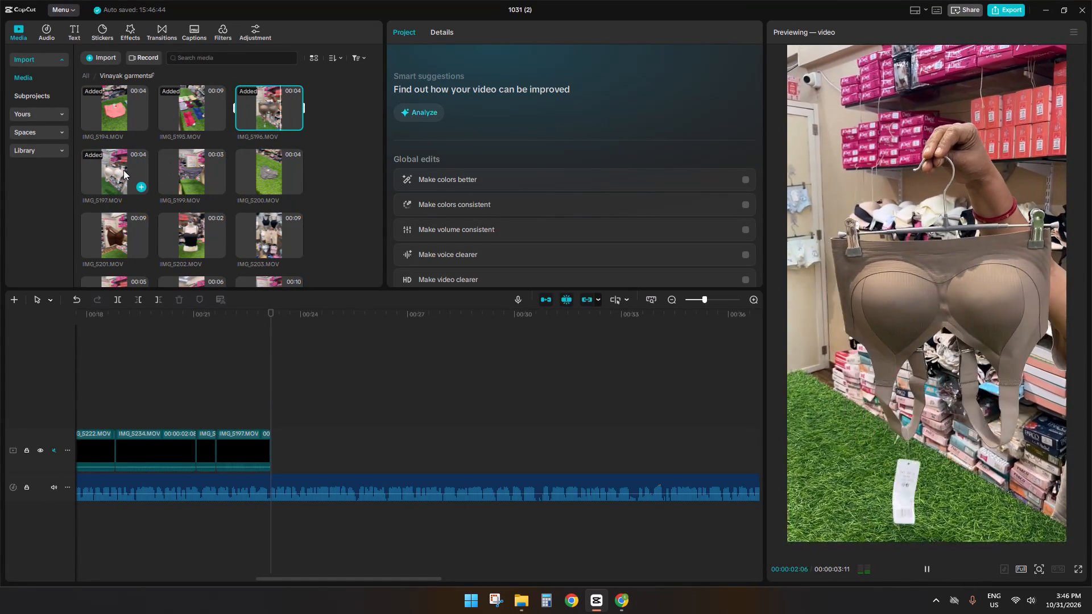
{"action": "left_click", "coordinate": [102, 239]}
{"action": "left_click", "coordinate": [264, 246]}
{"action": "scroll", "coordinate": [264, 246], "scroll_direction": "down", "scroll_amount": 1}
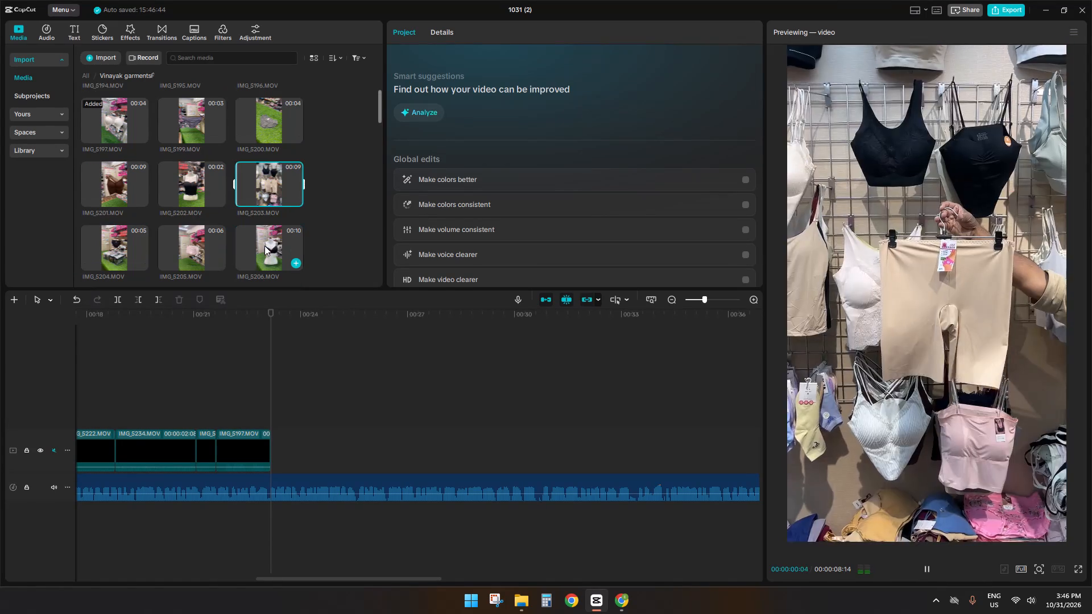
{"action": "left_click", "coordinate": [265, 238]}
{"action": "left_click", "coordinate": [206, 195]}
{"action": "left_click", "coordinate": [183, 245]}
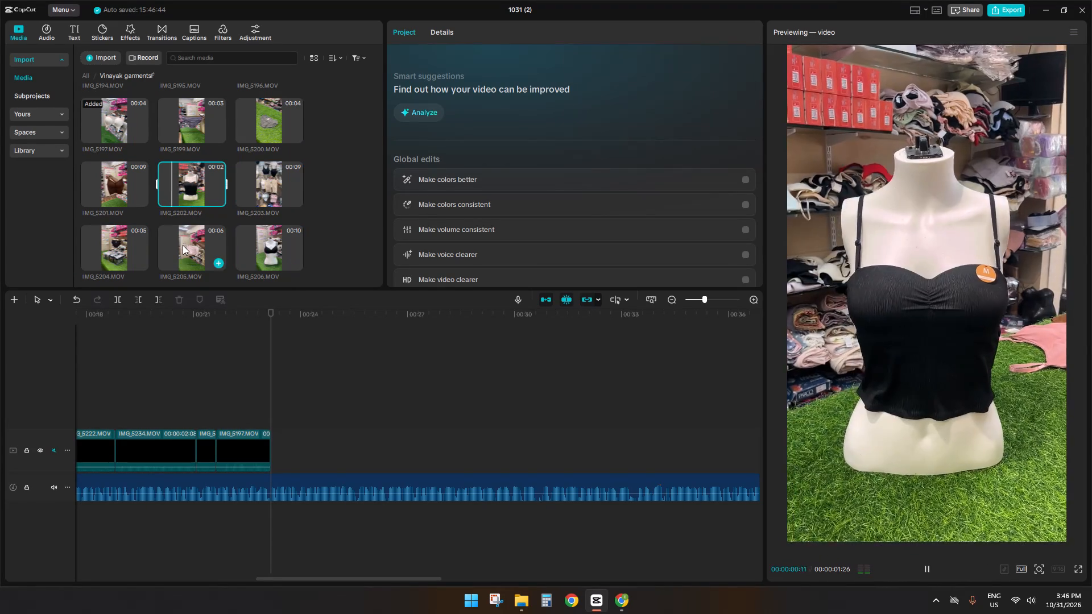
Preview the shop display and storefront clips between IMG_5225.MOV and IMG_5236.MOV for the next shot.
{"action": "scroll", "coordinate": [183, 245], "scroll_direction": "down", "scroll_amount": 10}
{"action": "left_click", "coordinate": [184, 179]}
{"action": "left_click", "coordinate": [183, 103]}
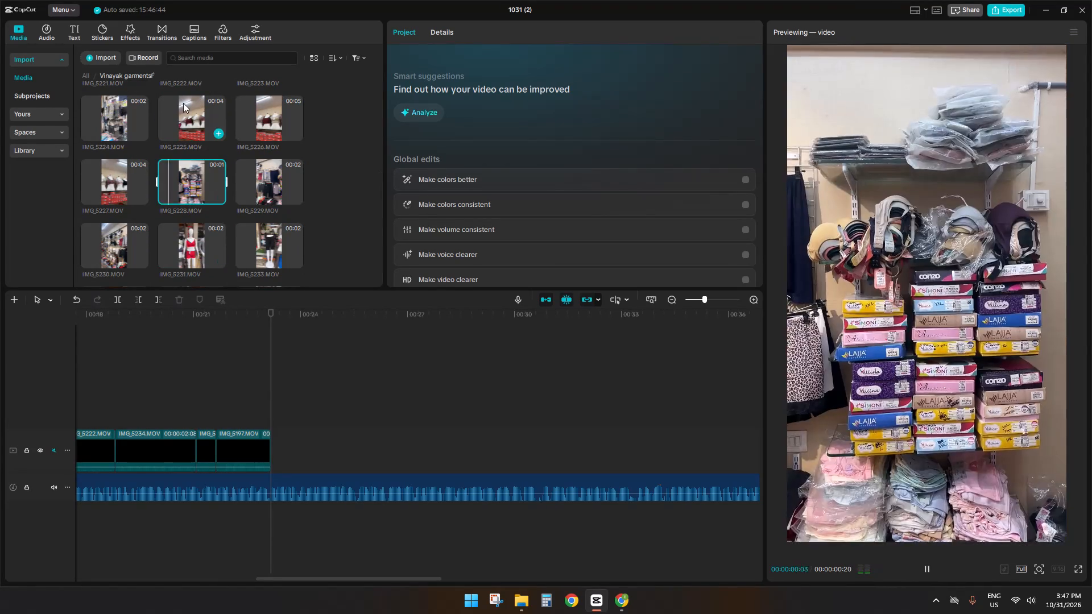
{"action": "key", "text": "space"}
{"action": "left_click", "coordinate": [269, 118]}
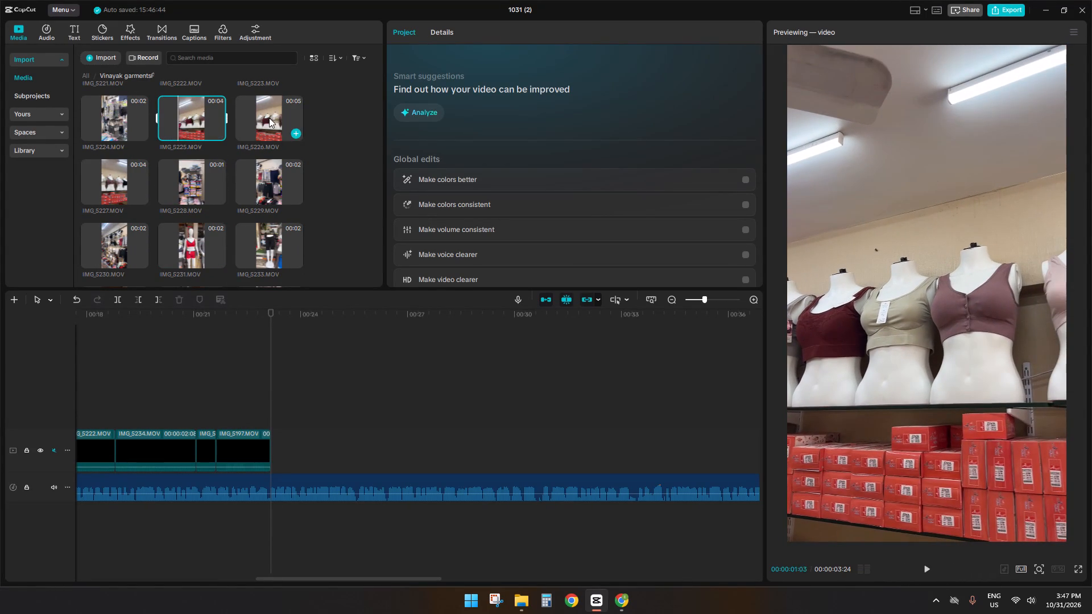
{"action": "left_click", "coordinate": [270, 198]}
{"action": "scroll", "coordinate": [270, 198], "scroll_direction": "down", "scroll_amount": 2}
{"action": "left_click", "coordinate": [262, 215]}
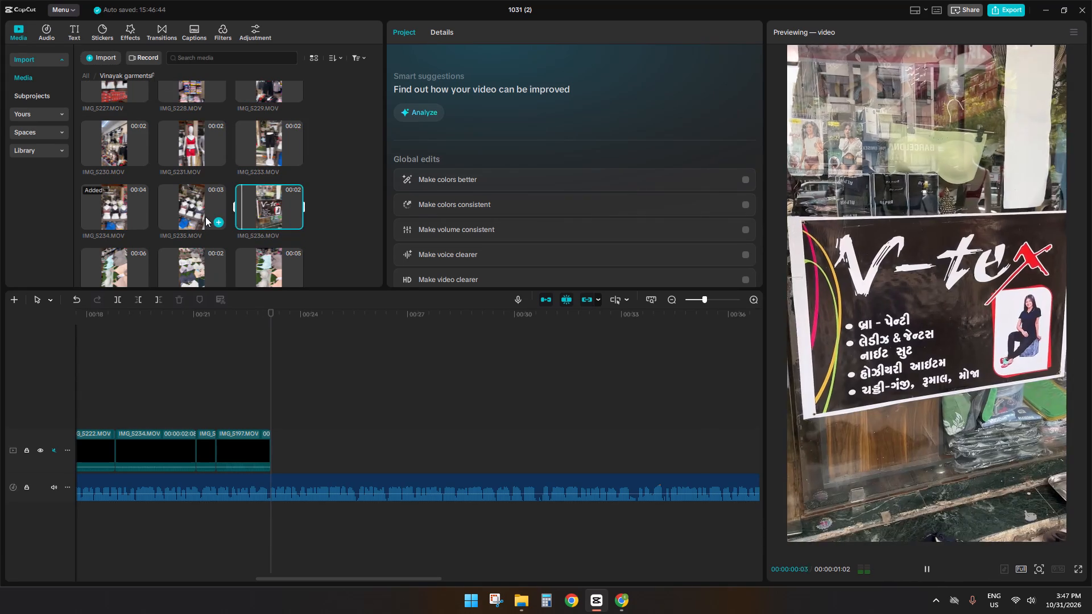
{"action": "left_click", "coordinate": [205, 217]}
{"action": "left_click", "coordinate": [121, 198]}
{"action": "scroll", "coordinate": [121, 198], "scroll_direction": "down", "scroll_amount": 2}
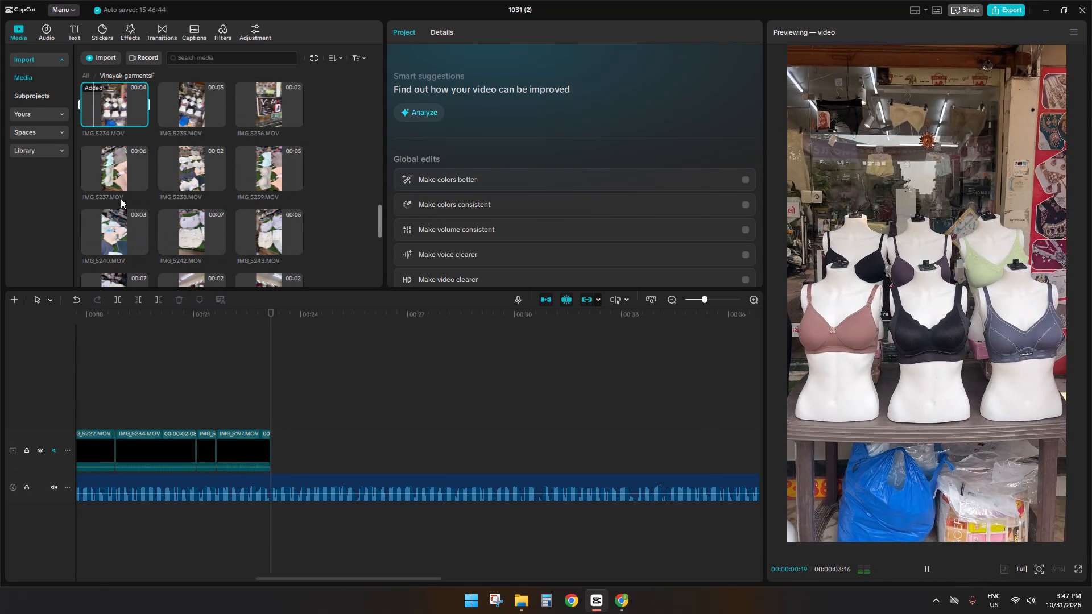
{"action": "key", "text": "space"}
Preview the clips of garments laid out on the grass mat, from IMG_5237.MOV to IMG_5243.MOV.
{"action": "left_click", "coordinate": [186, 223]}
{"action": "left_click", "coordinate": [112, 225]}
{"action": "left_click", "coordinate": [114, 171]}
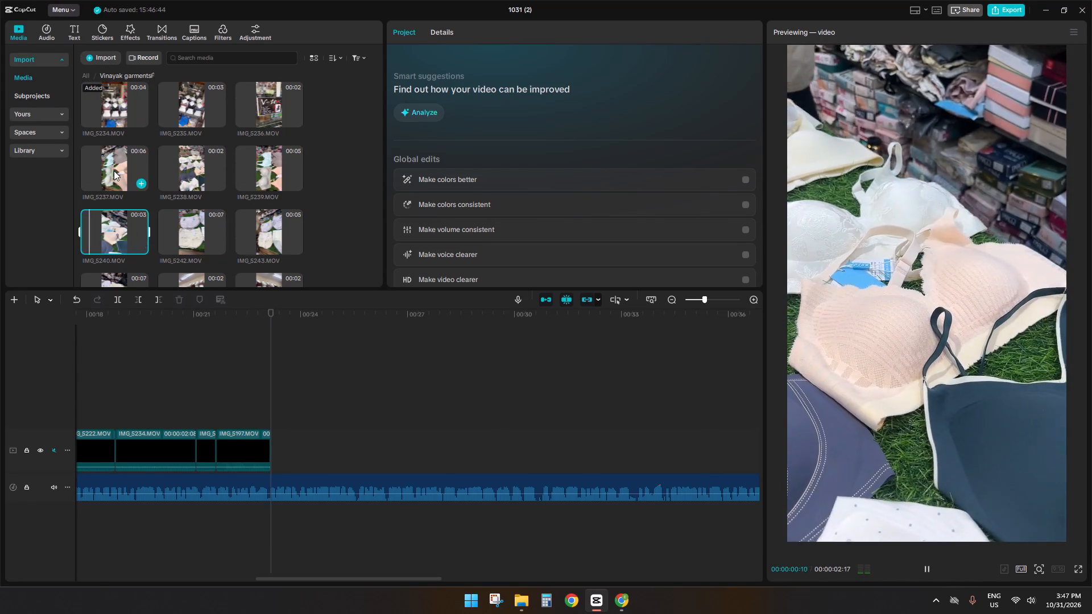
{"action": "left_click", "coordinate": [112, 105]}
{"action": "left_click", "coordinate": [272, 177]}
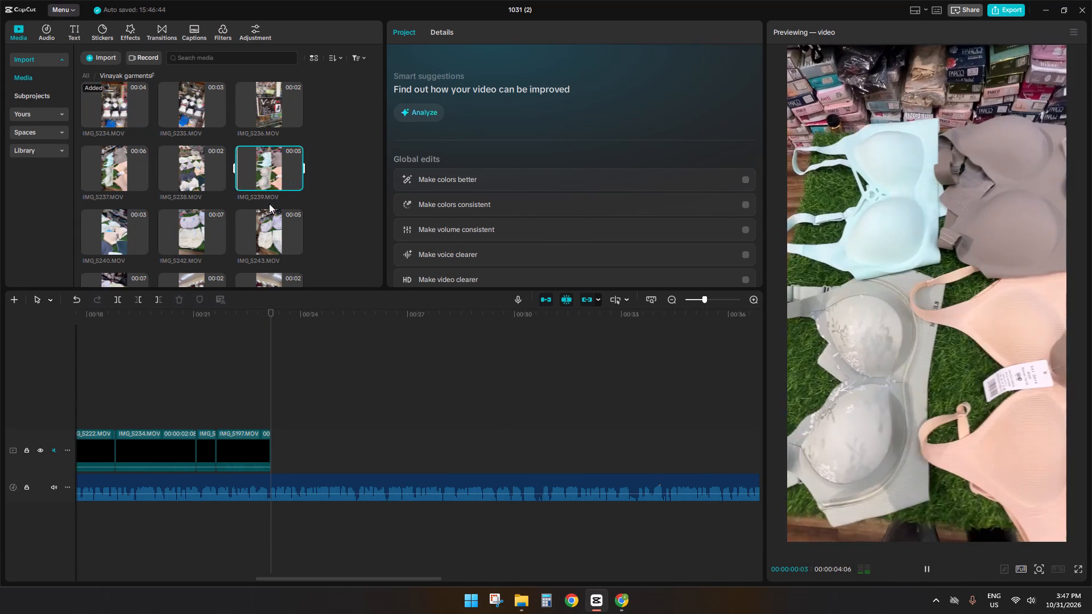
{"action": "left_click", "coordinate": [268, 219]}
{"action": "left_click", "coordinate": [262, 174]}
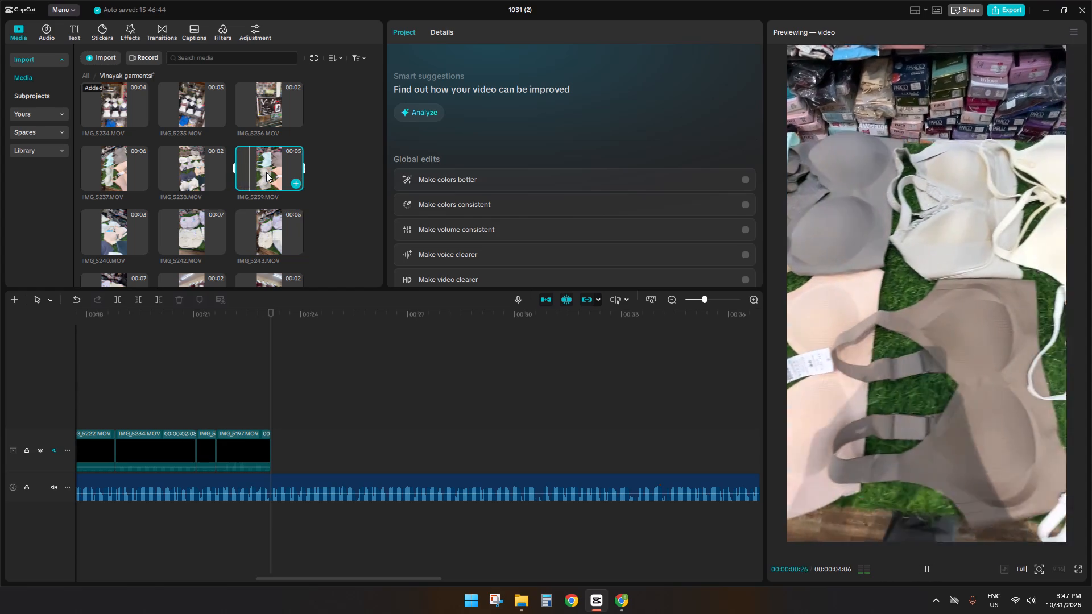
{"action": "left_click", "coordinate": [260, 233]}
Replay part of the IMG_5197.MOV clip and compare the grass-mat clips IMG_5243.MOV and IMG_5239.MOV for the next shot.
{"action": "left_click", "coordinate": [229, 400]}
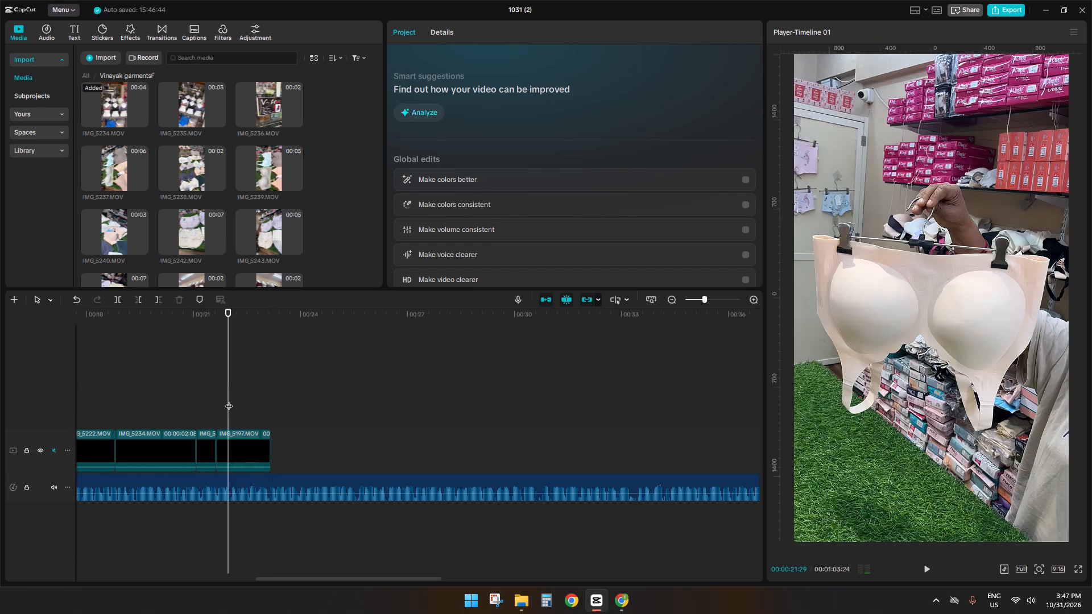
{"action": "key", "text": "space"}
{"action": "key", "text": "space"}
{"action": "left_click", "coordinate": [287, 231]}
{"action": "left_click", "coordinate": [255, 176]}
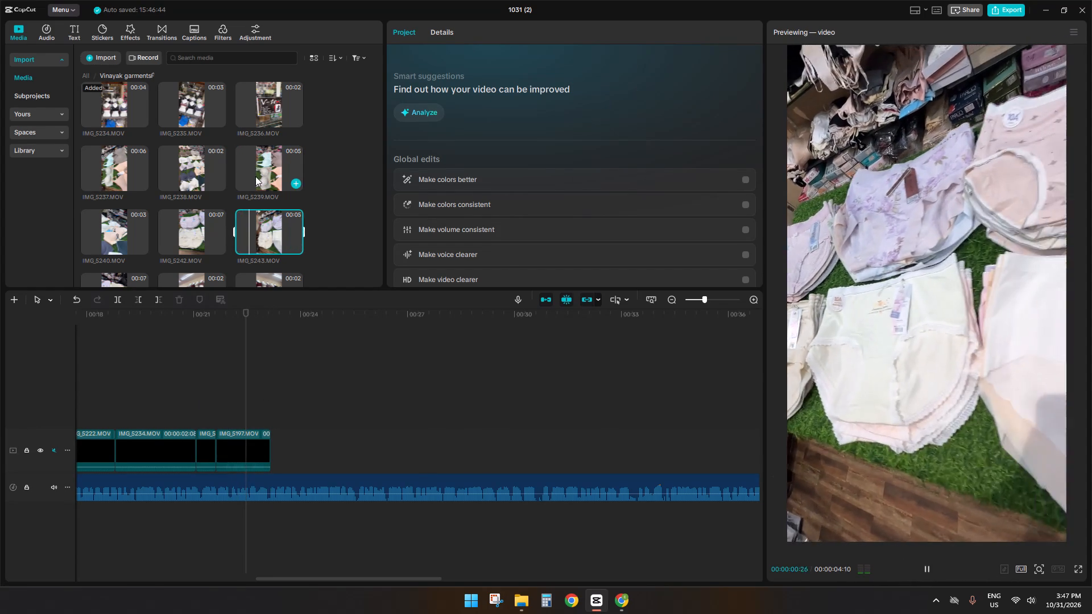
{"action": "key", "text": "space"}
{"action": "key", "text": "space"}
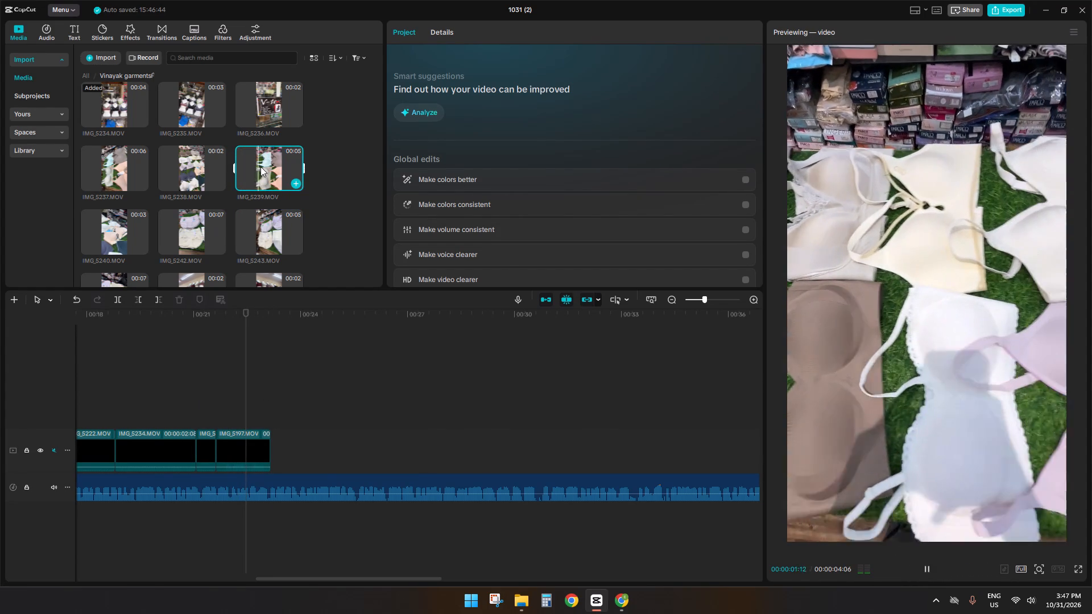
{"action": "key", "text": "space"}
{"action": "key", "text": "space"}
{"action": "key", "text": "space"}
{"action": "left_click", "coordinate": [258, 462]}
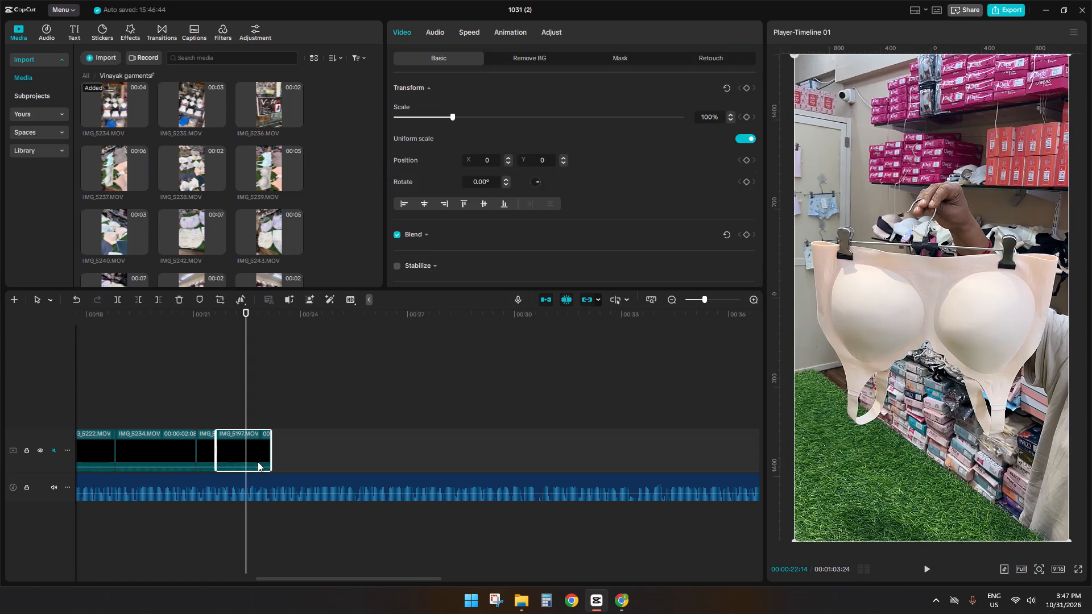
Preview IMG_5243.MOV and IMG_5240.MOV, and add IMG_5240.MOV to the timeline directly after IMG_5197.MOV.
{"action": "scroll", "coordinate": [263, 268], "scroll_direction": "down", "scroll_amount": 1}
{"action": "left_click", "coordinate": [265, 180]}
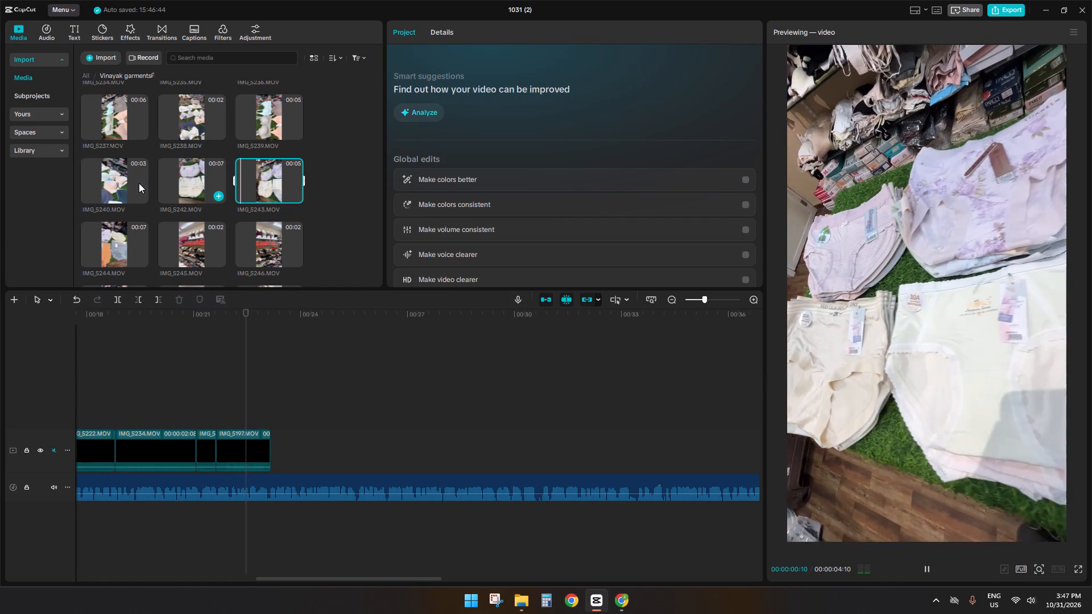
{"action": "left_click", "coordinate": [106, 184]}
{"action": "key", "text": "space"}
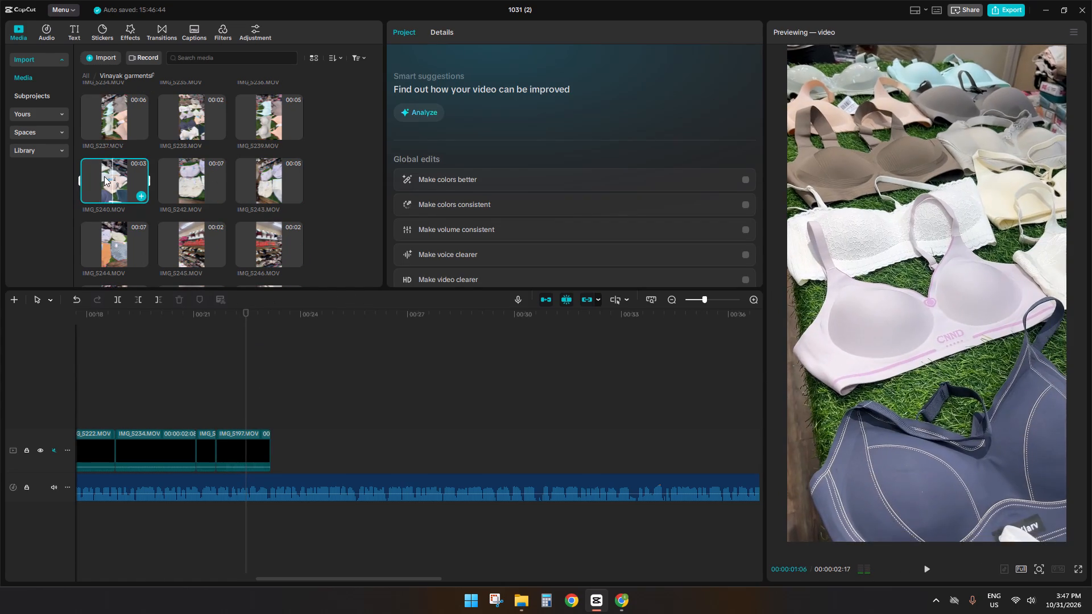
{"action": "left_click_drag", "start_coordinate": [104, 176], "coordinate": [290, 451]}
Play the IMG_5240.MOV clip against the voice-over and slow its speed to 0.72x.
{"action": "key", "text": "space"}
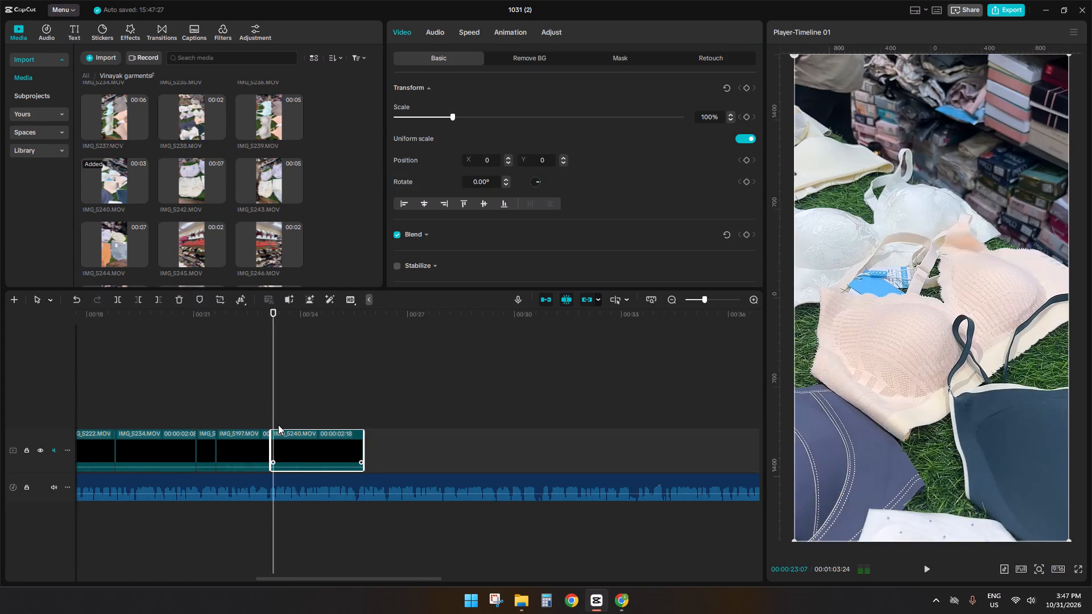
{"action": "left_click", "coordinate": [332, 449]}
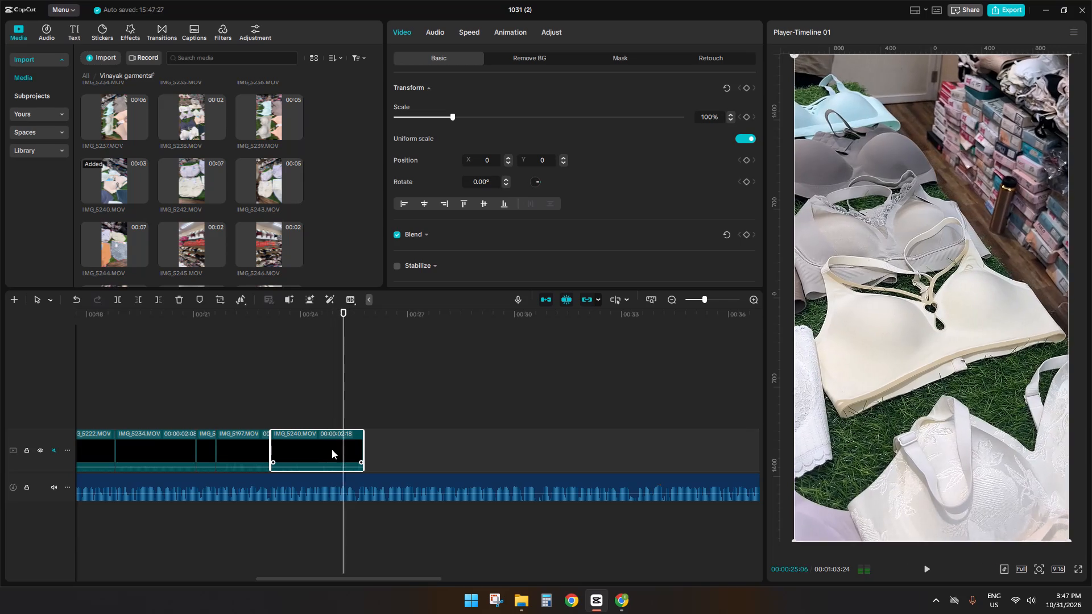
{"action": "key", "text": "space"}
{"action": "key", "text": "space"}
{"action": "key", "text": "space"}
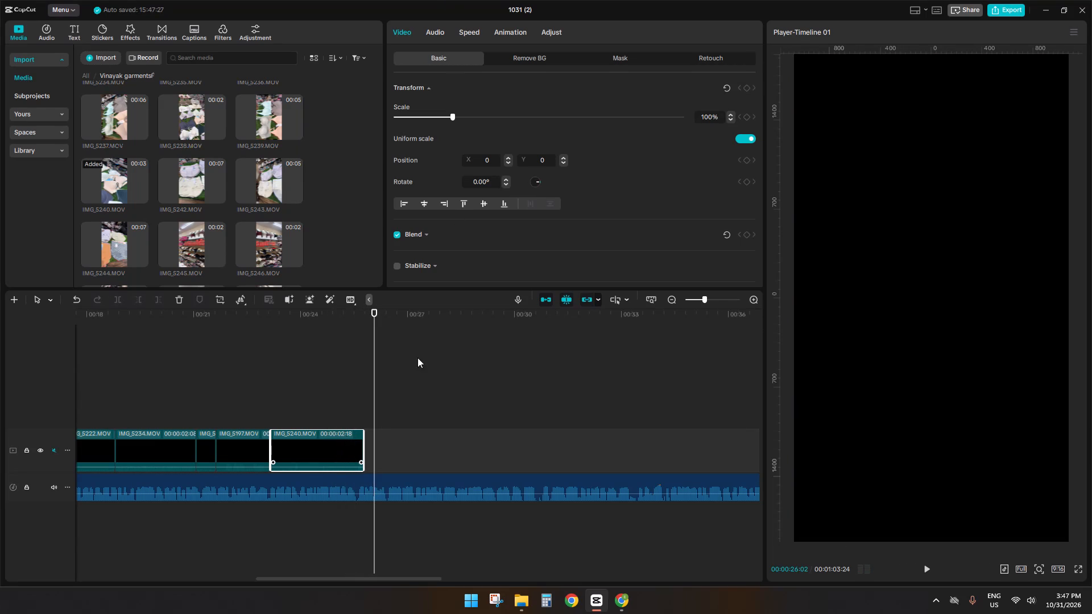
{"action": "left_click", "coordinate": [474, 32]}
{"action": "left_click", "coordinate": [436, 101]}
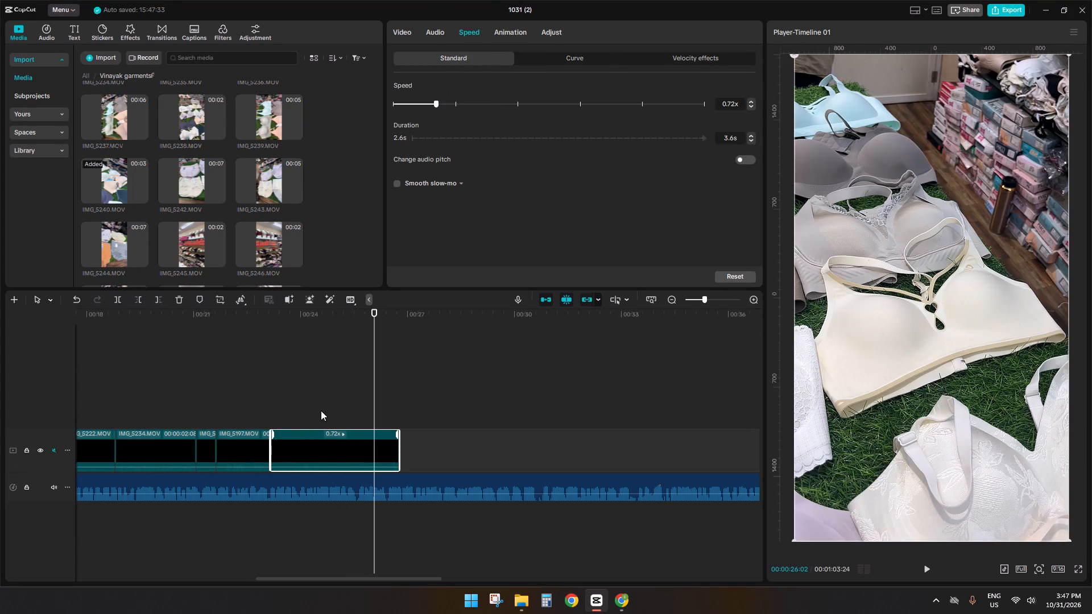
Check the slowed IMG_5240.MOV clip against the voice-over and cut off its end at 00:00:26:03.
{"action": "key", "text": "space"}
{"action": "left_click", "coordinate": [367, 414]}
{"action": "key", "text": "space"}
{"action": "key", "text": "space"}
{"action": "left_click", "coordinate": [366, 446]}
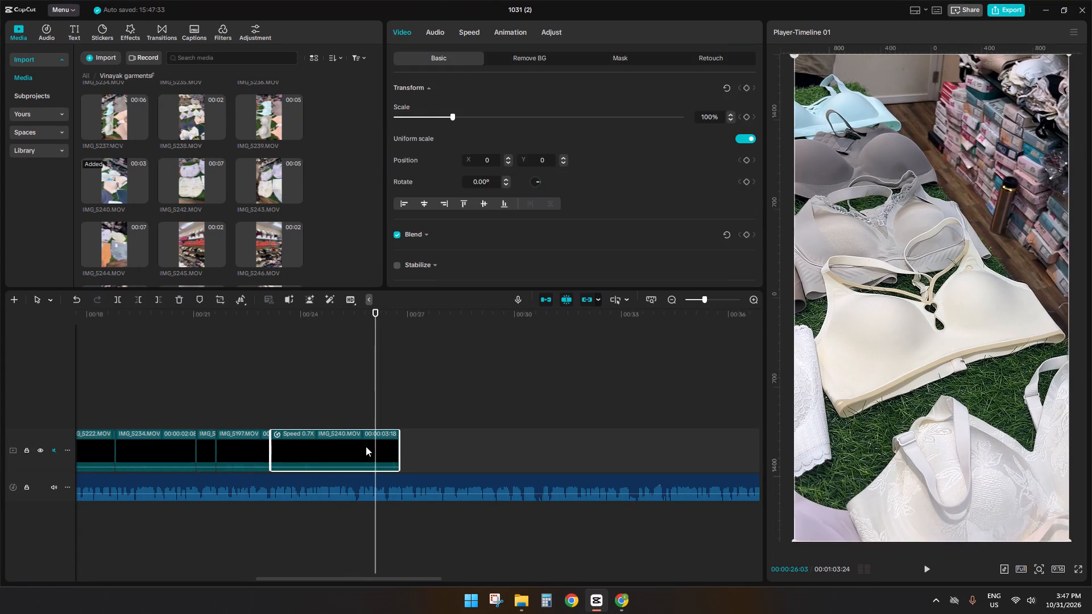
{"action": "type", "text": "sd"}
Listen to the voice-over beyond the IMG_5240.MOV clip and look through the product clips for a matching next shot.
{"action": "key", "text": "space"}
{"action": "scroll", "coordinate": [213, 178], "scroll_direction": "up", "scroll_amount": 14}
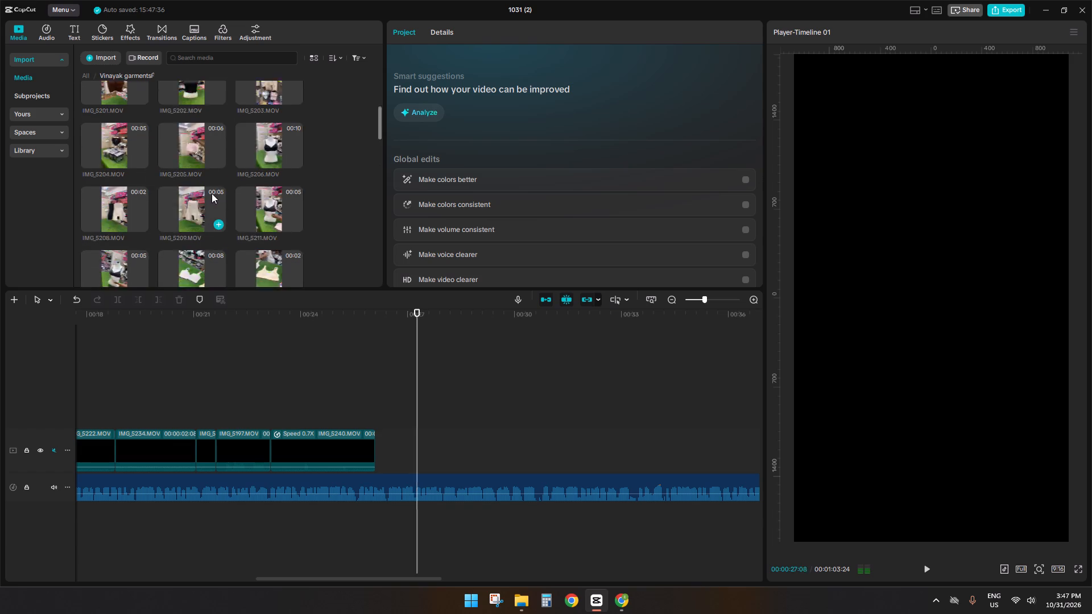
{"action": "key", "text": "space"}
{"action": "scroll", "coordinate": [212, 198], "scroll_direction": "up", "scroll_amount": 10}
{"action": "left_click", "coordinate": [197, 182]}
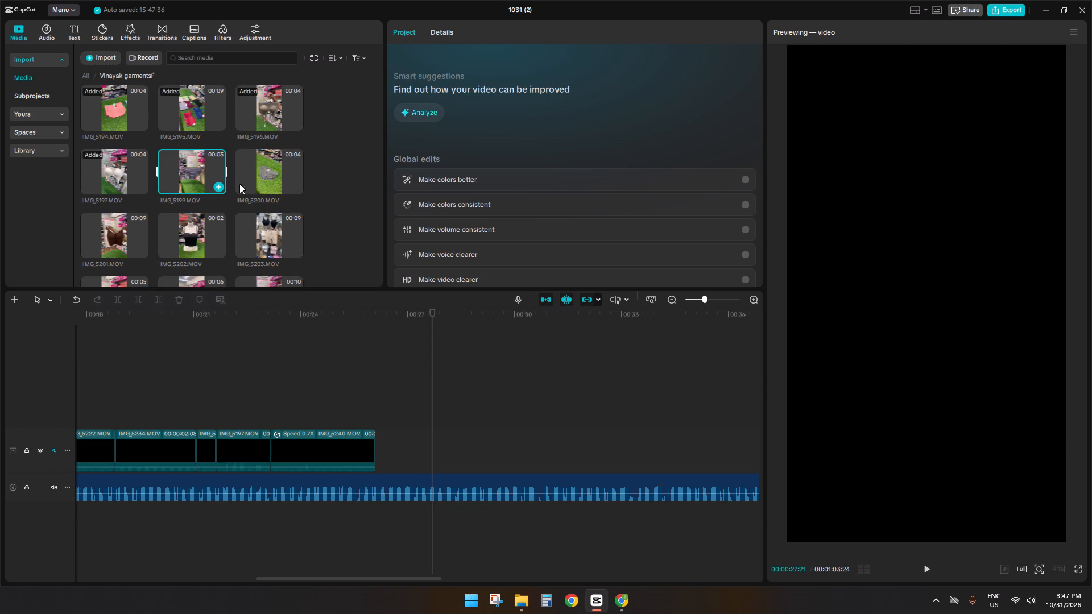
{"action": "left_click", "coordinate": [374, 412]}
{"action": "key", "text": "space"}
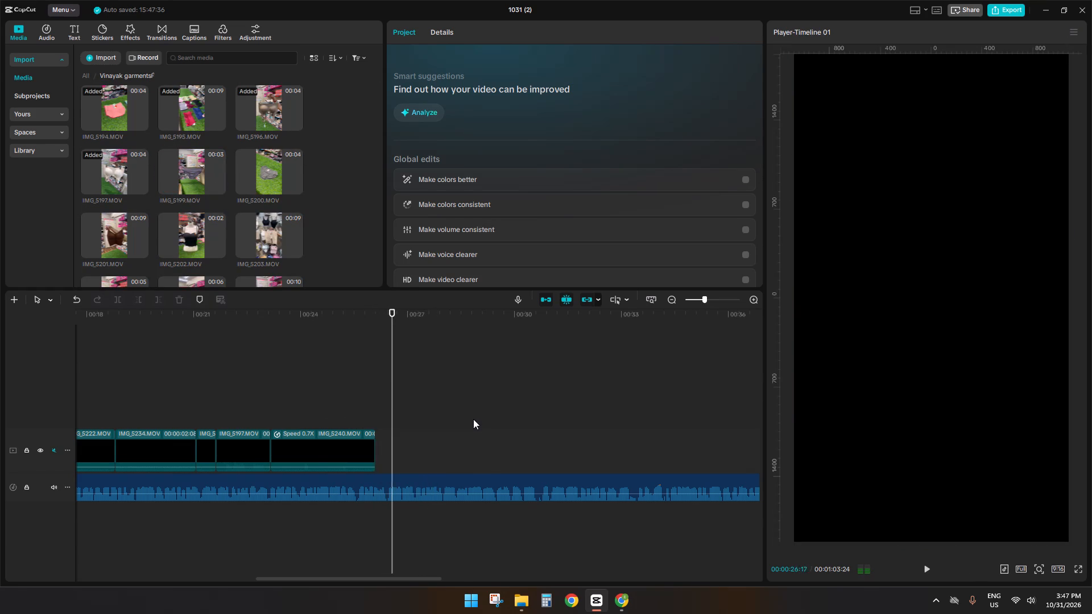
{"action": "scroll", "coordinate": [473, 419], "scroll_direction": "down", "scroll_amount": 4, "text": "ctrl"}
{"action": "scroll", "coordinate": [472, 419], "scroll_direction": "up", "scroll_amount": 4, "text": "ctrl"}
{"action": "key", "text": "space"}
{"action": "left_click", "coordinate": [369, 409]}
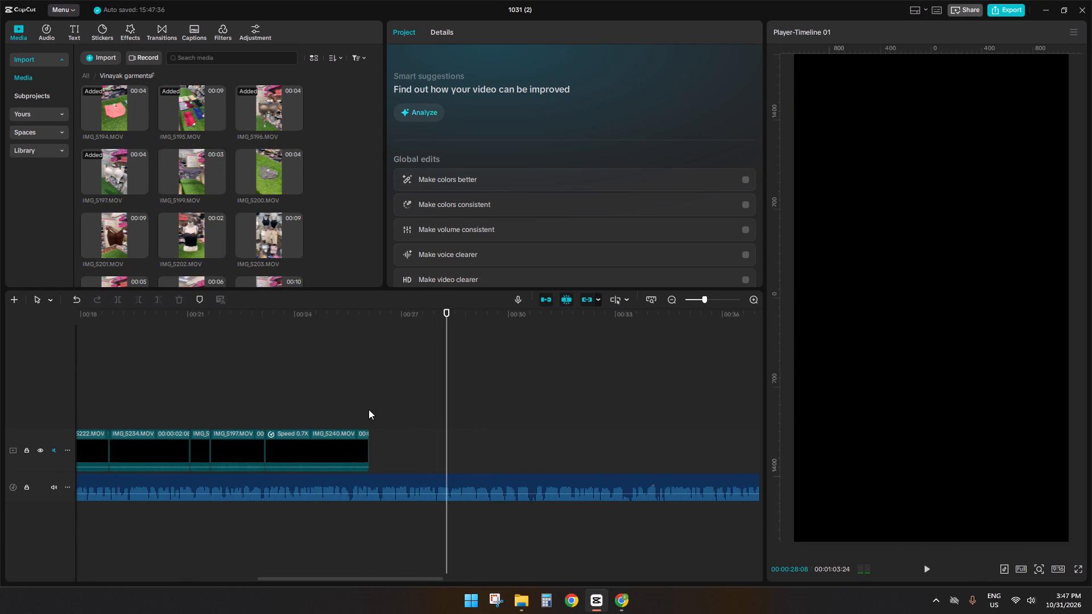
Preview IMG_5199.MOV and IMG_5200.MOV, add IMG_5200.MOV after IMG_5240.MOV and cut off its end at 00:00:26:22.
{"action": "left_click", "coordinate": [190, 178]}
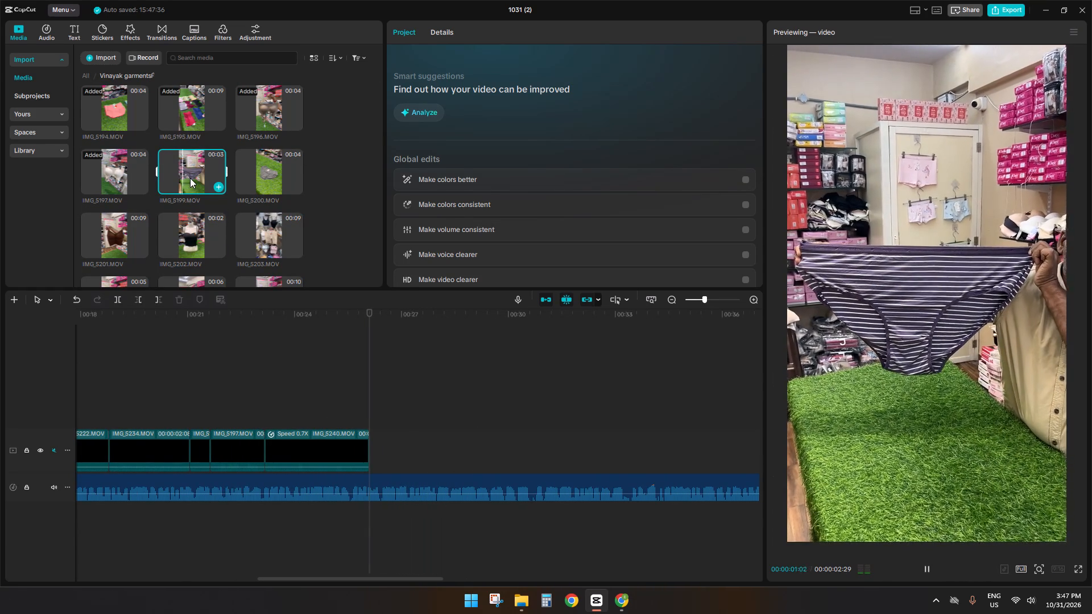
{"action": "key", "text": "space"}
{"action": "left_click", "coordinate": [264, 171]}
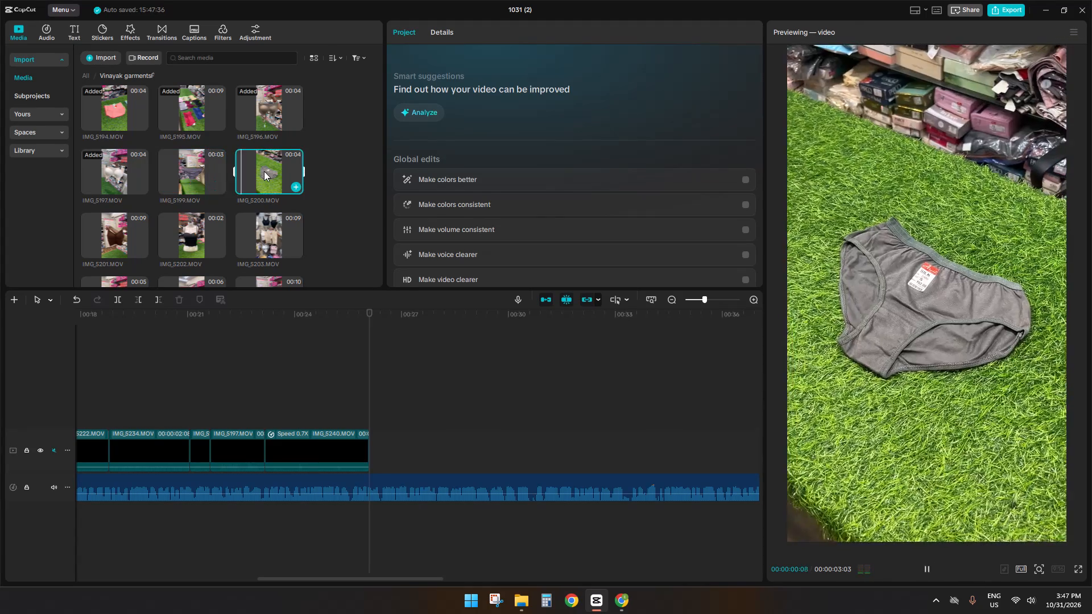
{"action": "key", "text": "space"}
{"action": "left_click_drag", "start_coordinate": [264, 171], "coordinate": [384, 454]}
{"action": "key", "text": "space"}
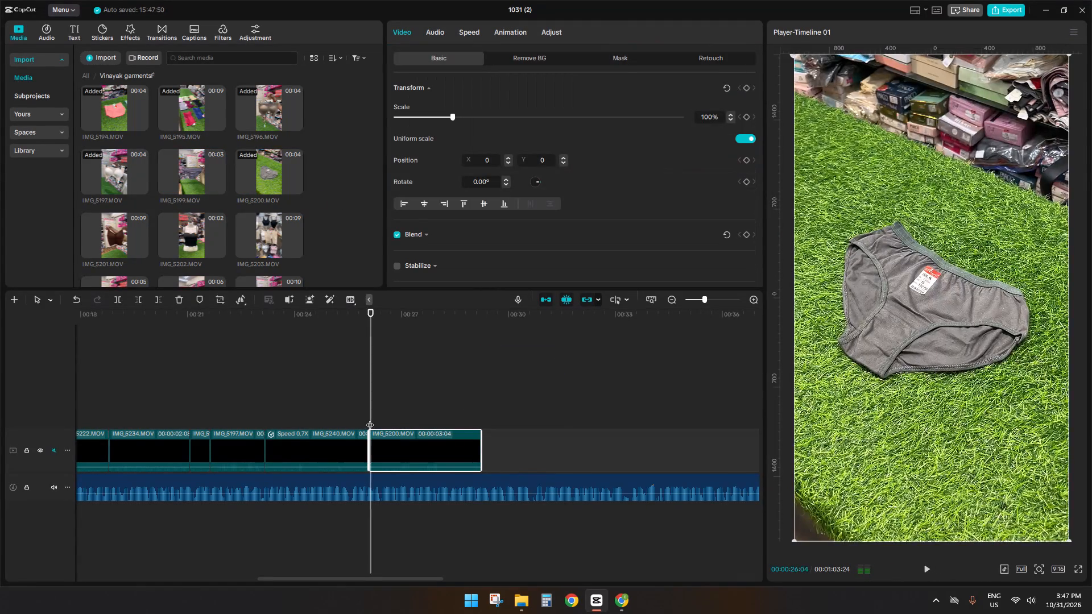
{"action": "key", "text": "space"}
{"action": "key", "text": "s"}
{"action": "key", "text": "d"}
Add IMG_5199.MOV directly after IMG_5200.MOV on the timeline and play it against the voice-over.
{"action": "left_click", "coordinate": [188, 179]}
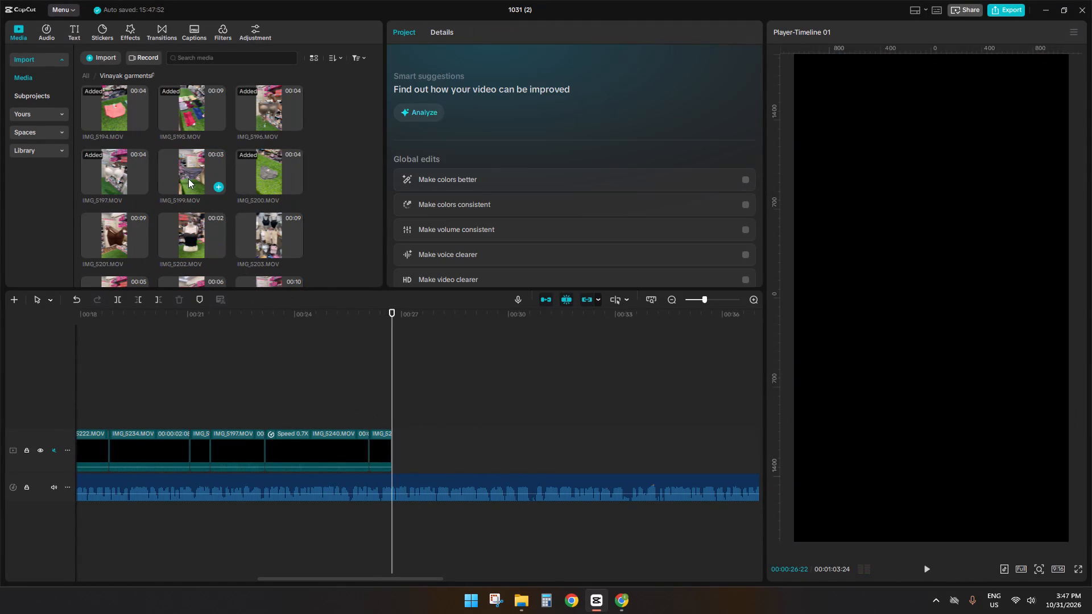
{"action": "left_click_drag", "start_coordinate": [182, 162], "coordinate": [400, 437]}
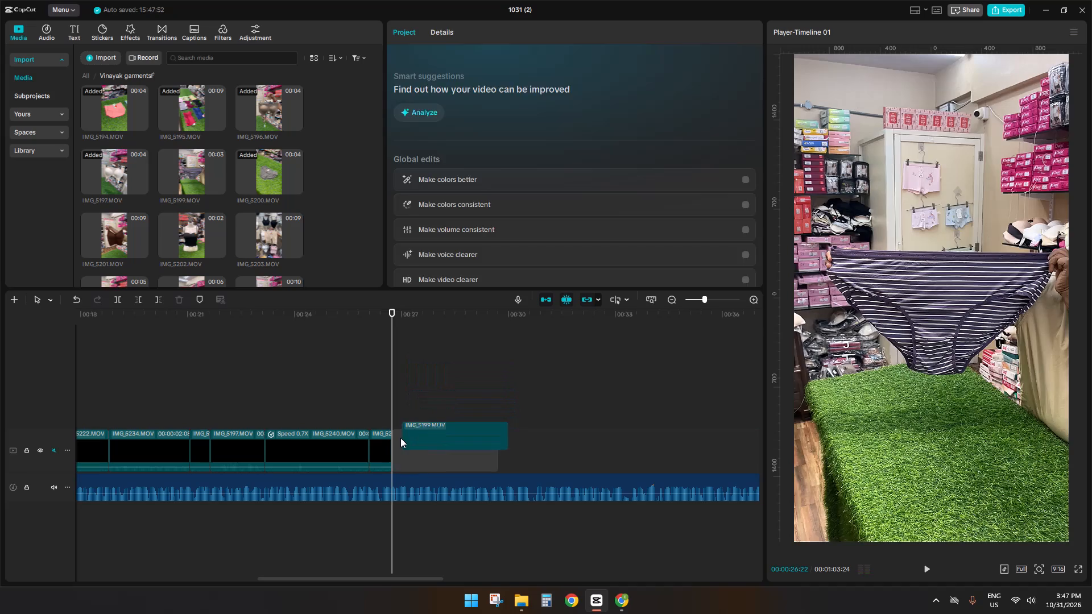
{"action": "key", "text": "space"}
{"action": "key", "text": "space"}
{"action": "key", "text": "space"}
{"action": "key", "text": "space"}
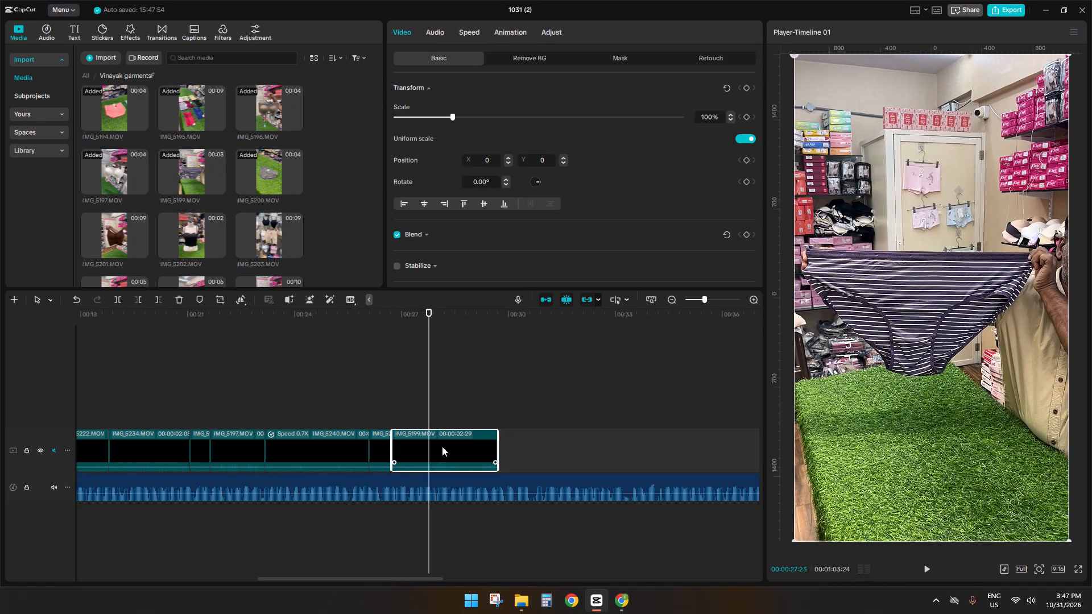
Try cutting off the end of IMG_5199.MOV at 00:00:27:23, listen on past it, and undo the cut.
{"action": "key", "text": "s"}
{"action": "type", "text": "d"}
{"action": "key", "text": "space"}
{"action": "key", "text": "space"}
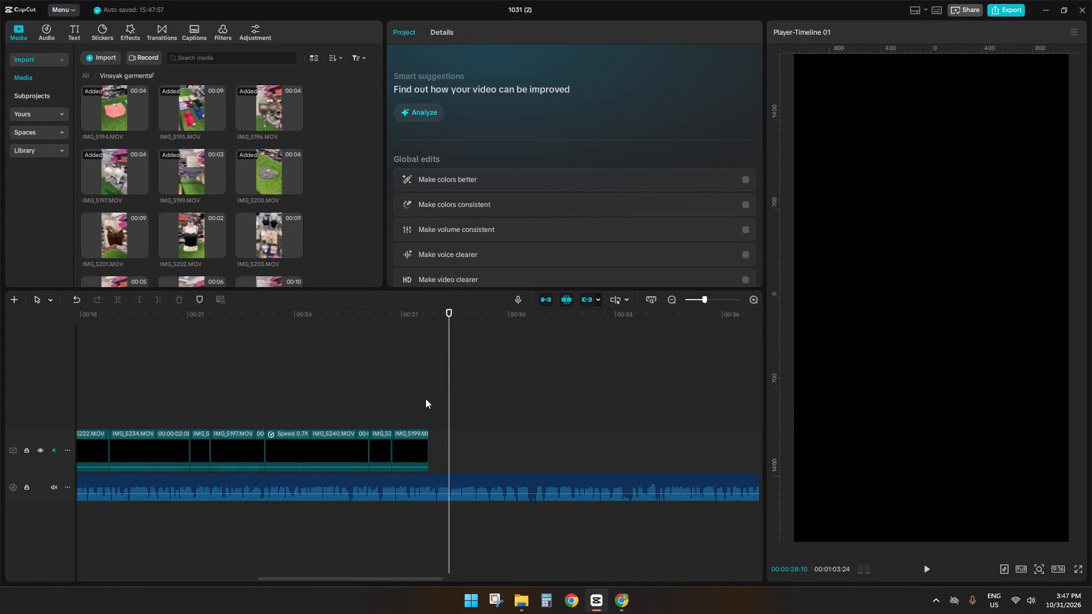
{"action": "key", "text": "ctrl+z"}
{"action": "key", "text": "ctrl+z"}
Cut off the end of the IMG_5199.MOV clip at 00:00:28:10.
{"action": "key", "text": "s"}
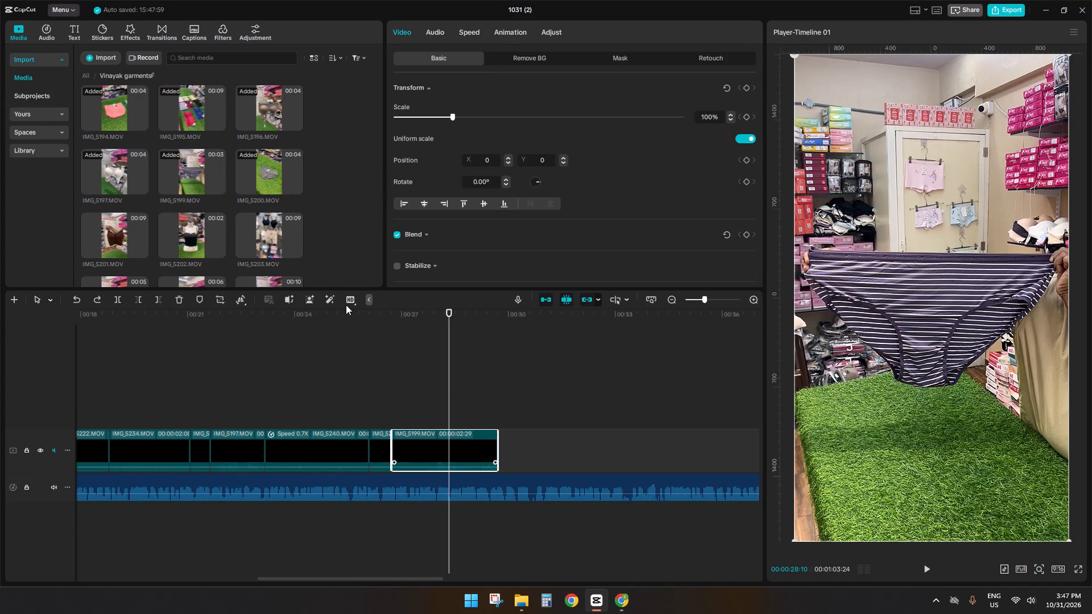
{"action": "key", "text": "d"}
Listen on in the voice-over and preview the product and display clips between IMG_5209.MOV and IMG_5222.MOV for the next shot.
{"action": "key", "text": "space"}
{"action": "scroll", "coordinate": [253, 222], "scroll_direction": "down", "scroll_amount": 4}
{"action": "key", "text": "space"}
{"action": "left_click", "coordinate": [207, 148]}
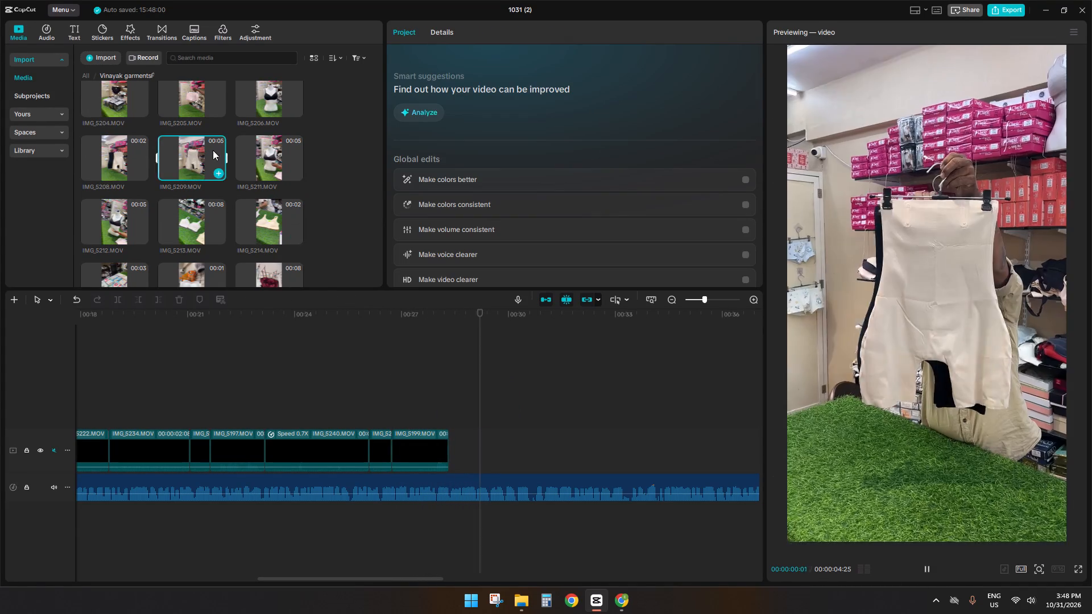
{"action": "left_click", "coordinate": [267, 155]}
{"action": "scroll", "coordinate": [267, 155], "scroll_direction": "down", "scroll_amount": 3}
{"action": "left_click", "coordinate": [252, 227]}
{"action": "left_click", "coordinate": [189, 263]}
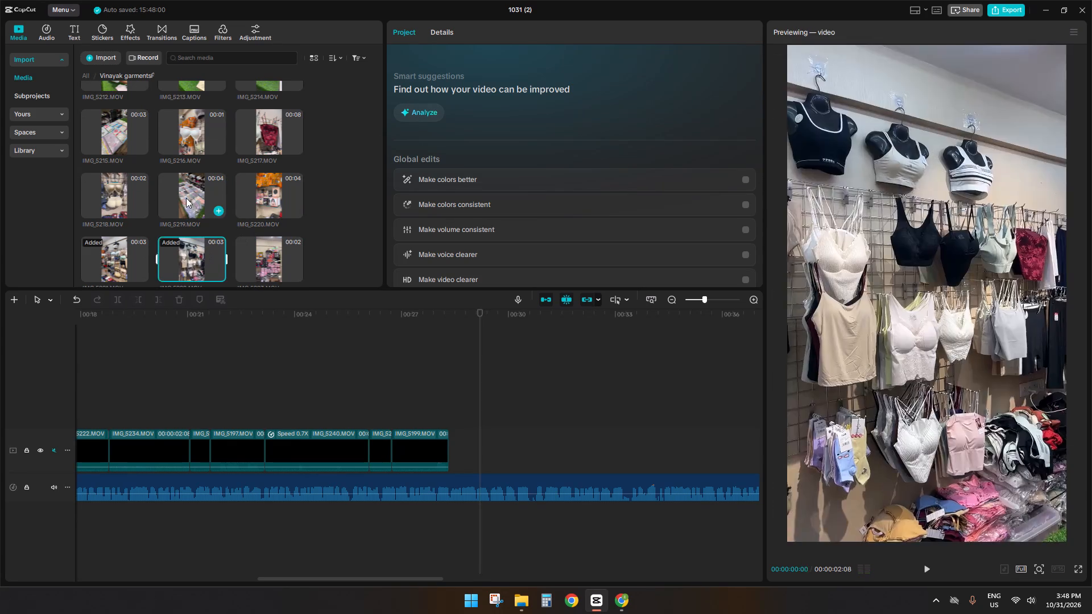
{"action": "left_click", "coordinate": [186, 198]}
{"action": "left_click", "coordinate": [121, 179]}
{"action": "left_click", "coordinate": [117, 144]}
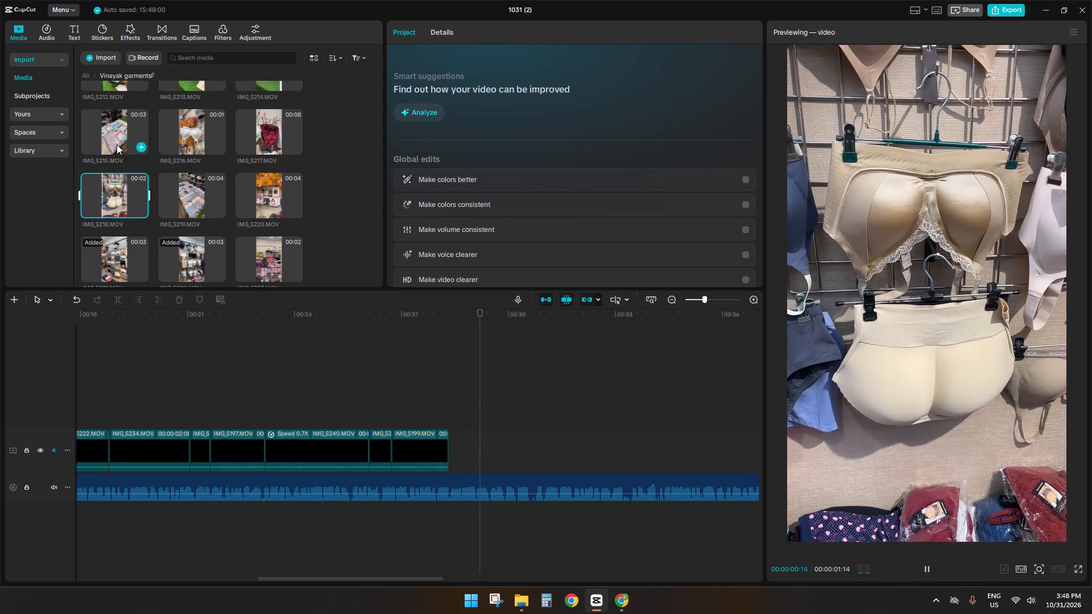
{"action": "left_click", "coordinate": [175, 143]}
{"action": "left_click", "coordinate": [263, 138]}
Preview the shop shelf, mannequin and storefront clips between IMG_5221.MOV and IMG_5236.MOV for the next shot.
{"action": "scroll", "coordinate": [262, 179], "scroll_direction": "down", "scroll_amount": 2}
{"action": "left_click", "coordinate": [274, 210]}
{"action": "left_click", "coordinate": [262, 152]}
{"action": "left_click", "coordinate": [115, 147]}
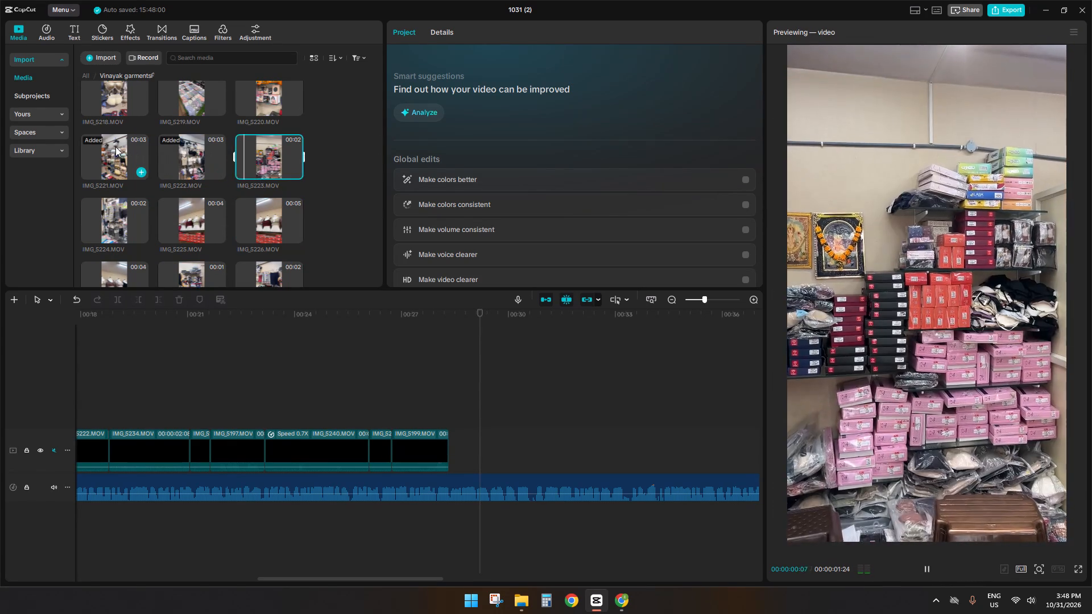
{"action": "left_click", "coordinate": [126, 227]}
{"action": "scroll", "coordinate": [126, 227], "scroll_direction": "down", "scroll_amount": 2}
{"action": "left_click", "coordinate": [125, 215]}
{"action": "left_click", "coordinate": [121, 190]}
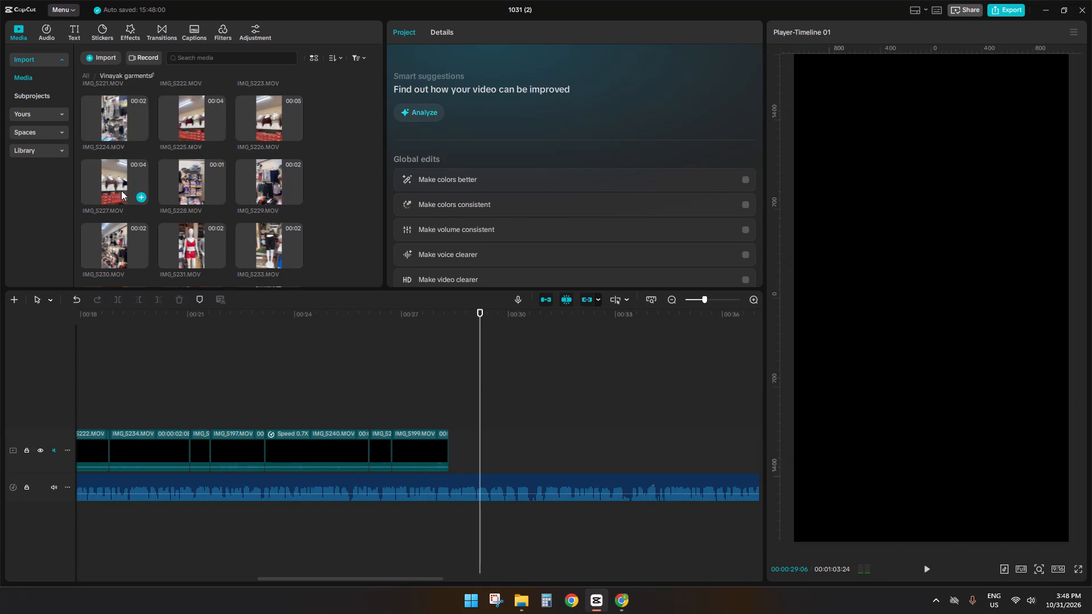
{"action": "left_click", "coordinate": [190, 227]}
{"action": "scroll", "coordinate": [190, 227], "scroll_direction": "down", "scroll_amount": 2}
{"action": "left_click", "coordinate": [131, 199]}
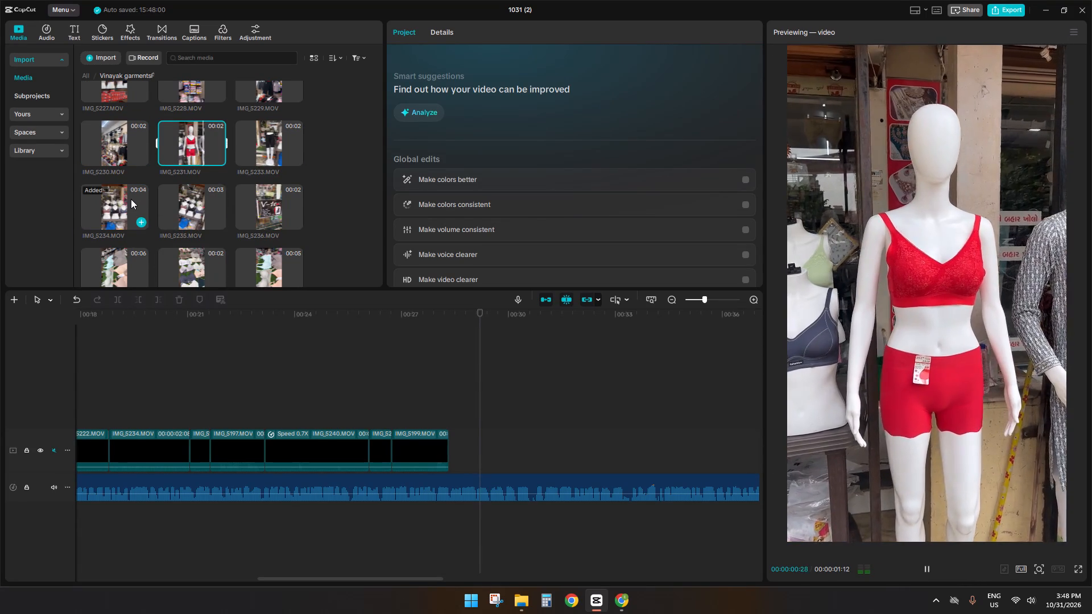
{"action": "left_click", "coordinate": [111, 140]}
{"action": "left_click", "coordinate": [267, 221]}
Preview the clips of garments laid out on the grass mat between IMG_5238.MOV and IMG_5244.MOV for the next shot.
{"action": "scroll", "coordinate": [267, 221], "scroll_direction": "down", "scroll_amount": 2}
{"action": "left_click", "coordinate": [195, 175]}
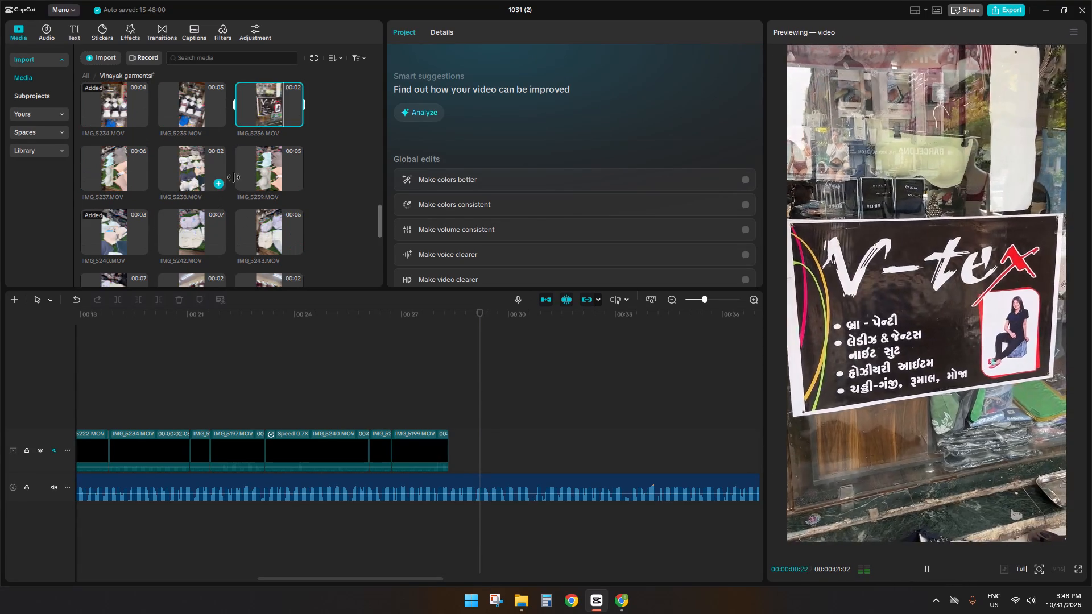
{"action": "left_click", "coordinate": [234, 234]}
{"action": "left_click", "coordinate": [290, 242]}
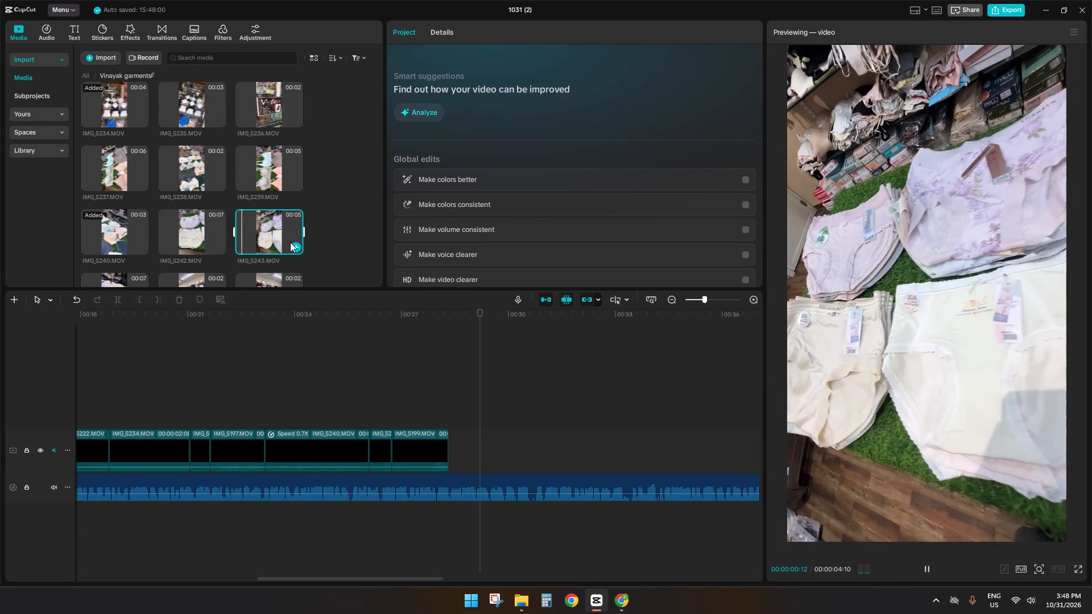
{"action": "left_click", "coordinate": [201, 221]}
{"action": "scroll", "coordinate": [201, 221], "scroll_direction": "down", "scroll_amount": 1}
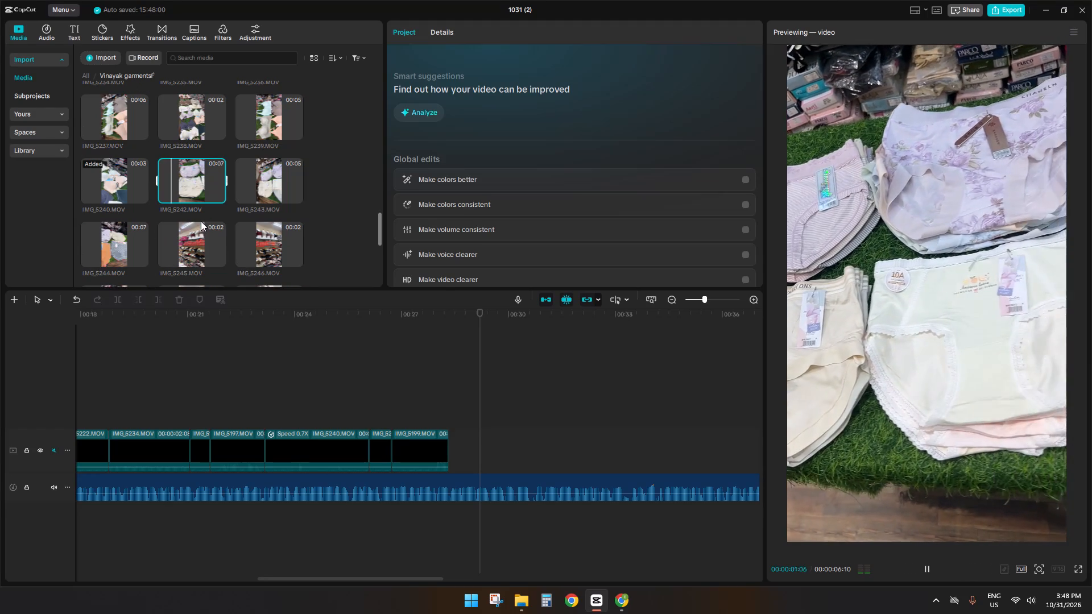
{"action": "left_click", "coordinate": [98, 188]}
{"action": "left_click", "coordinate": [111, 247]}
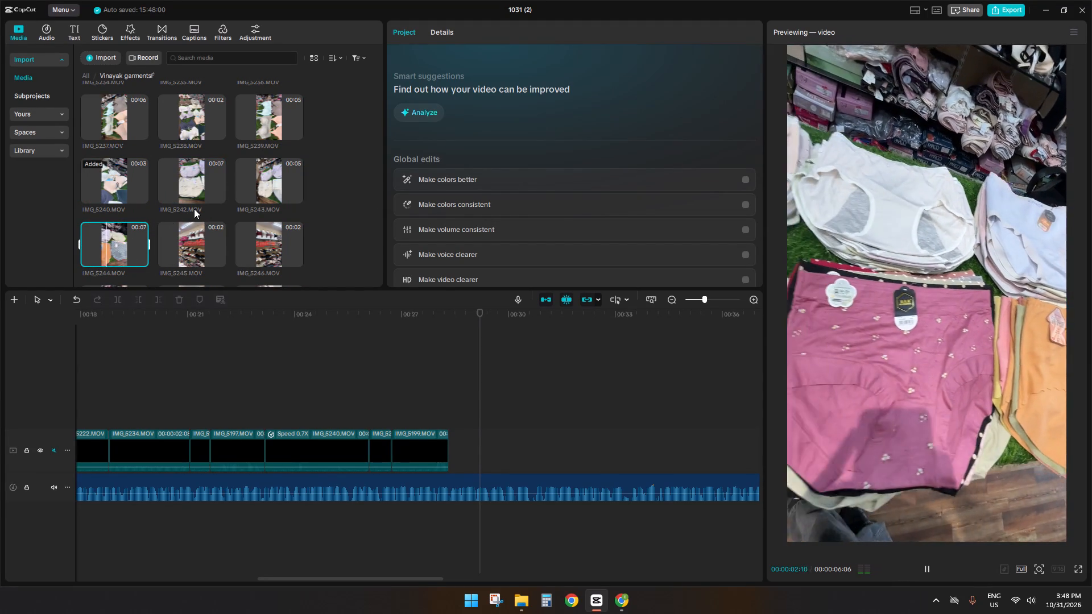
Preview the shop interior, shop sign and grass-mat clips between IMG_5235.MOV and IMG_5250.MOV for the next shot.
{"action": "scroll", "coordinate": [194, 209], "scroll_direction": "down", "scroll_amount": 3}
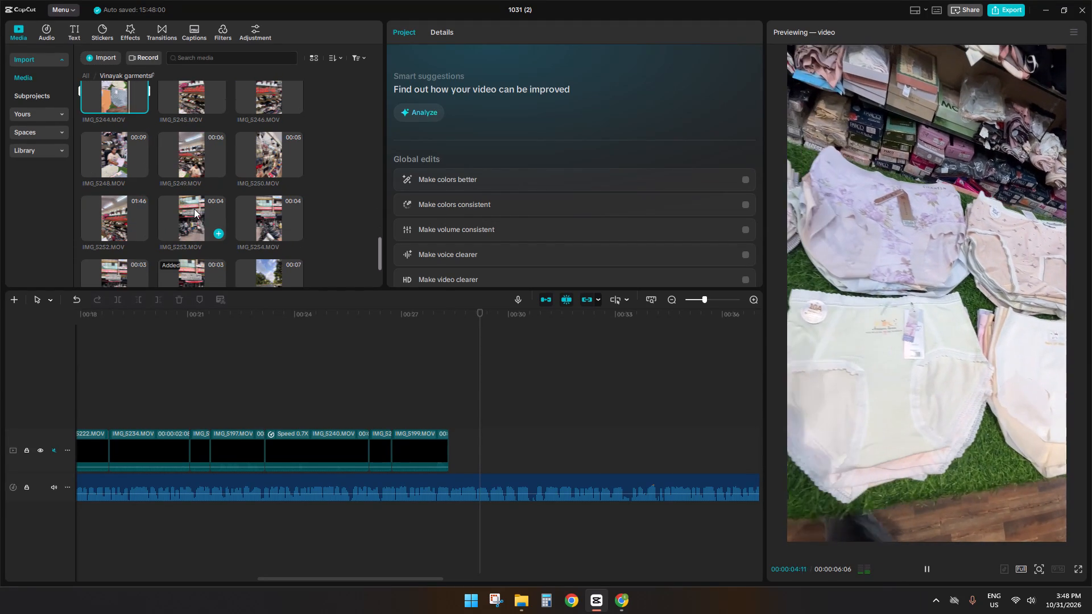
{"action": "key", "text": "space"}
{"action": "left_click", "coordinate": [262, 214]}
{"action": "left_click", "coordinate": [262, 171]}
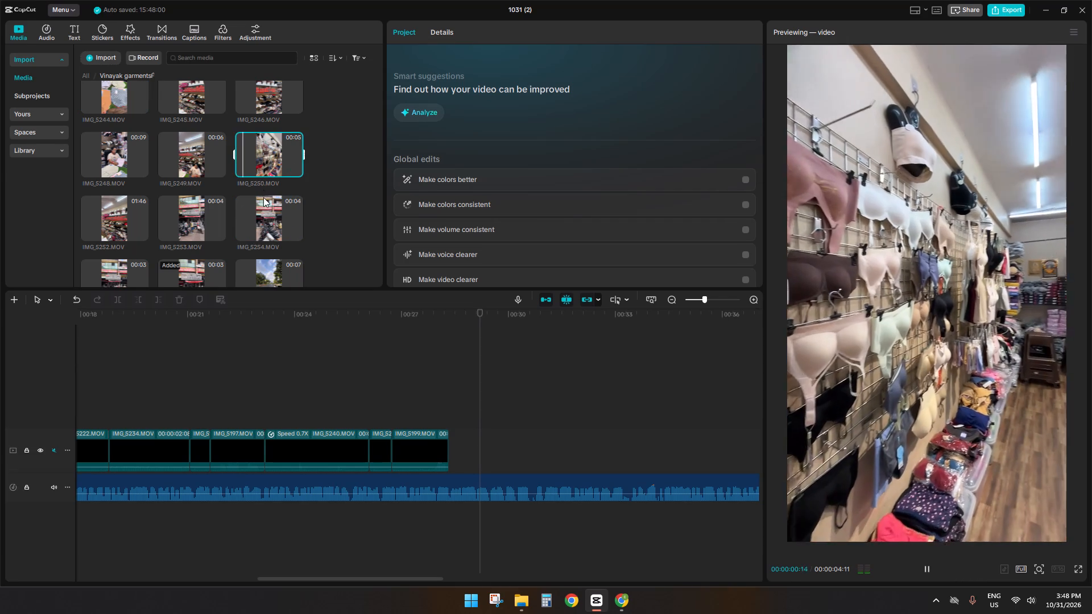
{"action": "scroll", "coordinate": [263, 197], "scroll_direction": "up", "scroll_amount": 2}
{"action": "left_click", "coordinate": [262, 193]}
{"action": "left_click", "coordinate": [198, 264]}
{"action": "scroll", "coordinate": [214, 259], "scroll_direction": "up", "scroll_amount": 3}
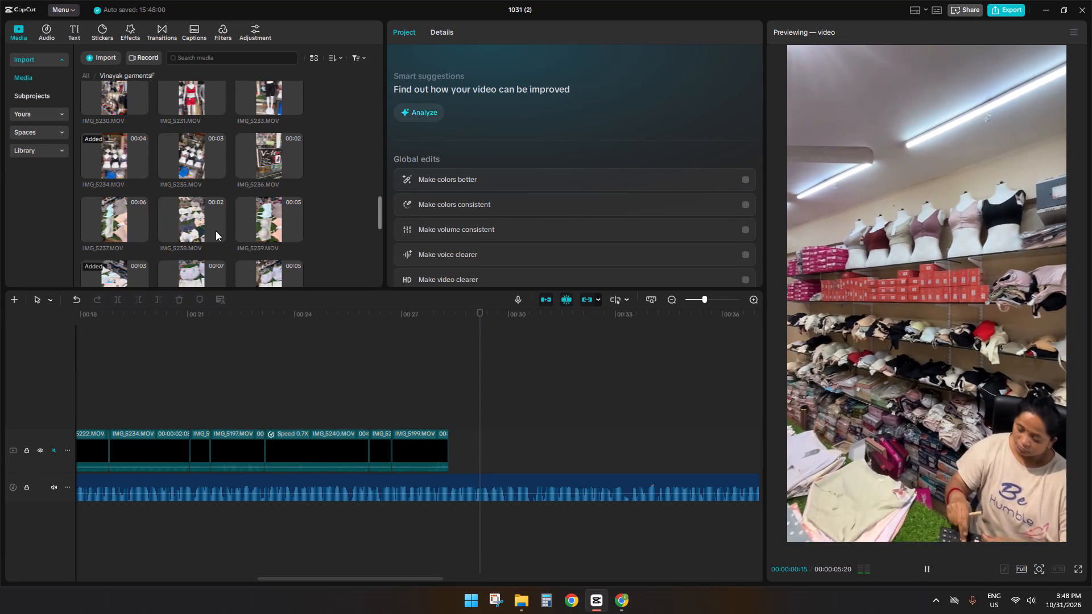
{"action": "left_click", "coordinate": [262, 223]}
{"action": "left_click", "coordinate": [258, 157]}
{"action": "left_click", "coordinate": [187, 155]}
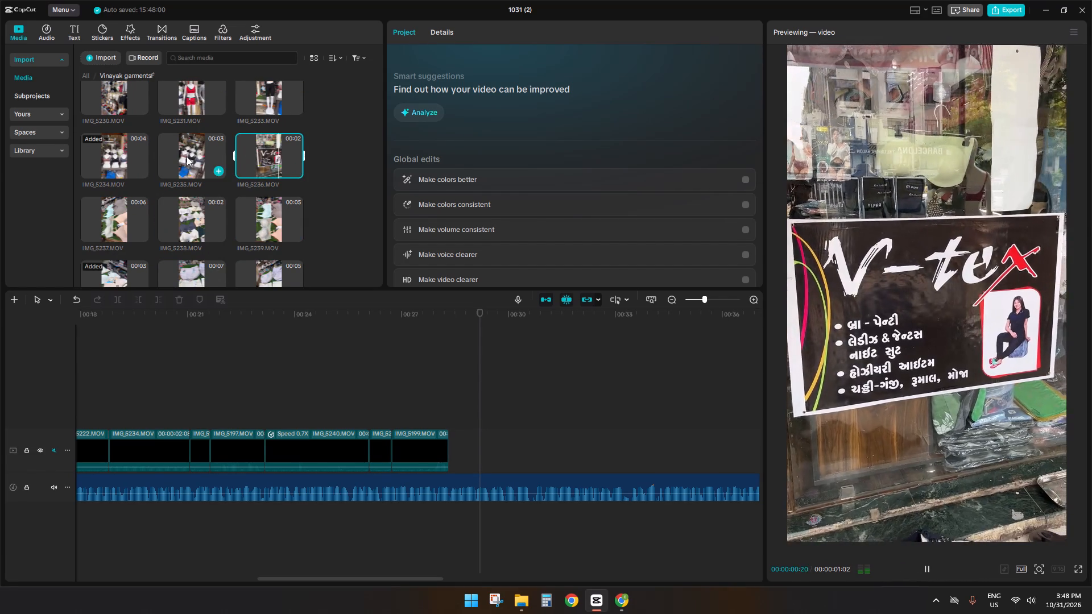
{"action": "left_click", "coordinate": [185, 204]}
{"action": "scroll", "coordinate": [186, 204], "scroll_direction": "down", "scroll_amount": 1}
Add IMG_5242.MOV, the underwear laid out on the grass mat, to the video track directly after IMG_5199.MOV.
{"action": "left_click", "coordinate": [186, 228]}
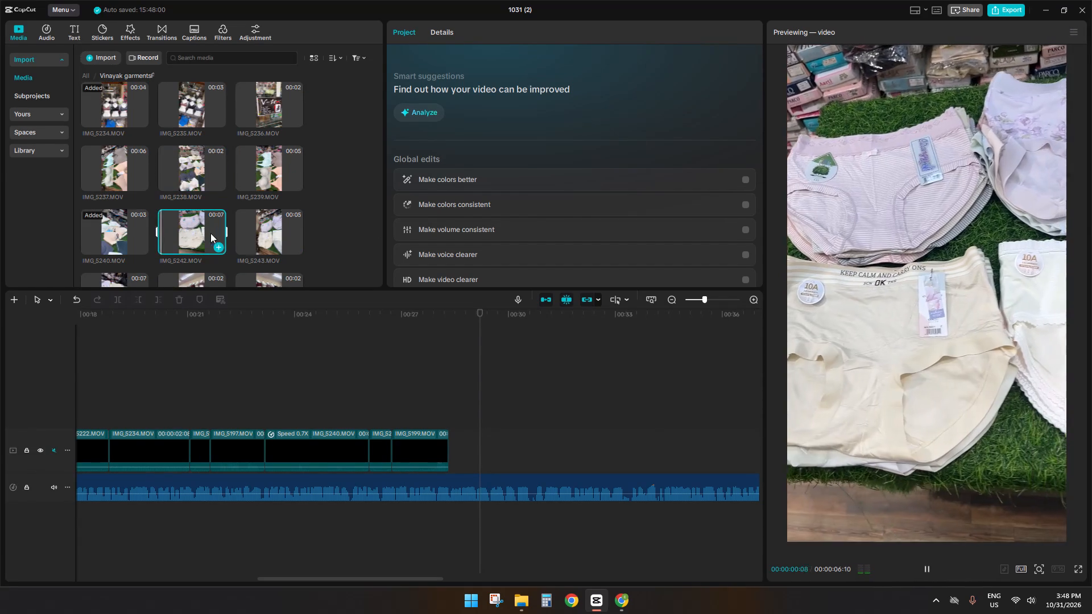
{"action": "left_click_drag", "start_coordinate": [189, 228], "coordinate": [444, 438]}
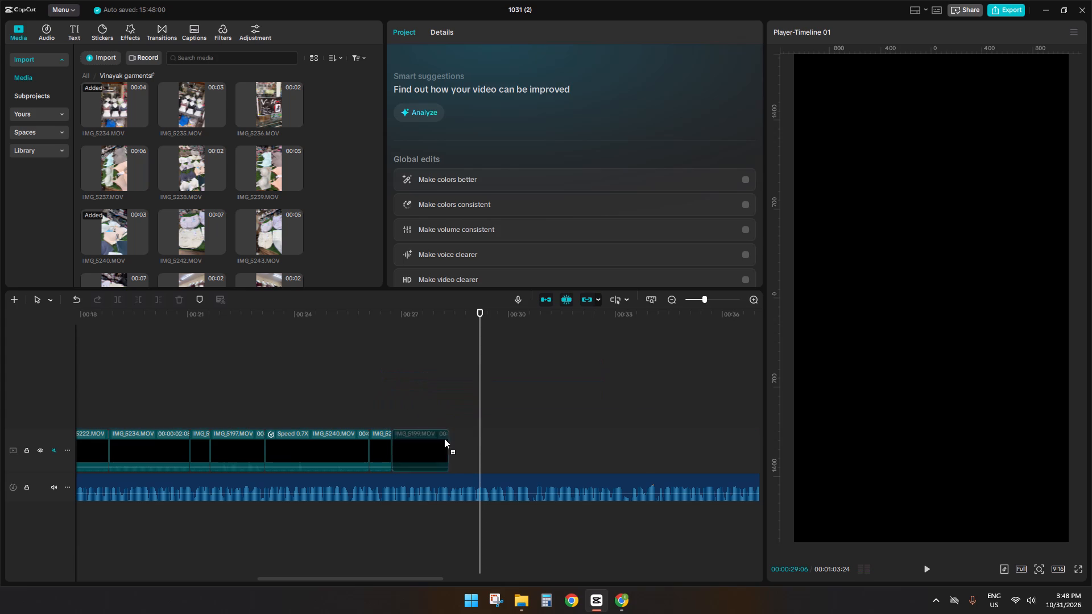
{"action": "left_click_drag", "start_coordinate": [444, 438], "coordinate": [455, 447]}
Play back the join with IMG_5242.MOV and cut off the end of the IMG_5199.MOV clip at 00:00:27:25.
{"action": "left_click", "coordinate": [417, 388]}
{"action": "key", "text": "space"}
{"action": "left_click_drag", "start_coordinate": [413, 576], "coordinate": [413, 577]}
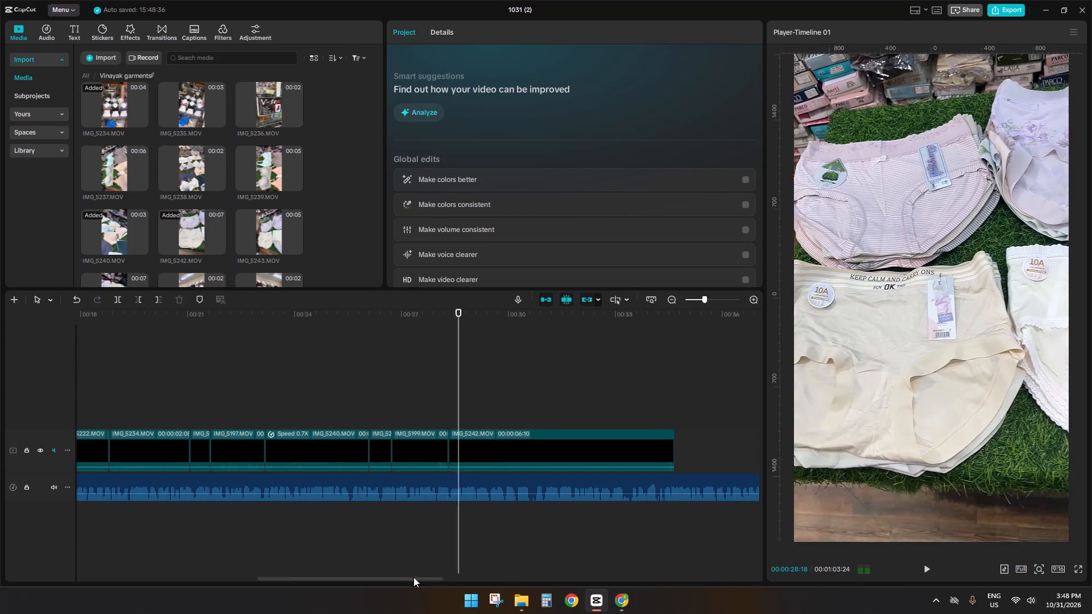
{"action": "left_click_drag", "start_coordinate": [413, 577], "coordinate": [451, 581]}
{"action": "key", "text": "space"}
{"action": "left_click", "coordinate": [276, 375]}
{"action": "key", "text": "space"}
{"action": "key", "text": "space"}
{"action": "left_click", "coordinate": [293, 447]}
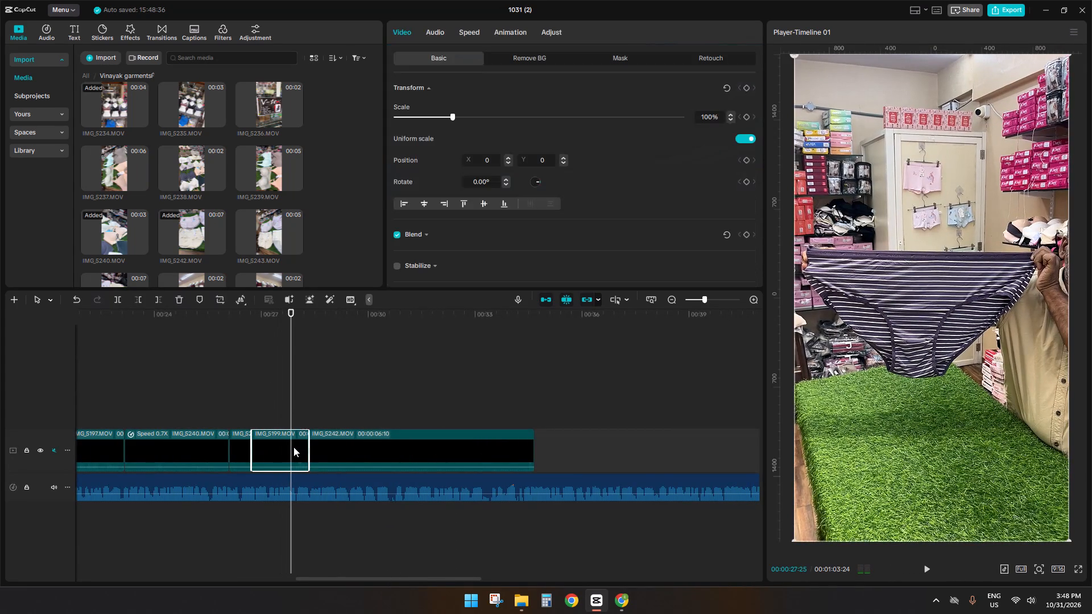
{"action": "type", "text": "sd"}
Play IMG_5242.MOV against the voice-over and cut off its remainder at 00:00:29:13.
{"action": "key", "text": "space"}
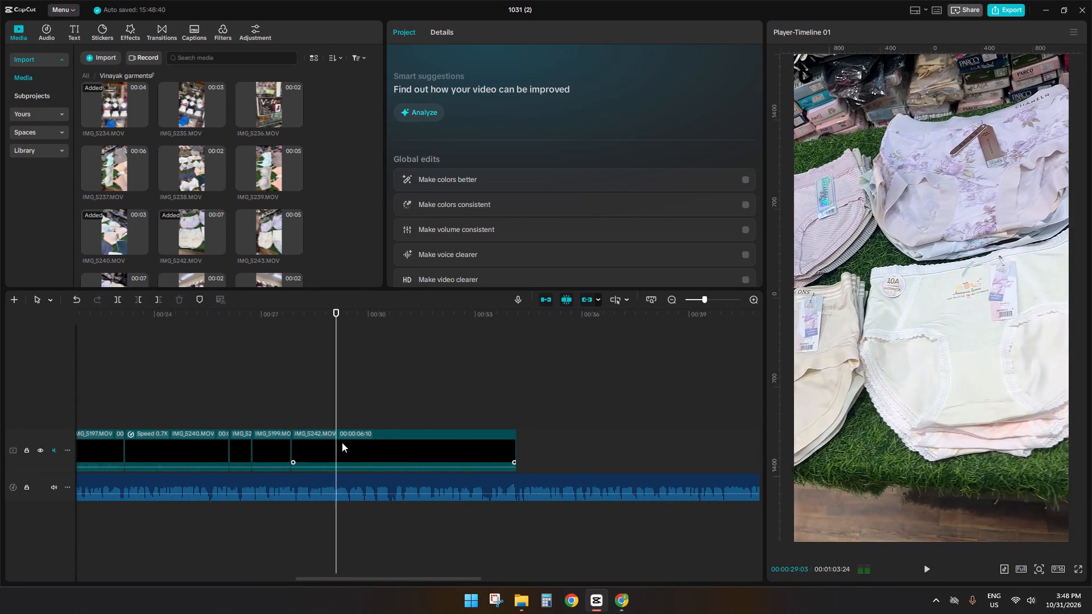
{"action": "left_click", "coordinate": [355, 442]}
{"action": "key", "text": "space"}
{"action": "key", "text": "space"}
{"action": "left_click", "coordinate": [345, 411]}
{"action": "key", "text": "space"}
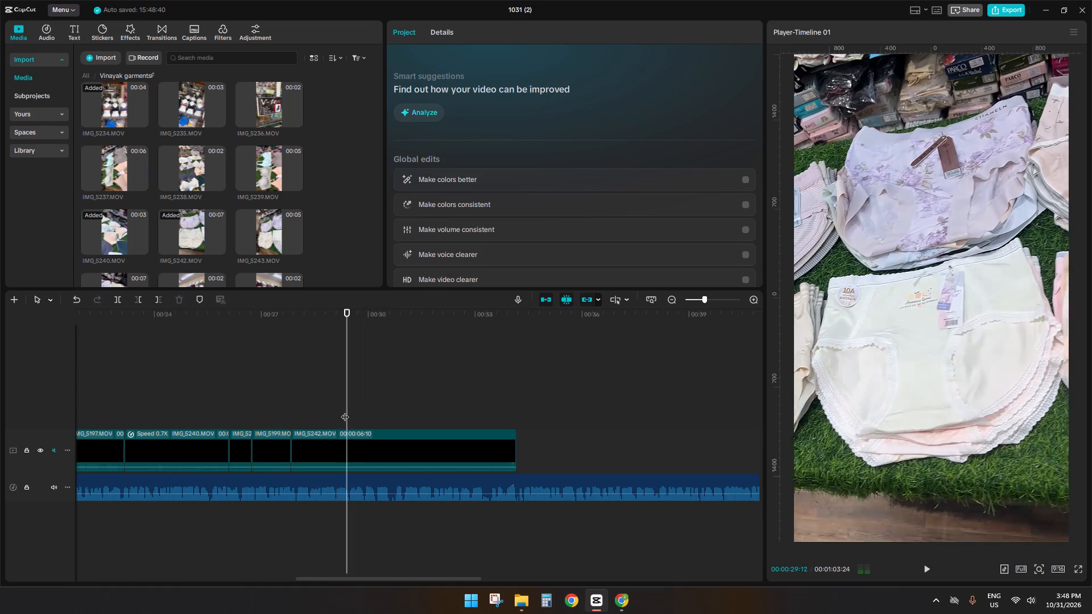
{"action": "key", "text": "space"}
{"action": "double_click", "coordinate": [348, 417]}
{"action": "left_click", "coordinate": [349, 448]}
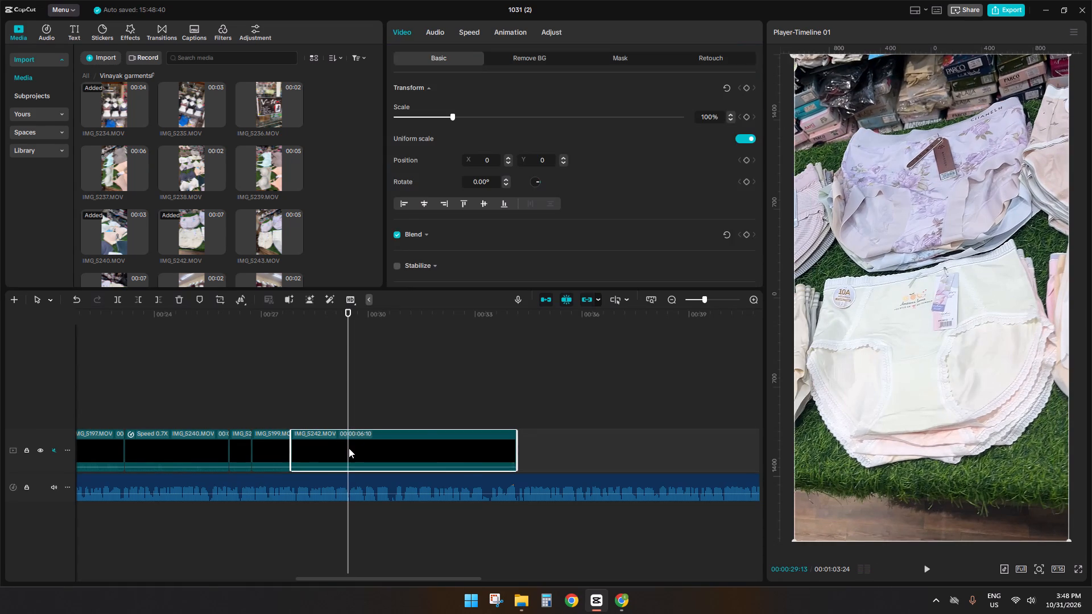
{"action": "key", "text": "s"}
{"action": "key", "text": "d"}
Find the clip of the brown top held up by hand, IMG_5201.MOV, and add it directly after IMG_5242.MOV.
{"action": "key", "text": "space"}
{"action": "scroll", "coordinate": [197, 218], "scroll_direction": "up", "scroll_amount": 9}
{"action": "key", "text": "space"}
{"action": "scroll", "coordinate": [203, 199], "scroll_direction": "up", "scroll_amount": 4}
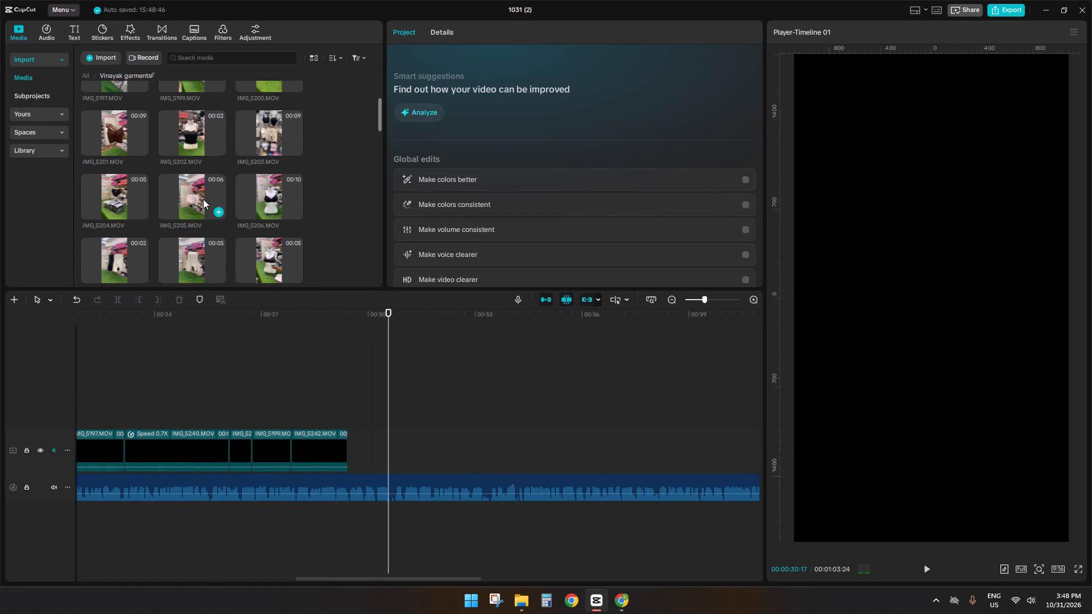
{"action": "scroll", "coordinate": [275, 205], "scroll_direction": "up", "scroll_amount": 3}
{"action": "left_click", "coordinate": [269, 178]}
{"action": "left_click", "coordinate": [270, 211]}
{"action": "left_click", "coordinate": [270, 234]}
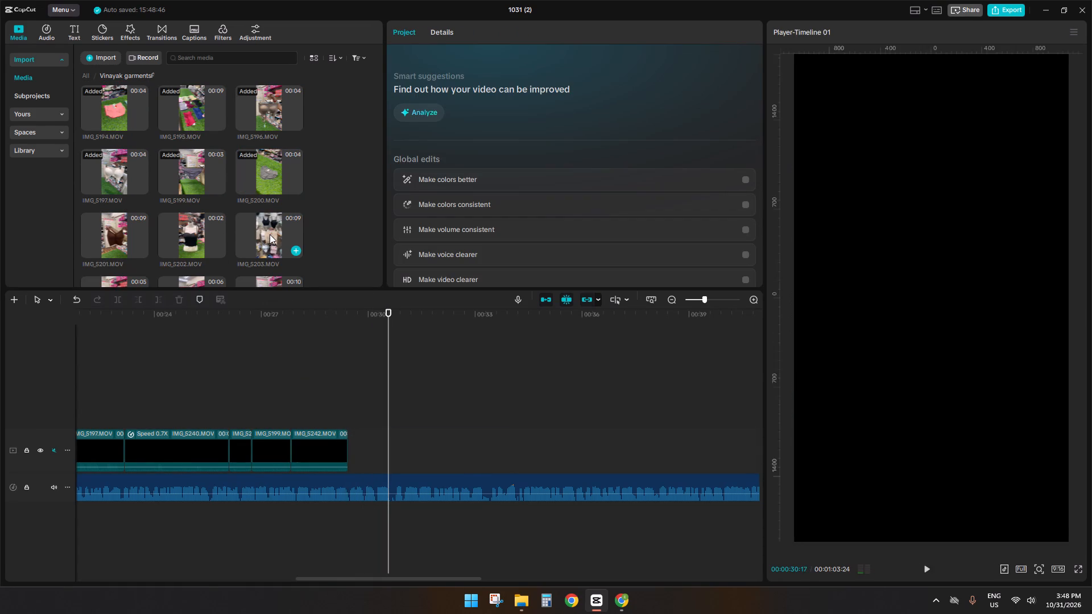
{"action": "scroll", "coordinate": [270, 234], "scroll_direction": "down", "scroll_amount": 1}
{"action": "left_click", "coordinate": [187, 175]}
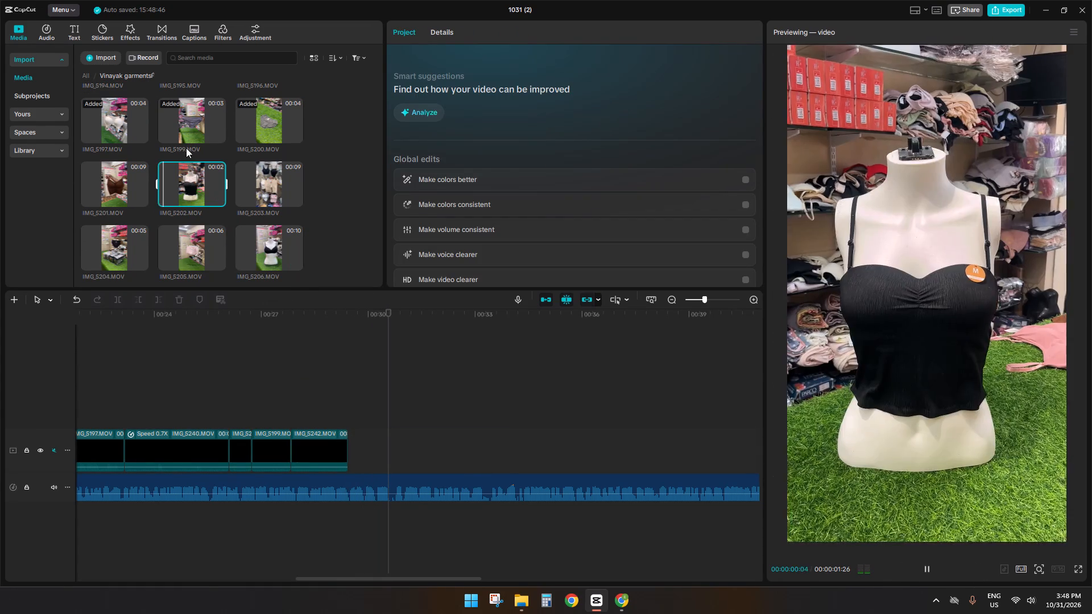
{"action": "left_click", "coordinate": [126, 182]}
{"action": "left_click_drag", "start_coordinate": [118, 181], "coordinate": [361, 431]}
Play IMG_5201.MOV against the voice-over and cut off its remainder at 00:00:30:19.
{"action": "left_click", "coordinate": [324, 395]}
{"action": "key", "text": "space"}
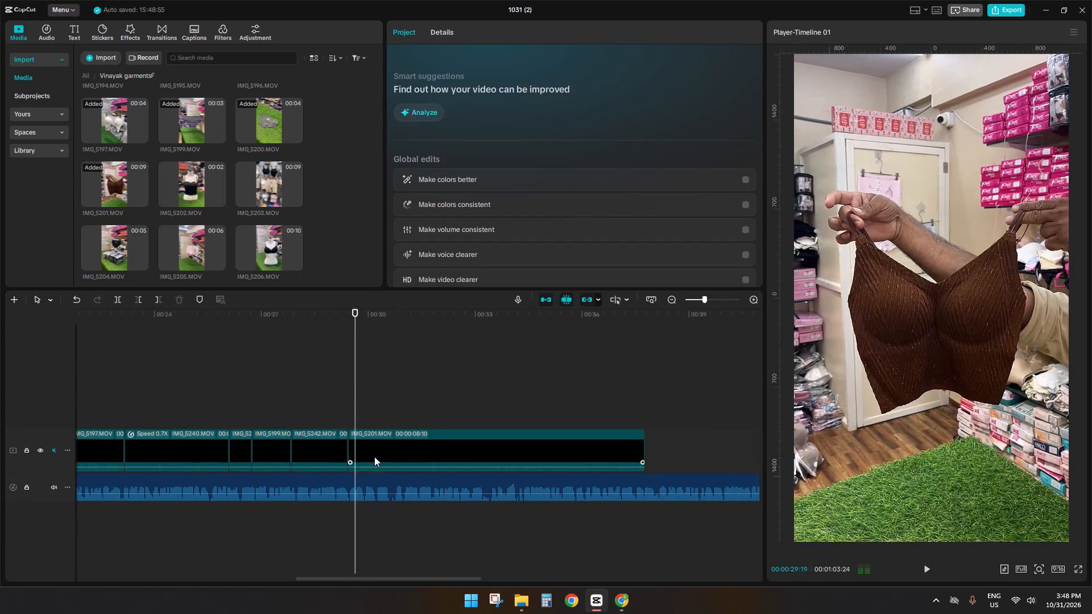
{"action": "key", "text": "space"}
{"action": "left_click", "coordinate": [404, 451]}
{"action": "type", "text": "sd"}
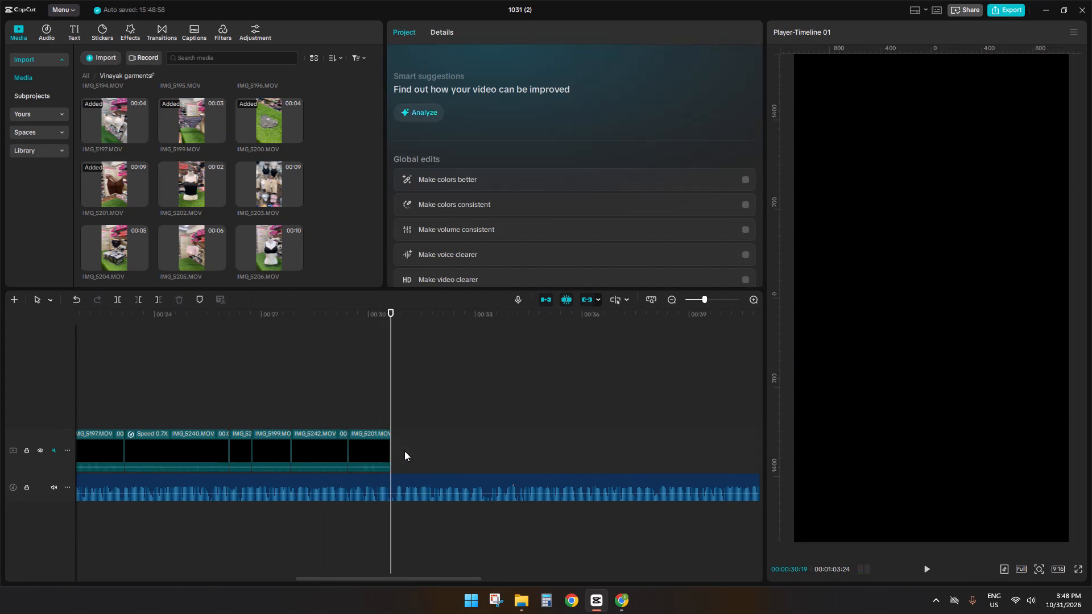
Listen on in the voice-over past IMG_5201.MOV and preview the wall display clip IMG_5203.MOV for the next shot.
{"action": "key", "text": "space"}
{"action": "left_click", "coordinate": [391, 405]}
{"action": "key", "text": "space"}
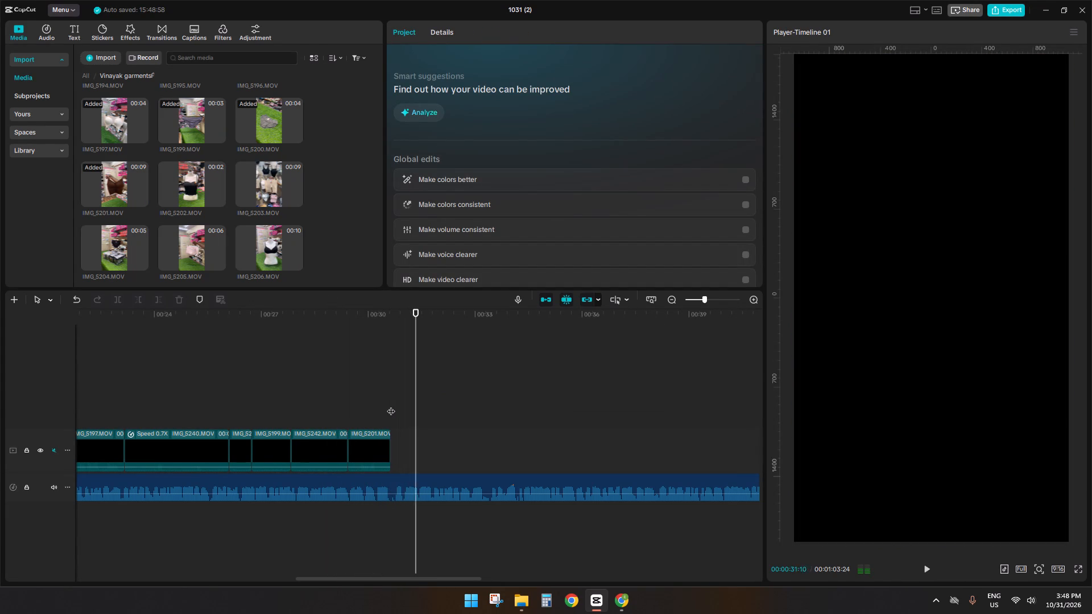
{"action": "key", "text": "space"}
{"action": "left_click", "coordinate": [282, 191]}
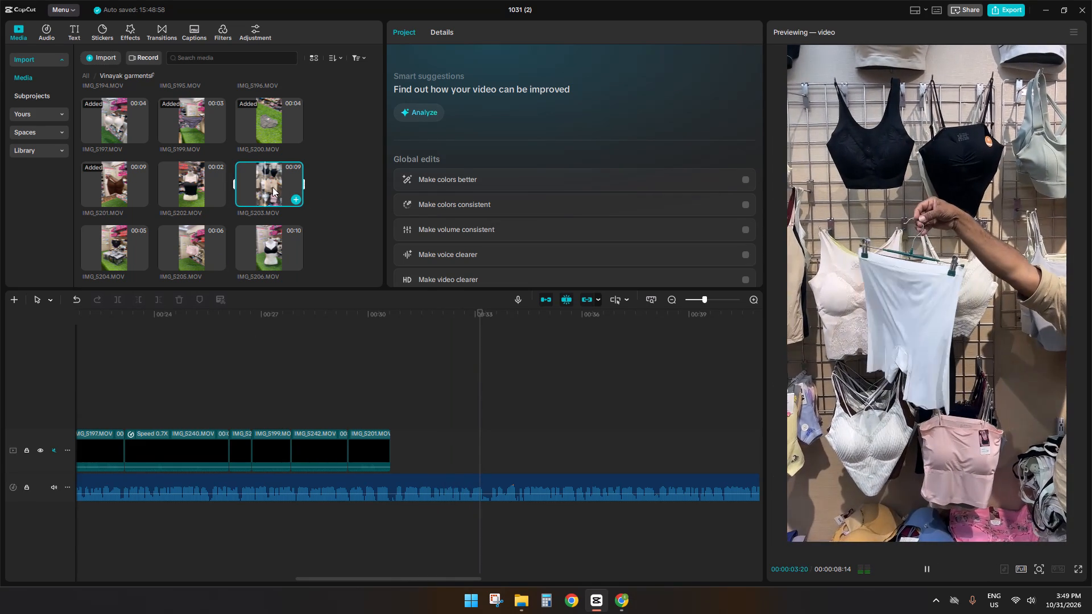
{"action": "key", "text": "space"}
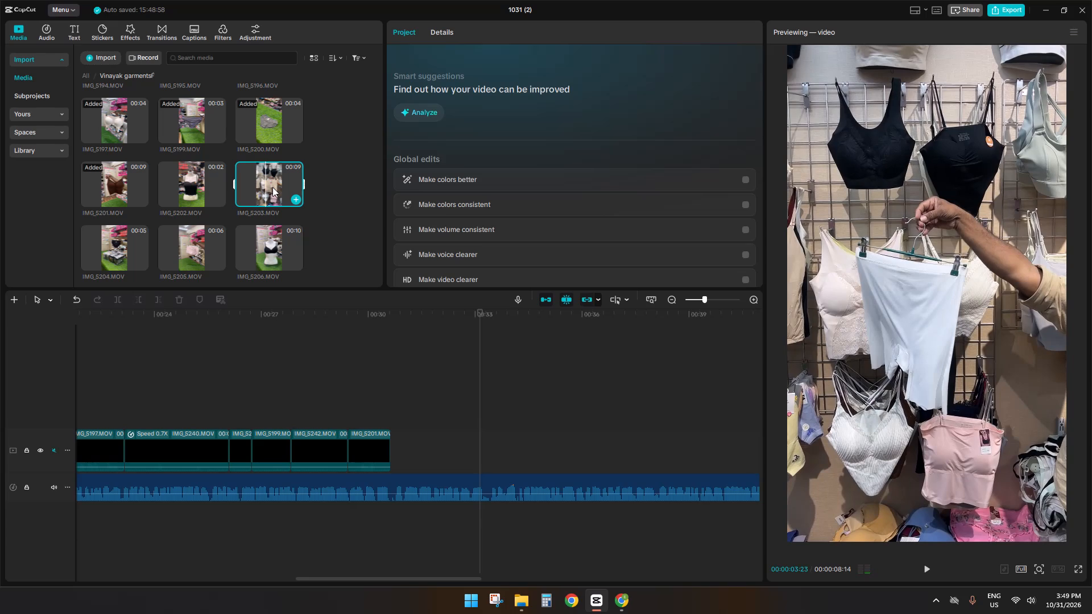
{"action": "left_click_drag", "start_coordinate": [272, 187], "coordinate": [1091, 271]}
{"action": "left_click_drag", "start_coordinate": [1091, 64], "coordinate": [1091, 0]}
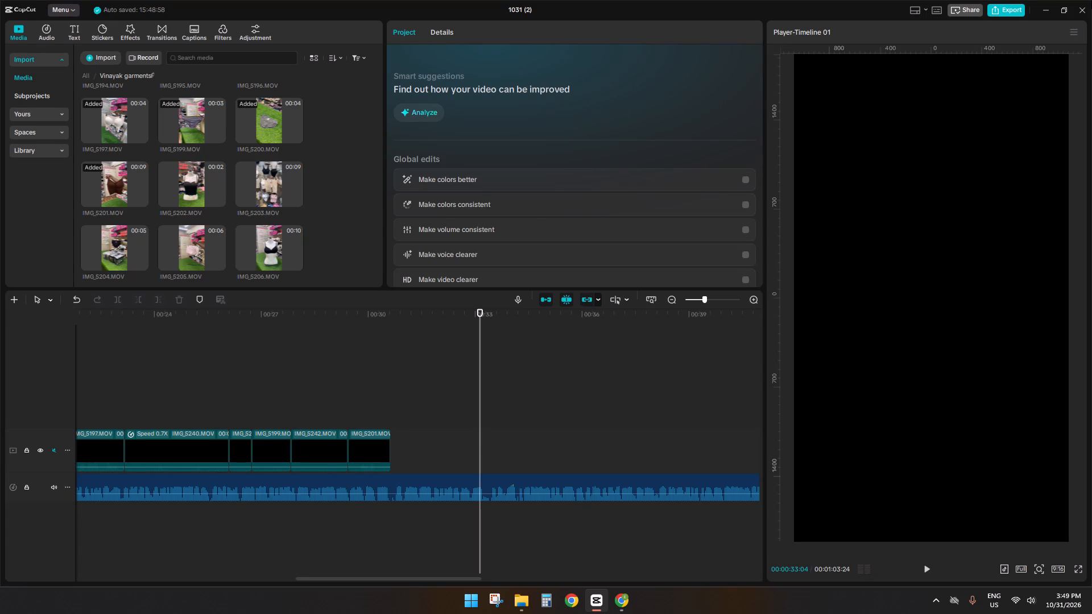
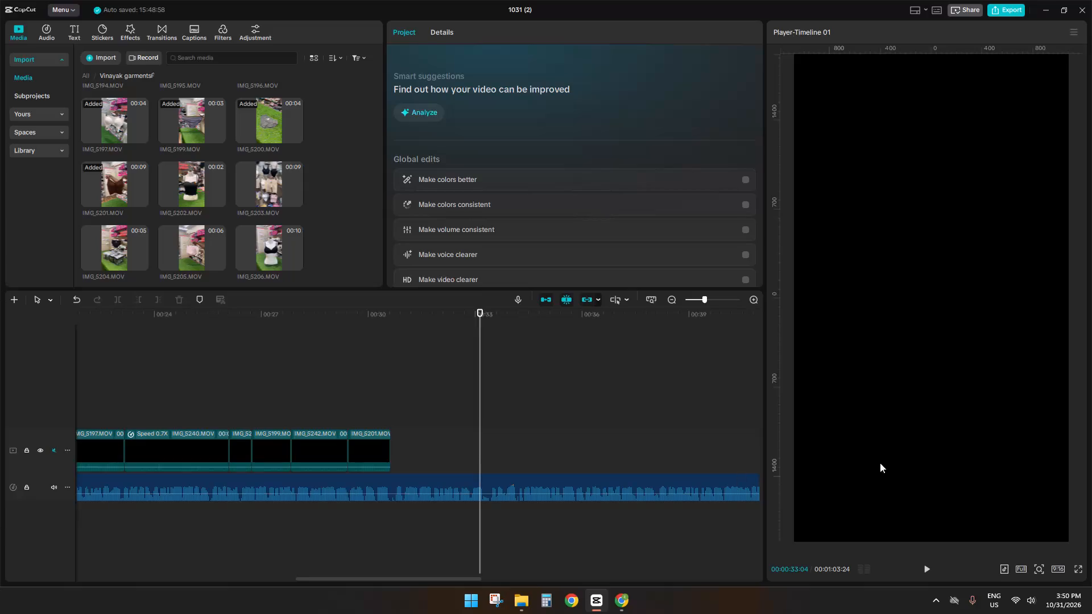
Replay the end of IMG_5201.MOV with the voice-over and add the wall display clip IMG_5203.MOV directly after it.
{"action": "left_click", "coordinate": [349, 410]}
{"action": "key", "text": "space"}
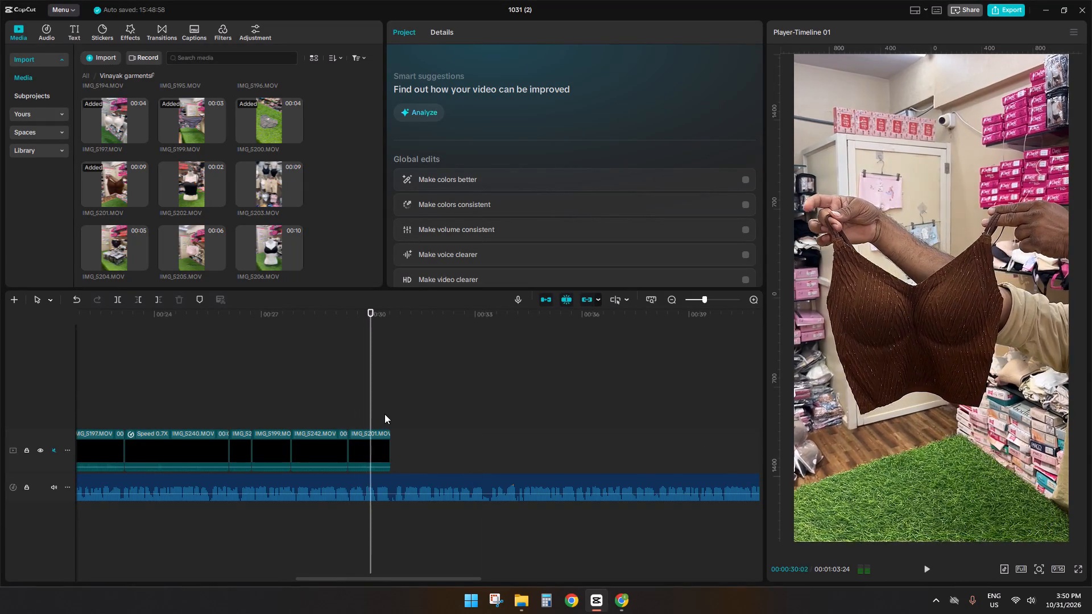
{"action": "left_click", "coordinate": [392, 414]}
{"action": "key", "text": "space"}
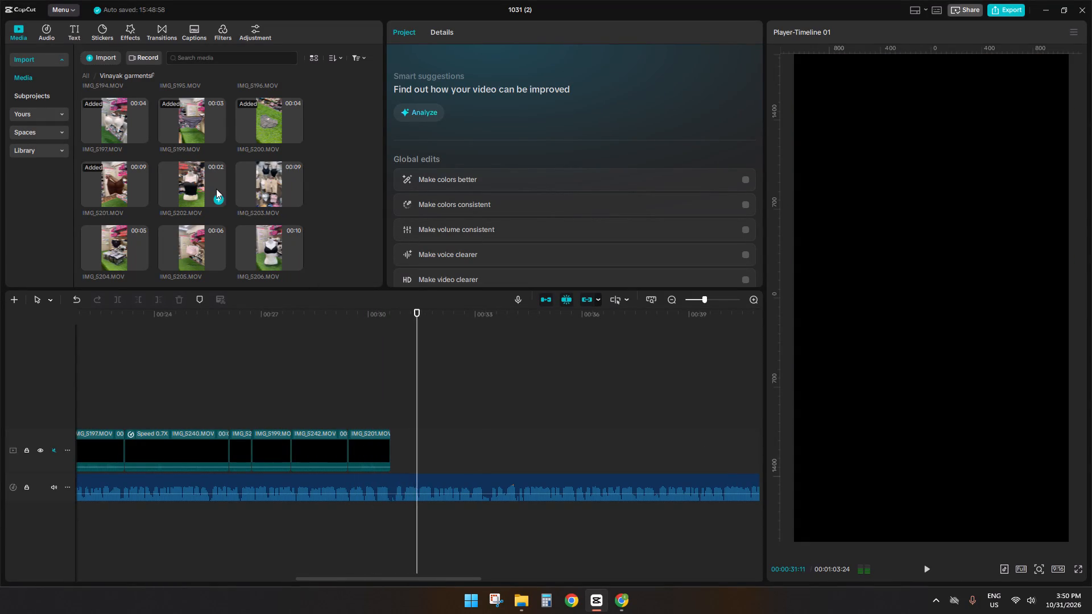
{"action": "left_click", "coordinate": [281, 188]}
{"action": "left_click_drag", "start_coordinate": [281, 188], "coordinate": [404, 435]}
Play the start of IMG_5203.MOV against the voice-over and split the clip at 00:00:31:10.
{"action": "left_click", "coordinate": [384, 399]}
{"action": "key", "text": "space"}
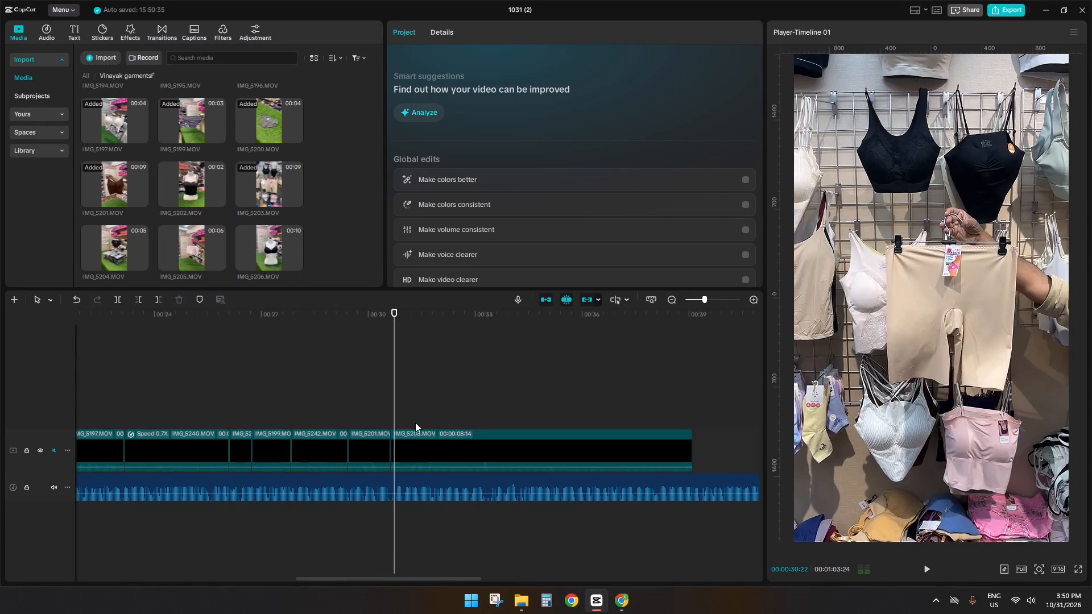
{"action": "left_click", "coordinate": [396, 412]}
{"action": "key", "text": "space"}
{"action": "key", "text": "space"}
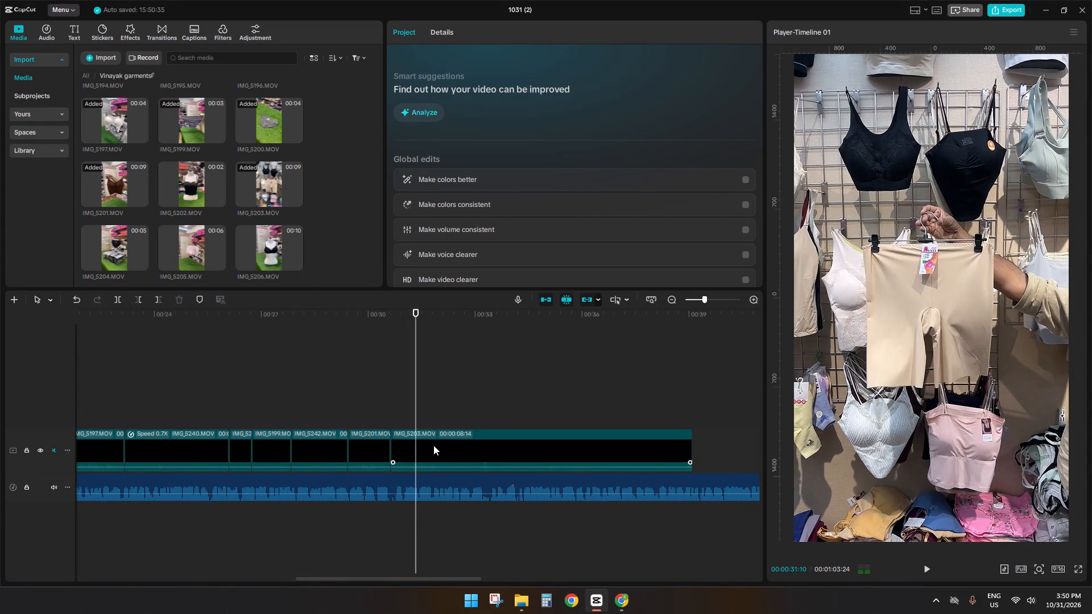
{"action": "left_click", "coordinate": [433, 445]}
{"action": "key", "text": "s"}
Trim the opening off the second IMG_5203.MOV section, leaving that section 00:00:05:21 long.
{"action": "double_click", "coordinate": [489, 410]}
{"action": "left_click", "coordinate": [486, 443]}
{"action": "type", "text": "qv"}
{"action": "key", "text": "space"}
{"action": "key", "text": "space"}
{"action": "key", "text": "ctrl+z"}
Play the second IMG_5203.MOV section against the voice-over and set the cut position at 00:00:33:09.
{"action": "key", "text": "space"}
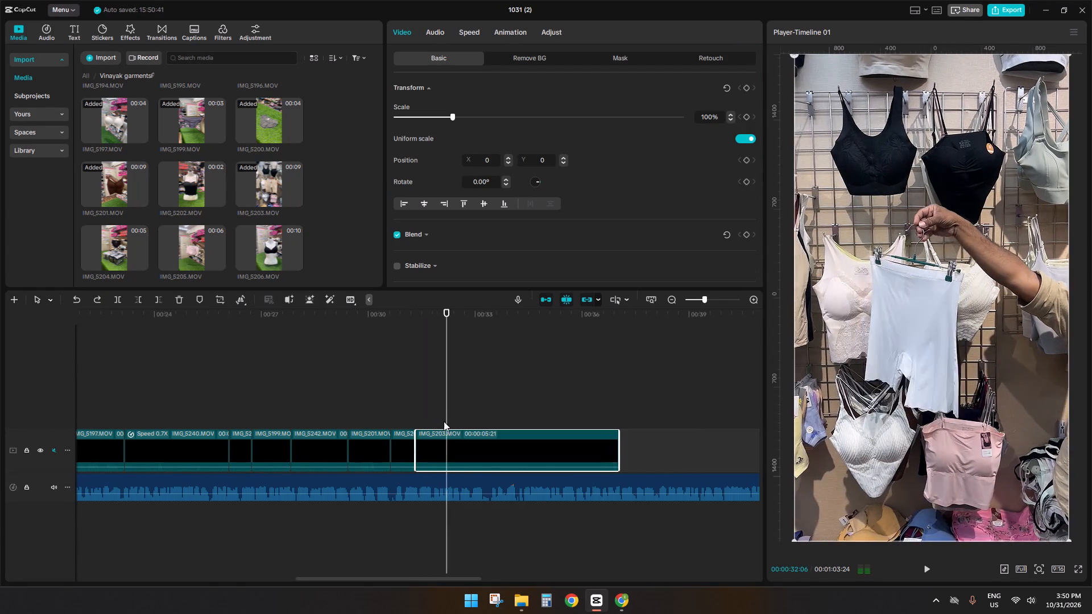
{"action": "key", "text": "space"}
{"action": "key", "text": "space"}
{"action": "key", "text": "space"}
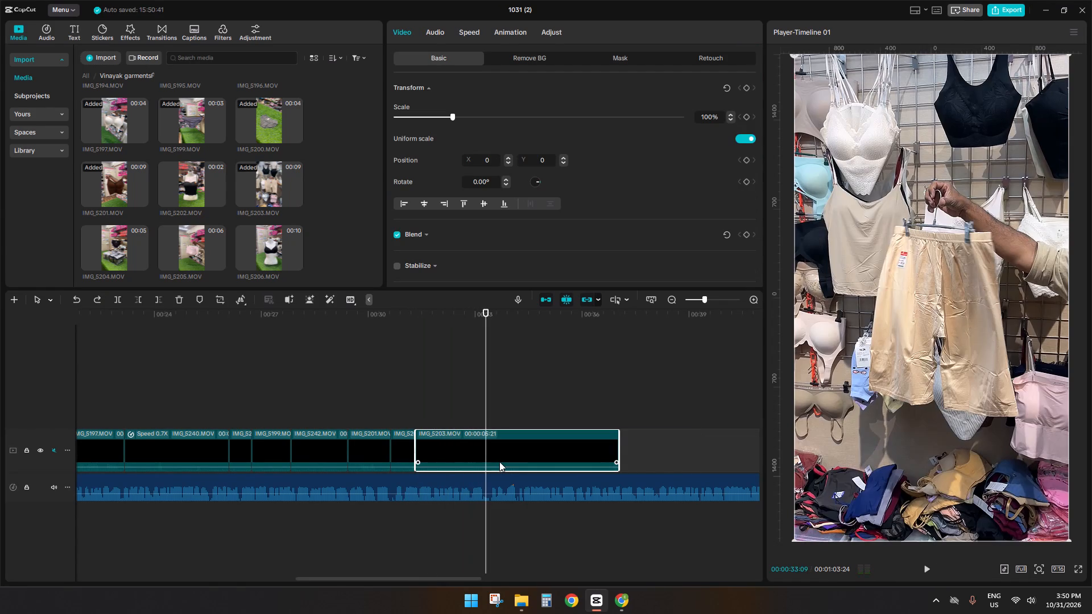
{"action": "key", "text": "space"}
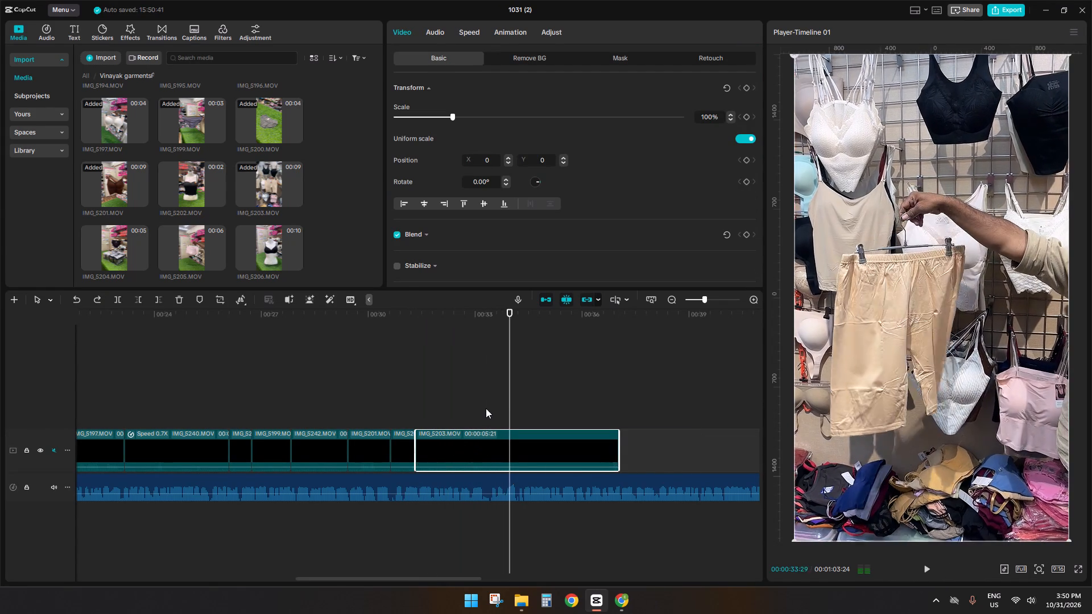
{"action": "left_click", "coordinate": [486, 408]}
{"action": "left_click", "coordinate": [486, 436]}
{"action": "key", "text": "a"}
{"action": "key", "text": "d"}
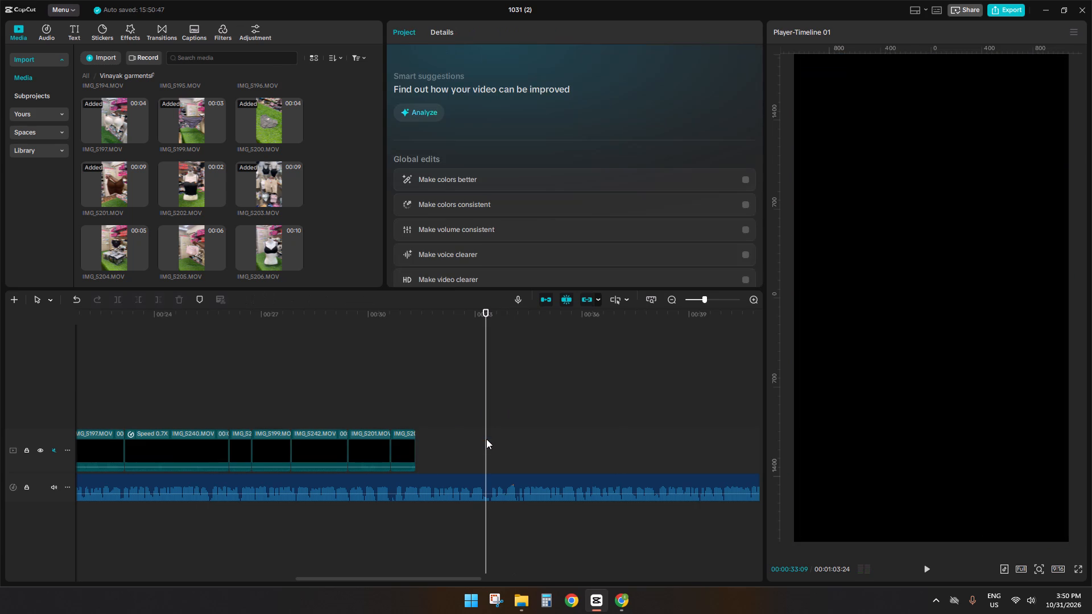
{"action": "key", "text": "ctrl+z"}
Split the second IMG_5203.MOV section at 00:00:33:09 and delete the part after the cut.
{"action": "left_click", "coordinate": [486, 439]}
{"action": "type", "text": "sd"}
Listen on in the voice-over, preview the following clips and add the mannequin clip IMG_5206.MOV directly after IMG_5203.MOV.
{"action": "key", "text": "space"}
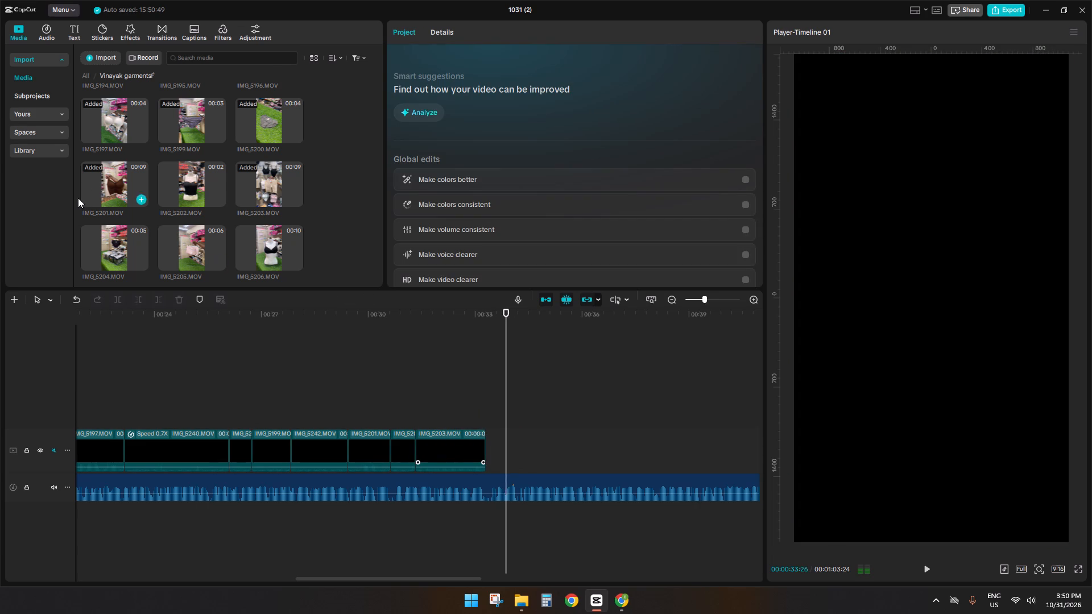
{"action": "key", "text": "space"}
{"action": "left_click", "coordinate": [110, 247]}
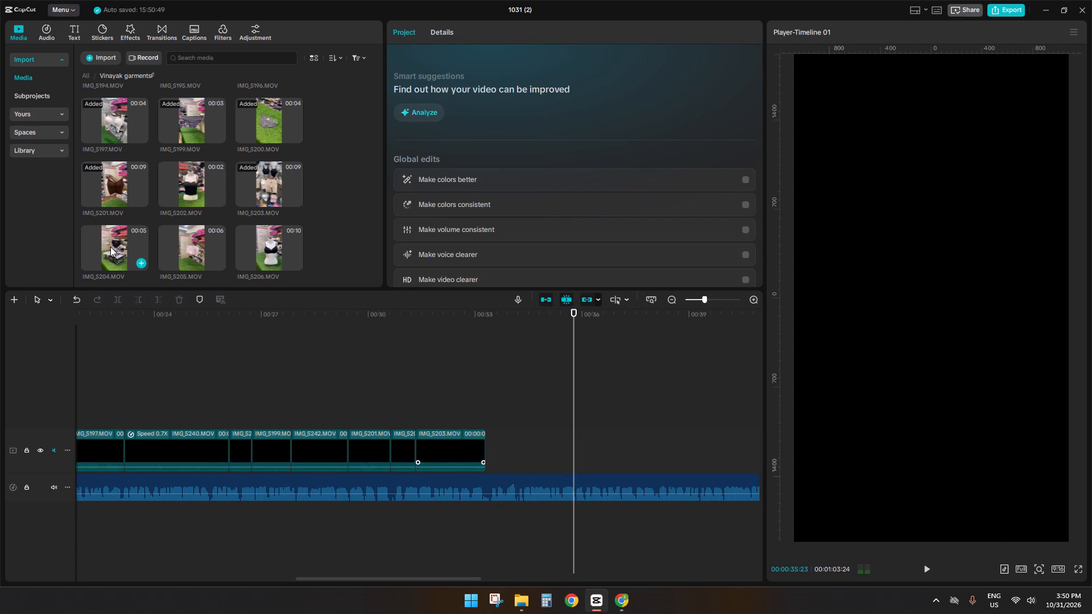
{"action": "scroll", "coordinate": [182, 251], "scroll_direction": "down", "scroll_amount": 1}
{"action": "left_click", "coordinate": [187, 205]}
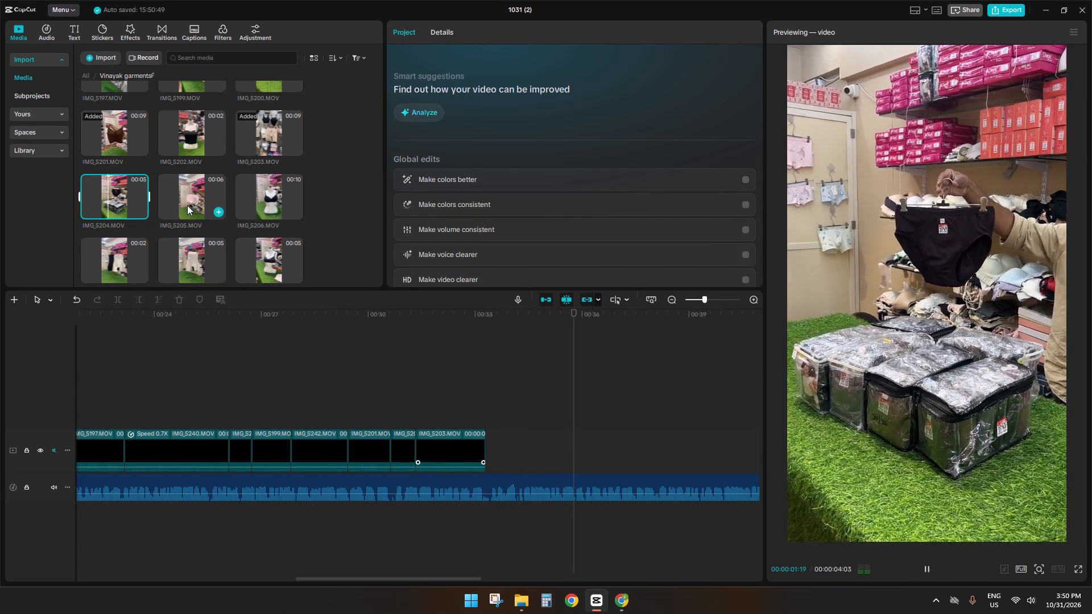
{"action": "left_click", "coordinate": [267, 196]}
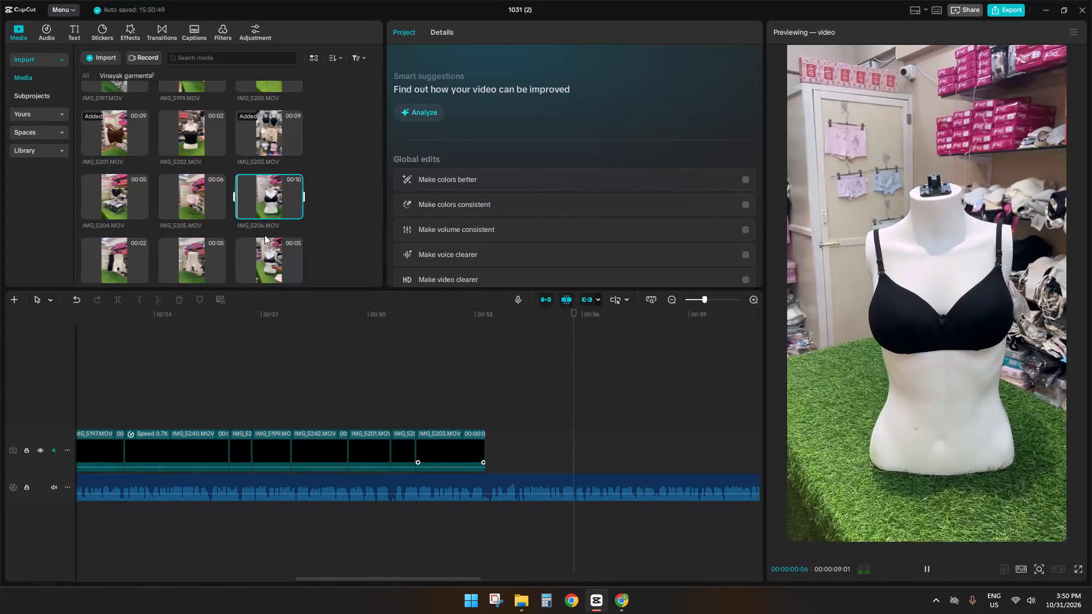
{"action": "scroll", "coordinate": [262, 260], "scroll_direction": "down", "scroll_amount": 1}
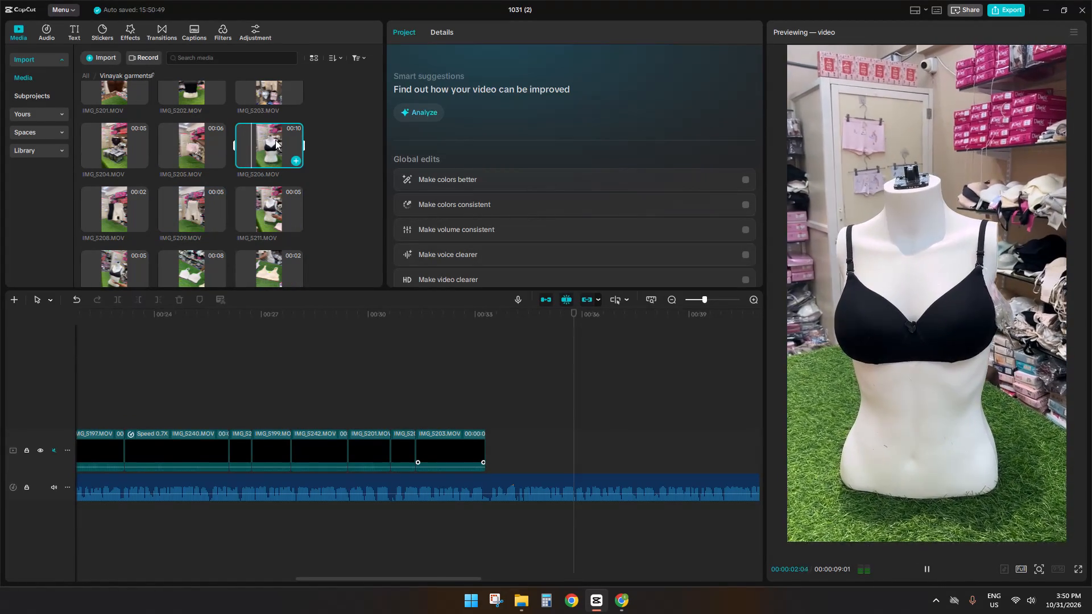
{"action": "left_click_drag", "start_coordinate": [271, 147], "coordinate": [586, 445]}
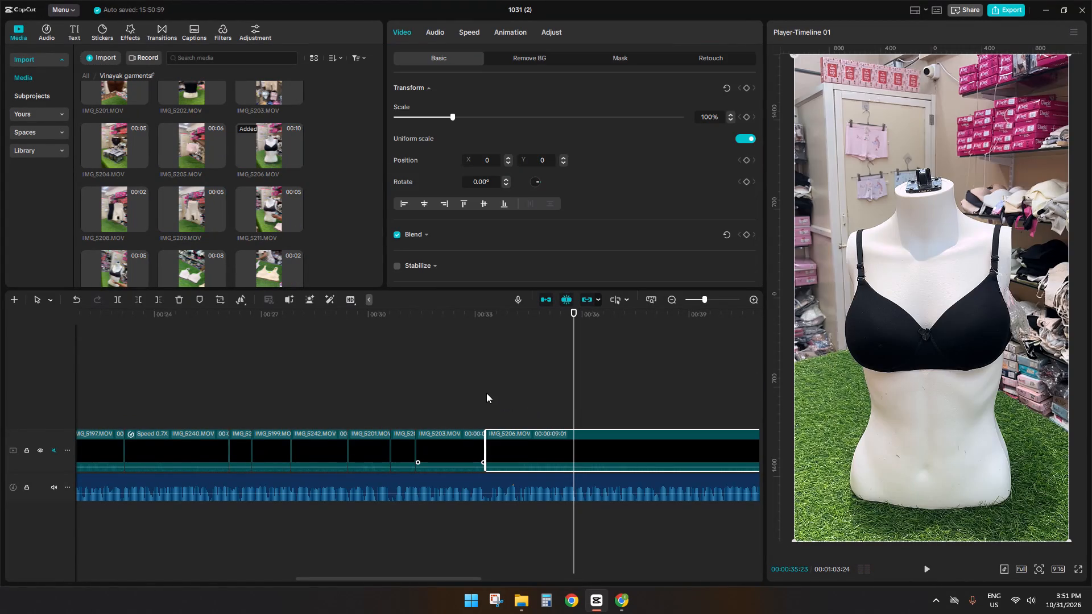
Replay the join between IMG_5203.MOV and IMG_5206.MOV and slow the second IMG_5203.MOV section to 0.84x.
{"action": "left_click", "coordinate": [456, 363]}
{"action": "key", "text": "space"}
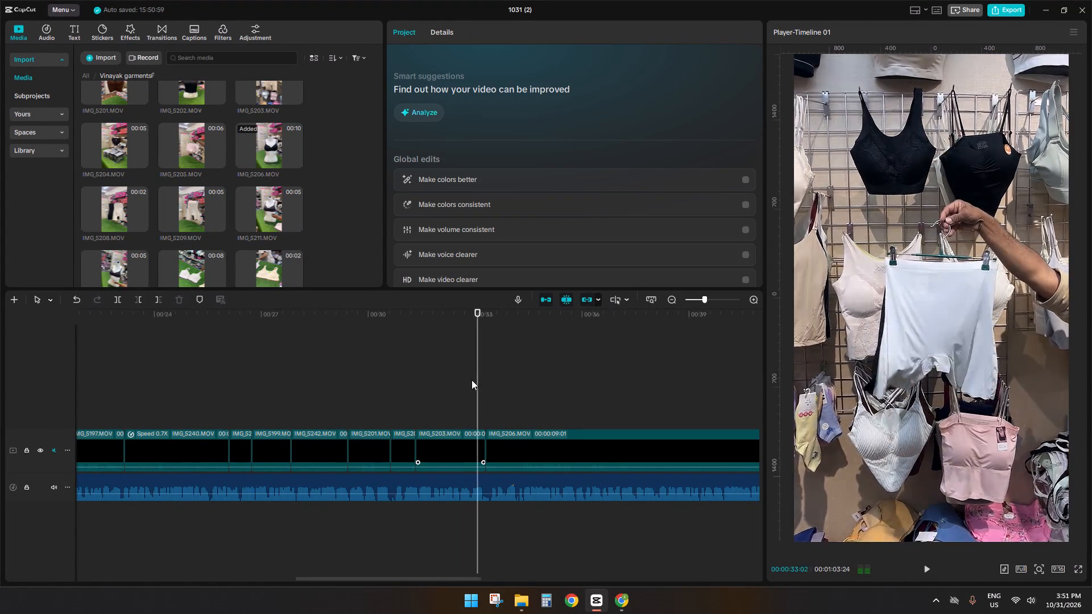
{"action": "left_click", "coordinate": [474, 396]}
{"action": "key", "text": "space"}
{"action": "key", "text": "space"}
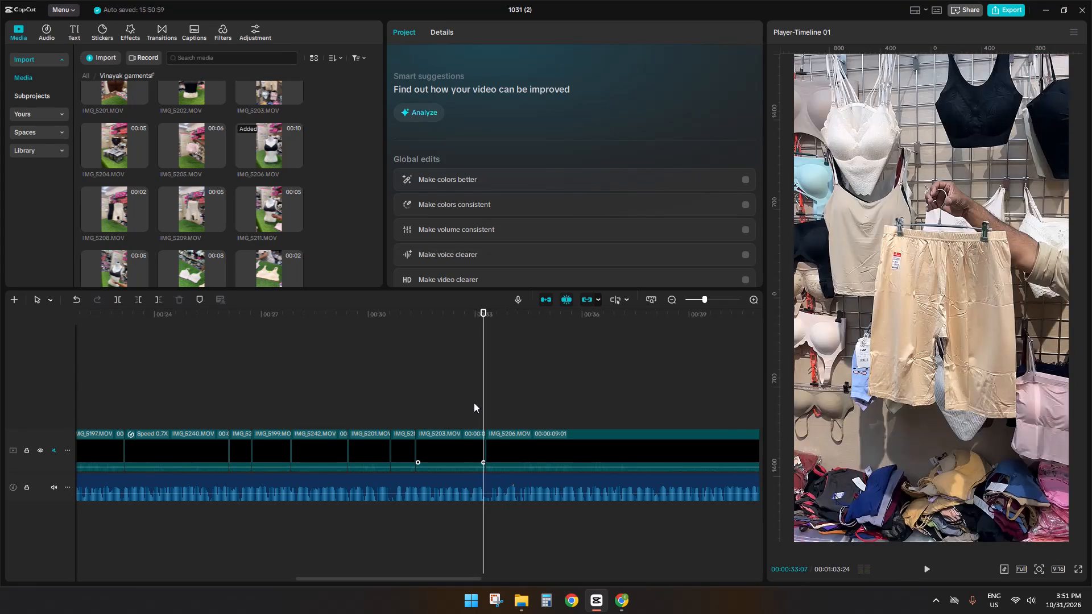
{"action": "key", "text": "space"}
{"action": "left_click", "coordinate": [474, 403]}
{"action": "key", "text": "space"}
{"action": "key", "text": "space"}
{"action": "left_click", "coordinate": [462, 445]}
{"action": "left_click", "coordinate": [453, 421]}
{"action": "key", "text": "space"}
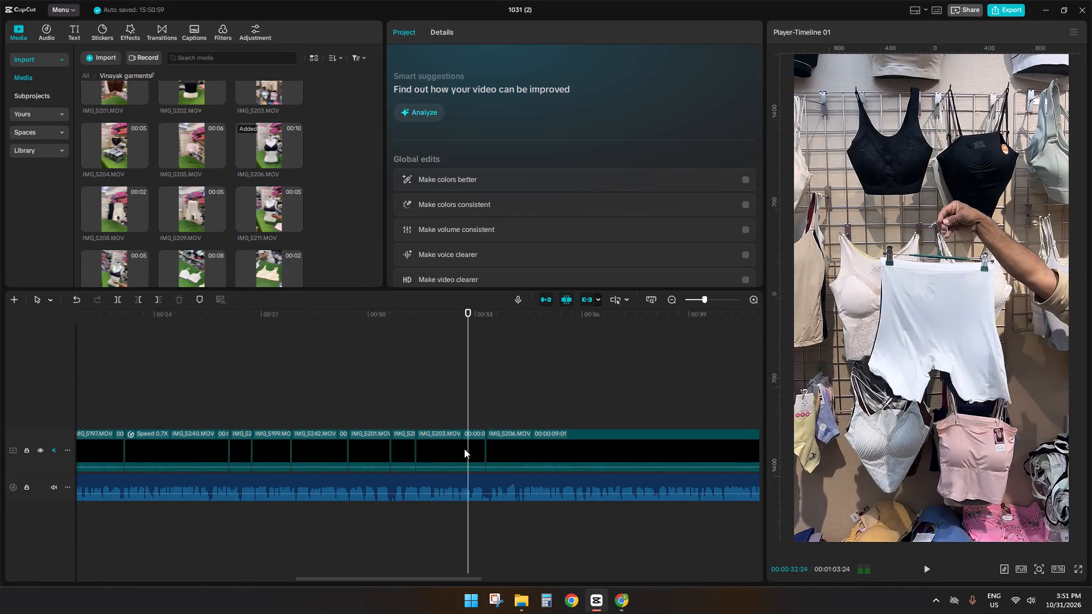
{"action": "key", "text": "space"}
{"action": "left_click", "coordinate": [464, 449]}
{"action": "left_click", "coordinate": [466, 34]}
{"action": "left_click", "coordinate": [445, 104]}
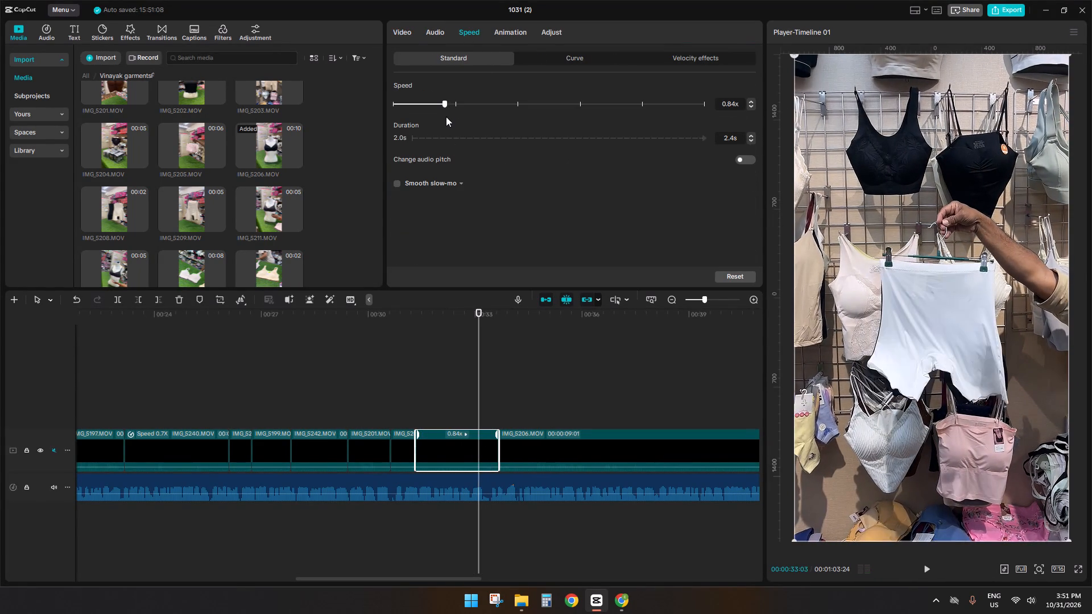
Play the slowed IMG_5203.MOV section against the voice-over and cut off its excess end.
{"action": "key", "text": "space"}
{"action": "key", "text": "space"}
{"action": "type", "text": "sd"}
Play IMG_5206.MOV with the voice-over and preview clips IMG_5208.MOV to IMG_5214.MOV as candidates for the next shot.
{"action": "key", "text": "space"}
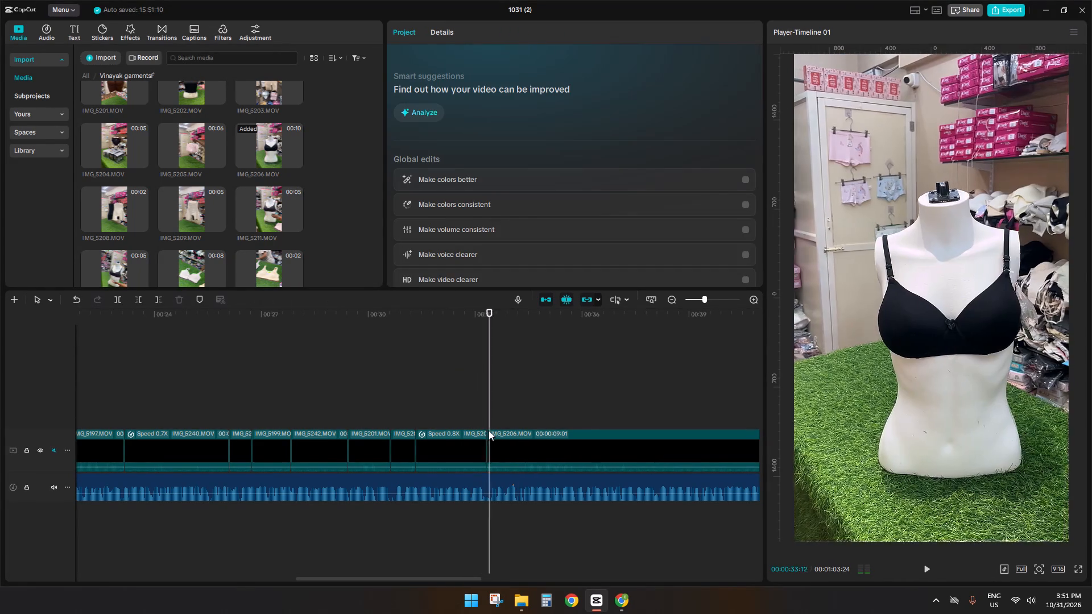
{"action": "key", "text": "space"}
{"action": "key", "text": "space"}
{"action": "key", "text": "space"}
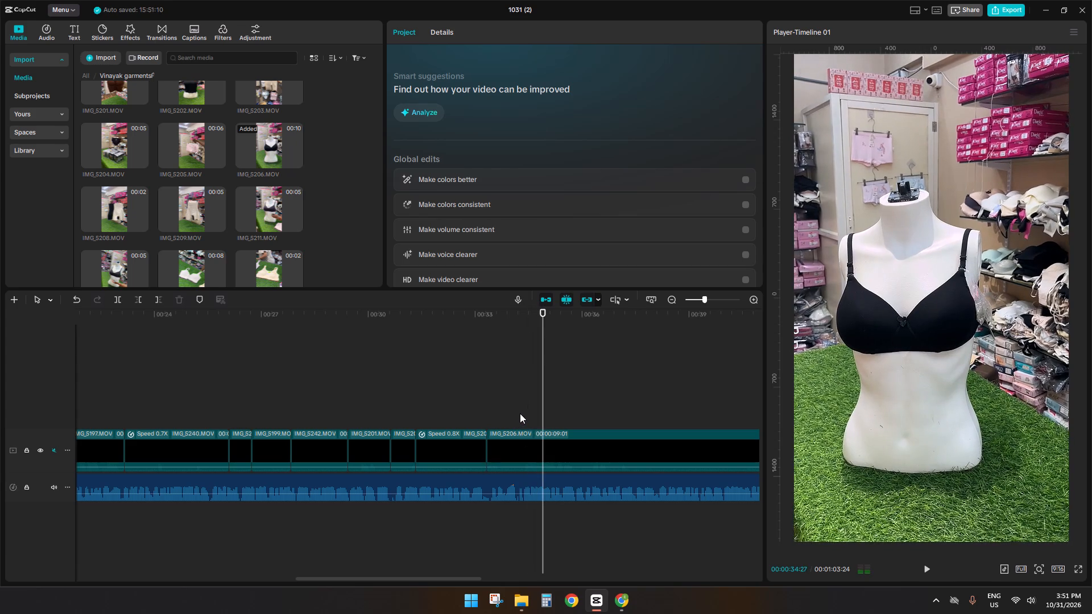
{"action": "key", "text": "space"}
{"action": "key", "text": "space"}
{"action": "left_click", "coordinate": [104, 206]}
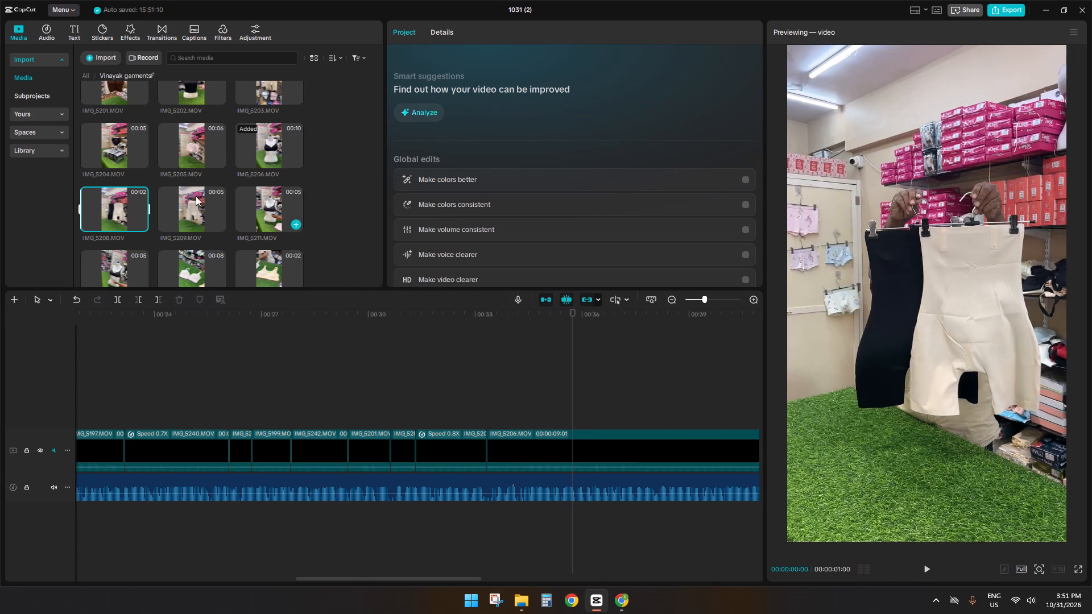
{"action": "left_click", "coordinate": [191, 195]}
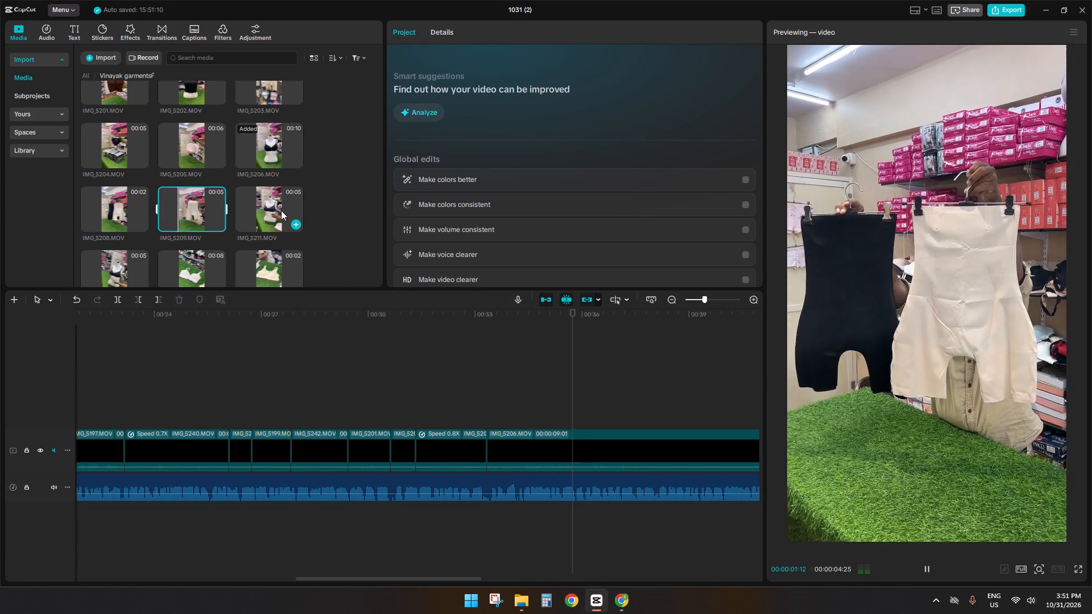
{"action": "left_click", "coordinate": [281, 210]}
{"action": "scroll", "coordinate": [281, 210], "scroll_direction": "down", "scroll_amount": 1}
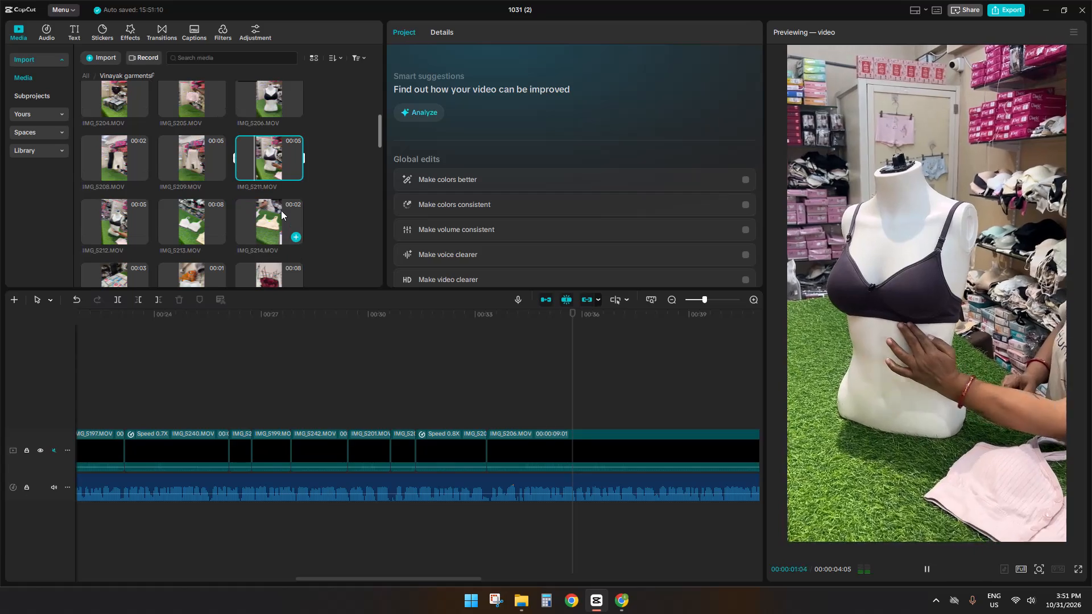
{"action": "left_click", "coordinate": [132, 217]}
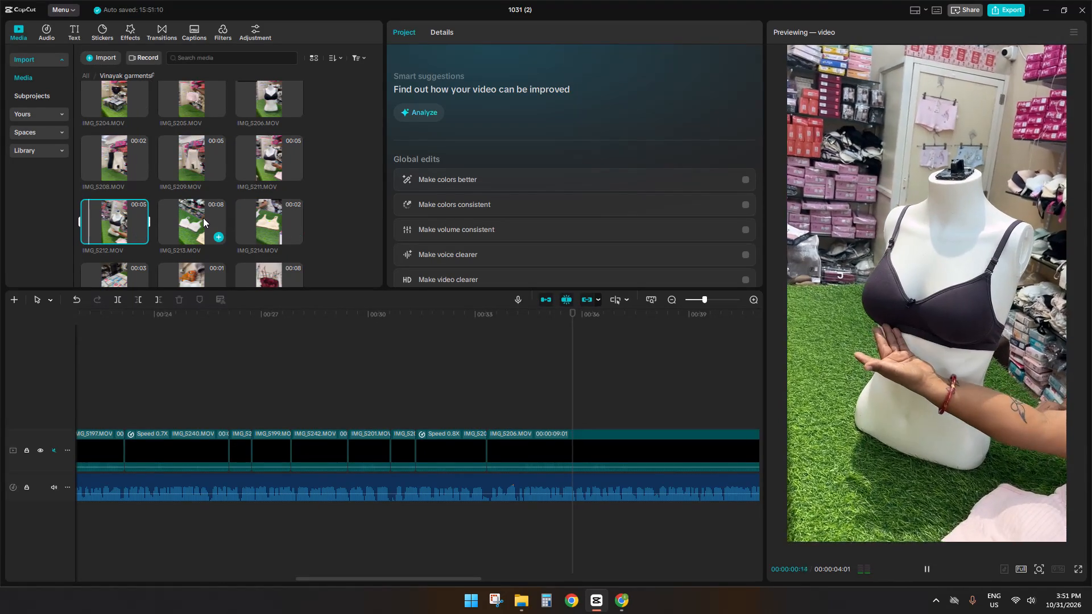
{"action": "left_click", "coordinate": [203, 218]}
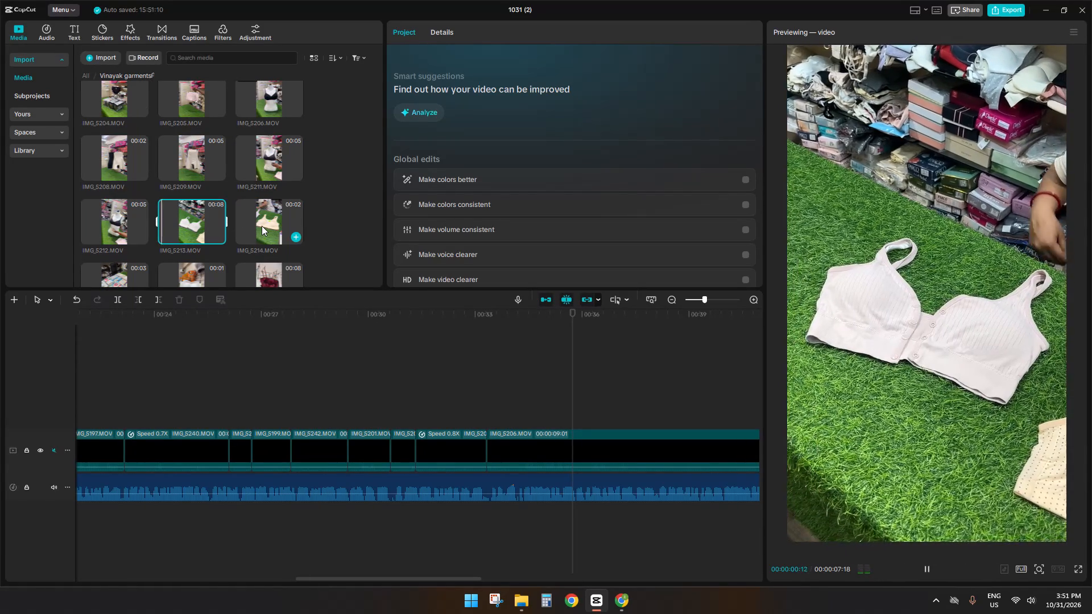
{"action": "left_click", "coordinate": [262, 226]}
Replay IMG_5206.MOV against the voice-over and split it at 00:00:34:25.
{"action": "left_click", "coordinate": [494, 417]}
{"action": "key", "text": "space"}
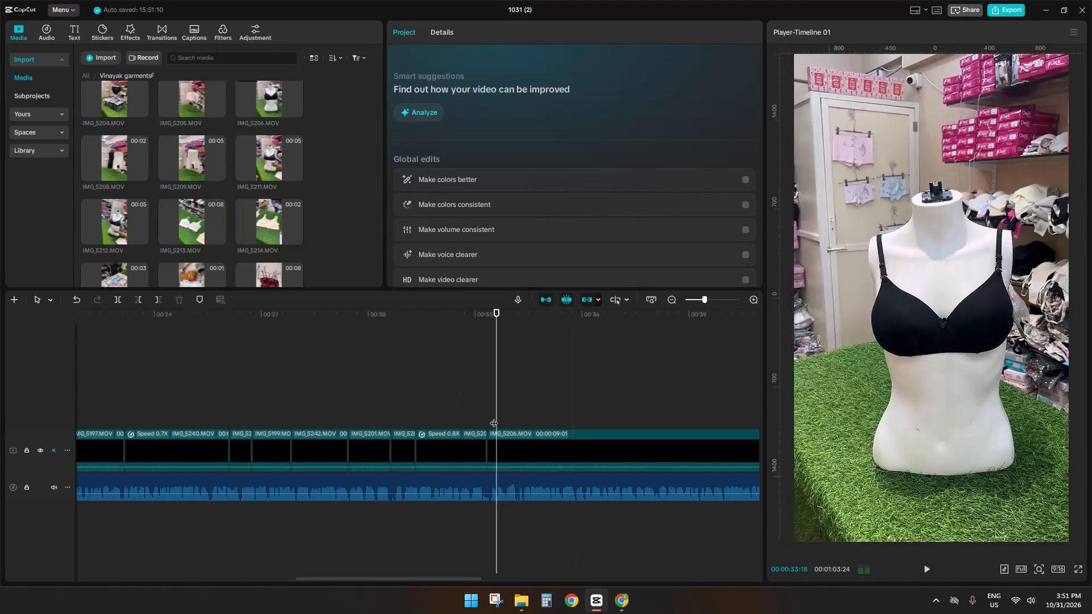
{"action": "scroll", "coordinate": [554, 445], "scroll_direction": "down", "scroll_amount": 15, "text": "ctrl"}
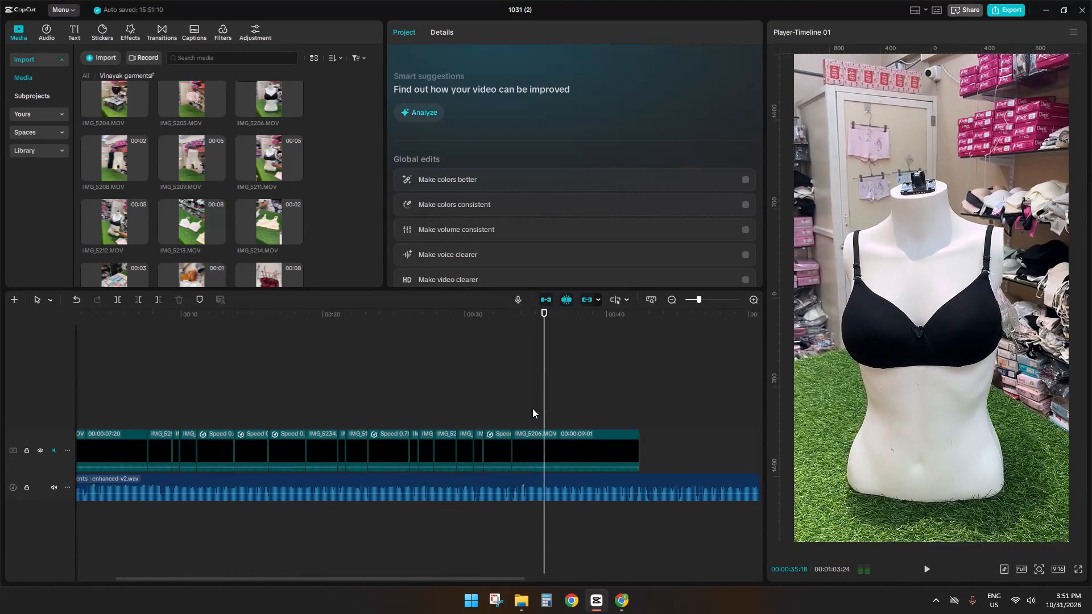
{"action": "left_click", "coordinate": [532, 408]}
{"action": "left_click_drag", "start_coordinate": [532, 408], "coordinate": [523, 413]}
{"action": "key", "text": "space"}
{"action": "key", "text": "space"}
{"action": "key", "text": "space"}
{"action": "left_click", "coordinate": [533, 457]}
{"action": "key", "text": "s"}
Trim the start of the second IMG_5206.MOV section up to about 00:00:38:03, where the mannequin wears the maroon bra.
{"action": "left_click", "coordinate": [581, 389]}
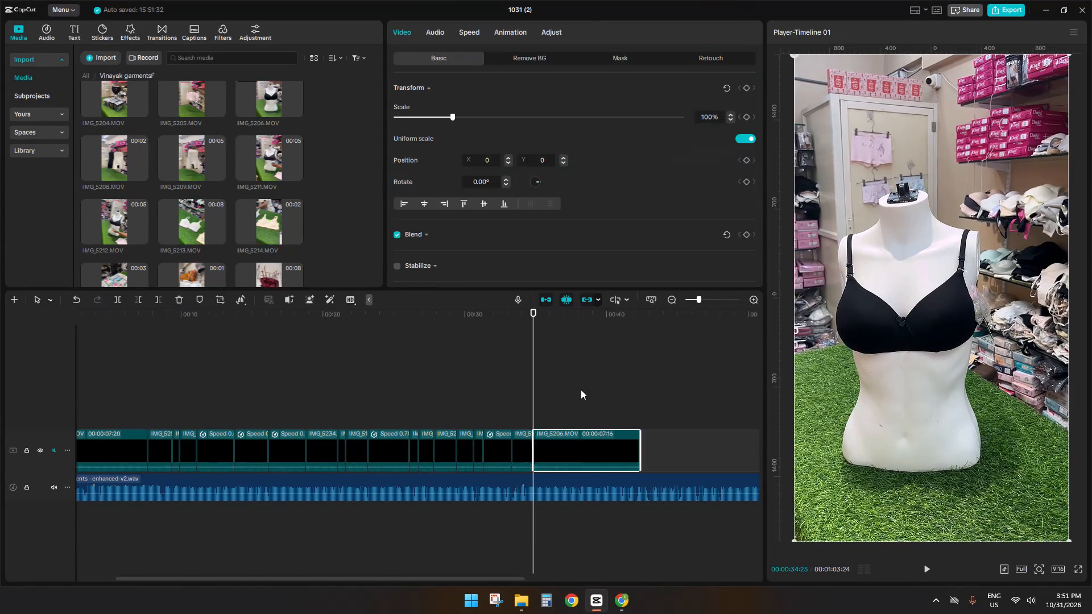
{"action": "left_click_drag", "start_coordinate": [581, 389], "coordinate": [580, 406]}
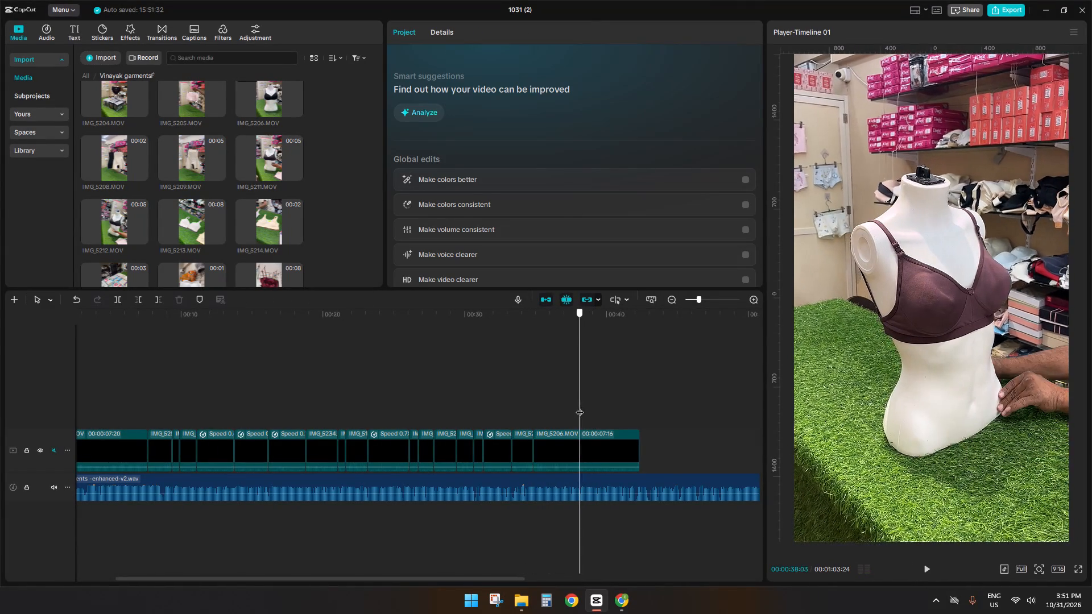
{"action": "left_click_drag", "start_coordinate": [580, 406], "coordinate": [578, 407]}
{"action": "left_click", "coordinate": [580, 434]}
{"action": "key", "text": "q"}
Play the second IMG_5206.MOV section against the voice-over and cut off its remainder at 00:00:35:27.
{"action": "key", "text": "space"}
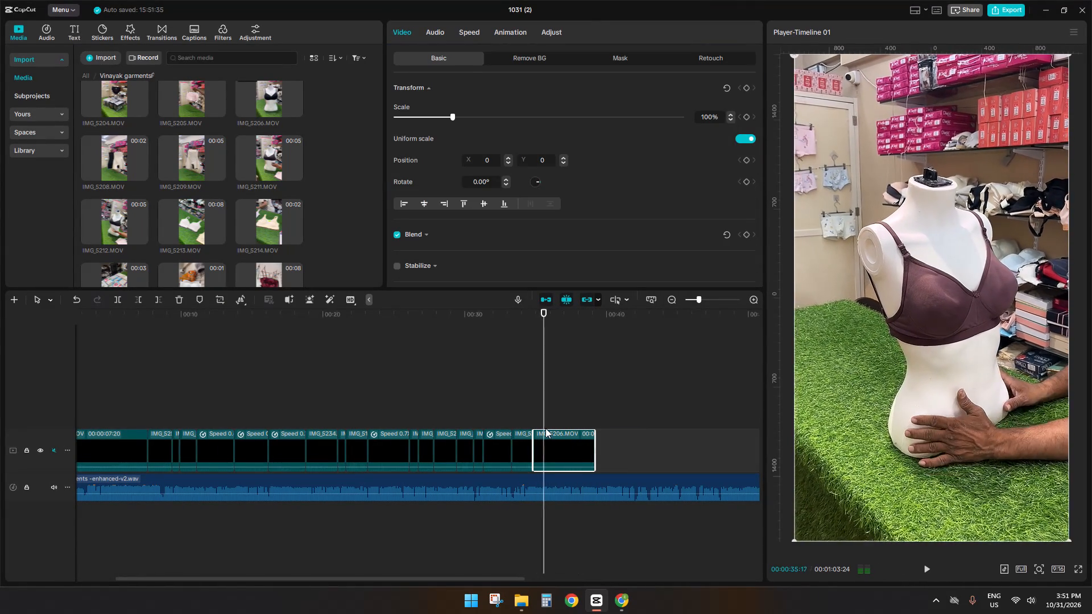
{"action": "key", "text": "space"}
{"action": "left_click", "coordinate": [537, 409]}
{"action": "key", "text": "space"}
{"action": "key", "text": "space"}
{"action": "left_click", "coordinate": [555, 453]}
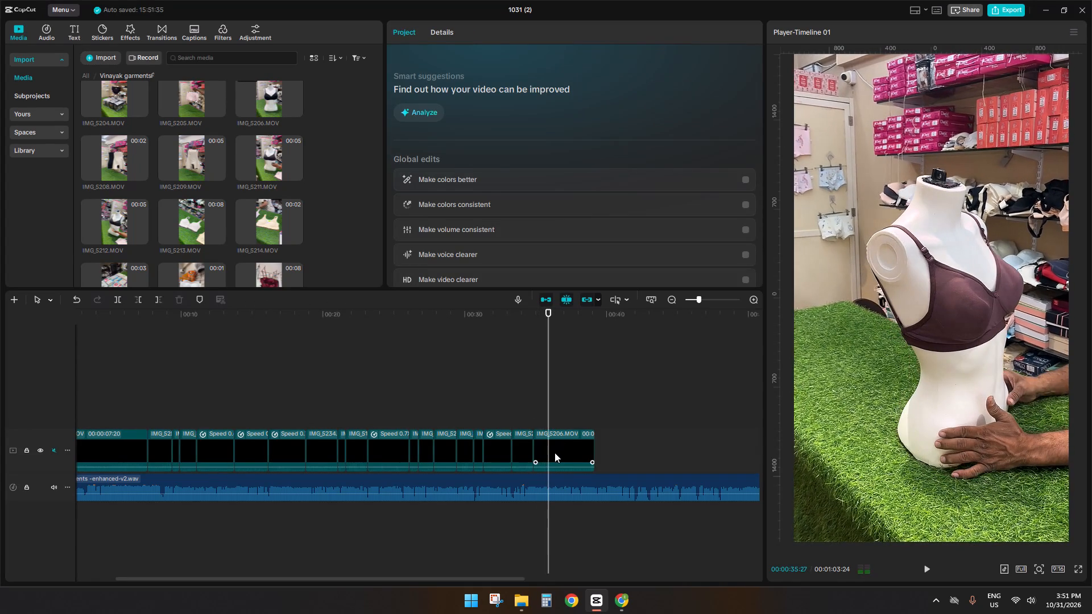
{"action": "type", "text": "sd"}
Listen on in the voice-over, preview IMG_5208.MOV and add the packed briefs clip IMG_5204.MOV directly after IMG_5206.MOV.
{"action": "key", "text": "space"}
{"action": "scroll", "coordinate": [566, 434], "scroll_direction": "up", "scroll_amount": 4, "text": "ctrl"}
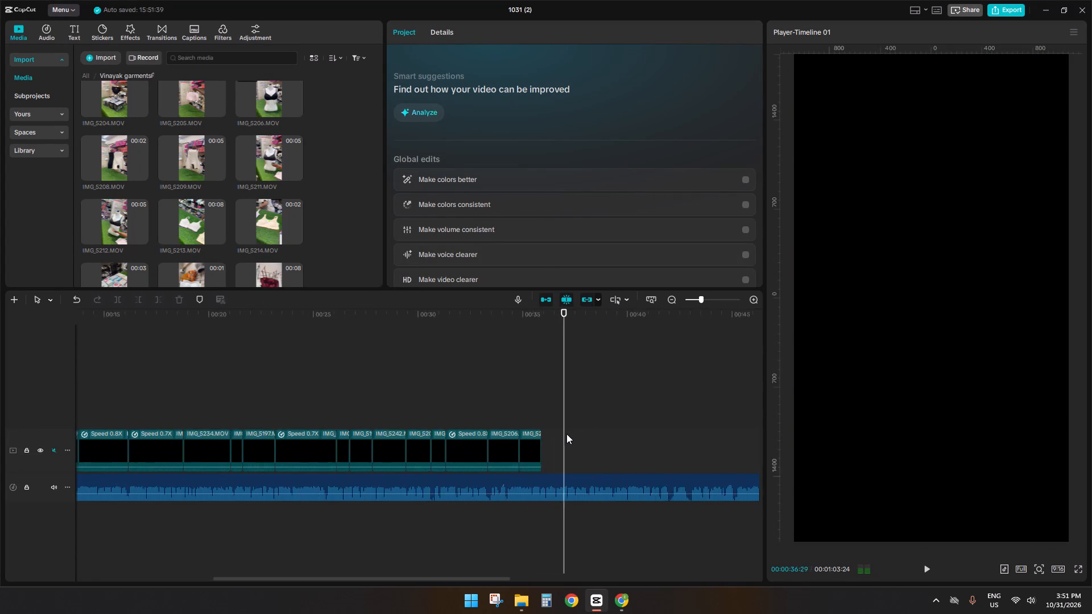
{"action": "scroll", "coordinate": [566, 434], "scroll_direction": "up", "scroll_amount": 5, "text": "ctrl"}
{"action": "key", "text": "space"}
{"action": "left_click", "coordinate": [104, 151]}
{"action": "left_click", "coordinate": [108, 101]}
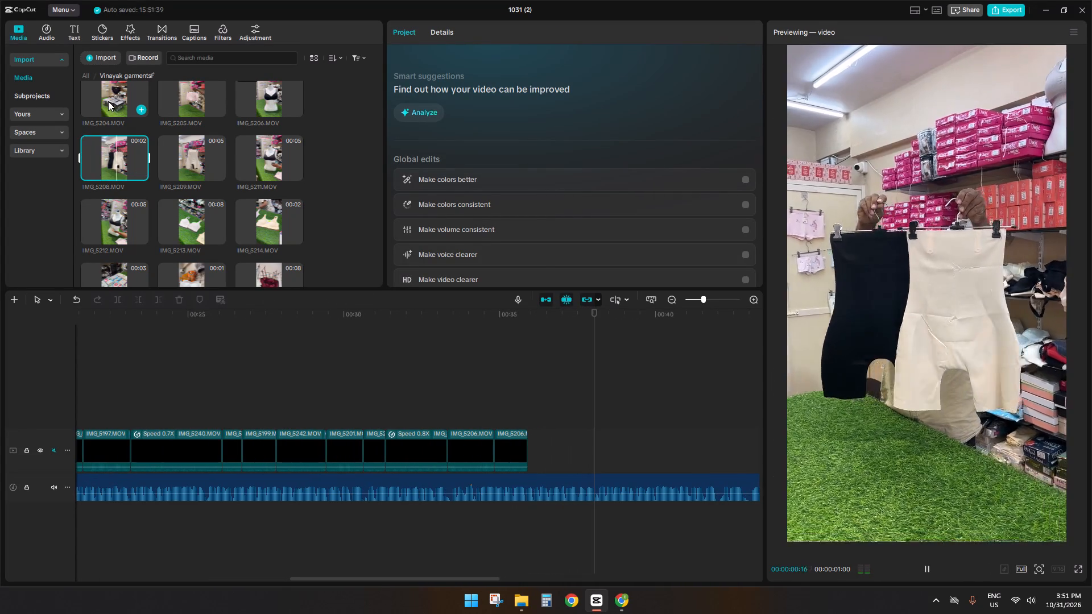
{"action": "left_click_drag", "start_coordinate": [108, 97], "coordinate": [555, 341]}
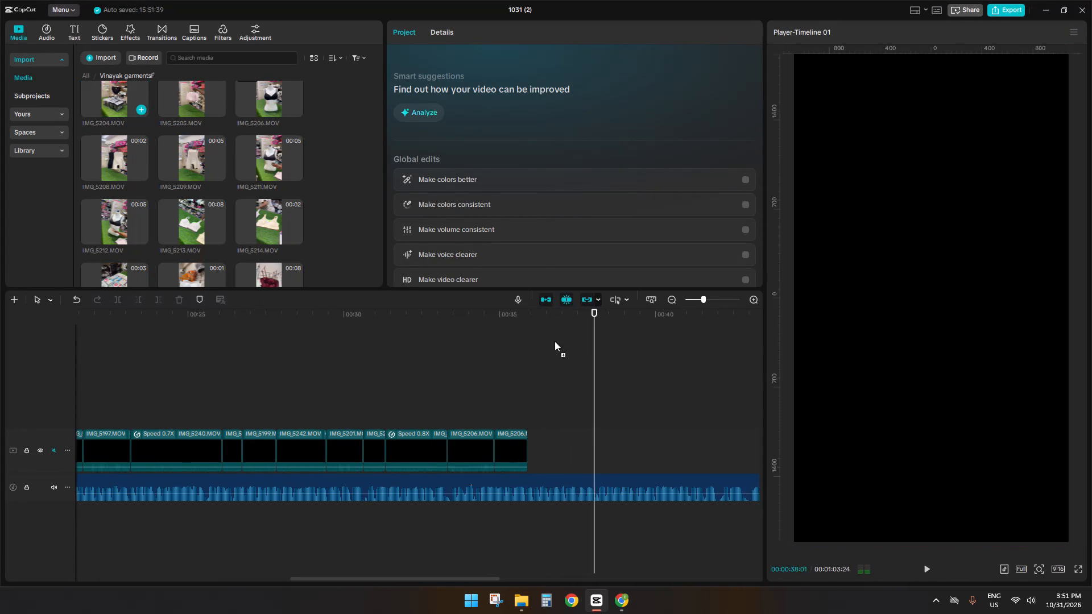
{"action": "left_click_drag", "start_coordinate": [555, 341], "coordinate": [544, 471]}
{"action": "left_click_drag", "start_coordinate": [576, 413], "coordinate": [568, 448]}
Play IMG_5204.MOV against the voice-over and cut off its remainder so the clip lasts 00:00:02:04.
{"action": "left_click", "coordinate": [530, 396]}
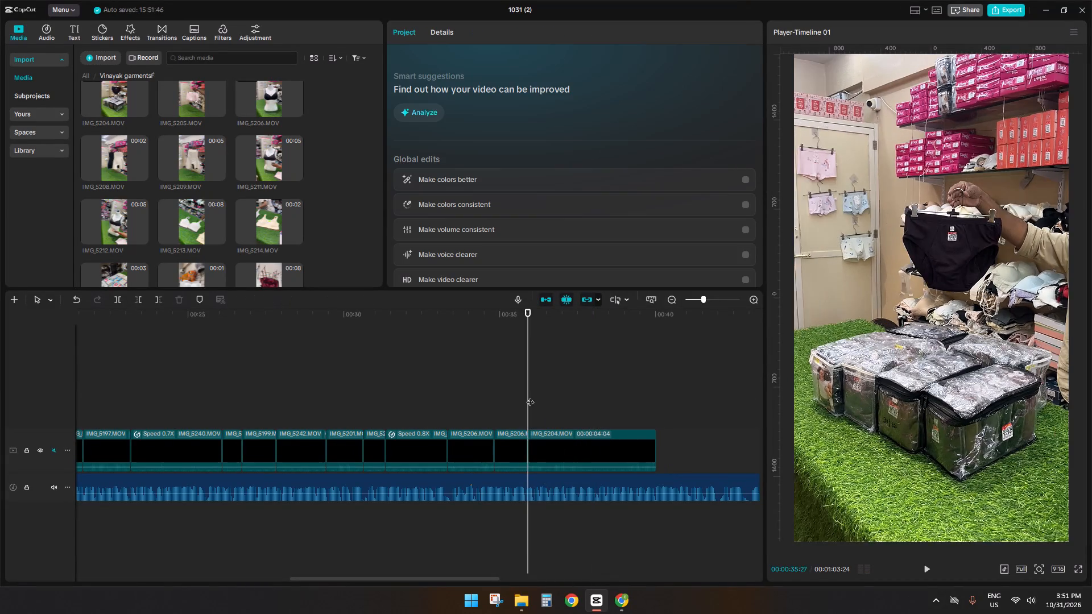
{"action": "key", "text": "space"}
{"action": "scroll", "coordinate": [595, 474], "scroll_direction": "up", "scroll_amount": 4, "text": "ctrl"}
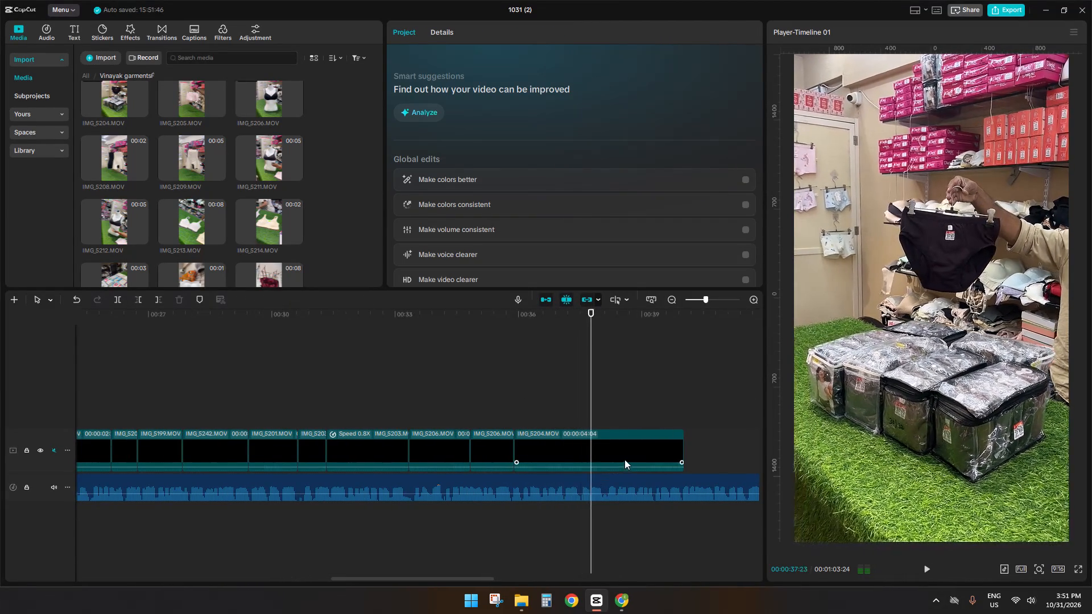
{"action": "key", "text": "space"}
{"action": "left_click", "coordinate": [616, 457]}
{"action": "type", "text": "sd"}
Listen on in the voice-over, preview candidate clips and add the pink shorts clip IMG_5205.MOV directly after IMG_5204.MOV.
{"action": "key", "text": "space"}
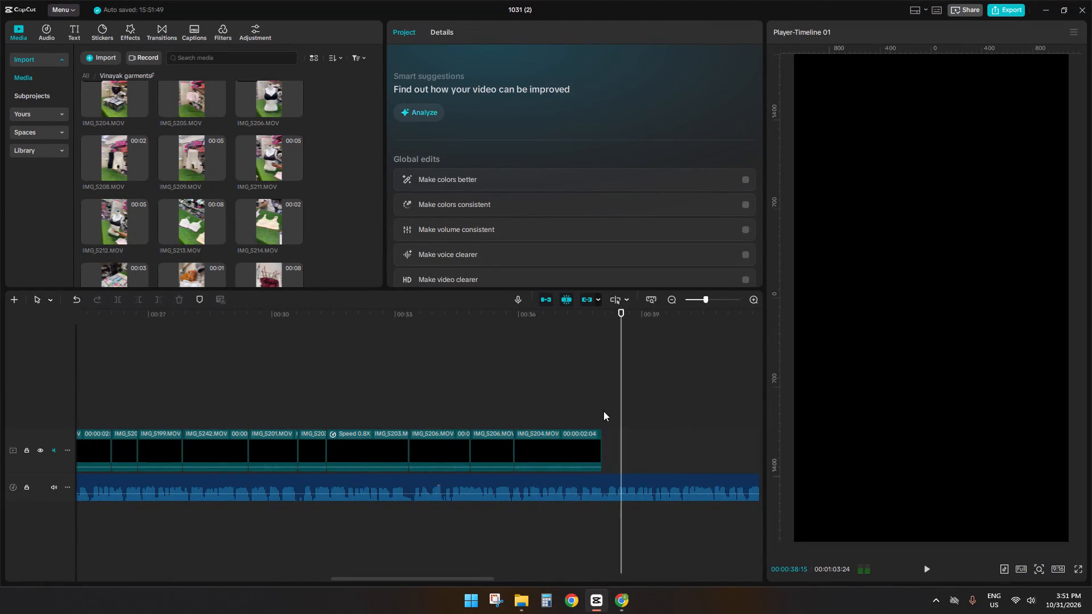
{"action": "key", "text": "space"}
{"action": "left_click", "coordinate": [172, 215]}
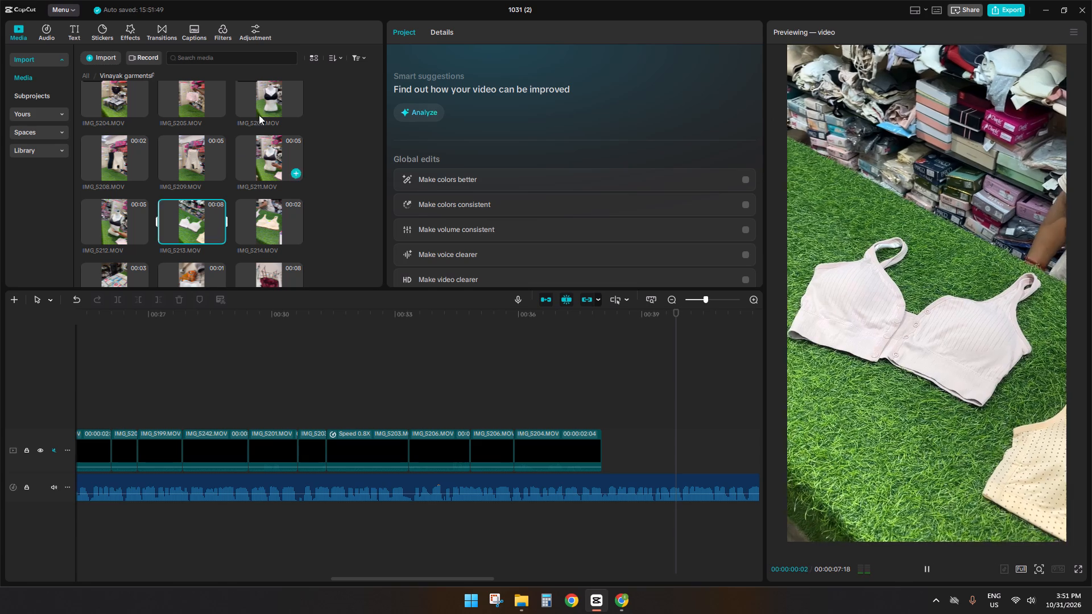
{"action": "left_click", "coordinate": [267, 93]}
{"action": "left_click", "coordinate": [192, 101]}
{"action": "left_click_drag", "start_coordinate": [192, 97], "coordinate": [582, 324]}
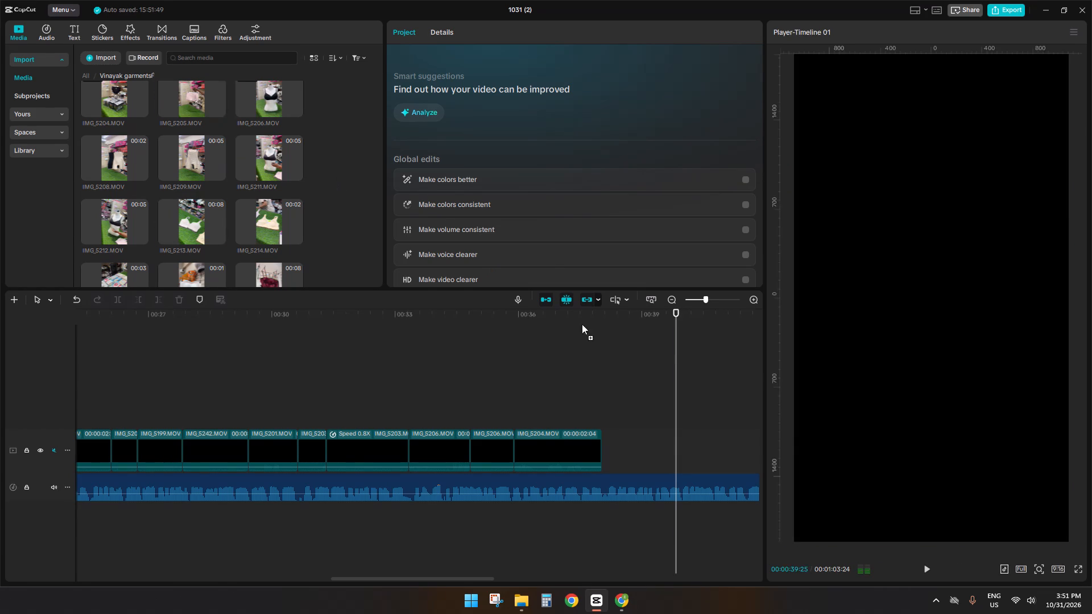
{"action": "left_click_drag", "start_coordinate": [582, 324], "coordinate": [623, 444]}
Play IMG_5205.MOV against the voice-over and cut off its remainder at about 00:00:39:27.
{"action": "left_click", "coordinate": [607, 399]}
{"action": "key", "text": "space"}
{"action": "scroll", "coordinate": [611, 458], "scroll_direction": "down", "scroll_amount": 8, "text": "ctrl"}
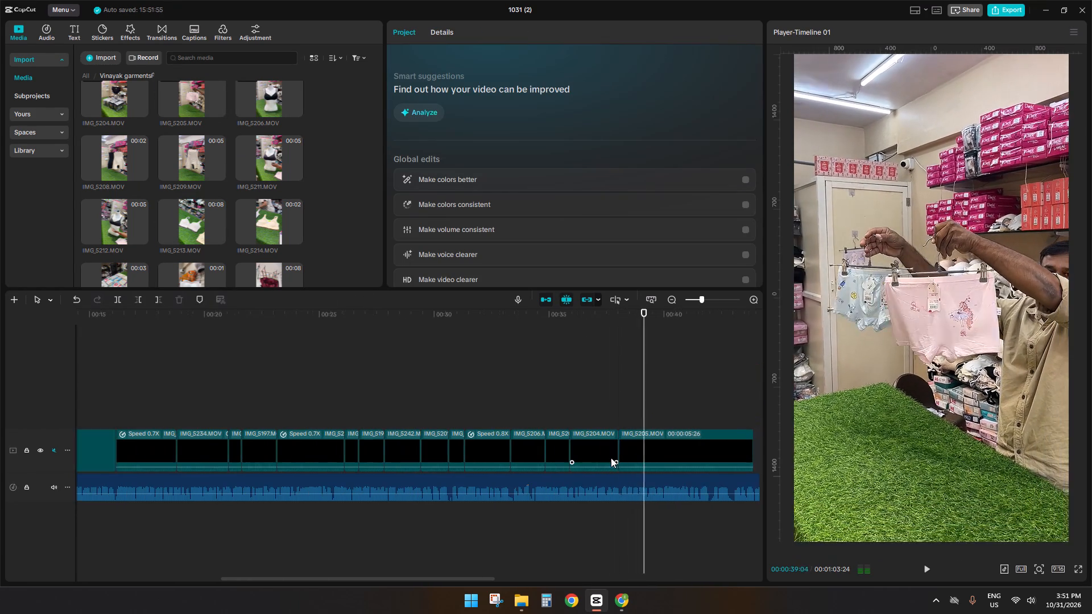
{"action": "key", "text": "space"}
{"action": "left_click", "coordinate": [655, 403]}
{"action": "key", "text": "space"}
{"action": "key", "text": "space"}
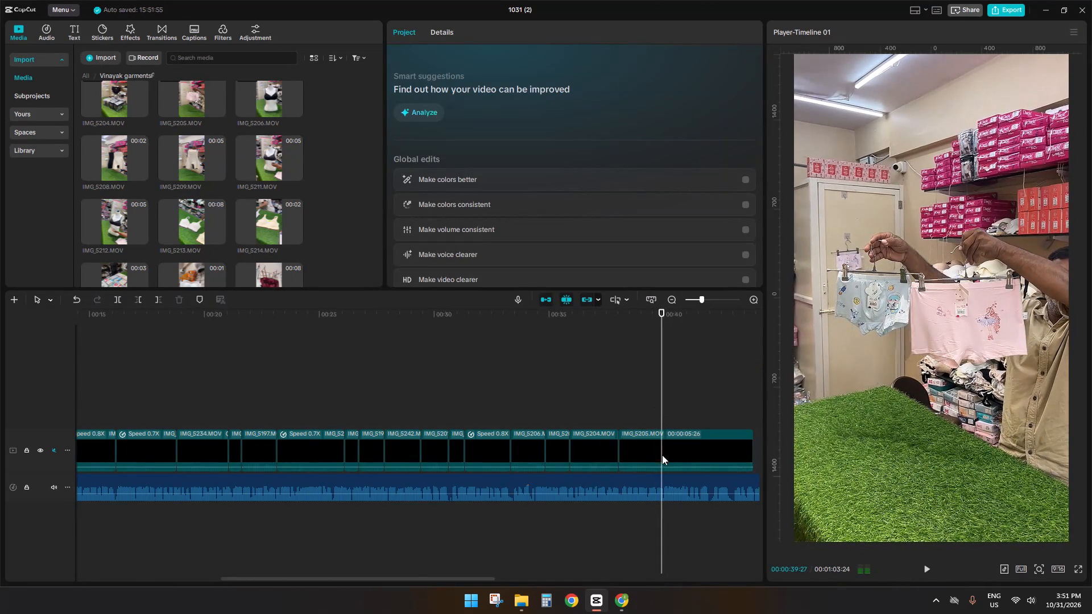
{"action": "left_click", "coordinate": [662, 459]}
{"action": "key", "text": "s"}
{"action": "key", "text": "d"}
Listen to the voice-over that follows the end of IMG_5205.MOV.
{"action": "key", "text": "space"}
{"action": "left_click_drag", "start_coordinate": [458, 577], "coordinate": [523, 579]}
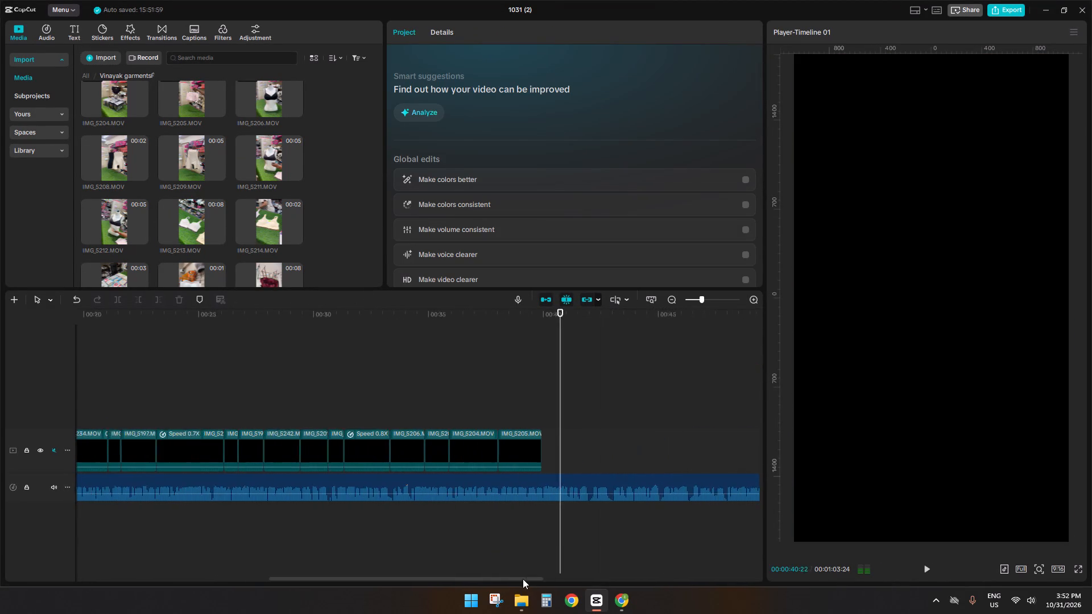
{"action": "left_click_drag", "start_coordinate": [523, 579], "coordinate": [617, 572]}
{"action": "key", "text": "space"}
{"action": "left_click", "coordinate": [264, 390]}
{"action": "key", "text": "space"}
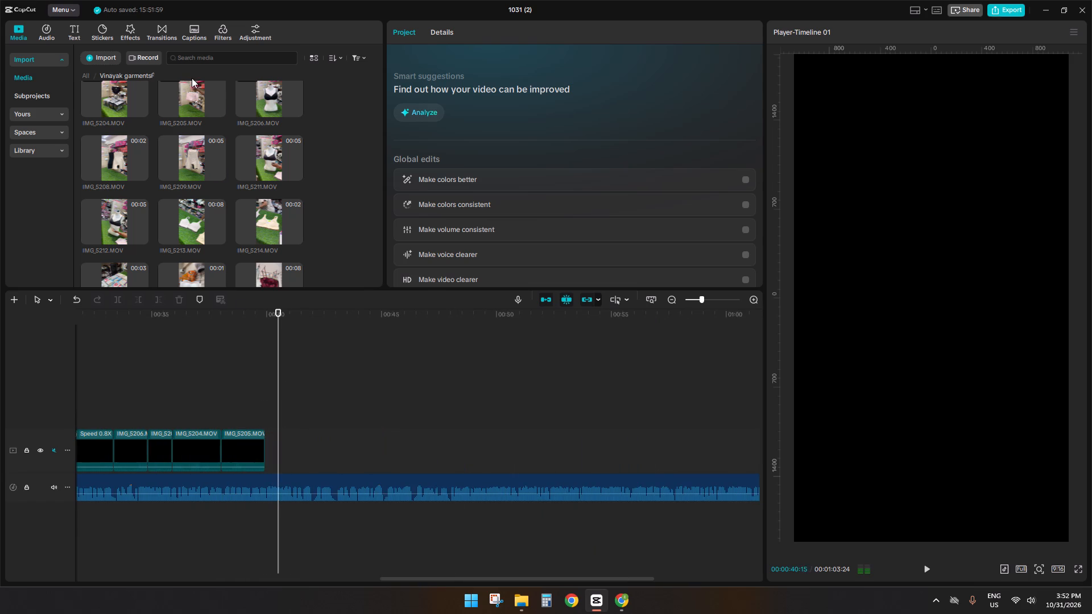
{"action": "key", "text": "space"}
Preview clips in the Vinayak garments folder from IMG_5212.MOV through IMG_5255.MOV to find the next product shot.
{"action": "left_click", "coordinate": [123, 213]}
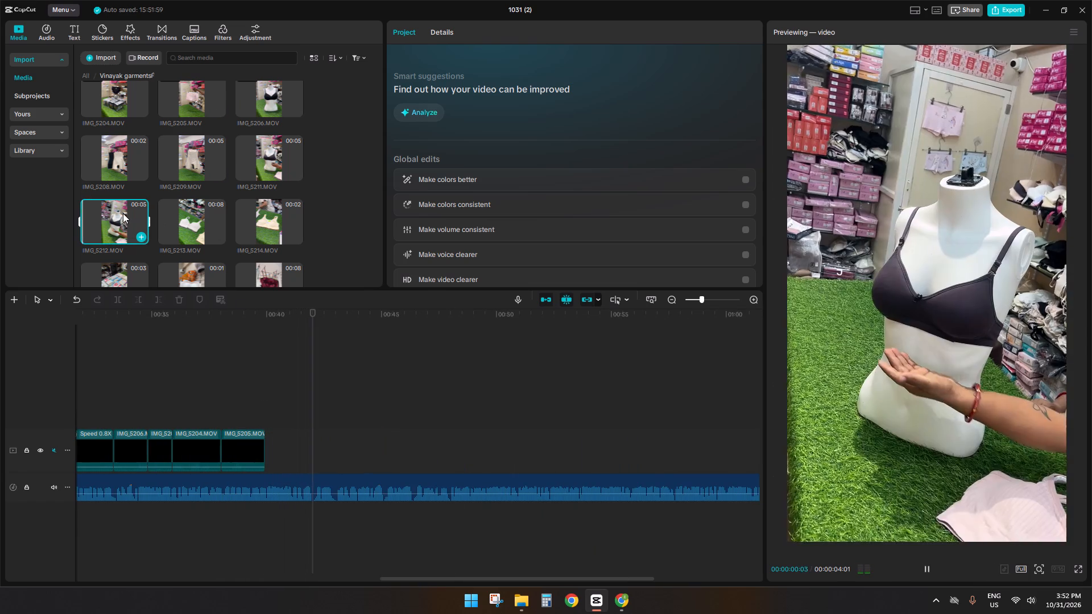
{"action": "left_click", "coordinate": [163, 235]}
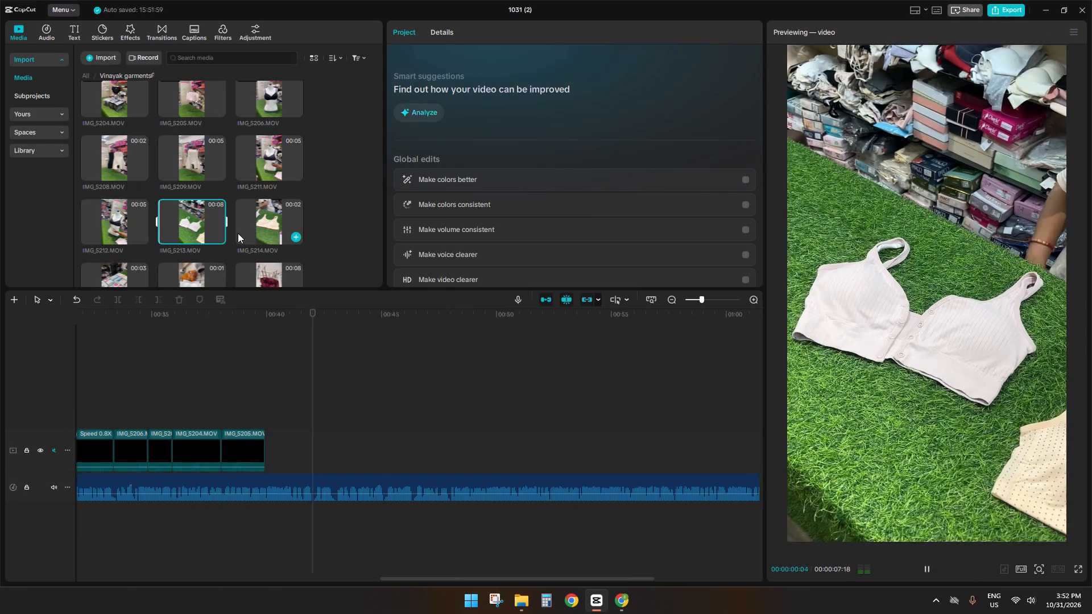
{"action": "left_click", "coordinate": [259, 232]}
{"action": "scroll", "coordinate": [259, 232], "scroll_direction": "down", "scroll_amount": 1}
{"action": "left_click", "coordinate": [261, 226]}
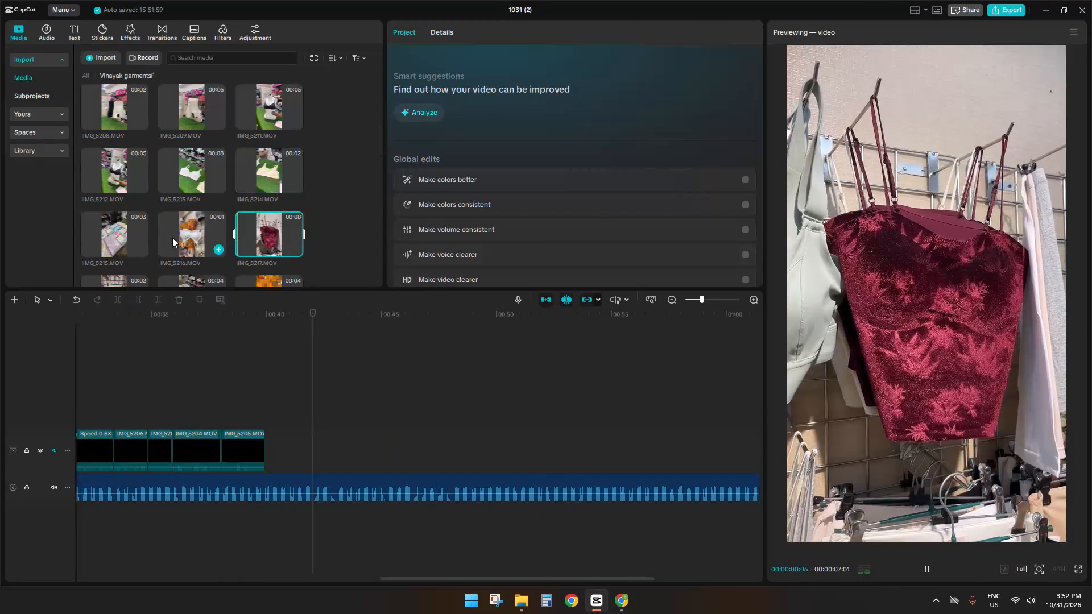
{"action": "left_click", "coordinate": [177, 237]}
{"action": "left_click", "coordinate": [127, 227]}
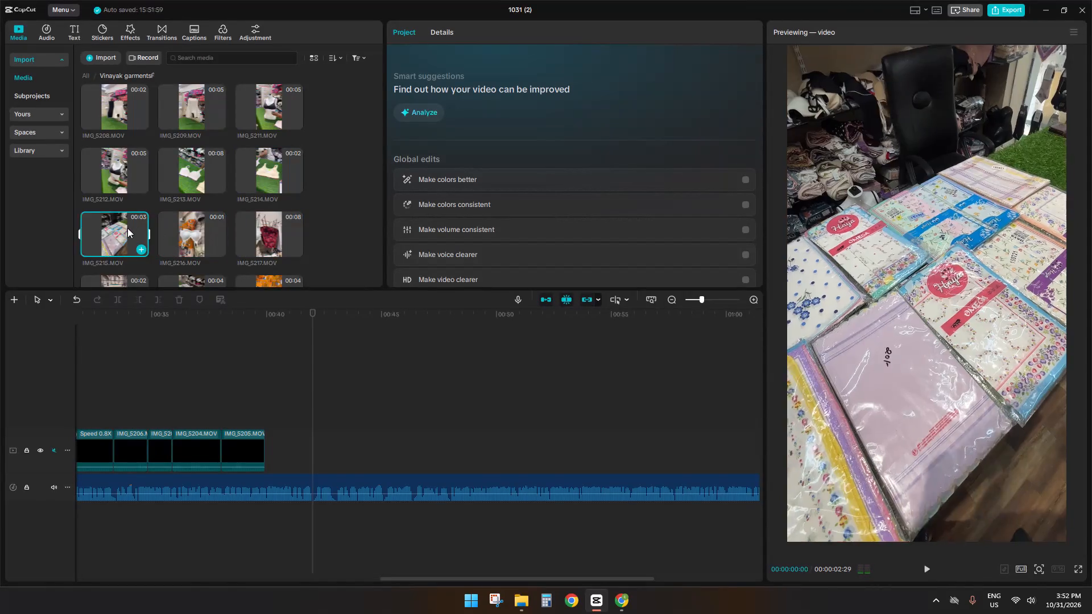
{"action": "scroll", "coordinate": [127, 228], "scroll_direction": "down", "scroll_amount": 3}
{"action": "left_click", "coordinate": [106, 221]}
{"action": "left_click", "coordinate": [109, 146]}
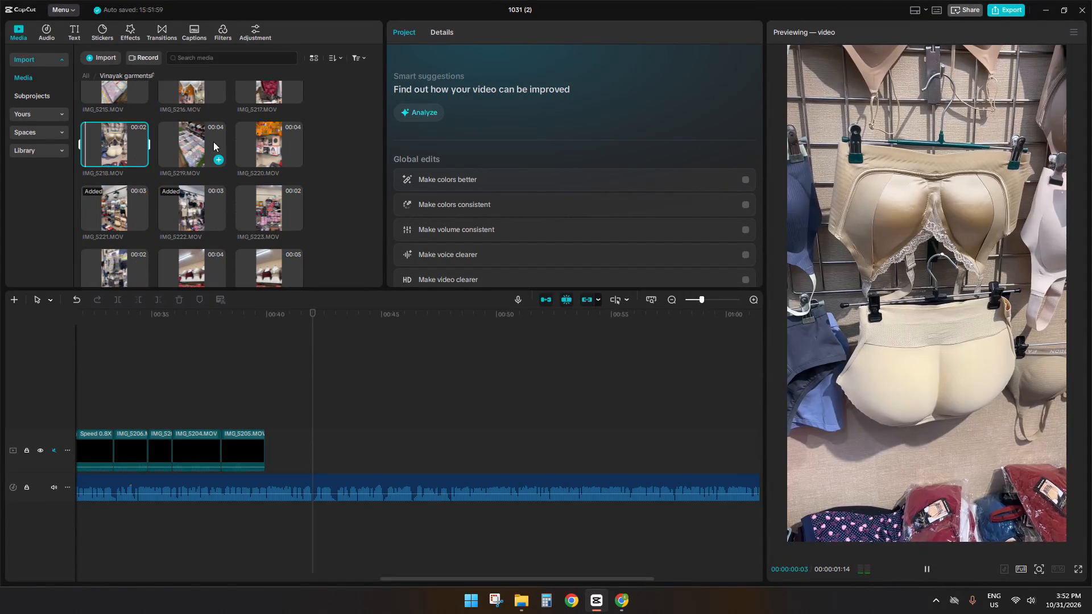
{"action": "left_click", "coordinate": [206, 142]}
{"action": "left_click", "coordinate": [260, 143]}
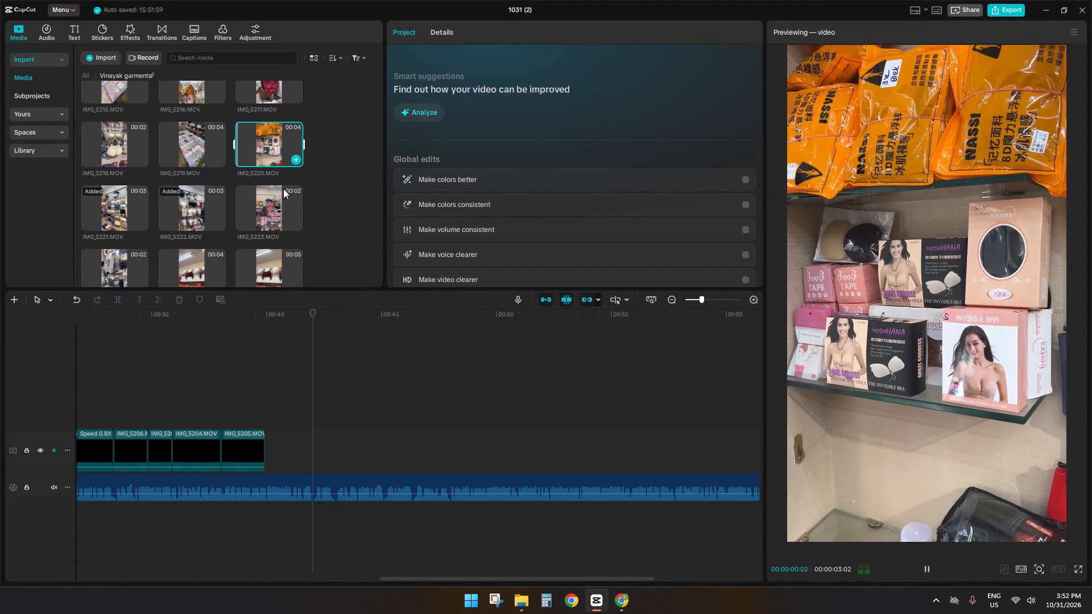
{"action": "left_click", "coordinate": [277, 228]}
{"action": "scroll", "coordinate": [275, 228], "scroll_direction": "down", "scroll_amount": 1}
{"action": "left_click", "coordinate": [264, 228]}
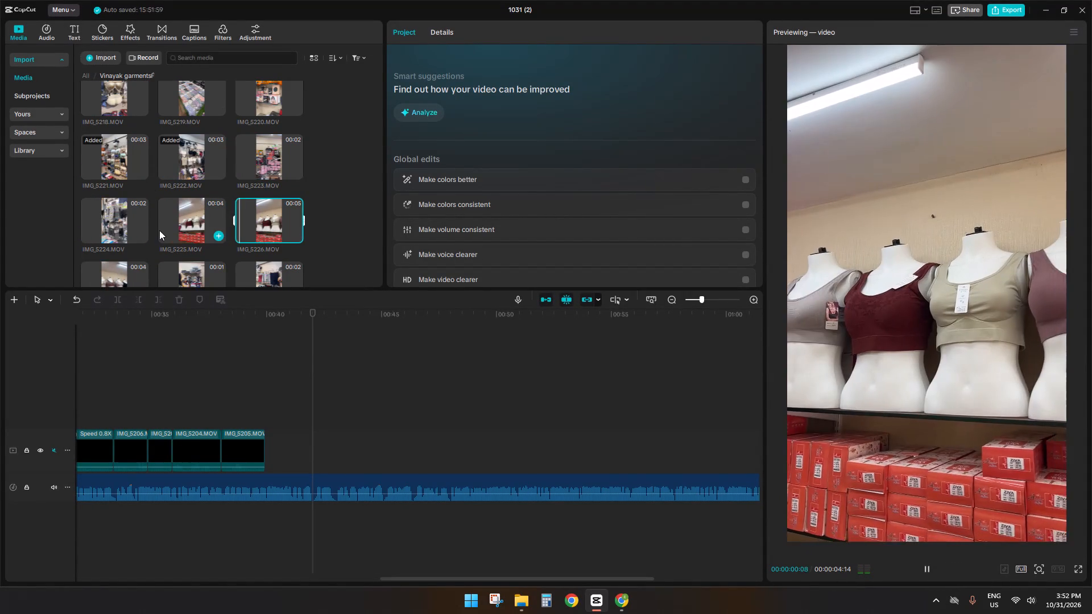
{"action": "left_click", "coordinate": [187, 224]}
{"action": "left_click", "coordinate": [111, 229]}
{"action": "scroll", "coordinate": [126, 234], "scroll_direction": "down", "scroll_amount": 3}
{"action": "left_click", "coordinate": [193, 207]}
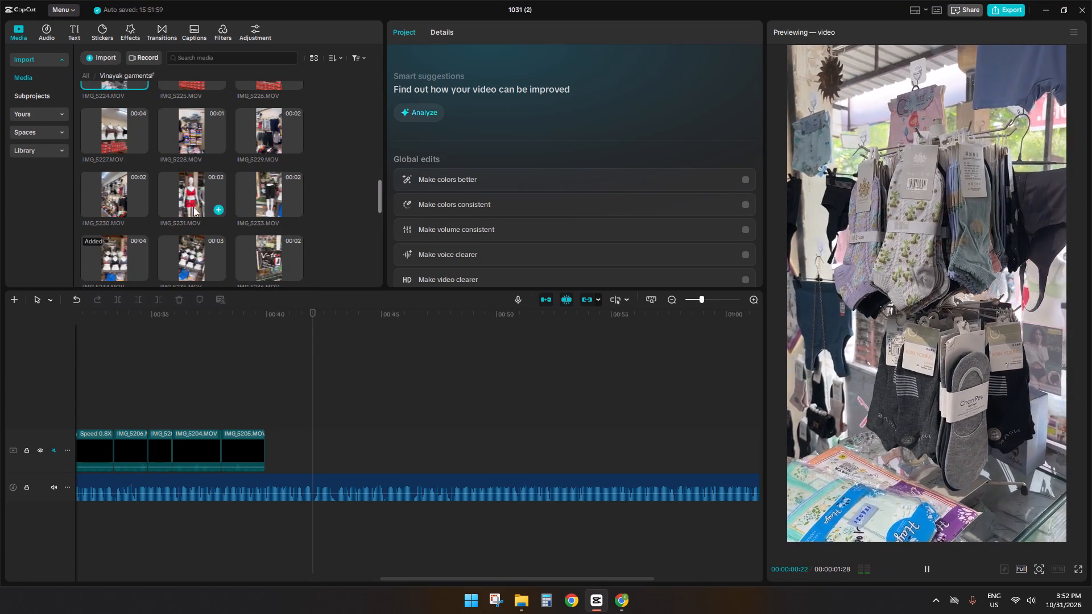
{"action": "left_click", "coordinate": [260, 139]}
{"action": "left_click", "coordinate": [269, 189]}
{"action": "scroll", "coordinate": [267, 207], "scroll_direction": "down", "scroll_amount": 3}
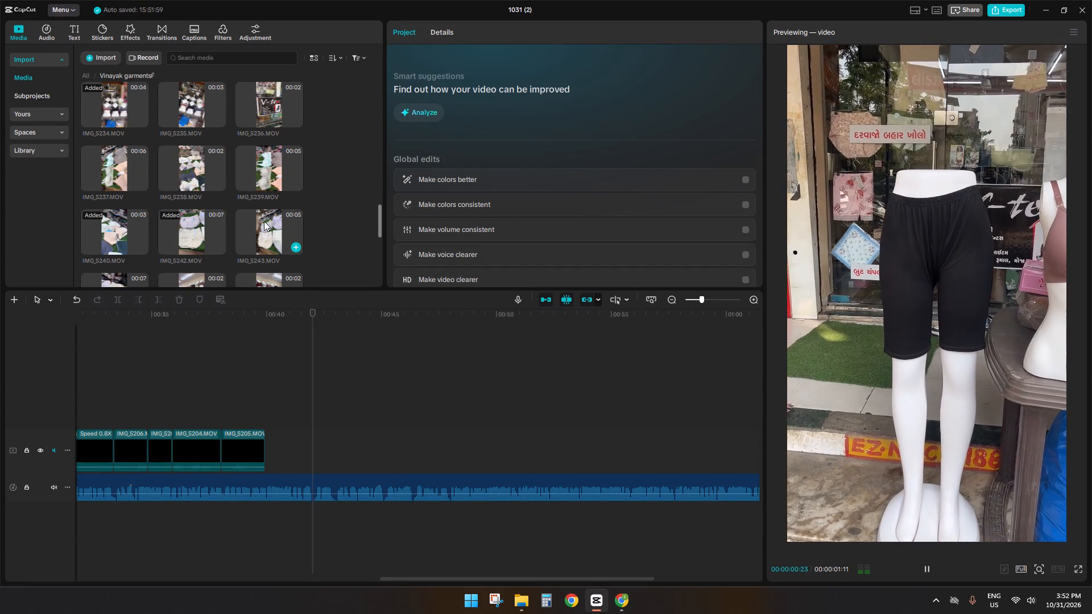
{"action": "left_click", "coordinate": [264, 221]}
{"action": "left_click", "coordinate": [264, 165]}
{"action": "scroll", "coordinate": [209, 226], "scroll_direction": "down", "scroll_amount": 3}
{"action": "left_click", "coordinate": [118, 197]}
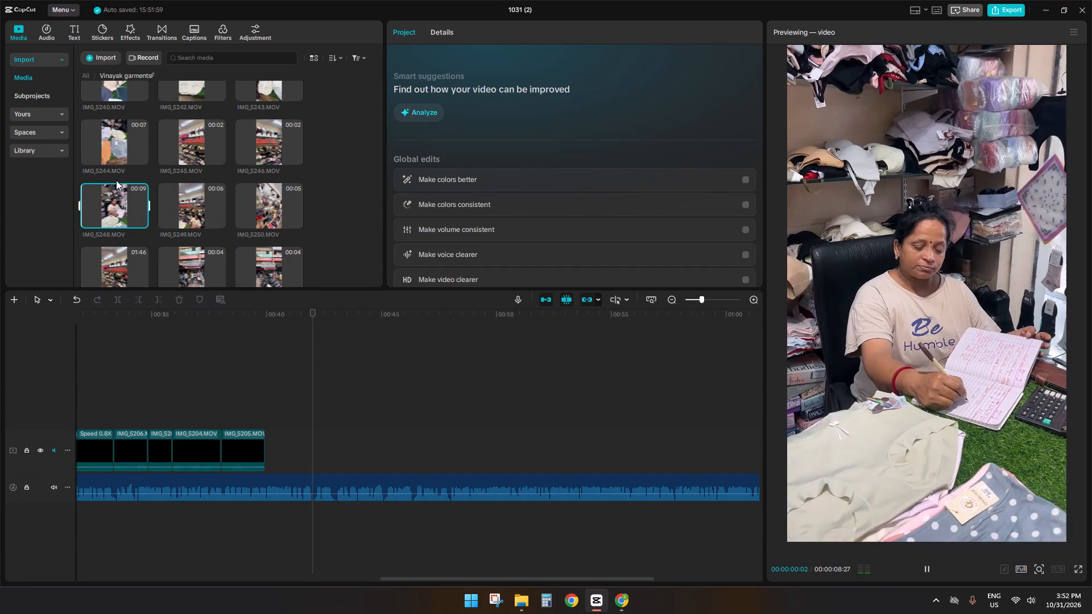
{"action": "left_click", "coordinate": [122, 130]}
{"action": "scroll", "coordinate": [125, 155], "scroll_direction": "down", "scroll_amount": 3}
{"action": "left_click", "coordinate": [115, 183]}
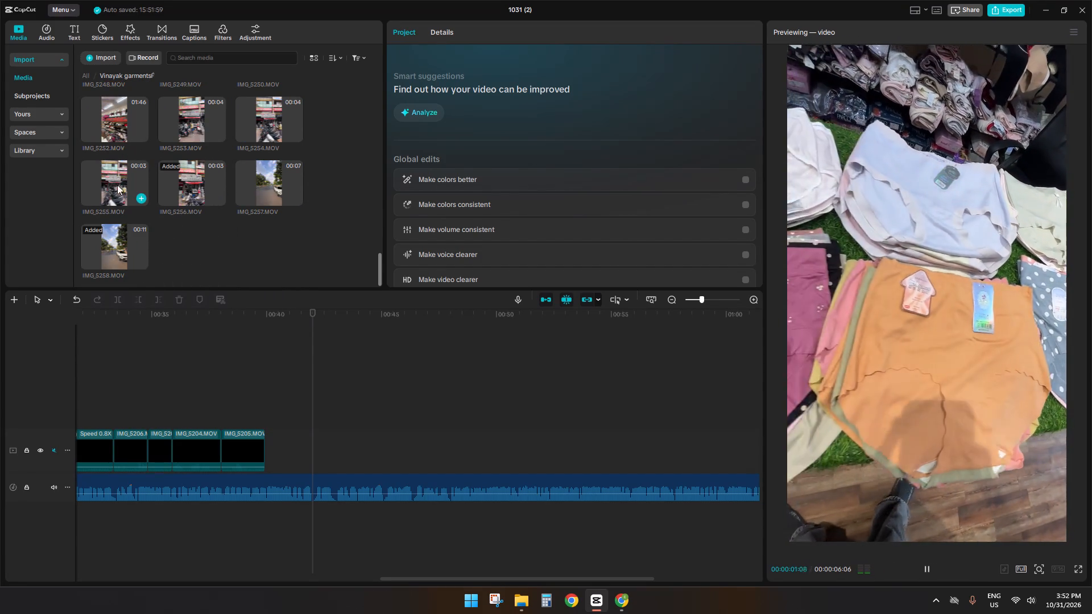
Return to the first clips in the folder and preview IMG_5199.MOV, IMG_5195.MOV, IMG_5196.MOV and IMG_5197.MOV.
{"action": "scroll", "coordinate": [209, 197], "scroll_direction": "up", "scroll_amount": 17}
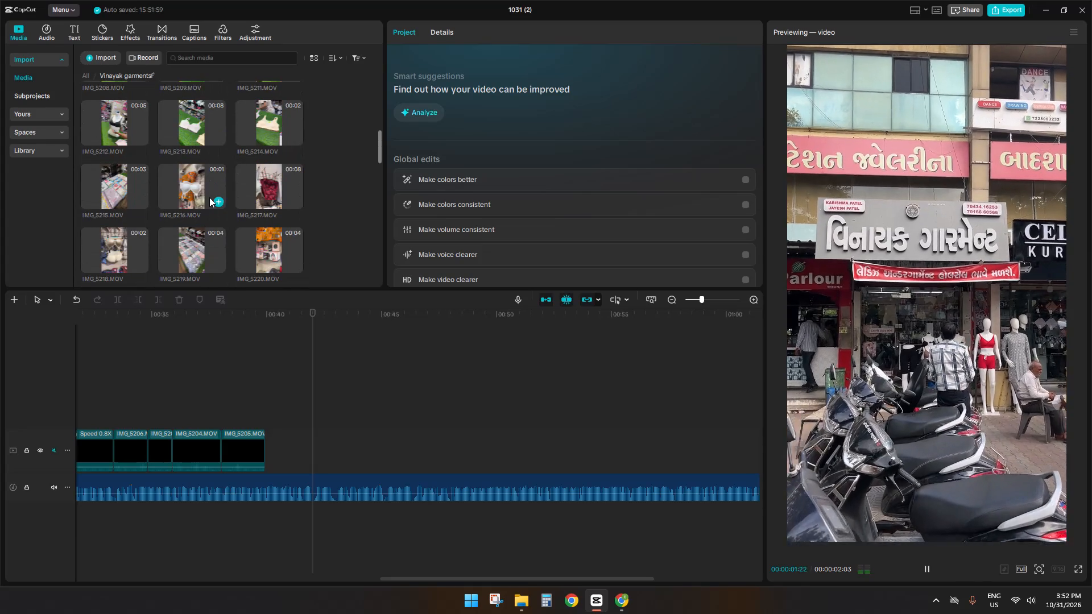
{"action": "scroll", "coordinate": [209, 197], "scroll_direction": "up", "scroll_amount": 5}
{"action": "left_click", "coordinate": [185, 164]}
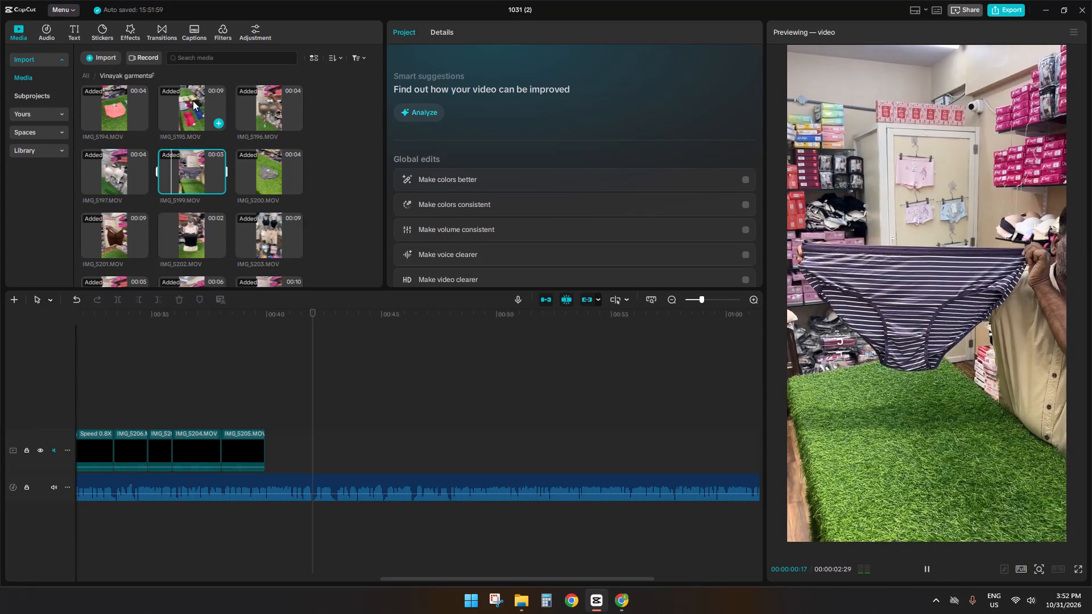
{"action": "left_click", "coordinate": [193, 101]}
{"action": "left_click", "coordinate": [291, 101]}
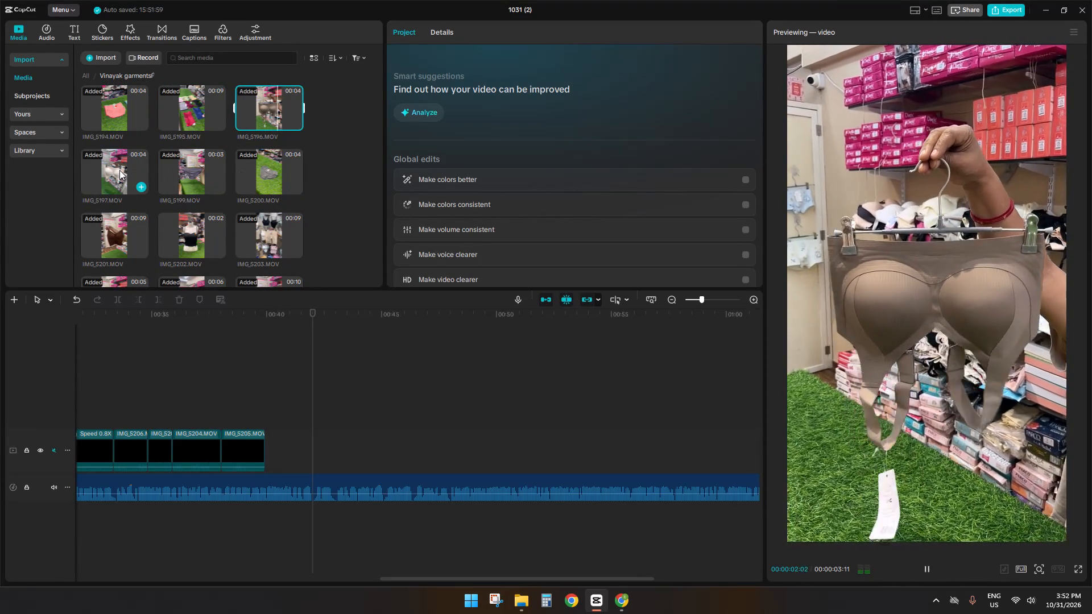
{"action": "left_click", "coordinate": [119, 170]}
{"action": "left_click", "coordinate": [183, 183]}
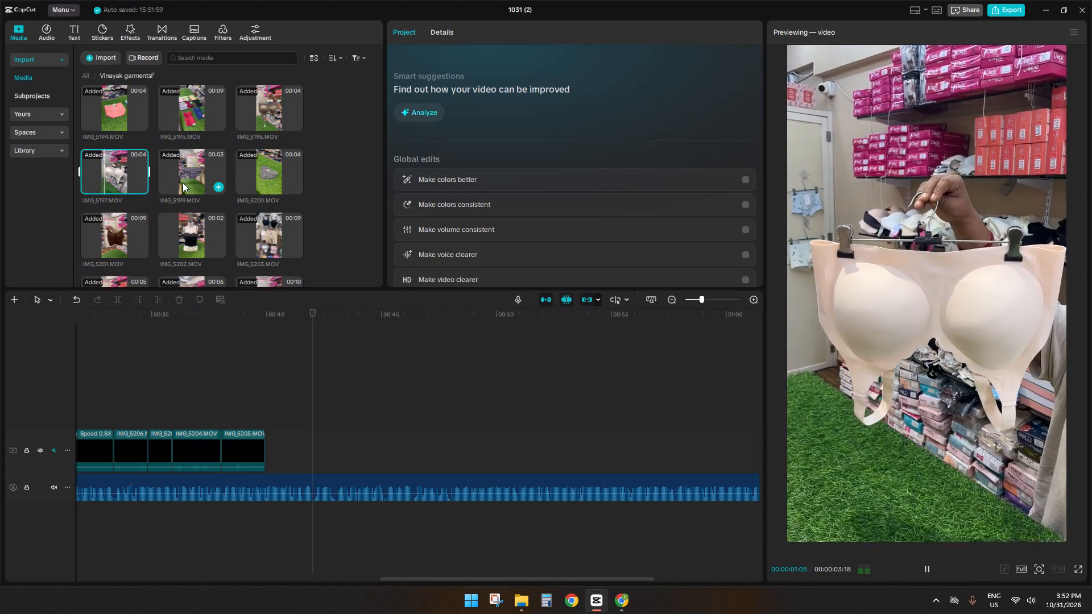
Replay the voice-over from the end of IMG_5205.MOV to hear which product needs the next shot.
{"action": "left_click", "coordinate": [271, 410]}
{"action": "left_click_drag", "start_coordinate": [267, 410], "coordinate": [262, 412]}
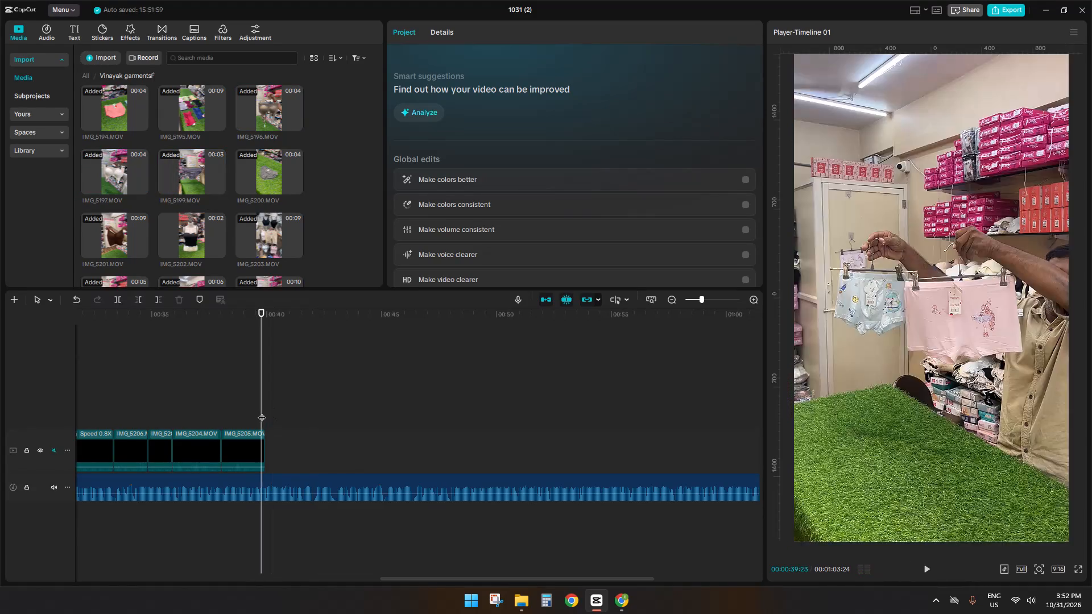
{"action": "key", "text": "space"}
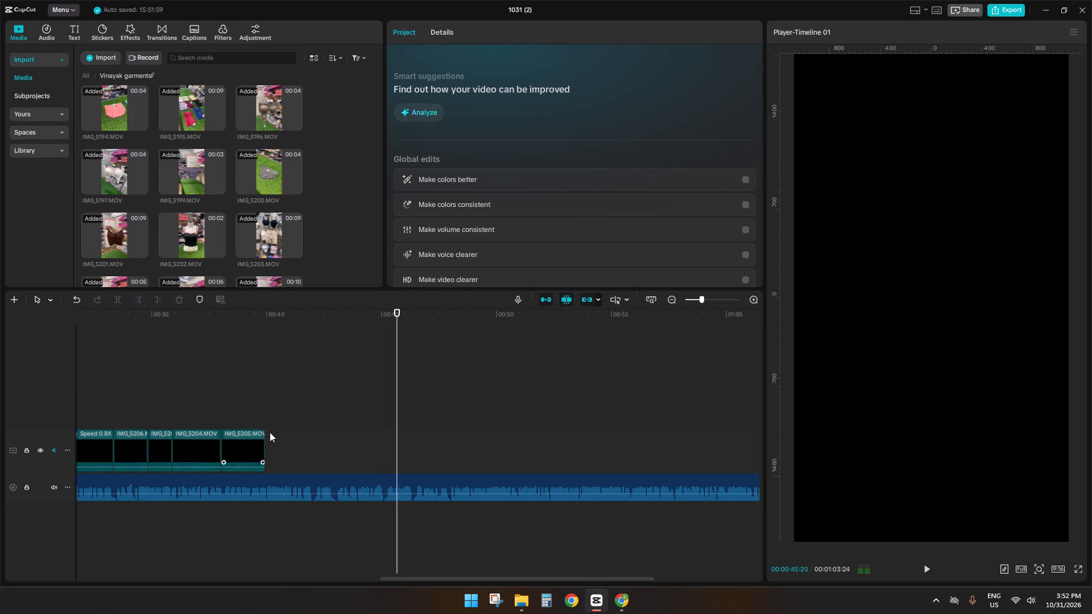
{"action": "scroll", "coordinate": [272, 431], "scroll_direction": "down", "scroll_amount": 8, "text": "ctrl"}
{"action": "left_click", "coordinate": [344, 400]}
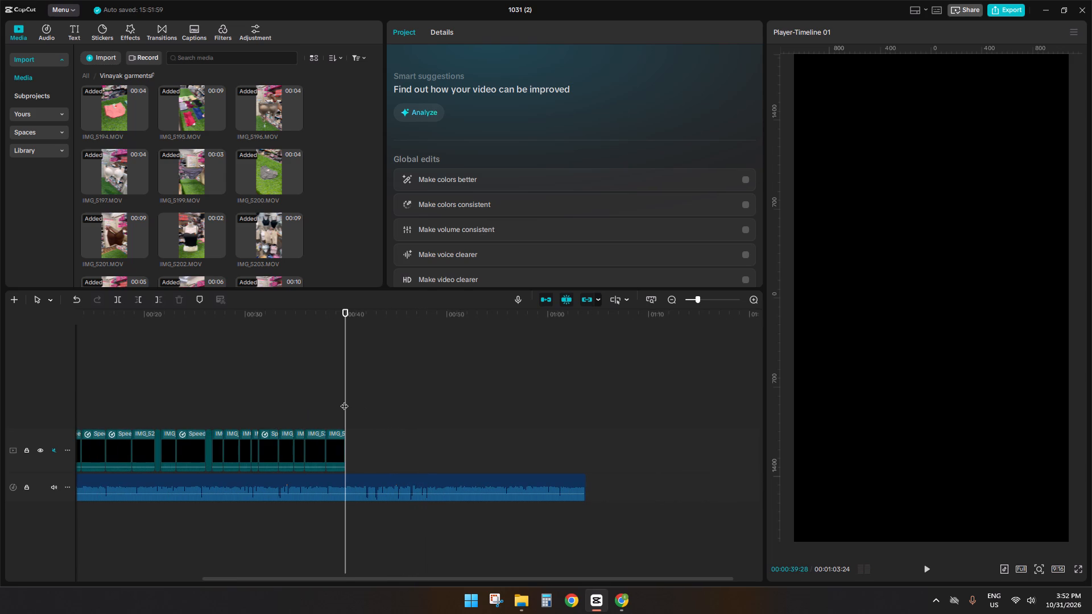
{"action": "key", "text": "space"}
{"action": "key", "text": "space"}
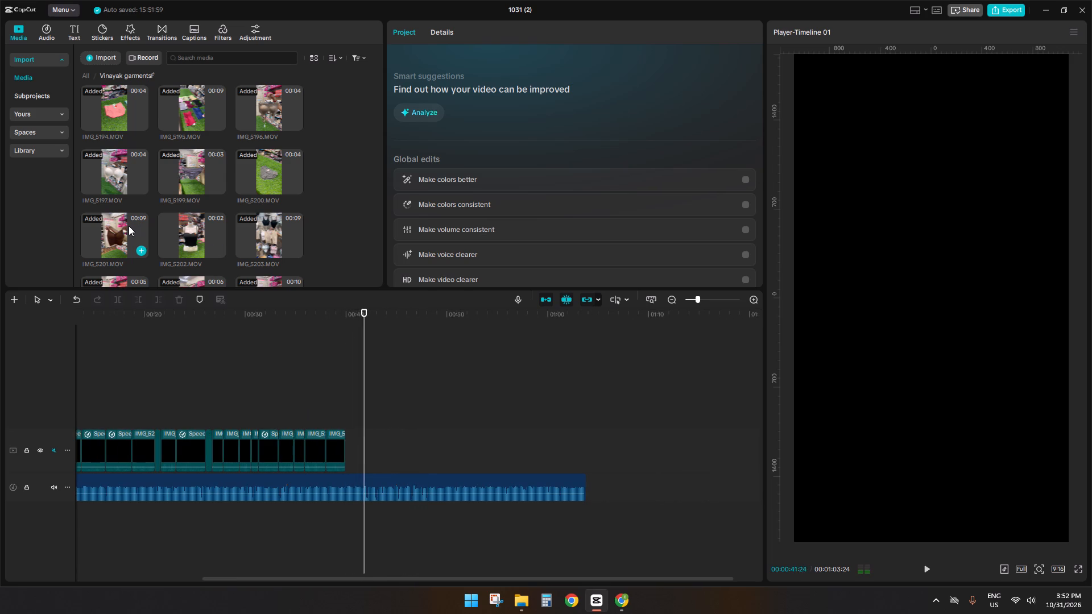
Preview the clips from IMG_5201.MOV to IMG_5206.MOV again as candidates for the next shot.
{"action": "left_click", "coordinate": [129, 226]}
{"action": "left_click", "coordinate": [200, 236]}
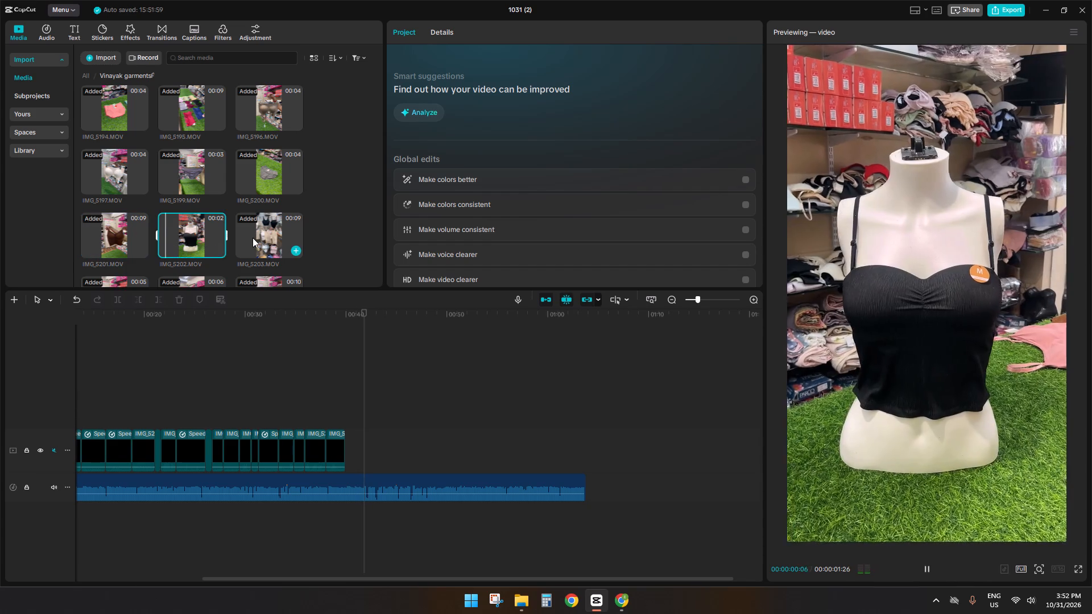
{"action": "scroll", "coordinate": [253, 238], "scroll_direction": "down", "scroll_amount": 1}
{"action": "left_click", "coordinate": [263, 196]}
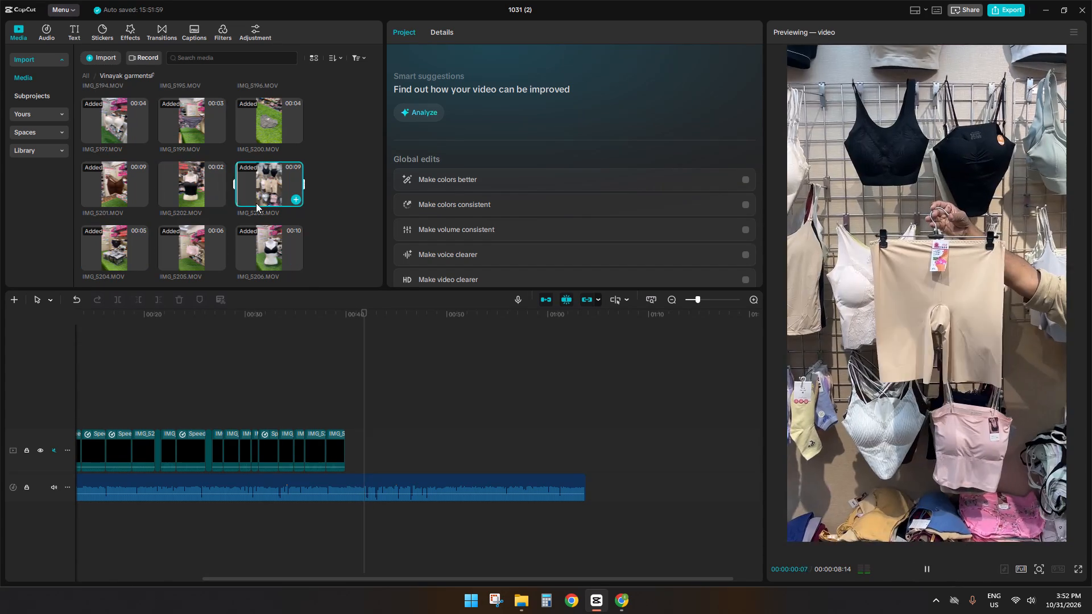
{"action": "left_click", "coordinate": [185, 247]}
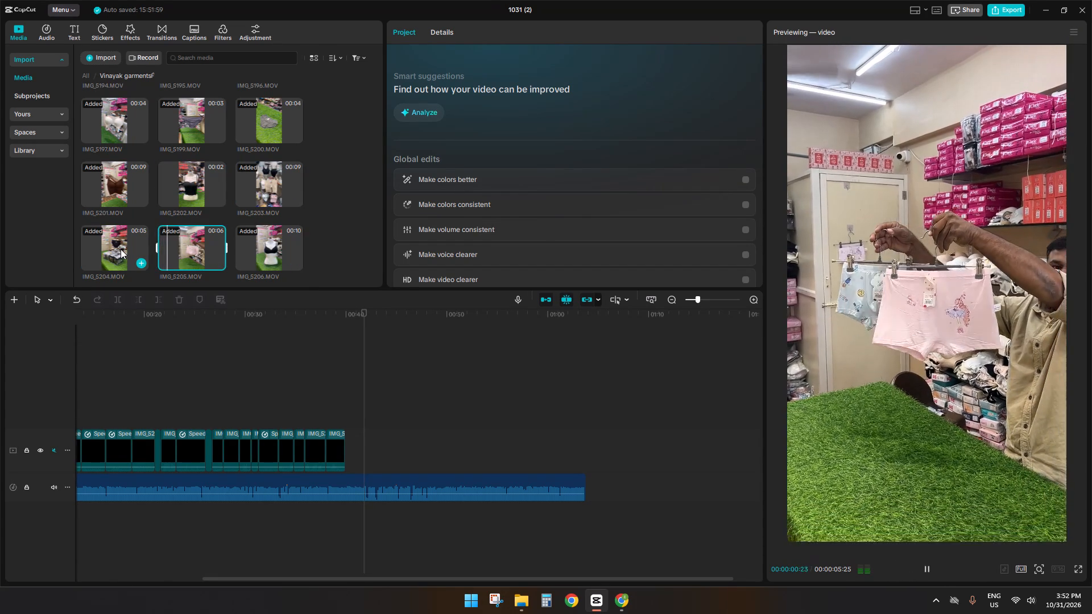
{"action": "left_click", "coordinate": [121, 249]}
{"action": "left_click", "coordinate": [276, 242]}
{"action": "scroll", "coordinate": [253, 272], "scroll_direction": "up", "scroll_amount": 4}
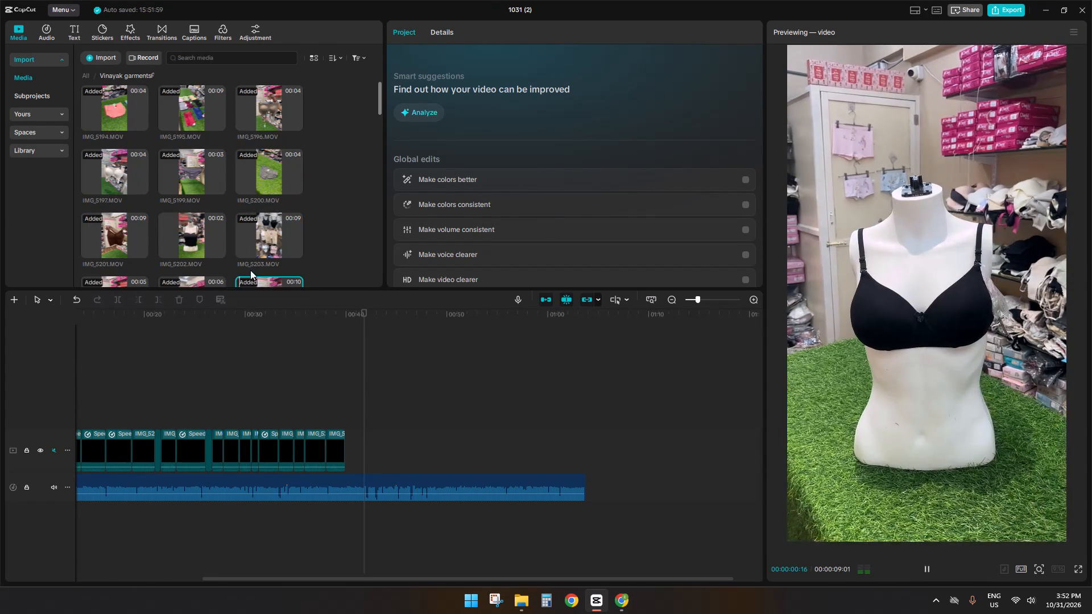
{"action": "scroll", "coordinate": [250, 270], "scroll_direction": "up", "scroll_amount": 4}
{"action": "scroll", "coordinate": [250, 266], "scroll_direction": "down", "scroll_amount": 2}
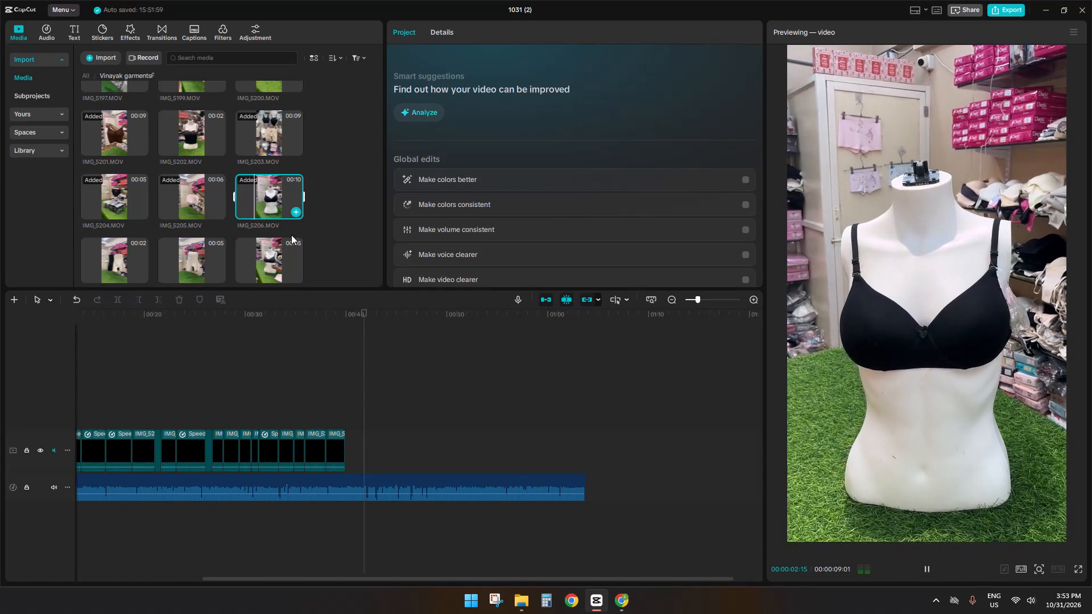
Replay the timeline from about 00:32 past the last clip and again around the IMG_5206.MOV clips to check the shots against the voice-over.
{"action": "left_click", "coordinate": [333, 366]}
{"action": "left_click", "coordinate": [325, 380]}
{"action": "left_click", "coordinate": [309, 392]}
{"action": "left_click", "coordinate": [270, 405]}
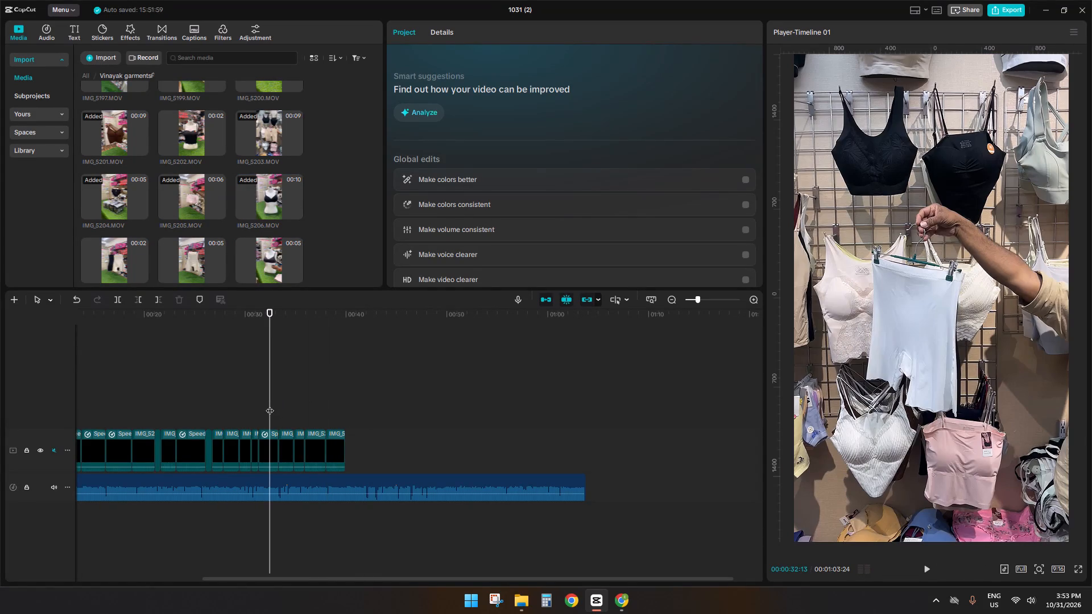
{"action": "left_click", "coordinate": [270, 408]}
{"action": "key", "text": "space"}
{"action": "scroll", "coordinate": [297, 429], "scroll_direction": "up", "scroll_amount": 2}
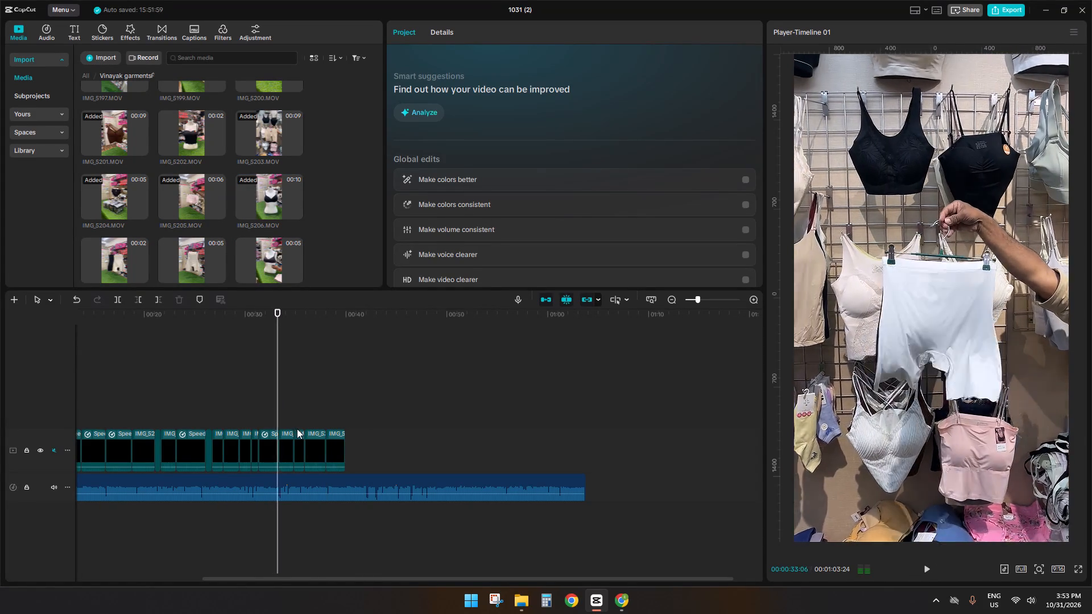
{"action": "scroll", "coordinate": [297, 429], "scroll_direction": "up", "scroll_amount": 2}
{"action": "scroll", "coordinate": [344, 427], "scroll_direction": "up", "scroll_amount": 1, "text": "ctrl"}
{"action": "scroll", "coordinate": [344, 427], "scroll_direction": "down", "scroll_amount": 1, "text": "ctrl"}
{"action": "scroll", "coordinate": [344, 427], "scroll_direction": "up", "scroll_amount": 12, "text": "ctrl"}
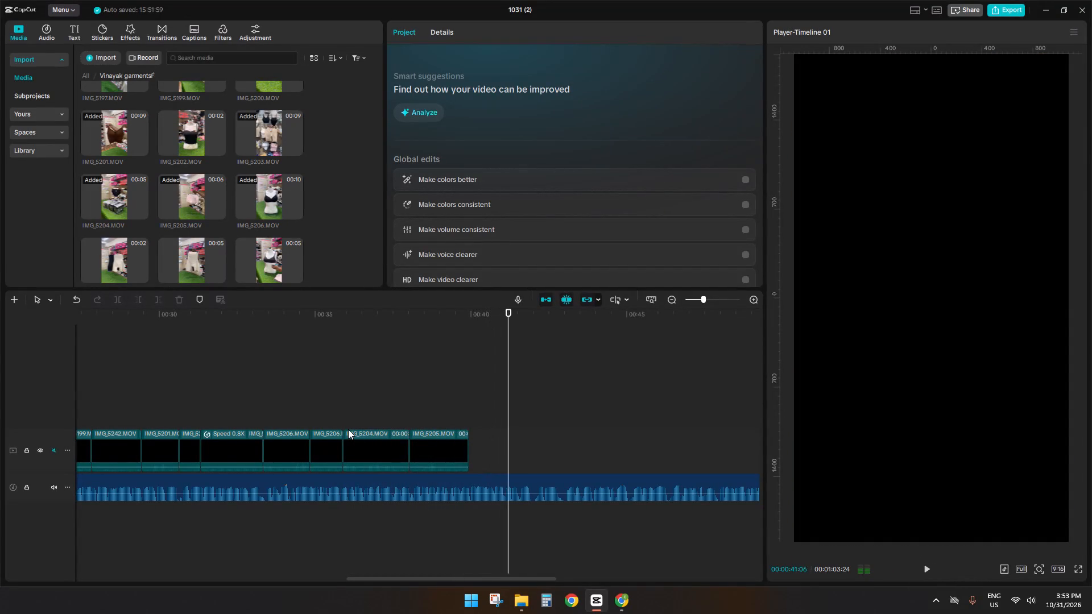
{"action": "key", "text": "space"}
{"action": "left_click", "coordinate": [309, 416]}
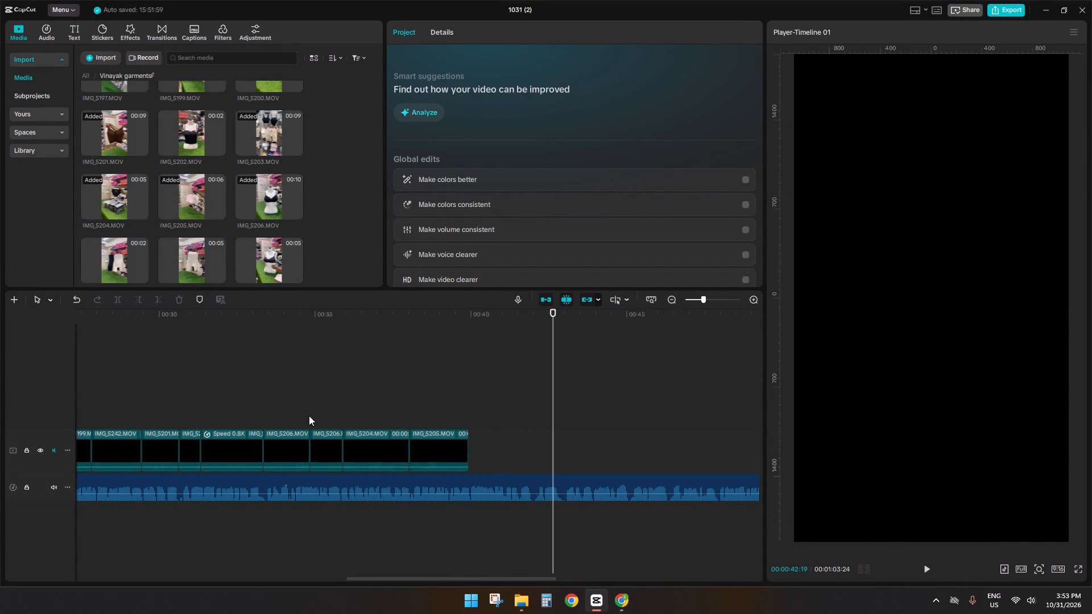
{"action": "key", "text": "space"}
{"action": "left_click", "coordinate": [270, 408]}
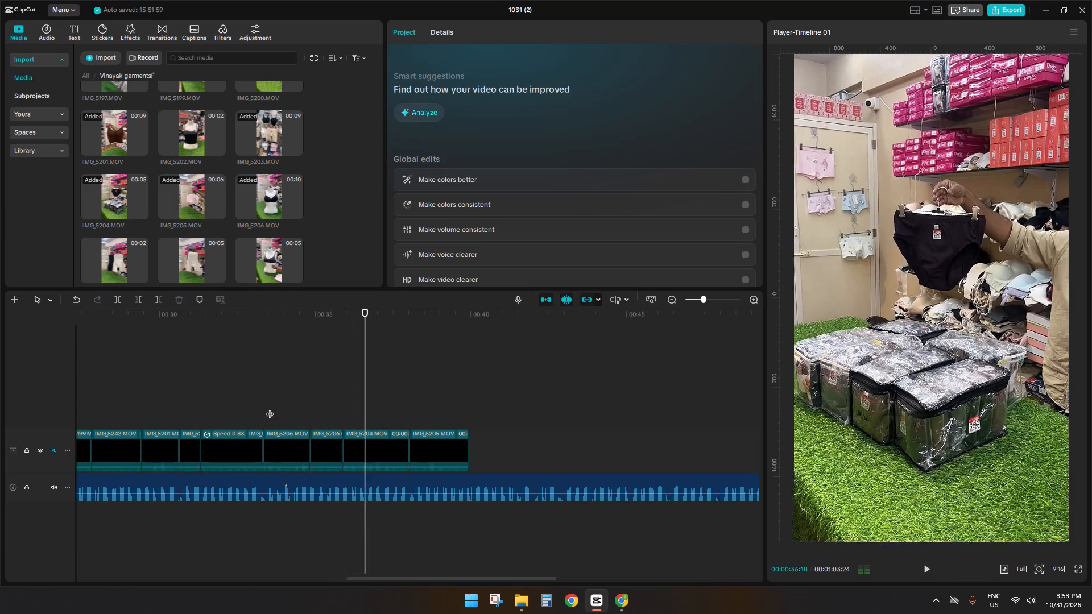
{"action": "left_click", "coordinate": [262, 408]}
{"action": "key", "text": "space"}
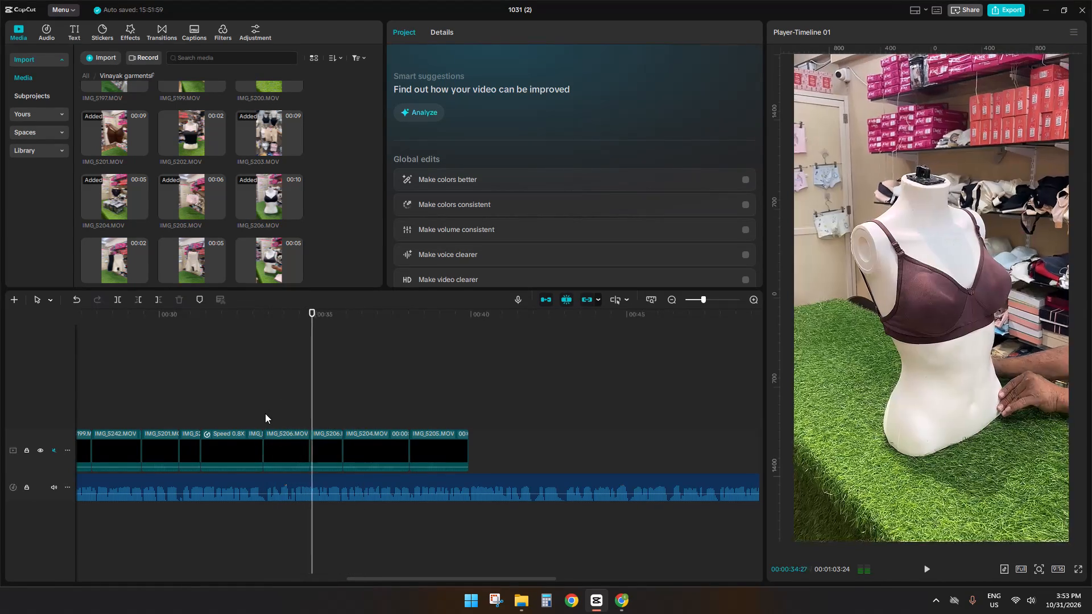
{"action": "key", "text": "space"}
Replay the voice-over from the end of IMG_5205.MOV to hear what the next shot has to show.
{"action": "double_click", "coordinate": [461, 410]}
{"action": "left_click", "coordinate": [464, 410]}
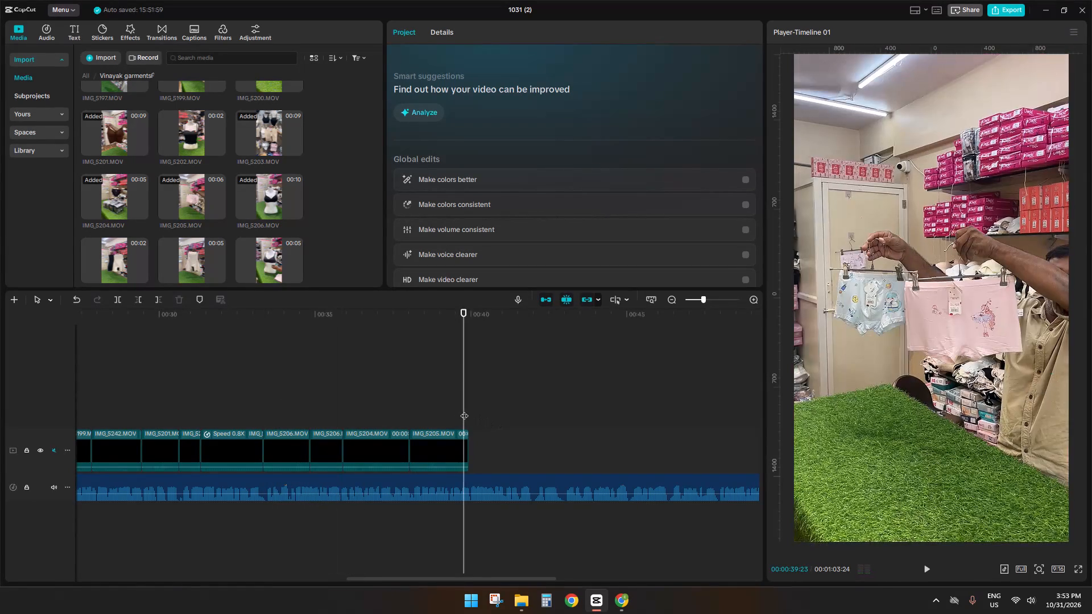
{"action": "left_click_drag", "start_coordinate": [465, 410], "coordinate": [472, 407]}
{"action": "right_click_drag", "start_coordinate": [465, 410], "coordinate": [472, 407]}
{"action": "left_click", "coordinate": [473, 406]}
{"action": "left_click", "coordinate": [469, 406]}
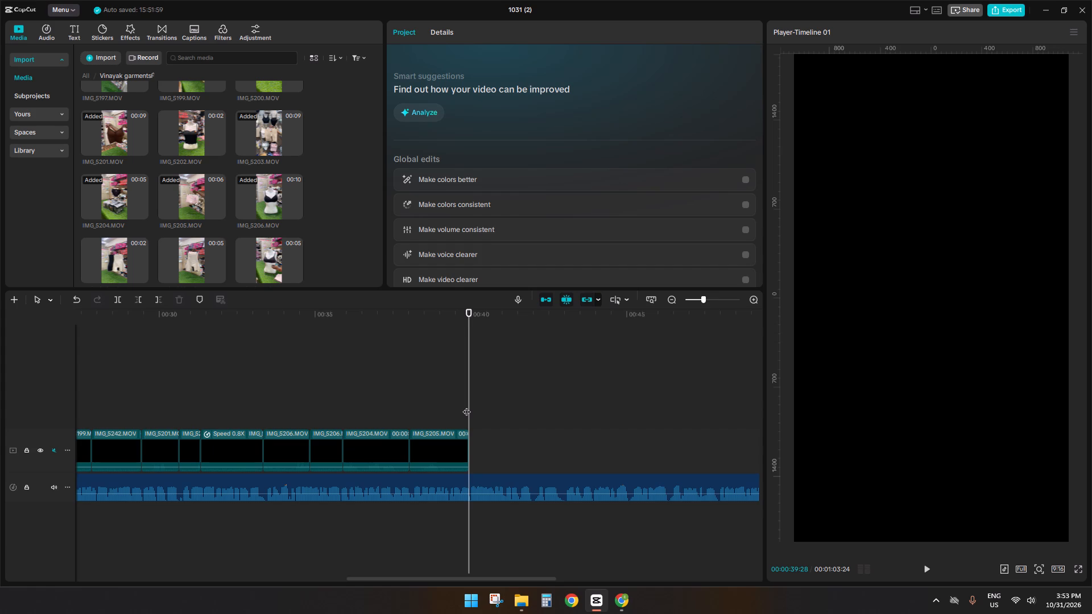
{"action": "key", "text": "space"}
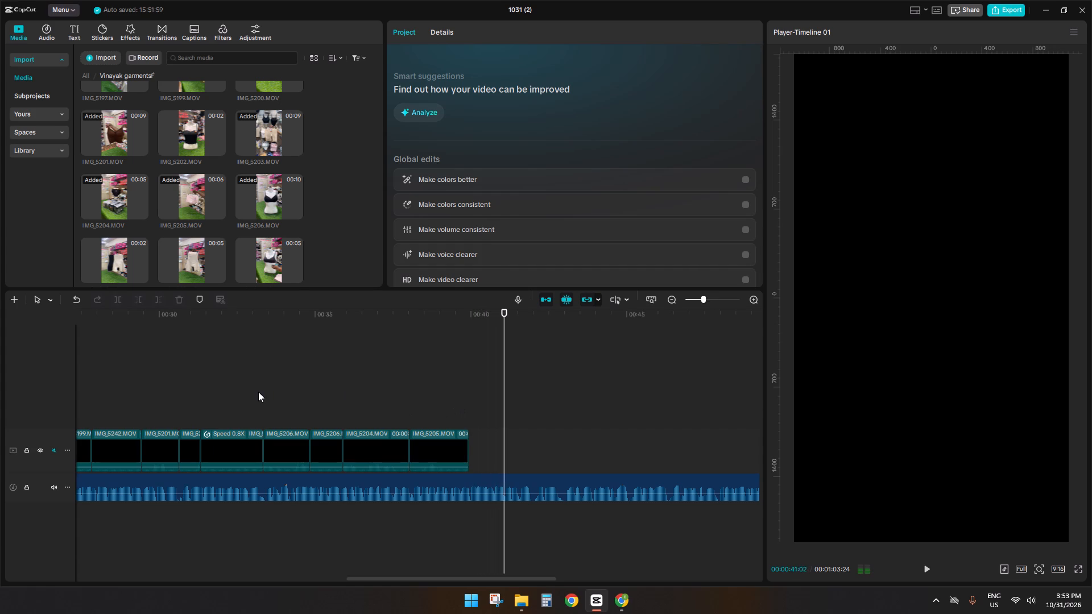
Replay and scrub the two adjacent IMG_5206.MOV clips to examine how they match the voice-over.
{"action": "left_click", "coordinate": [262, 393]}
{"action": "key", "text": "space"}
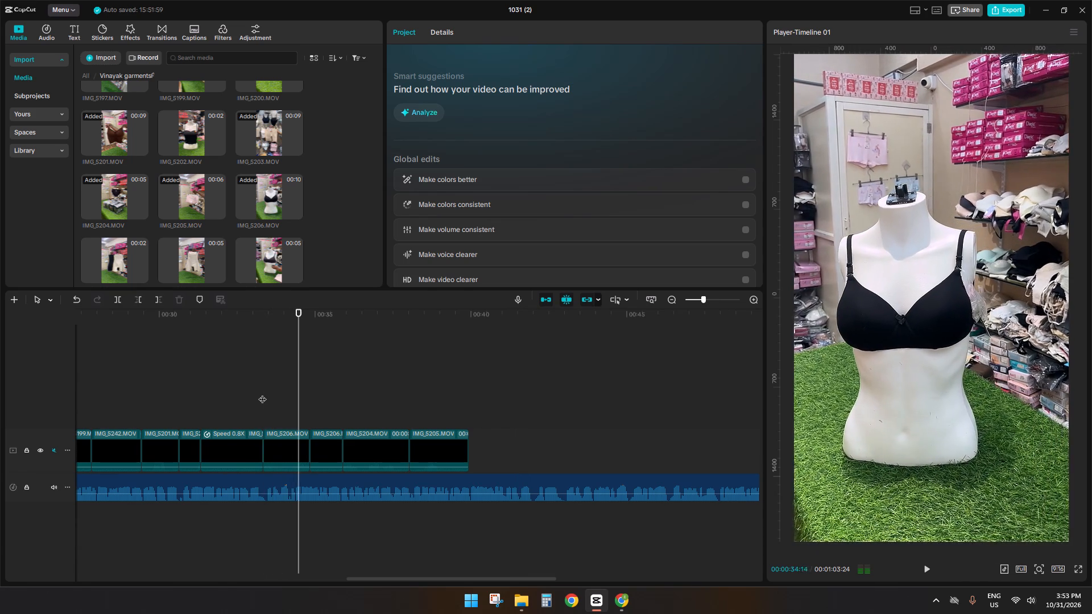
{"action": "key", "text": "space"}
{"action": "key", "text": "space"}
{"action": "key", "text": "space"}
{"action": "left_click", "coordinate": [262, 393]}
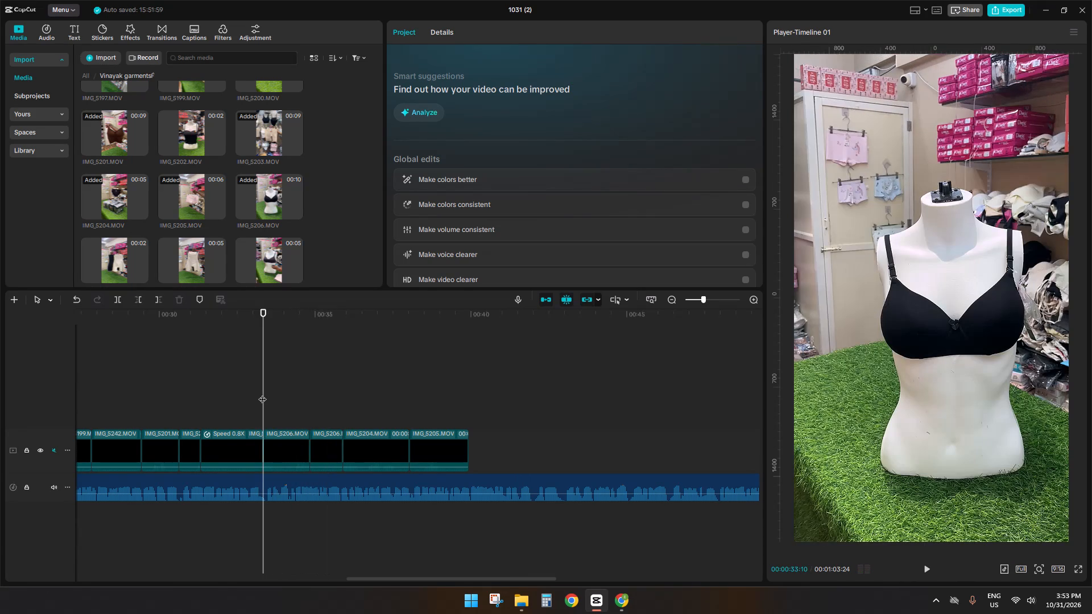
{"action": "key", "text": "space"}
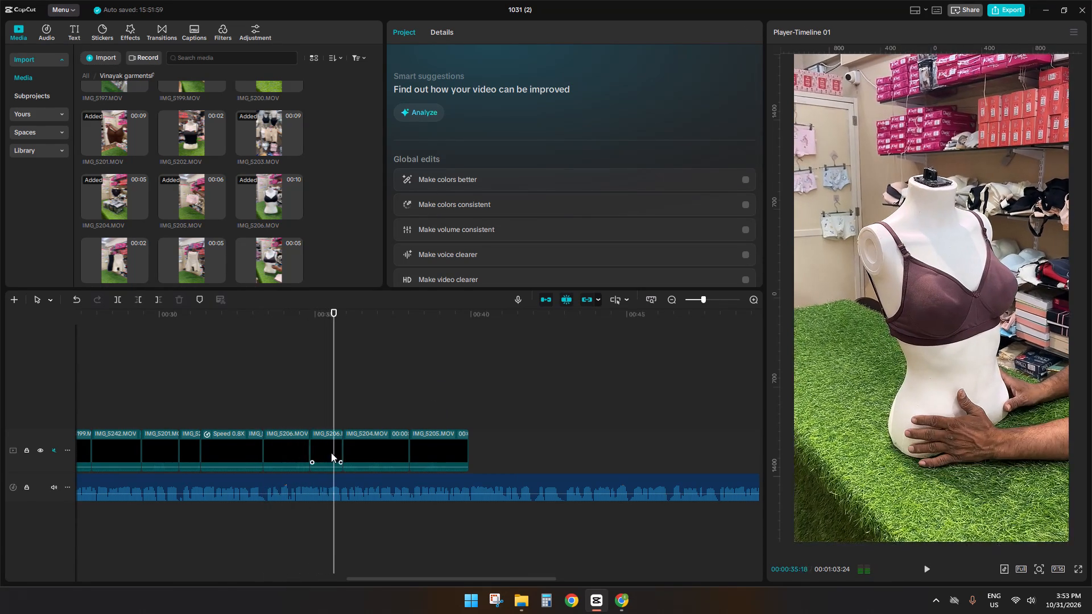
{"action": "key", "text": "space"}
{"action": "left_click", "coordinate": [308, 416]}
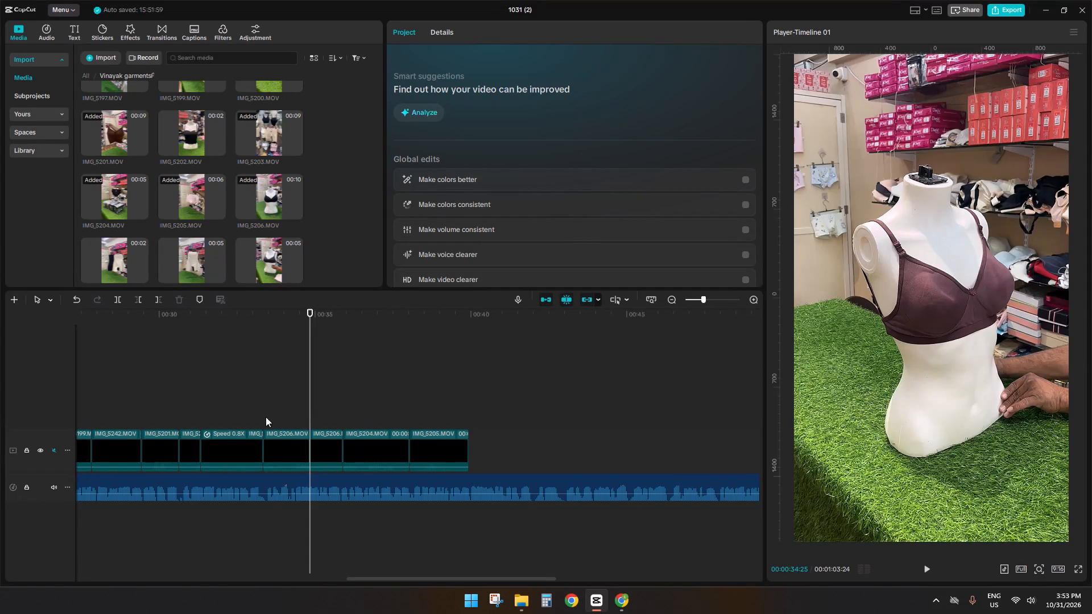
{"action": "left_click", "coordinate": [266, 417]}
{"action": "key", "text": "space"}
{"action": "key", "text": "space"}
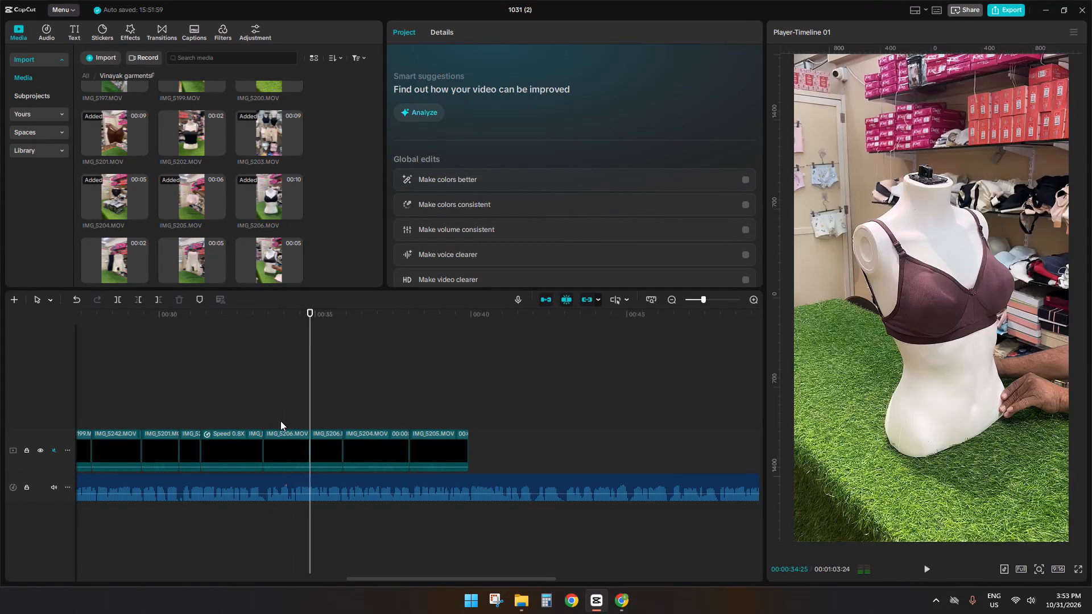
{"action": "left_click", "coordinate": [280, 421]}
{"action": "left_click", "coordinate": [286, 414]}
{"action": "left_click_drag", "start_coordinate": [286, 414], "coordinate": [333, 414]}
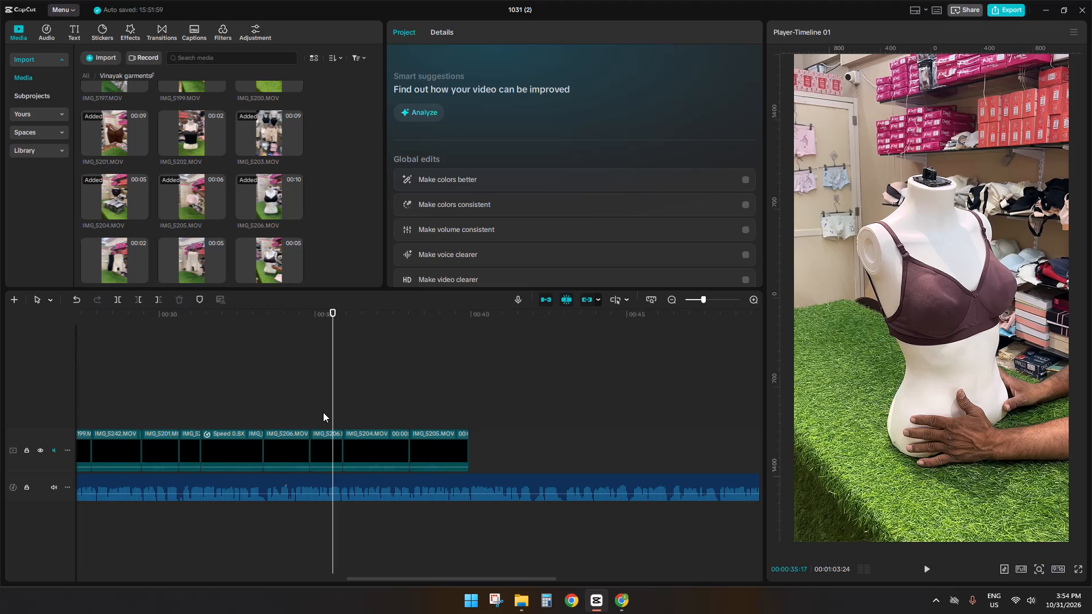
{"action": "left_click", "coordinate": [299, 408]}
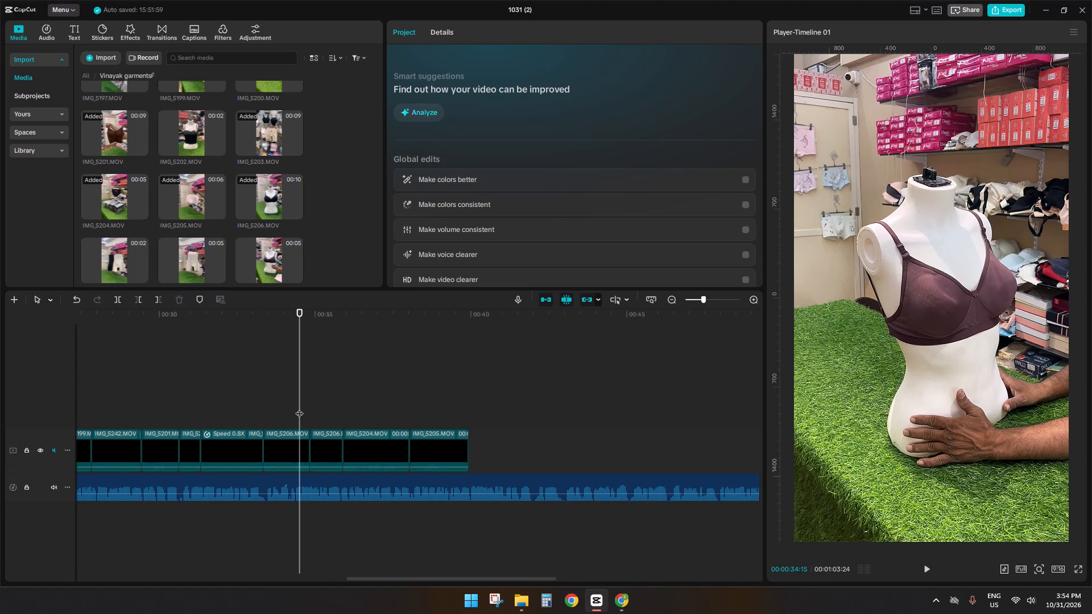
{"action": "left_click", "coordinate": [265, 418]}
{"action": "key", "text": "space"}
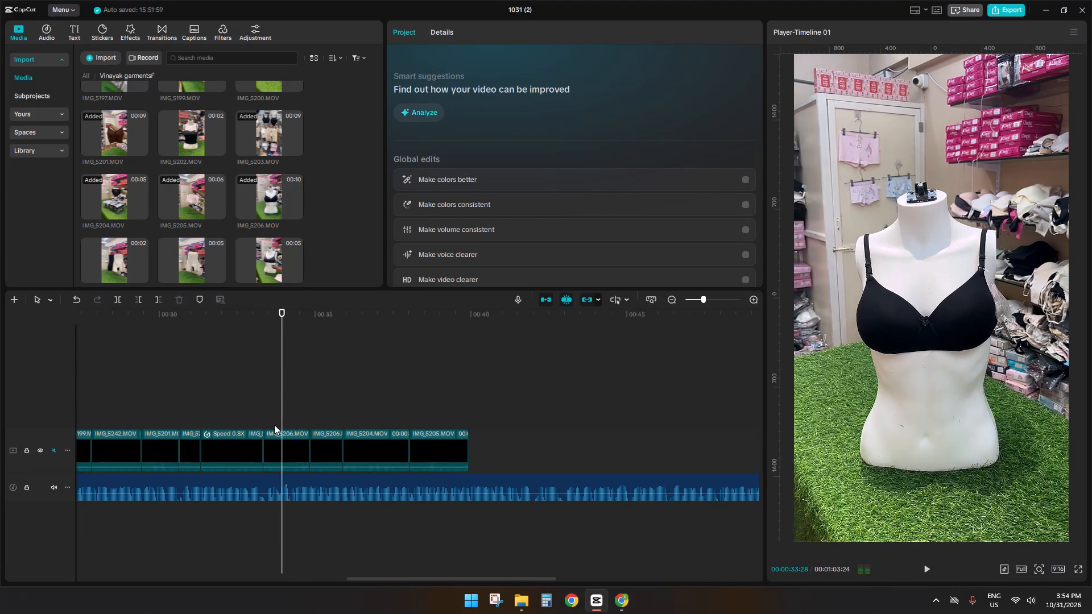
{"action": "key", "text": "space"}
{"action": "key", "text": "space"}
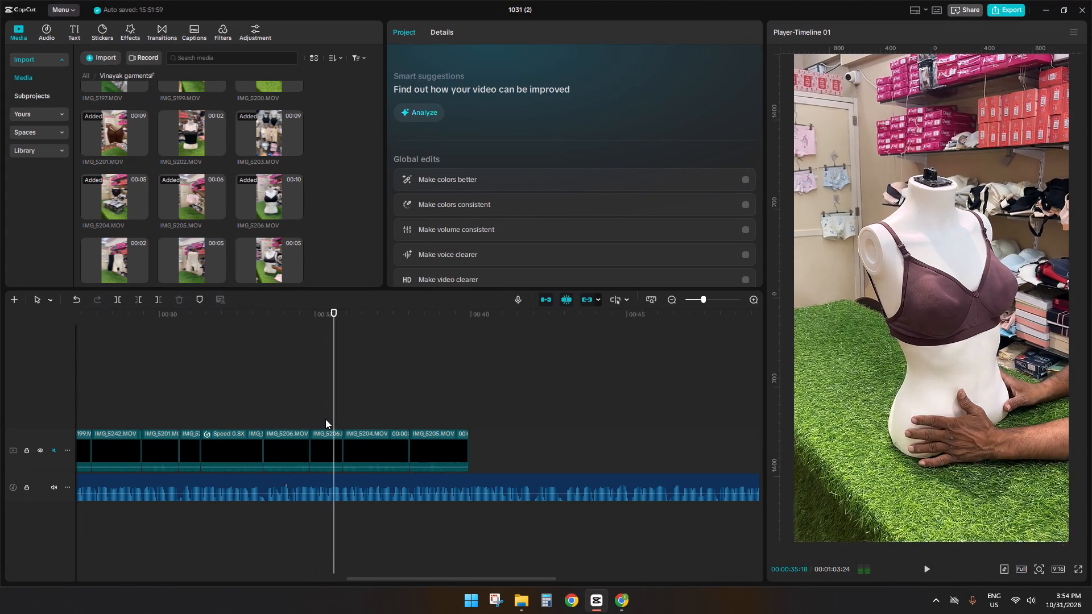
{"action": "key", "text": "space"}
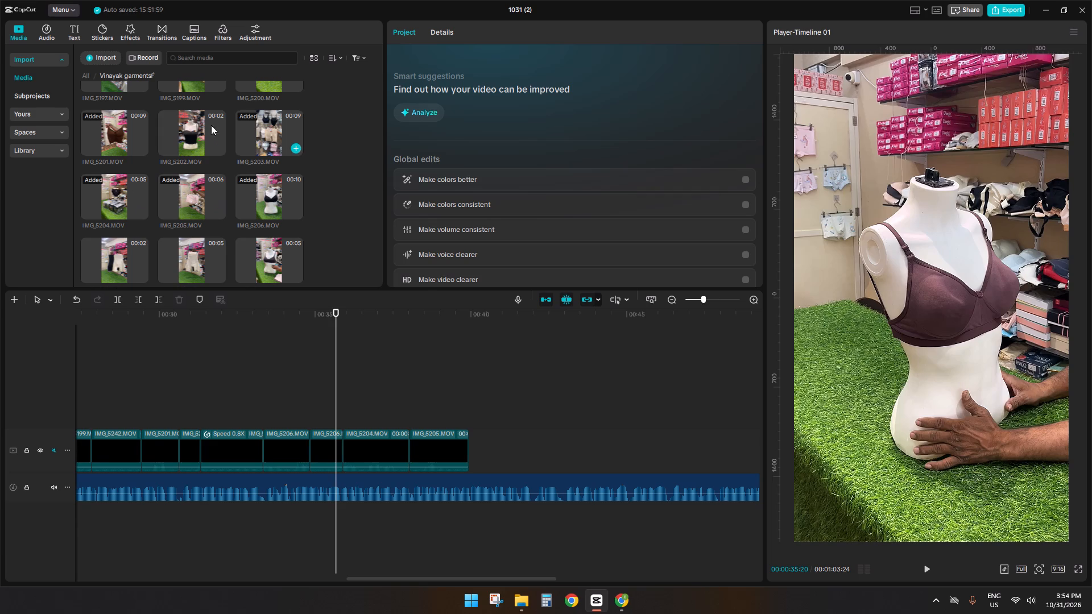
Preview source clips between IMG_5196.MOV and IMG_5206.MOV in the Vinayak garments folder to look for another product shot.
{"action": "left_click", "coordinate": [192, 122]}
{"action": "scroll", "coordinate": [237, 164], "scroll_direction": "up", "scroll_amount": 3}
{"action": "left_click", "coordinate": [257, 121]}
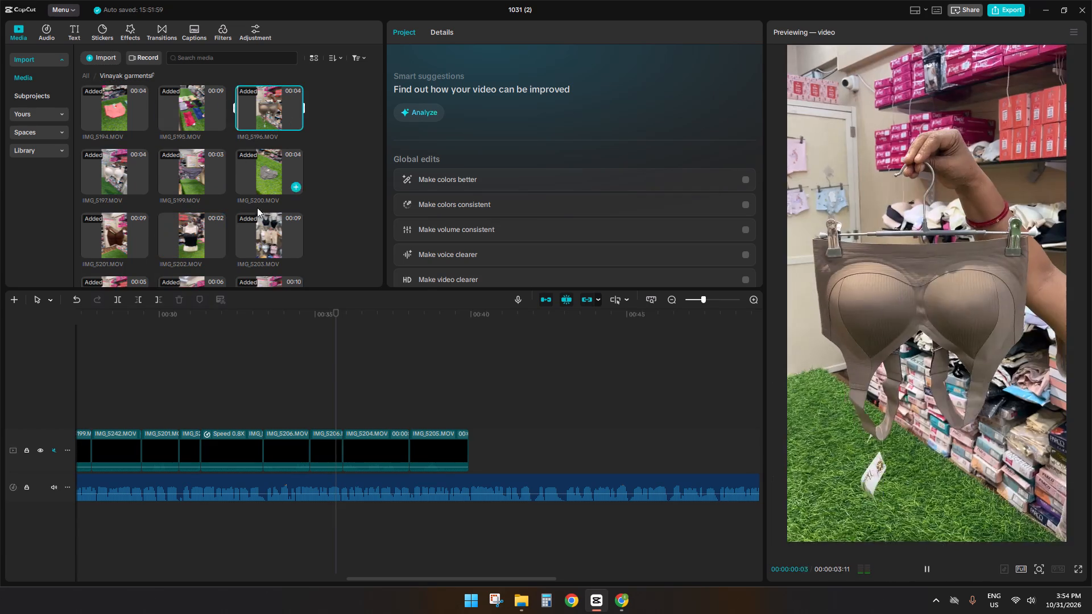
{"action": "left_click", "coordinate": [258, 231]}
{"action": "left_click", "coordinate": [90, 237]}
{"action": "scroll", "coordinate": [238, 206], "scroll_direction": "down", "scroll_amount": 1}
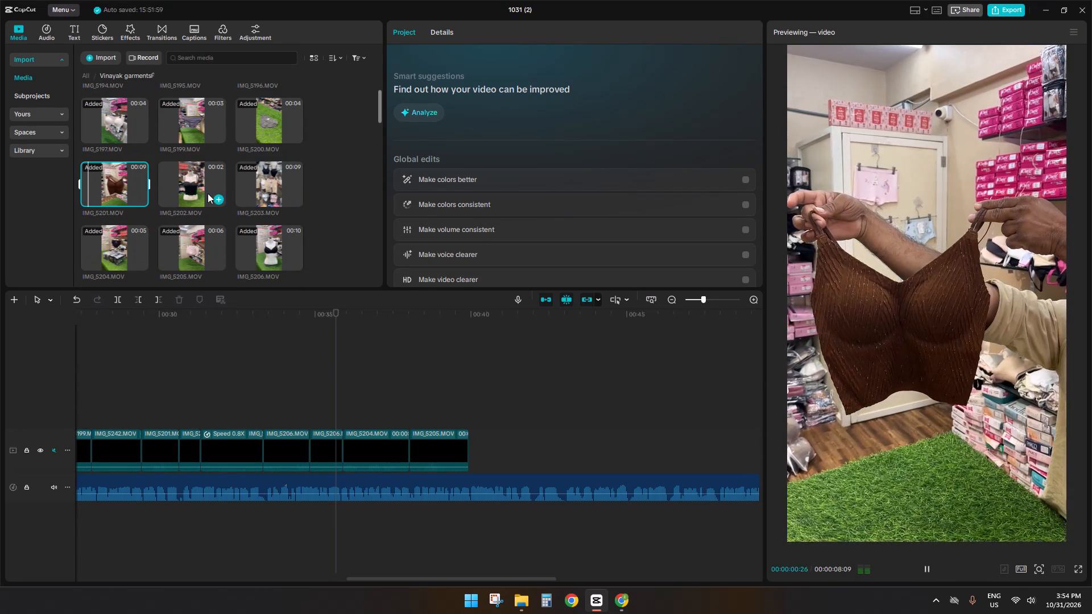
{"action": "left_click", "coordinate": [102, 246]}
{"action": "left_click", "coordinate": [248, 250]}
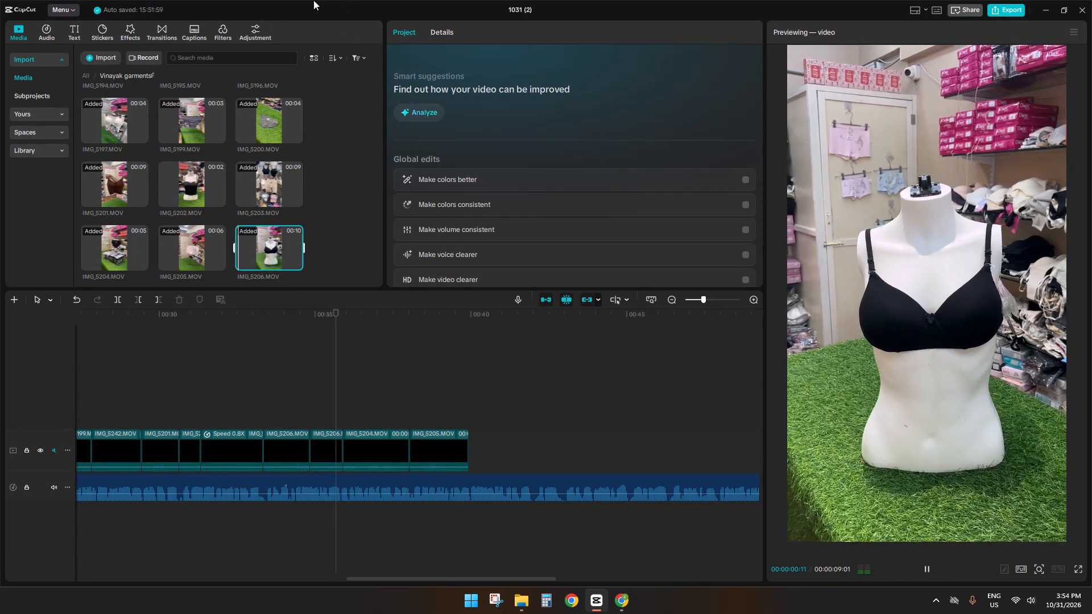
Review both IMG_5206.MOV clips on the timeline again, checking the black and the maroon bra shots against the narration.
{"action": "left_click", "coordinate": [260, 418]}
{"action": "left_click_drag", "start_coordinate": [260, 418], "coordinate": [264, 416]}
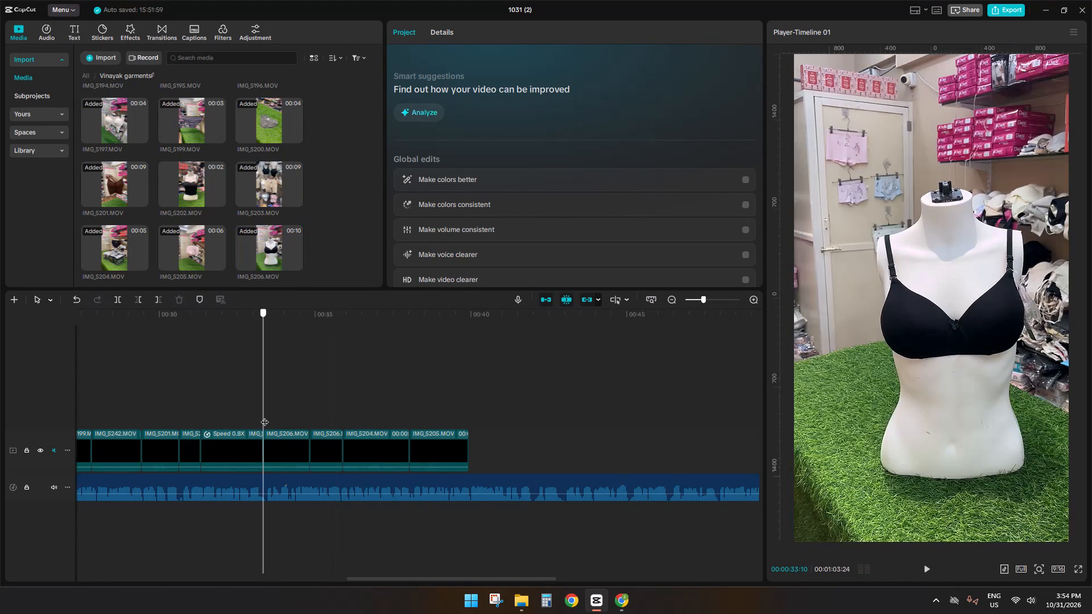
{"action": "left_click_drag", "start_coordinate": [264, 416], "coordinate": [292, 413]}
{"action": "left_click", "coordinate": [276, 457]}
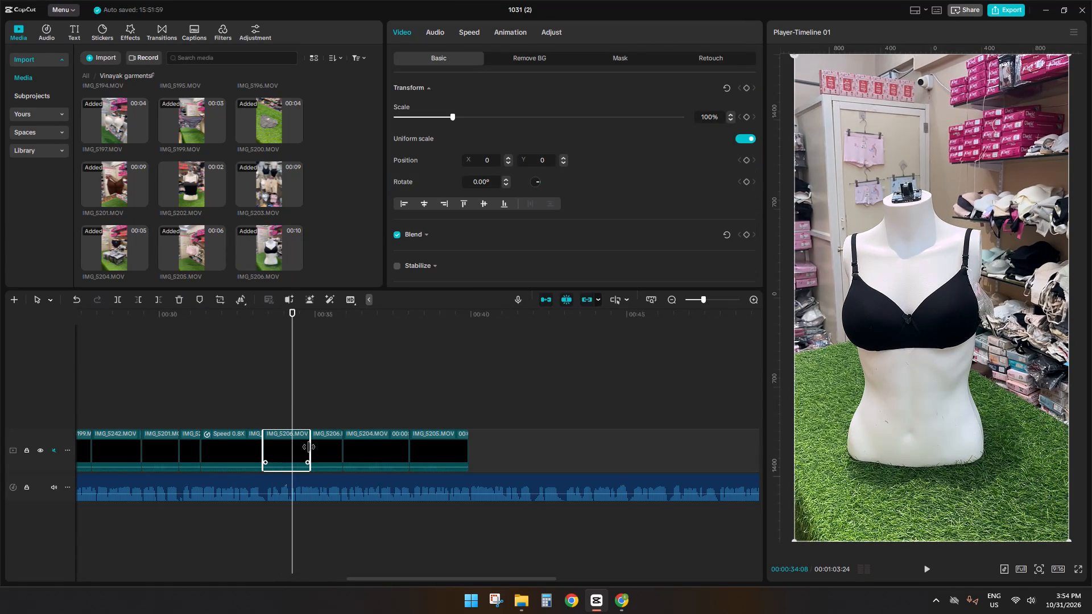
{"action": "left_click", "coordinate": [309, 414]}
{"action": "left_click_drag", "start_coordinate": [309, 414], "coordinate": [329, 412]}
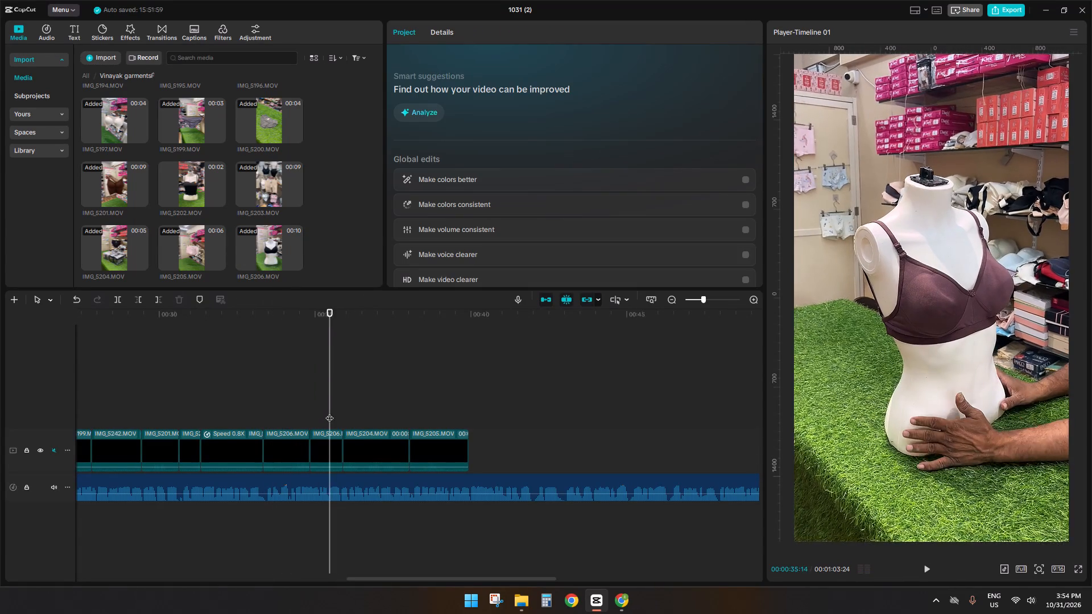
{"action": "key", "text": "space"}
{"action": "left_click", "coordinate": [289, 406]}
{"action": "left_click", "coordinate": [265, 410]}
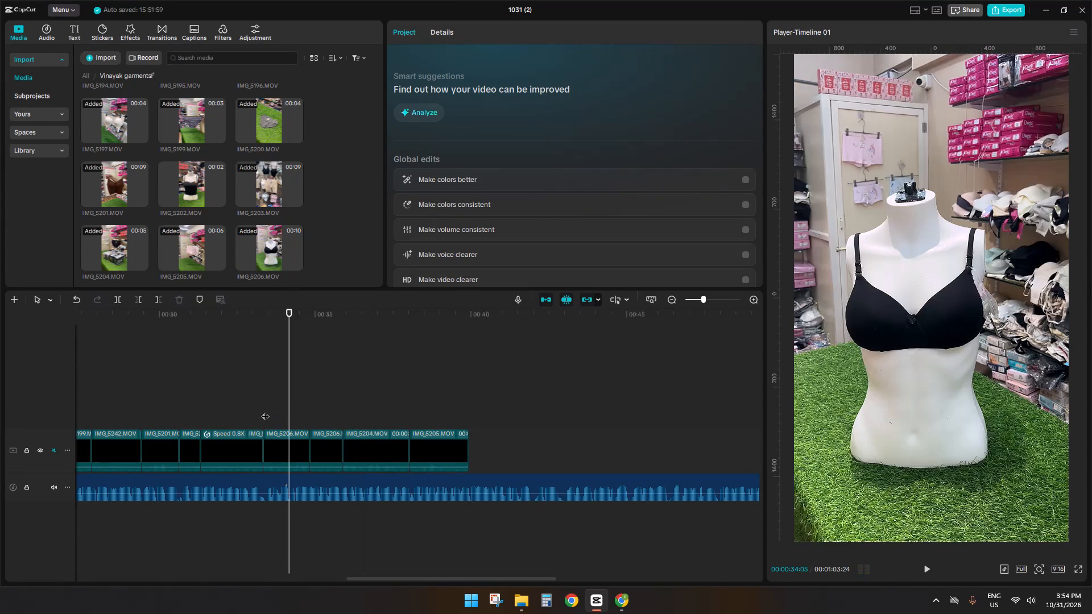
{"action": "key", "text": "space"}
{"action": "key", "text": "space"}
{"action": "left_click", "coordinate": [275, 405]}
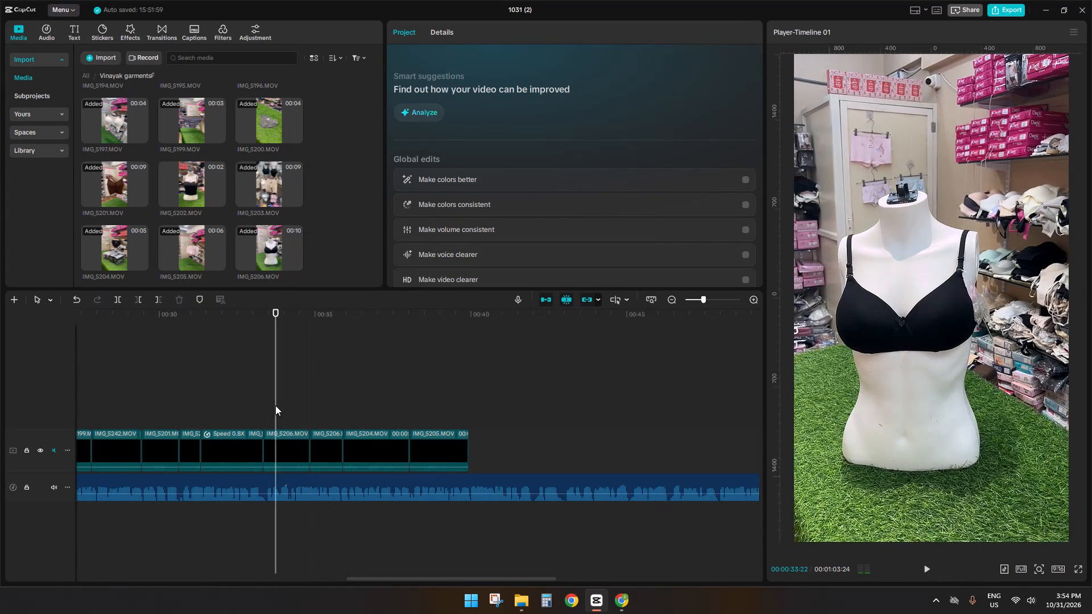
{"action": "key", "text": "space"}
{"action": "key", "text": "space"}
{"action": "left_click", "coordinate": [283, 439]}
{"action": "key", "text": "space"}
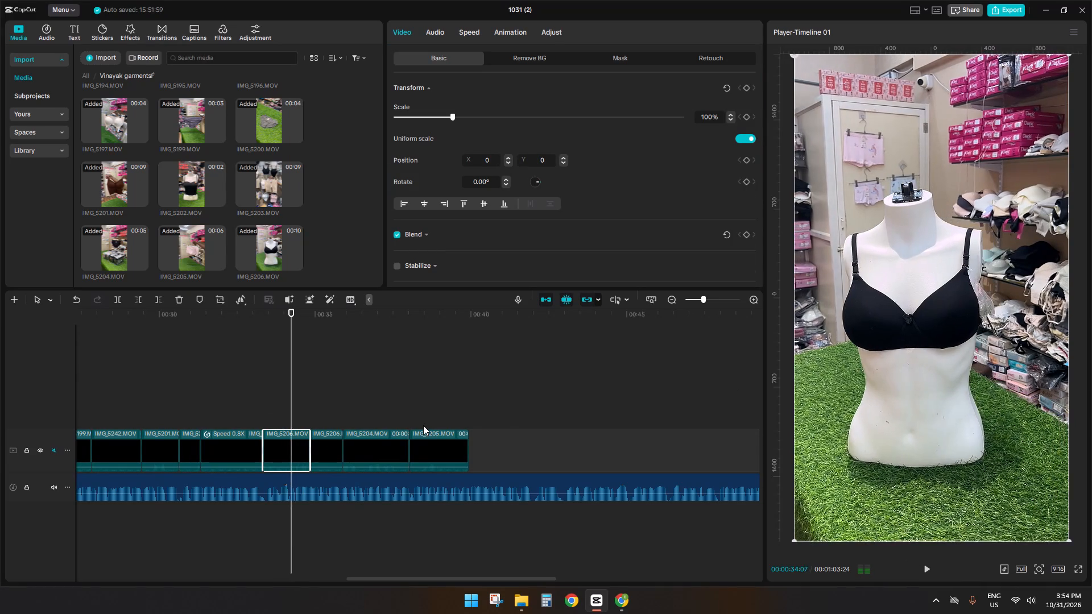
{"action": "key", "text": "space"}
{"action": "key", "text": "space"}
{"action": "key", "text": "space"}
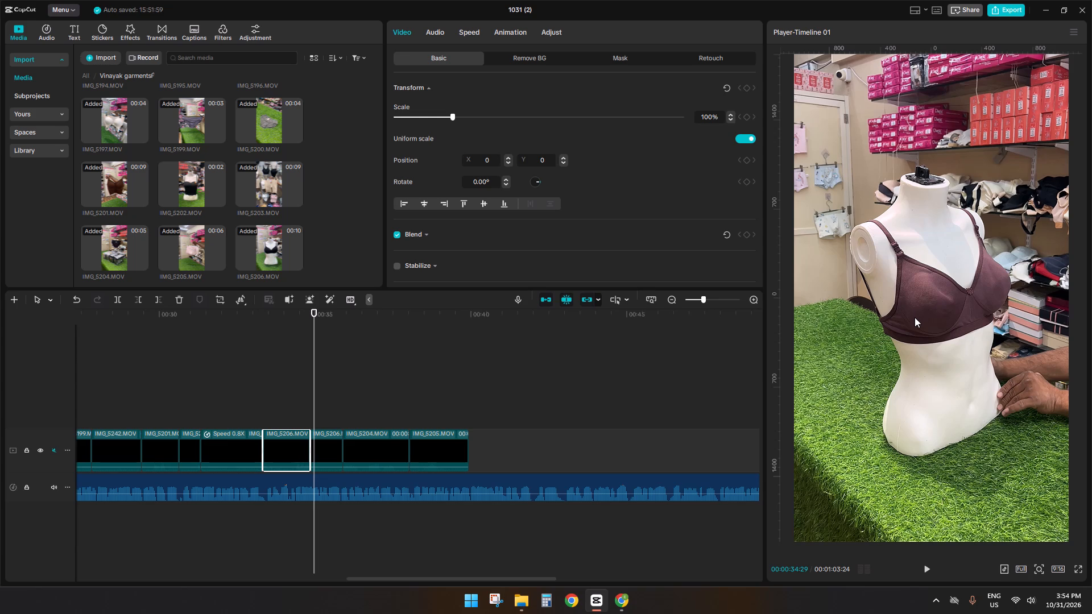
{"action": "left_click", "coordinate": [326, 459]}
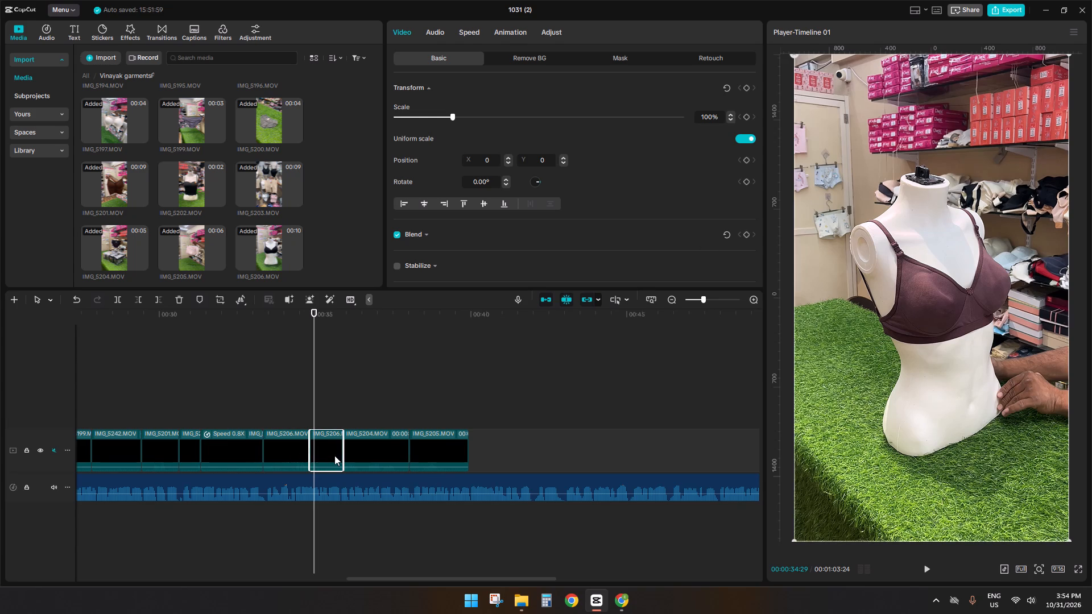
{"action": "key", "text": "space"}
Listen to the narration at the end of IMG_5205.MOV and return the playhead to that clip's end.
{"action": "double_click", "coordinate": [465, 392]}
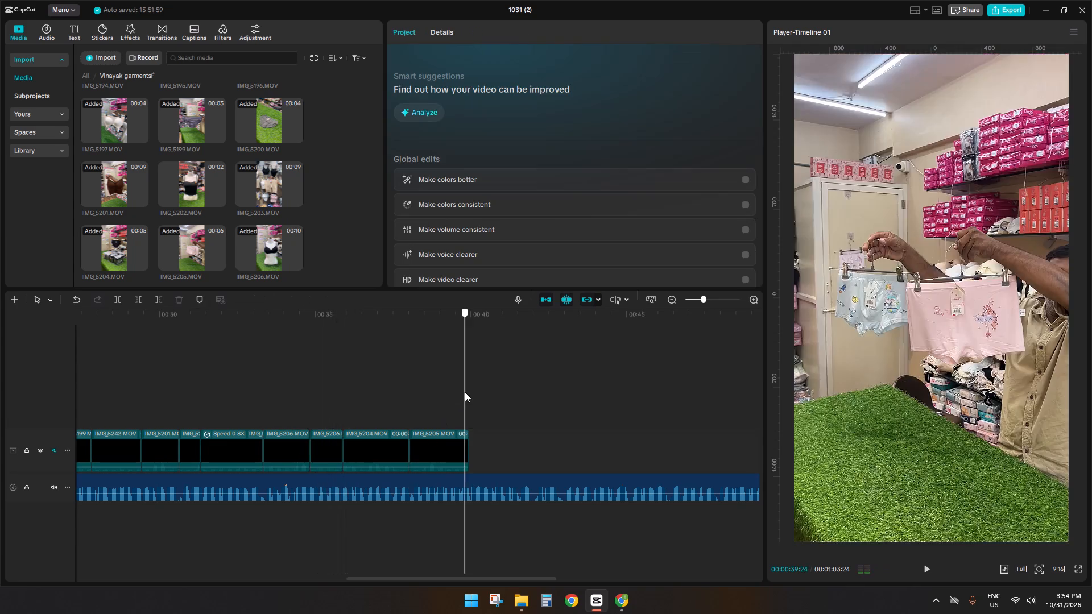
{"action": "key", "text": "space"}
{"action": "key", "text": "space"}
{"action": "left_click", "coordinate": [470, 403]}
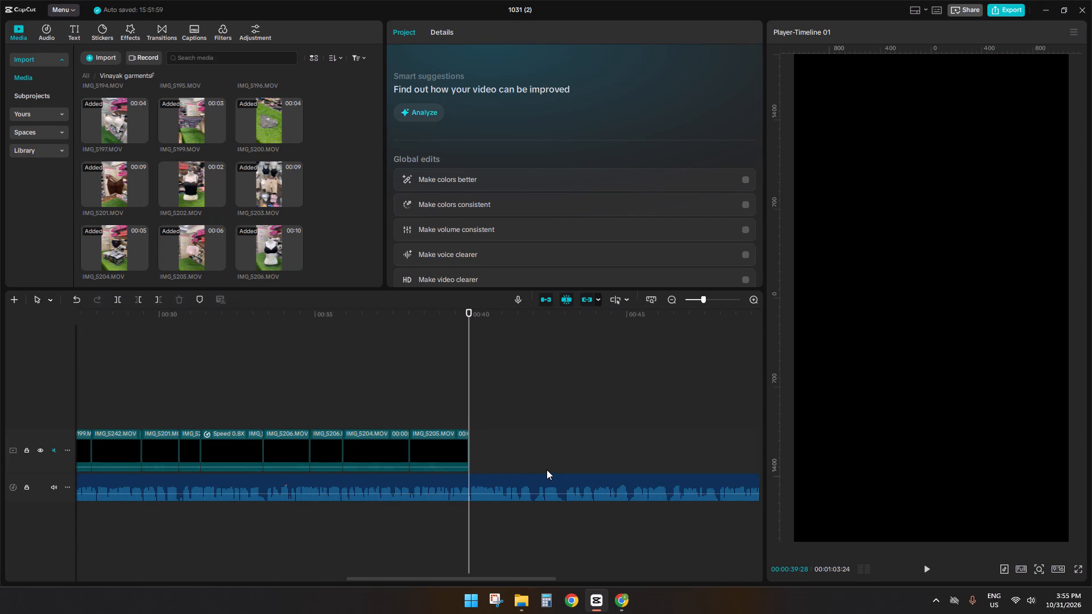
Preview IMG_5202.MOV, IMG_5203.MOV and IMG_5205.MOV as candidates for the next shot, returning to IMG_5202.MOV.
{"action": "left_click", "coordinate": [193, 185]}
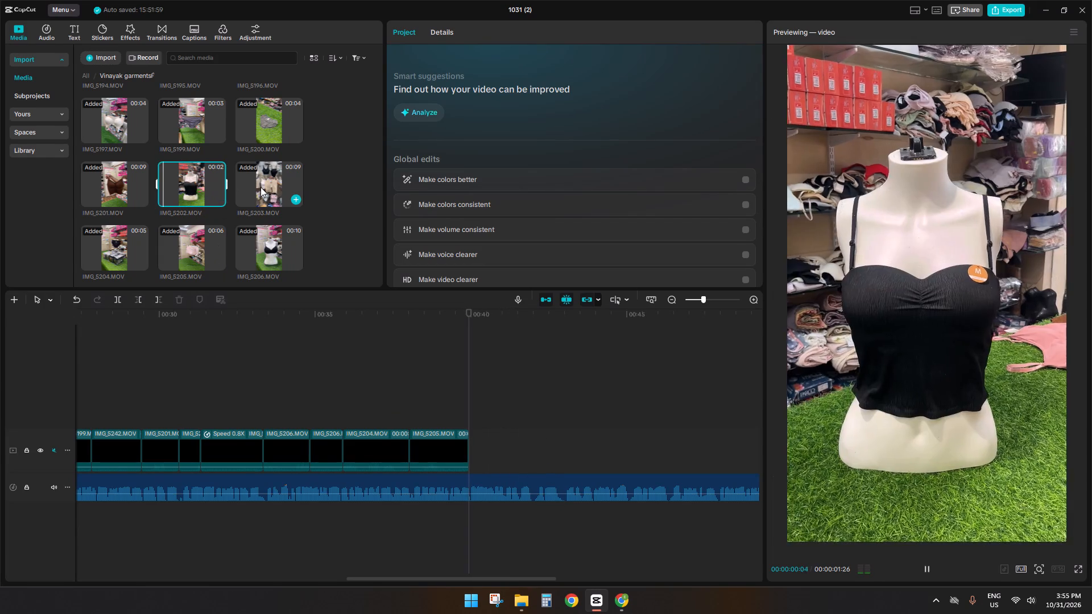
{"action": "left_click", "coordinate": [260, 187]}
{"action": "left_click", "coordinate": [200, 235]}
{"action": "left_click", "coordinate": [190, 185]}
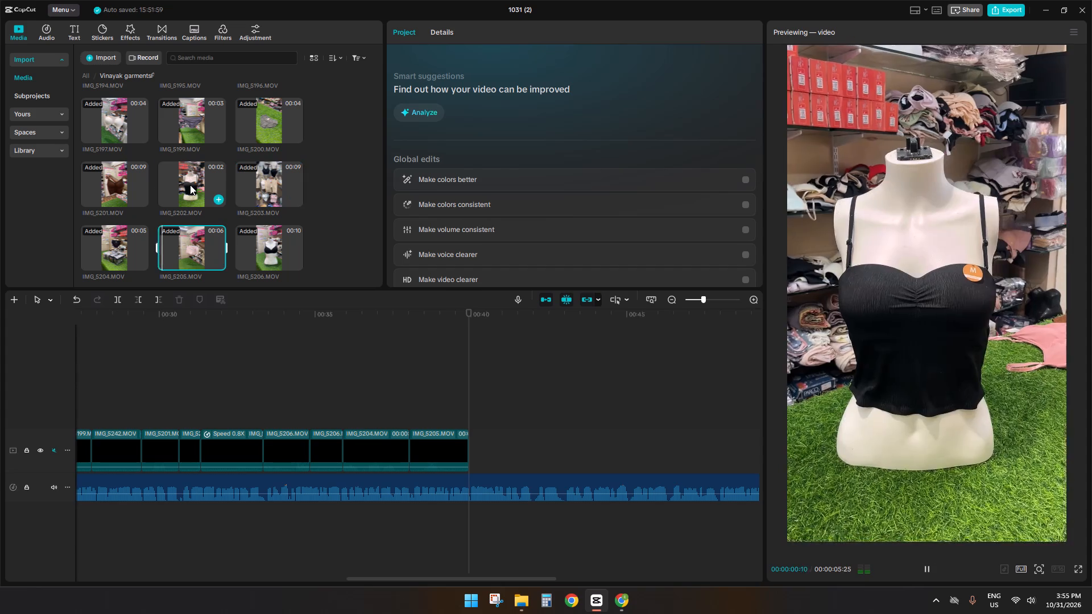
{"action": "key", "text": "space"}
{"action": "left_click", "coordinate": [257, 194]}
{"action": "left_click", "coordinate": [193, 190]}
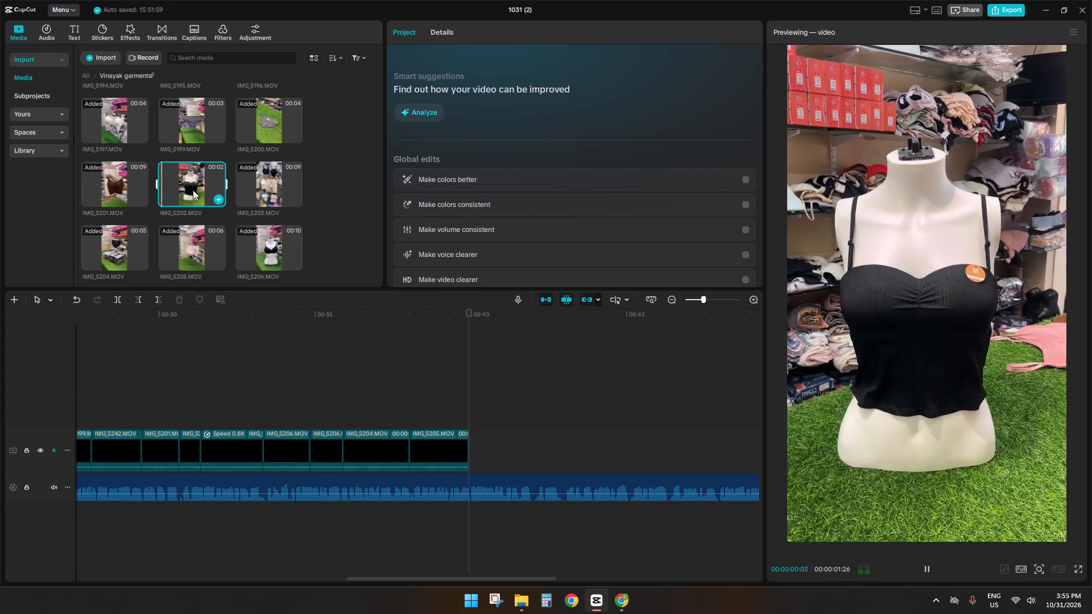
Preview source clips from IMG_5202.MOV through IMG_5219.MOV for the next shot, undoing the stray addition of IMG_5228.MOV.
{"action": "key", "text": "space"}
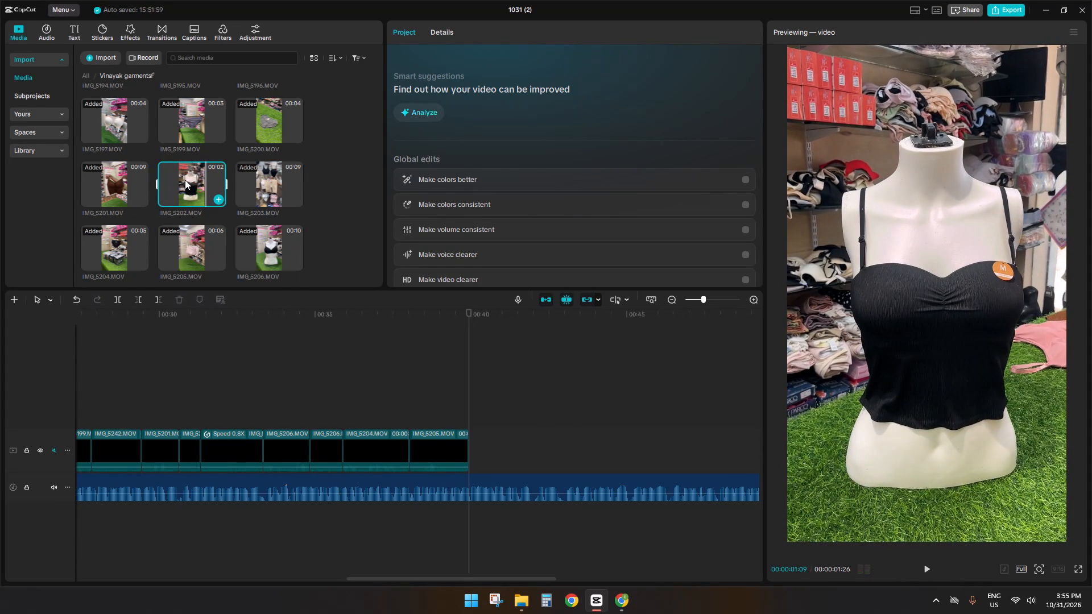
{"action": "scroll", "coordinate": [185, 180], "scroll_direction": "down", "scroll_amount": 2}
{"action": "left_click", "coordinate": [181, 199]}
{"action": "scroll", "coordinate": [181, 199], "scroll_direction": "down", "scroll_amount": 2}
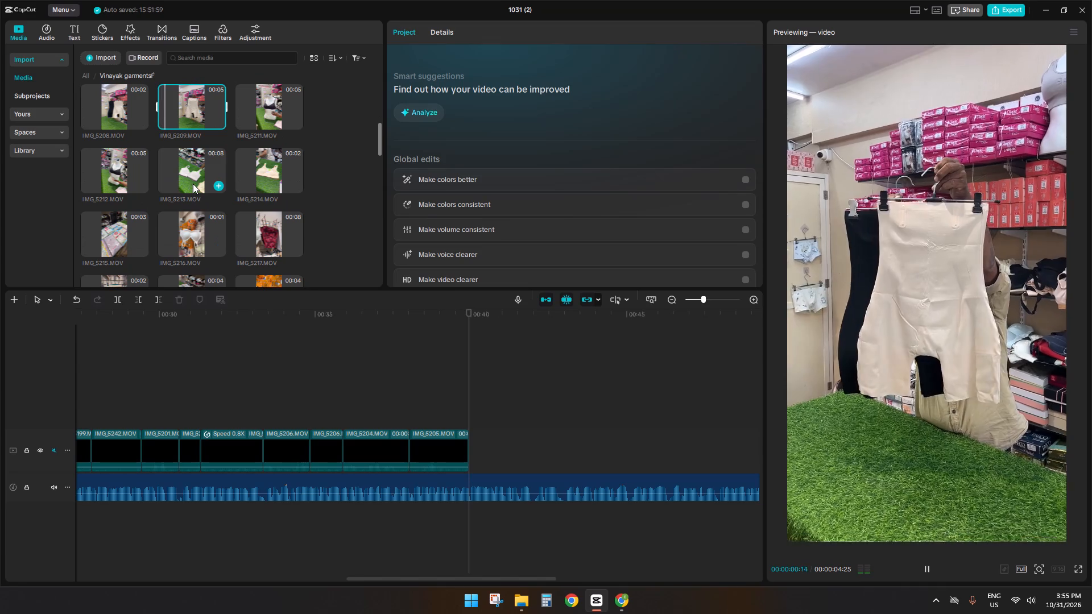
{"action": "left_click", "coordinate": [193, 184]}
{"action": "left_click", "coordinate": [253, 175]}
{"action": "left_click", "coordinate": [251, 222]}
{"action": "scroll", "coordinate": [251, 222], "scroll_direction": "down", "scroll_amount": 2}
{"action": "left_click", "coordinate": [185, 182]}
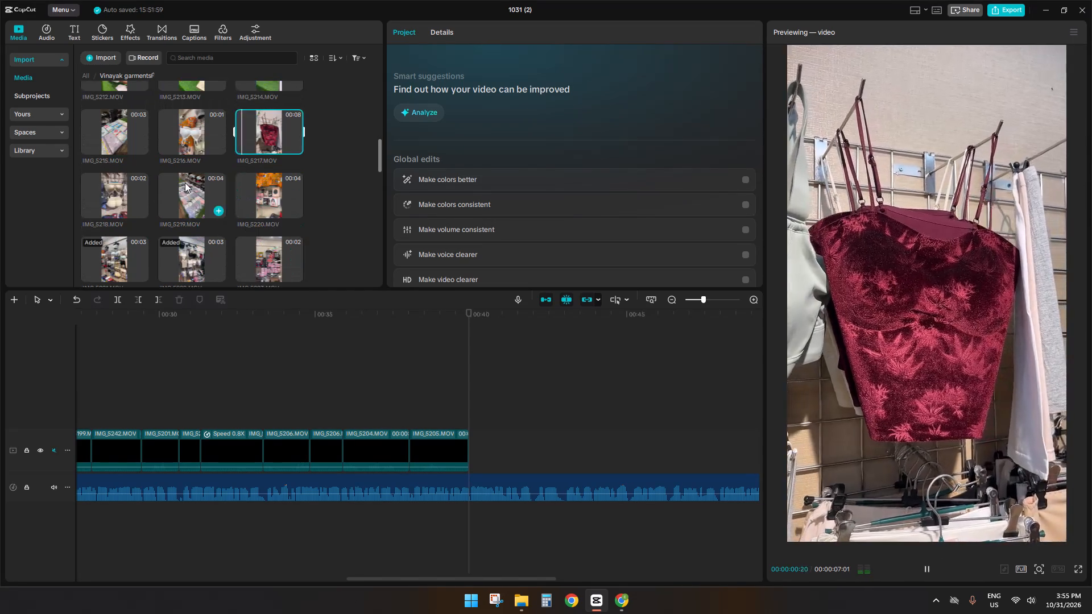
{"action": "scroll", "coordinate": [187, 196], "scroll_direction": "down", "scroll_amount": 3}
{"action": "left_click", "coordinate": [182, 189]}
{"action": "left_click", "coordinate": [214, 248]}
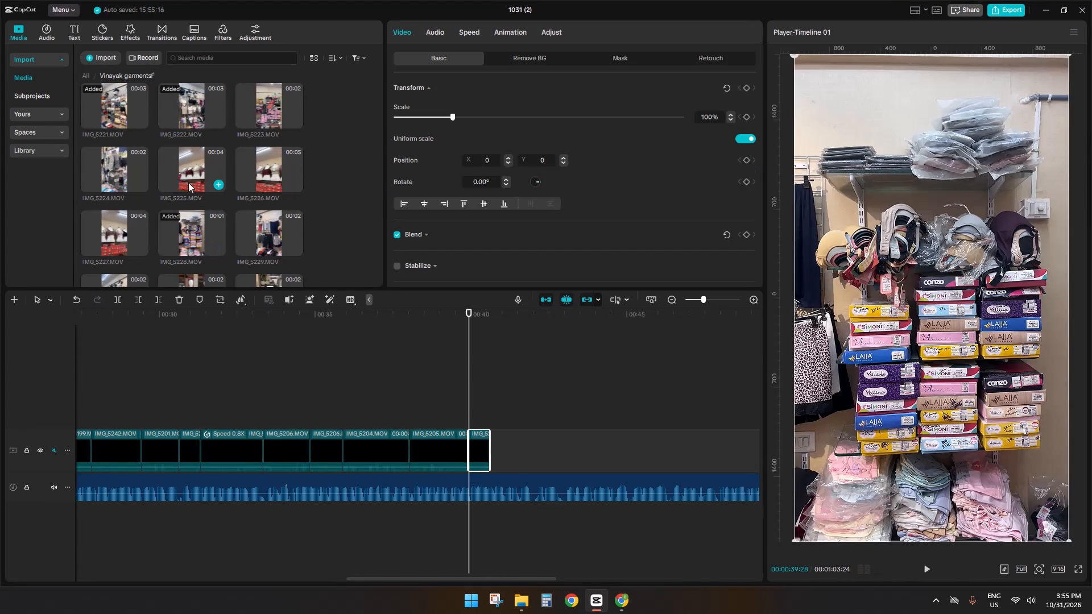
{"action": "key", "text": "ctrl+z"}
Preview IMG_5225.MOV, IMG_5226.MOV, IMG_5233.MOV, IMG_5231.MOV, IMG_5230.MOV and IMG_5234.MOV as candidates for the next shot.
{"action": "left_click", "coordinate": [174, 169], "text": "ctrl"}
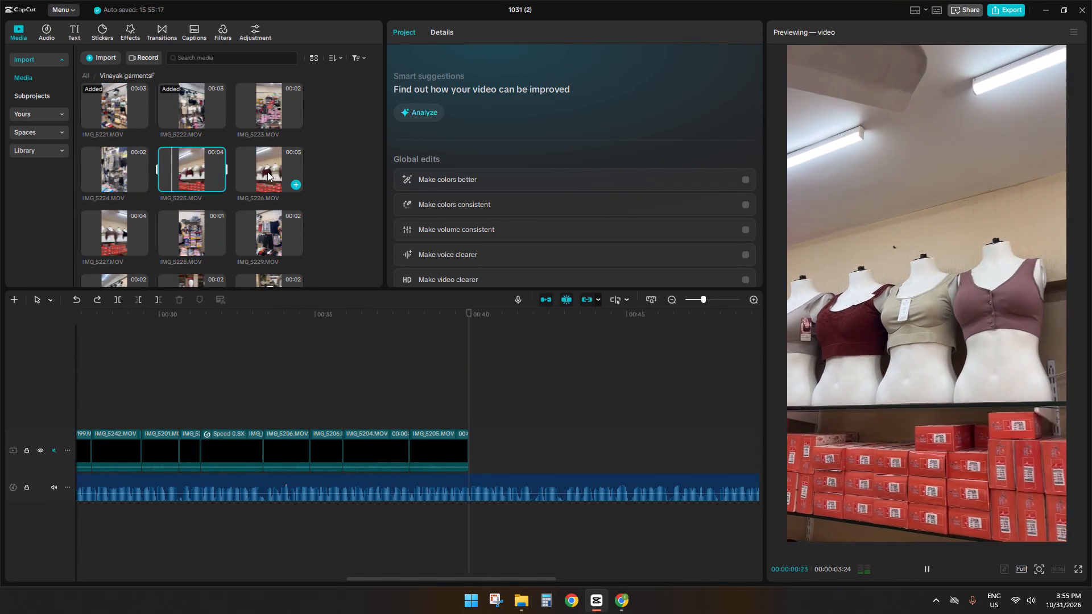
{"action": "left_click", "coordinate": [267, 172]}
{"action": "scroll", "coordinate": [269, 175], "scroll_direction": "down", "scroll_amount": 3}
{"action": "left_click", "coordinate": [260, 152]}
{"action": "left_click", "coordinate": [190, 150]}
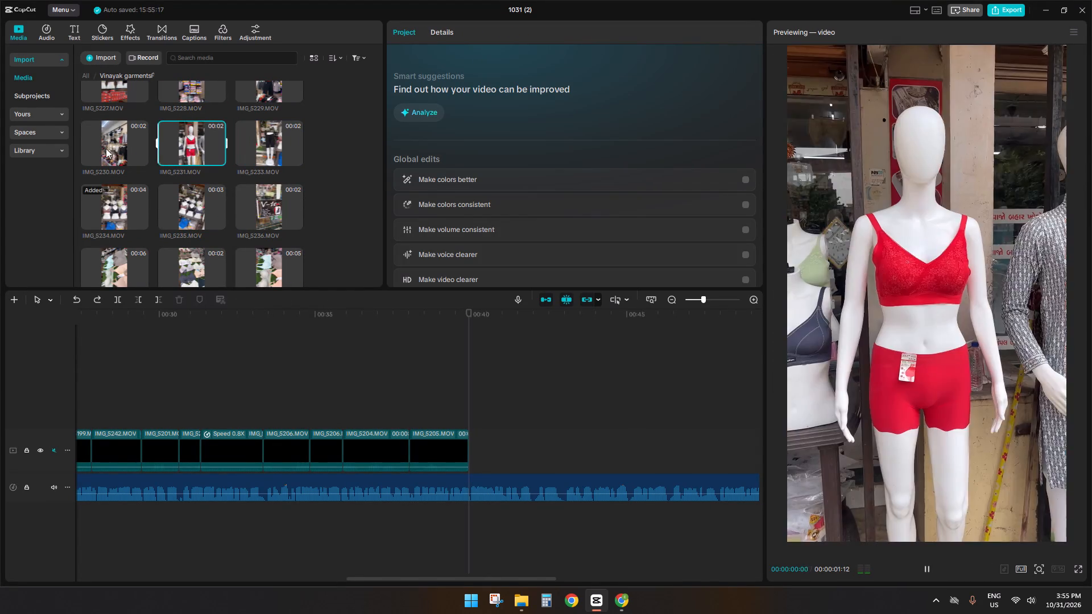
{"action": "left_click", "coordinate": [106, 148]}
{"action": "left_click", "coordinate": [103, 188]}
{"action": "key", "text": "space"}
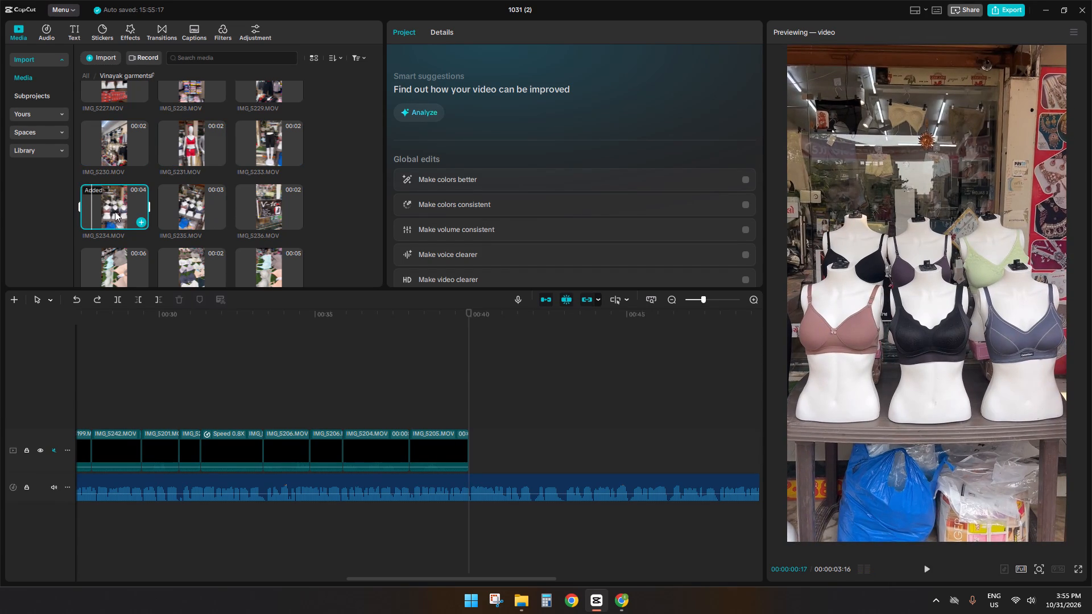
Add IMG_5234.MOV after IMG_5205.MOV, cut its end to a length of 00:00:02:02, and play on past the cut.
{"action": "left_click_drag", "start_coordinate": [115, 211], "coordinate": [484, 453]}
{"action": "key", "text": "space"}
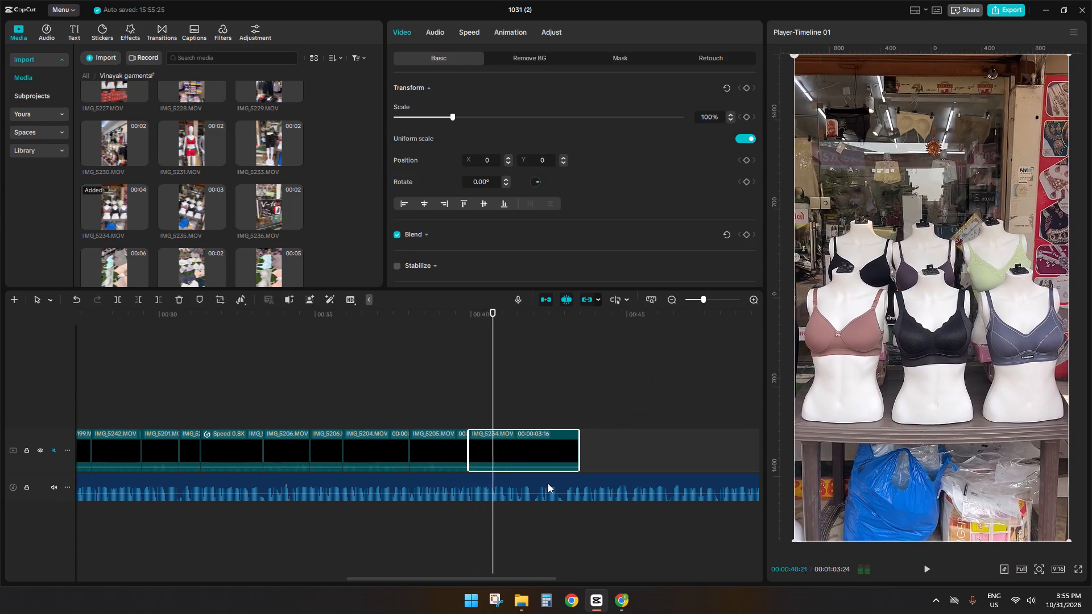
{"action": "scroll", "coordinate": [548, 483], "scroll_direction": "up", "scroll_amount": 4, "text": "ctrl"}
{"action": "key", "text": "space"}
{"action": "type", "text": "sd"}
{"action": "key", "text": "space"}
{"action": "left_click", "coordinate": [542, 406]}
{"action": "key", "text": "space"}
{"action": "key", "text": "space"}
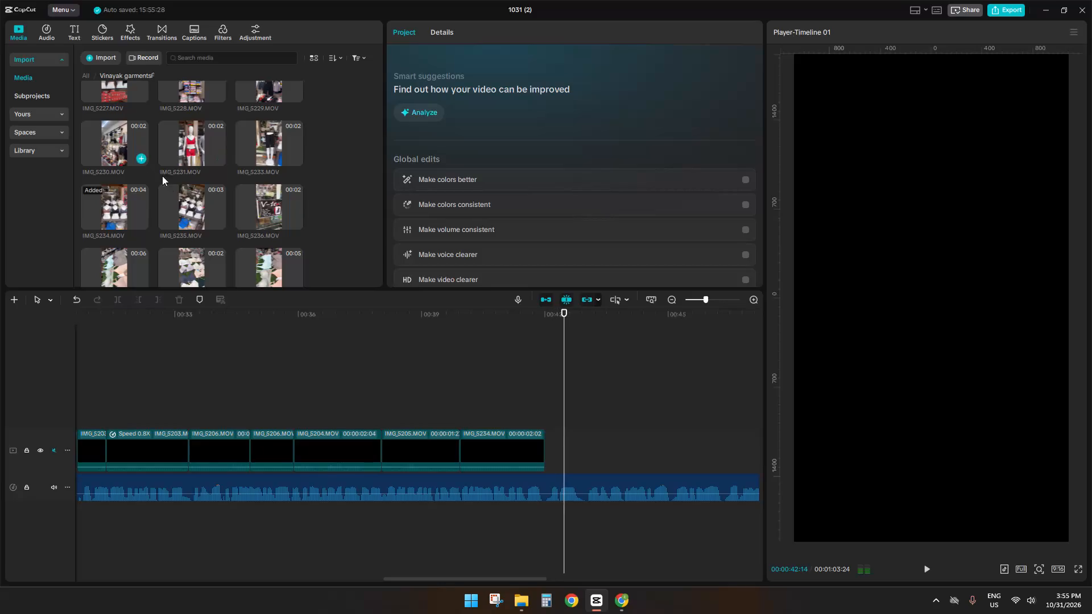
Look through the earlier source clips and add IMG_5209.MOV, the black and beige shapewear shot, after IMG_5234.MOV.
{"action": "scroll", "coordinate": [168, 186], "scroll_direction": "up", "scroll_amount": 11}
{"action": "left_click", "coordinate": [180, 221]}
{"action": "left_click", "coordinate": [189, 204]}
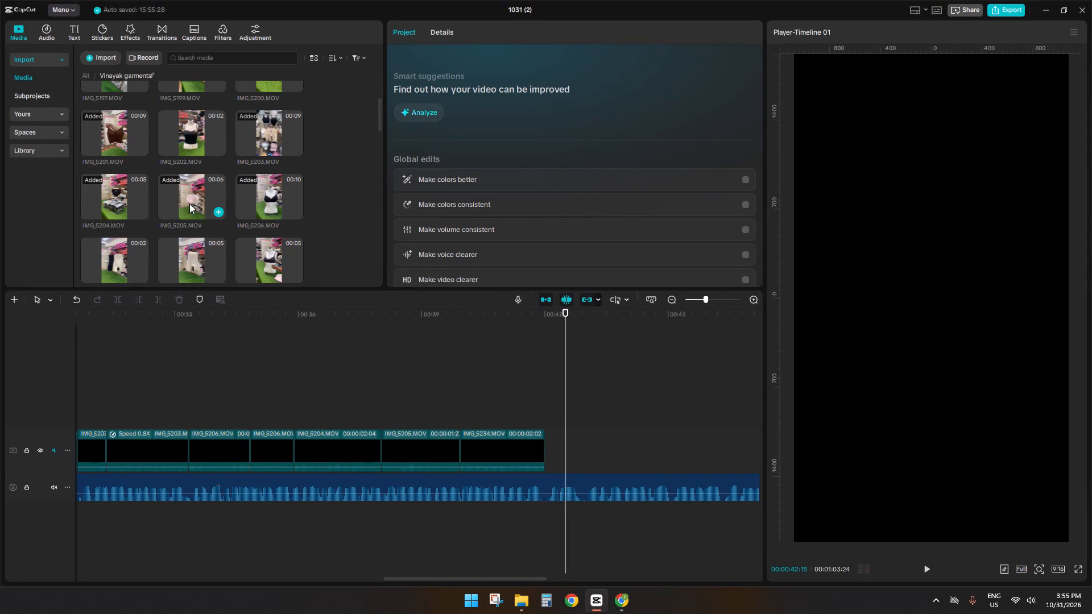
{"action": "left_click", "coordinate": [266, 201]}
{"action": "left_click", "coordinate": [173, 259]}
{"action": "scroll", "coordinate": [184, 259], "scroll_direction": "down", "scroll_amount": 1}
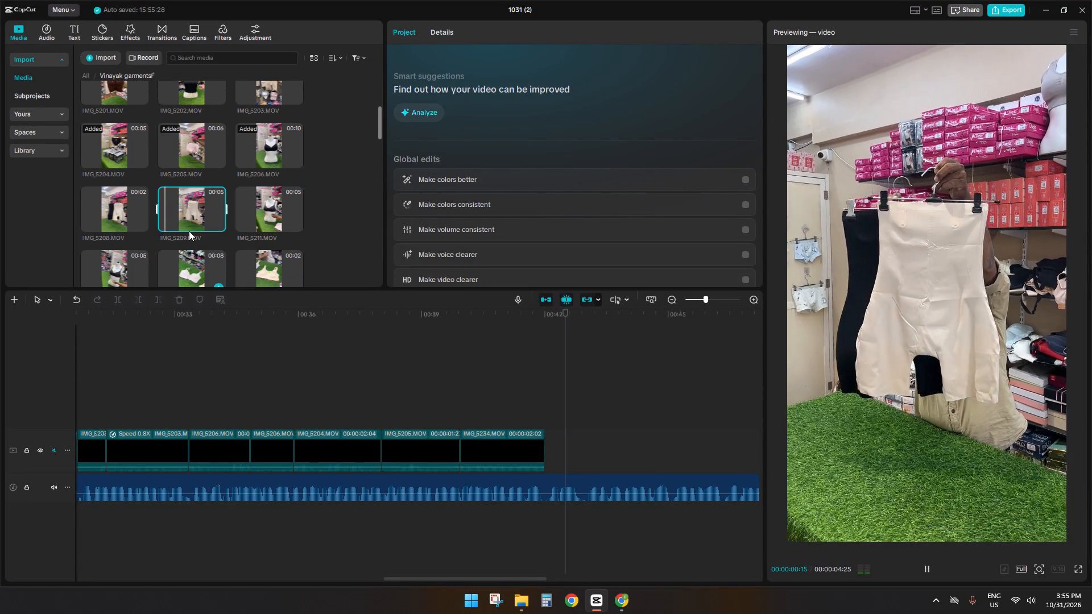
{"action": "key", "text": "space"}
{"action": "left_click_drag", "start_coordinate": [186, 206], "coordinate": [555, 450]}
Trim about 1 second off the start of IMG_5209.MOV and play the shortened clip against the narration.
{"action": "left_click", "coordinate": [537, 403]}
{"action": "key", "text": "space"}
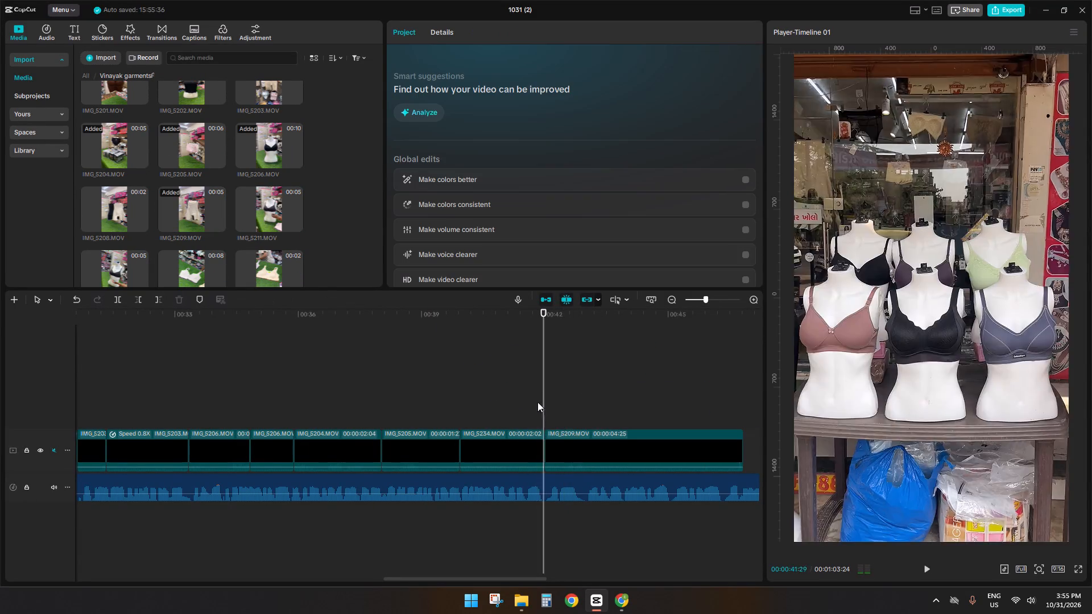
{"action": "key", "text": "space"}
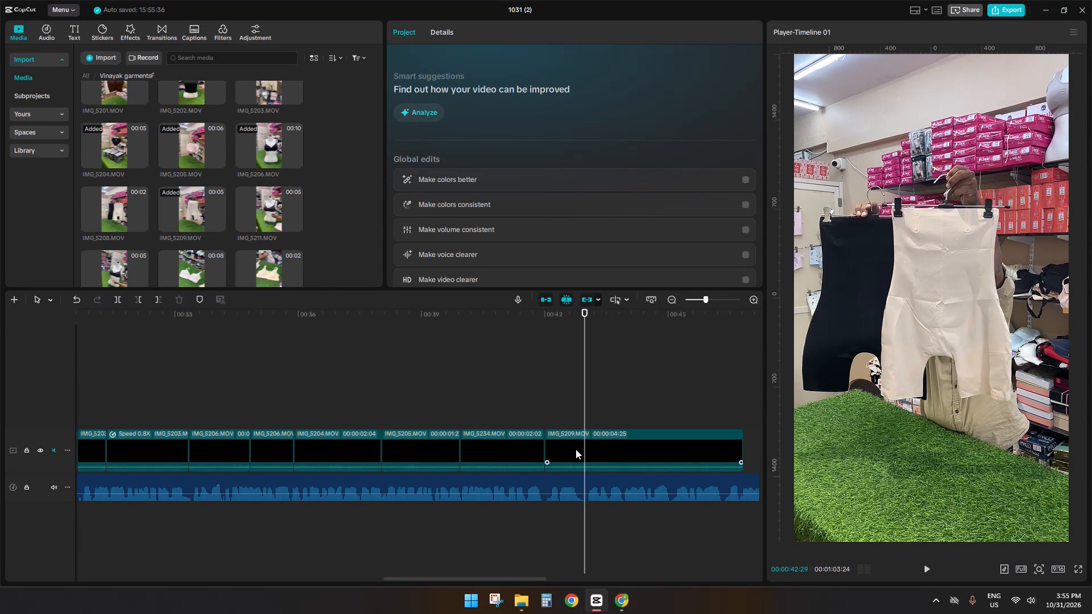
{"action": "left_click", "coordinate": [576, 449]}
{"action": "key", "text": "q"}
{"action": "key", "text": "space"}
{"action": "key", "text": "space"}
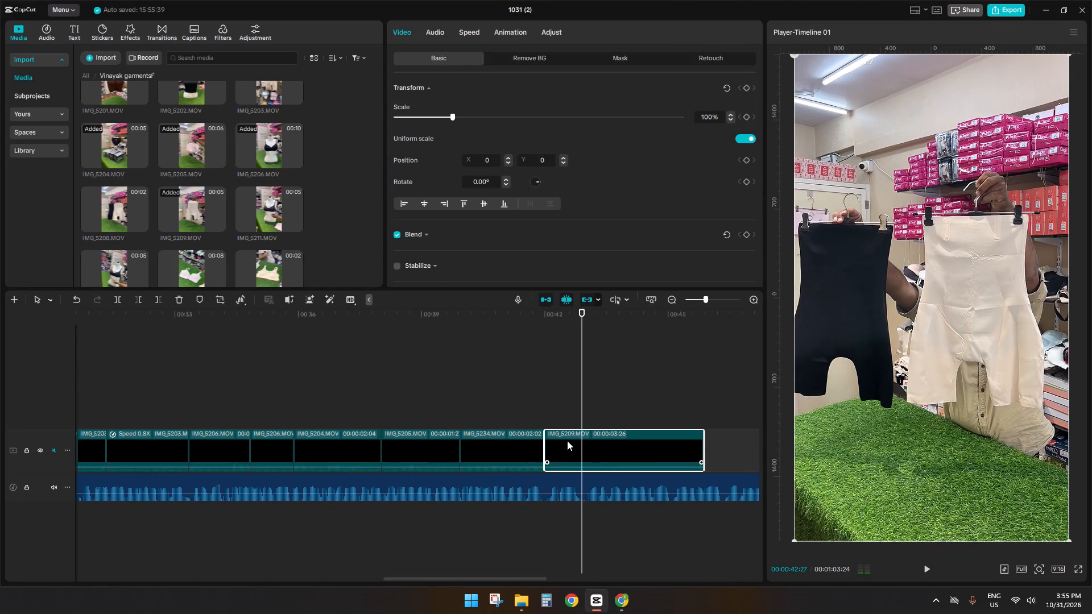
{"action": "key", "text": "space"}
{"action": "key", "text": "space"}
Cut off the rest of IMG_5209.MOV so it ends at 00:00:43:02, and place the playhead at its end.
{"action": "left_click", "coordinate": [585, 453]}
{"action": "type", "text": "sd"}
{"action": "key", "text": "space"}
{"action": "left_click", "coordinate": [590, 404]}
{"action": "key", "text": "space"}
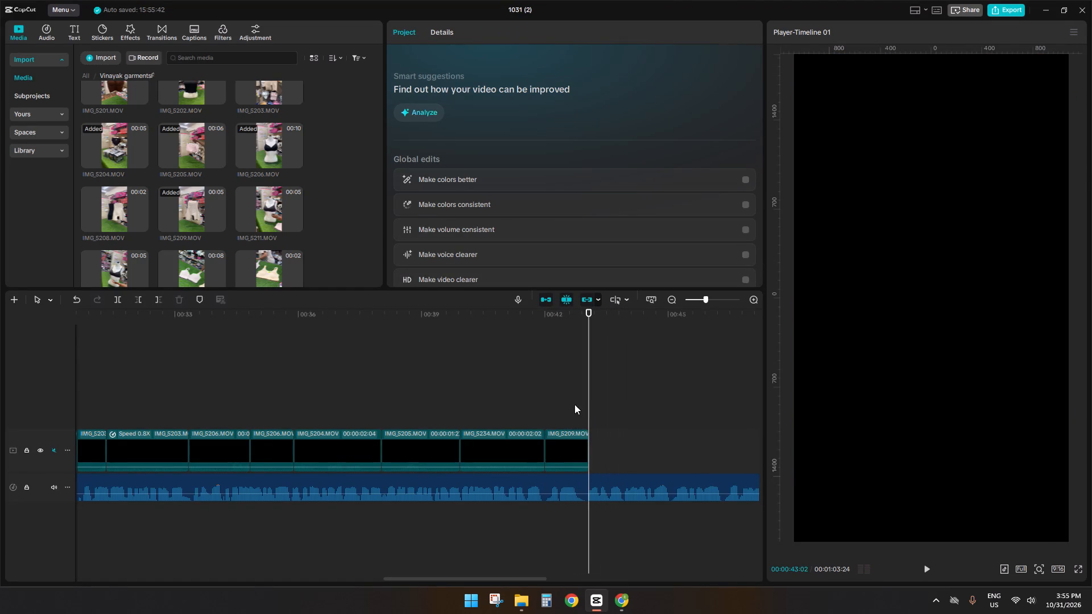
{"action": "left_click", "coordinate": [574, 404]}
{"action": "left_click", "coordinate": [585, 407]}
{"action": "left_click", "coordinate": [589, 405]}
Preview source clips between IMG_5201.MOV and IMG_5209.MOV as candidates for the next product shot.
{"action": "left_click", "coordinate": [110, 224]}
{"action": "left_click", "coordinate": [104, 150]}
{"action": "scroll", "coordinate": [104, 150], "scroll_direction": "up", "scroll_amount": 1}
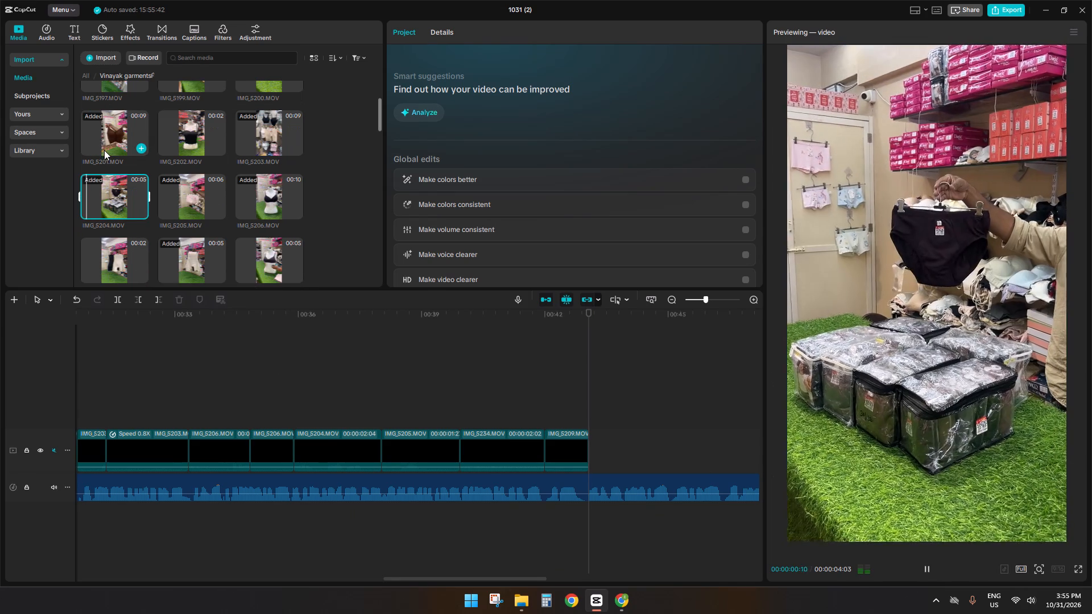
{"action": "scroll", "coordinate": [120, 147], "scroll_direction": "up", "scroll_amount": 1}
{"action": "left_click", "coordinate": [120, 177]}
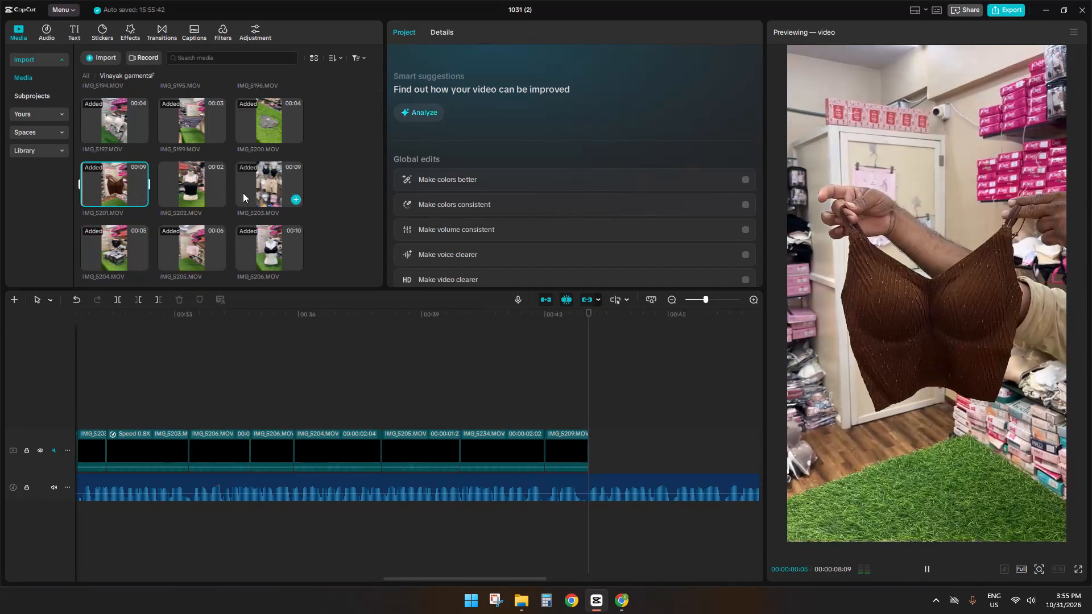
{"action": "left_click", "coordinate": [194, 187]}
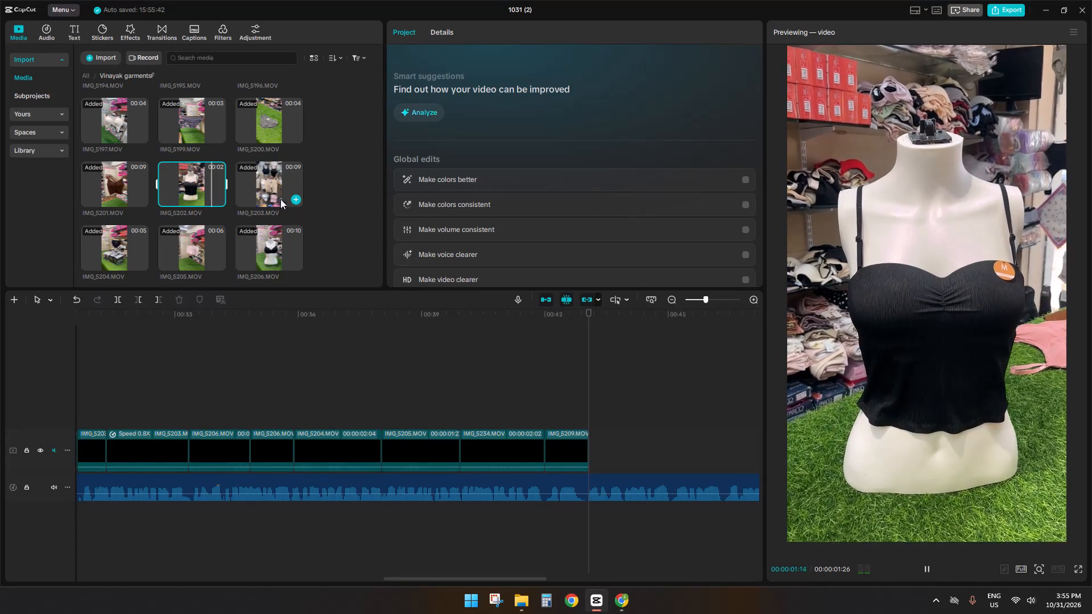
{"action": "left_click", "coordinate": [273, 192]}
{"action": "left_click", "coordinate": [271, 235]}
{"action": "scroll", "coordinate": [270, 236], "scroll_direction": "down", "scroll_amount": 2}
{"action": "left_click", "coordinate": [187, 214]}
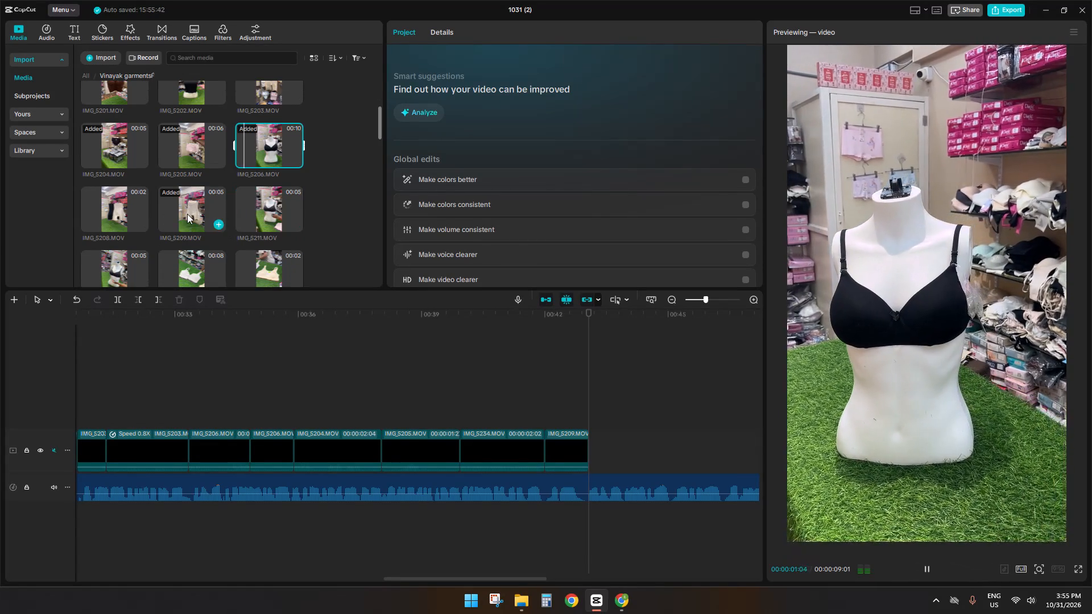
Add IMG_5211.MOV, the dark bra on the mannequin, after IMG_5209.MOV and cut its end to a length of 00:00:02:04.
{"action": "left_click", "coordinate": [259, 208]}
{"action": "left_click_drag", "start_coordinate": [259, 208], "coordinate": [587, 465]}
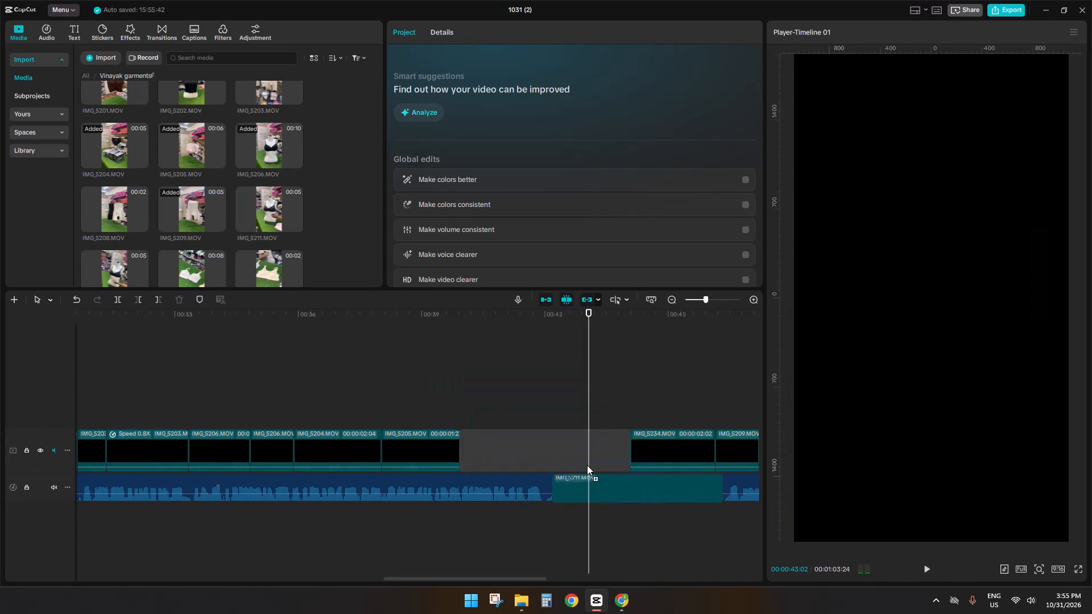
{"action": "left_click_drag", "start_coordinate": [587, 465], "coordinate": [603, 435]}
{"action": "key", "text": "space"}
{"action": "left_click_drag", "start_coordinate": [511, 577], "coordinate": [556, 571]}
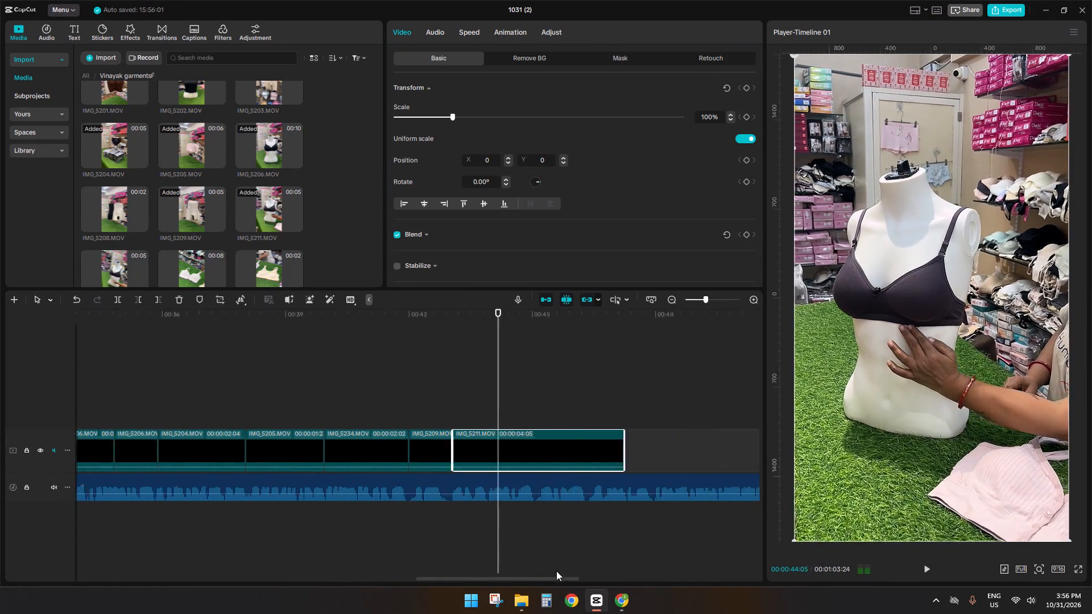
{"action": "left_click_drag", "start_coordinate": [556, 571], "coordinate": [575, 566]}
{"action": "key", "text": "space"}
{"action": "type", "text": "sd"}
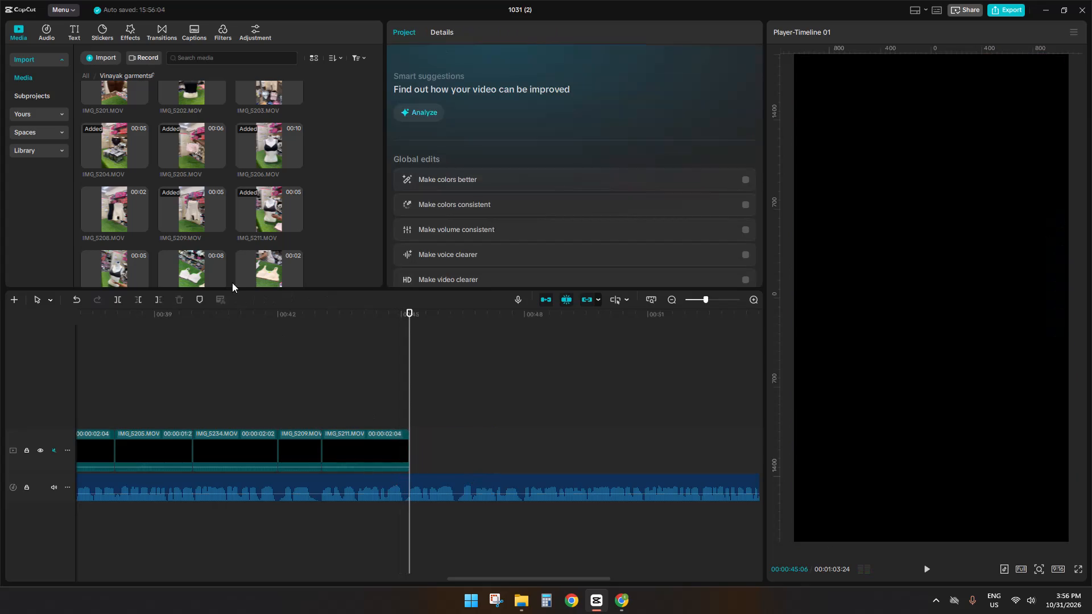
Preview source clips between IMG_5205.MOV and IMG_5215.MOV for the next shot, finishing on IMG_5213.MOV.
{"action": "left_click", "coordinate": [181, 200]}
{"action": "left_click", "coordinate": [192, 155]}
{"action": "left_click", "coordinate": [279, 205]}
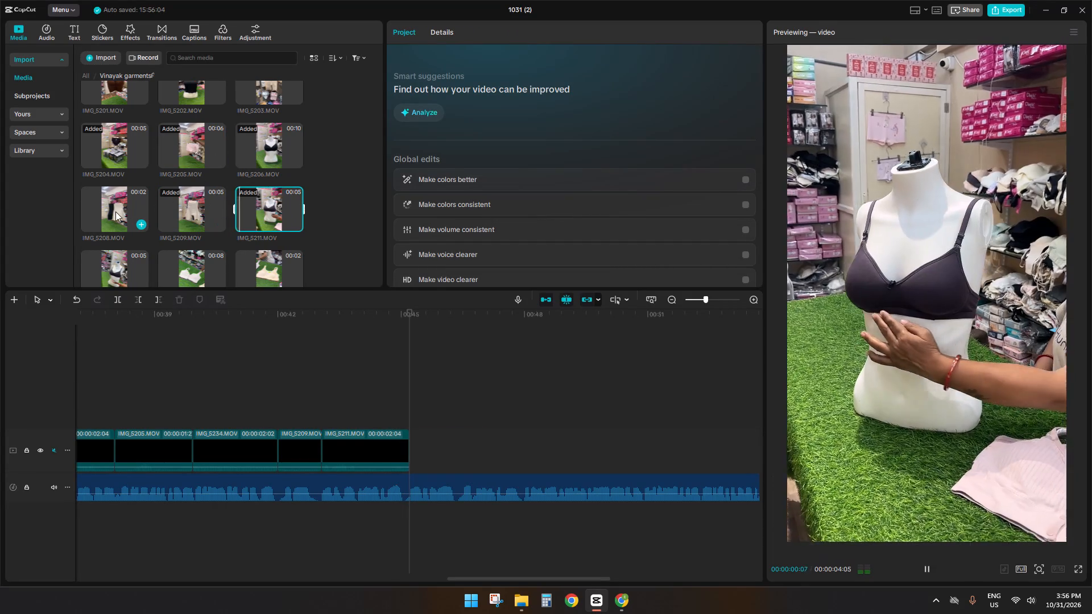
{"action": "left_click", "coordinate": [115, 211]}
{"action": "scroll", "coordinate": [115, 217], "scroll_direction": "down", "scroll_amount": 2}
{"action": "left_click", "coordinate": [114, 220]}
{"action": "left_click", "coordinate": [114, 173]}
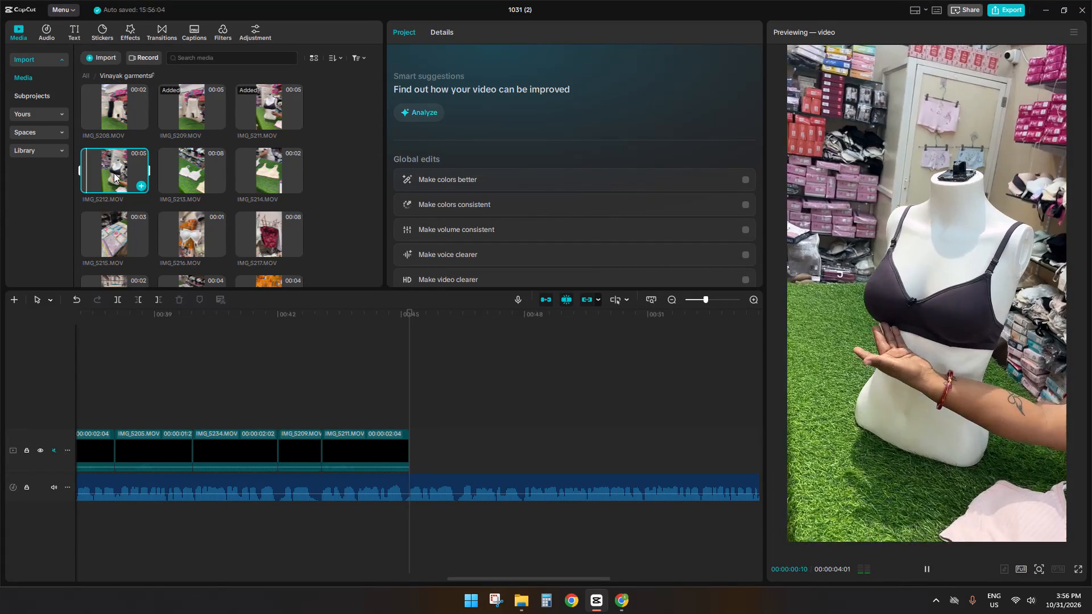
{"action": "left_click", "coordinate": [189, 167]}
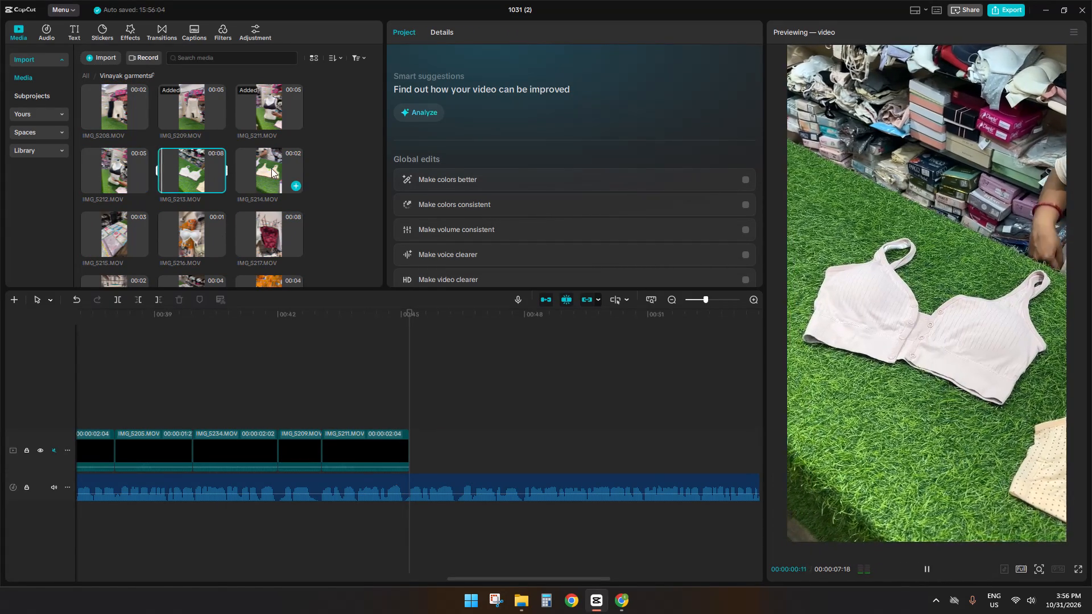
Add IMG_5213.MOV after IMG_5211.MOV, trim just over 1 second off its start, and cut its end at 00:00:46:10.
{"action": "left_click_drag", "start_coordinate": [195, 169], "coordinate": [429, 449]}
{"action": "left_click", "coordinate": [459, 399]}
{"action": "left_click_drag", "start_coordinate": [459, 399], "coordinate": [465, 397]}
{"action": "left_click", "coordinate": [462, 434]}
{"action": "type", "text": "q"}
{"action": "key", "text": "space"}
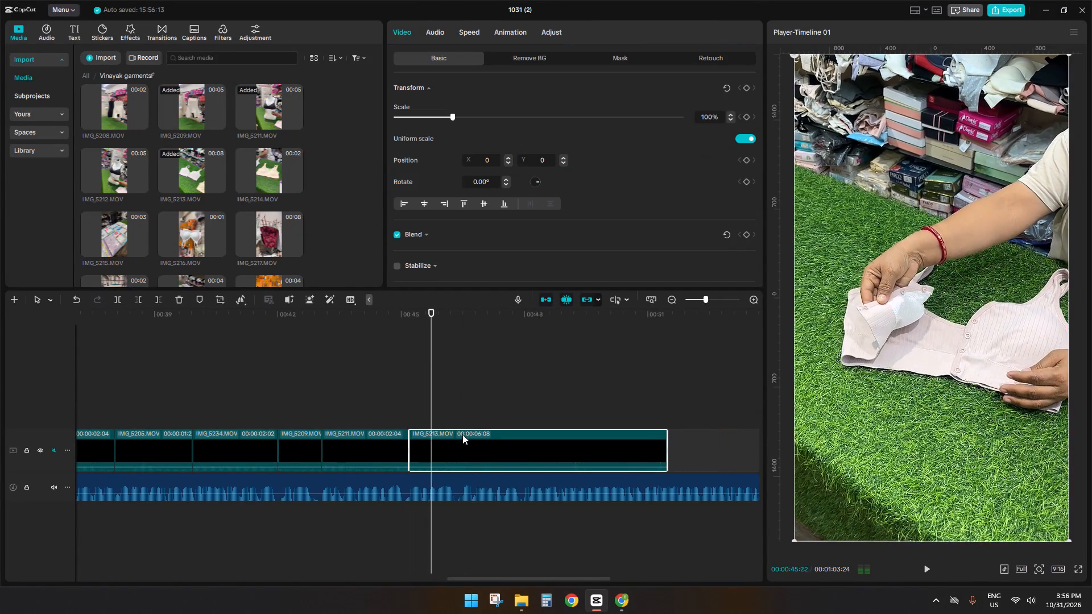
{"action": "key", "text": "space"}
{"action": "left_click", "coordinate": [471, 442]}
{"action": "type", "text": "sde"}
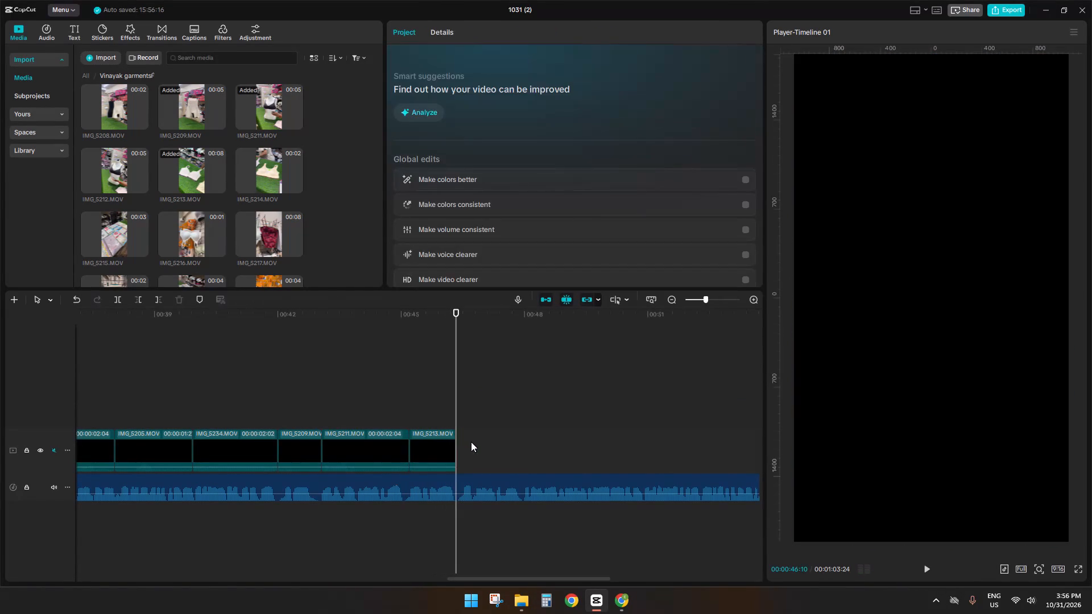
{"action": "key", "text": "space"}
Preview IMG_5215.MOV, IMG_5216.MOV and IMG_5219.MOV, add IMG_5219.MOV after IMG_5213.MOV, and trim its end to under 1 second.
{"action": "left_click", "coordinate": [123, 229]}
{"action": "left_click", "coordinate": [191, 235]}
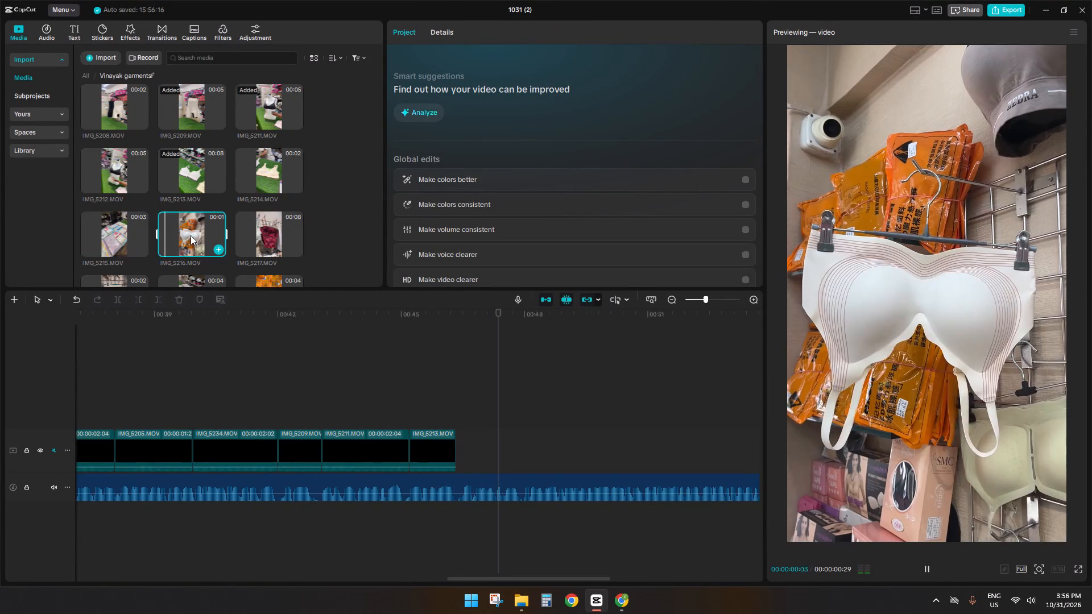
{"action": "scroll", "coordinate": [191, 235], "scroll_direction": "down", "scroll_amount": 1}
{"action": "left_click", "coordinate": [189, 256]}
{"action": "left_click_drag", "start_coordinate": [188, 252], "coordinate": [489, 438]}
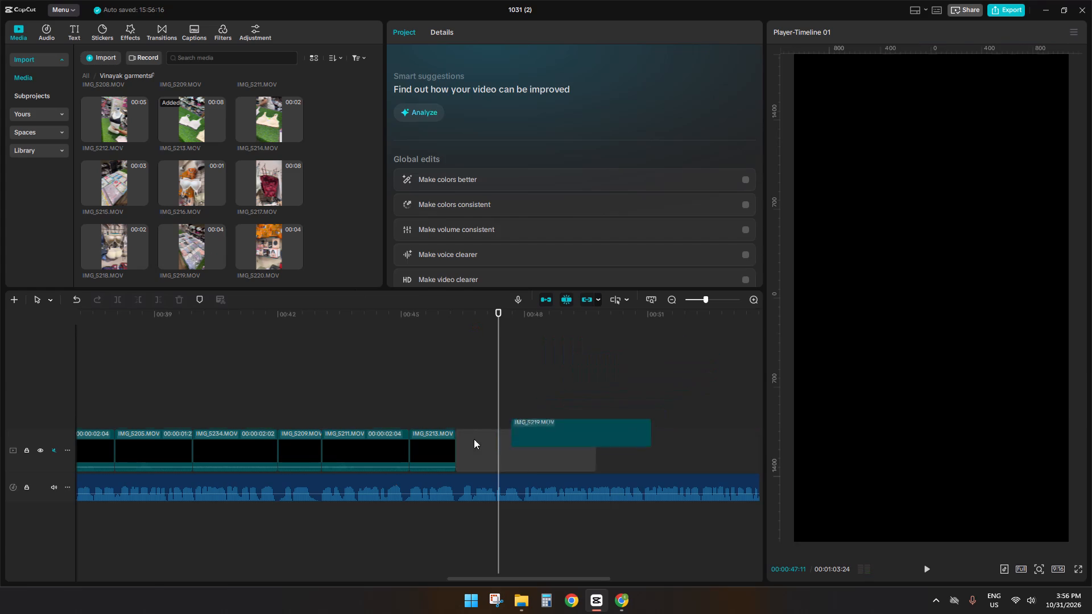
{"action": "left_click", "coordinate": [457, 402]}
{"action": "key", "text": "space"}
{"action": "key", "text": "space"}
{"action": "left_click", "coordinate": [510, 446]}
{"action": "type", "text": "sd"}
{"action": "key", "text": "space"}
{"action": "key", "text": "space"}
Preview source clips between IMG_5215.MOV and IMG_5233.MOV for the next shot, finishing on IMG_5215.MOV.
{"action": "scroll", "coordinate": [255, 190], "scroll_direction": "down", "scroll_amount": 2}
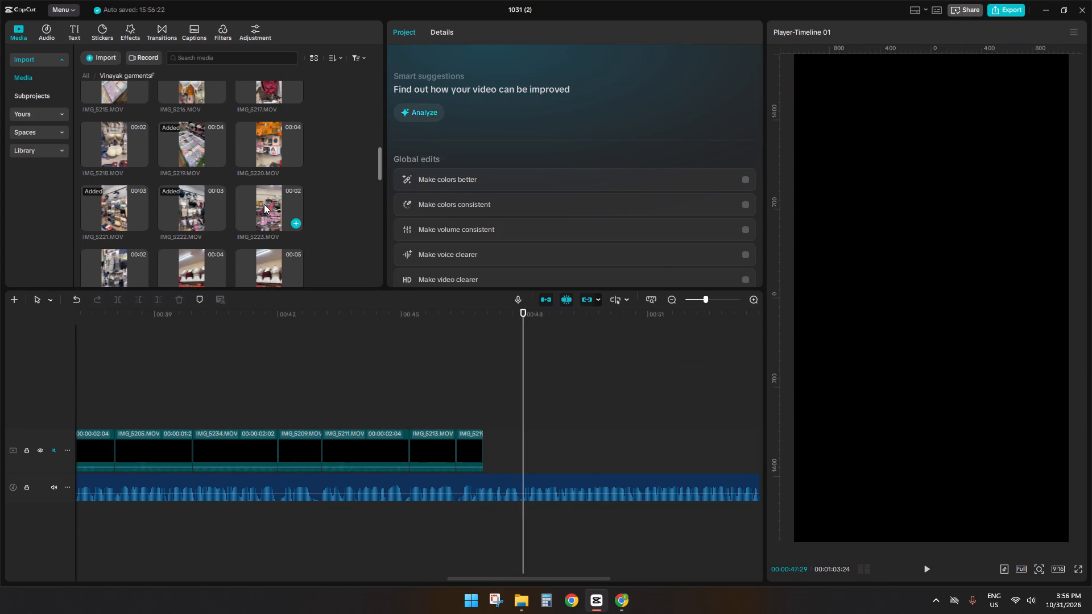
{"action": "left_click", "coordinate": [264, 204]}
{"action": "left_click", "coordinate": [262, 144]}
{"action": "key", "text": "space"}
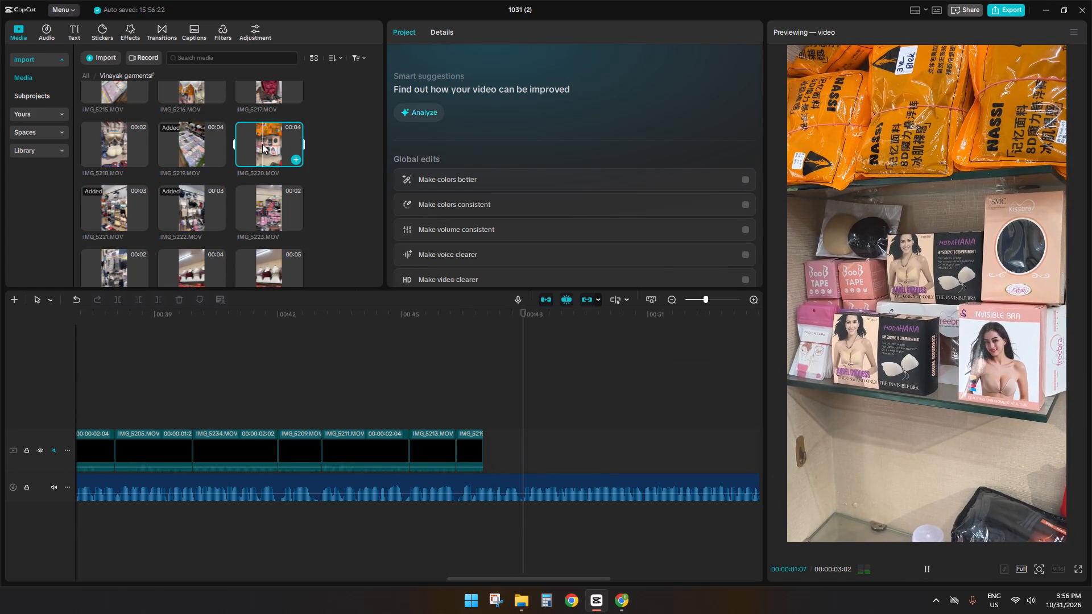
{"action": "key", "text": "space"}
{"action": "key", "text": "space"}
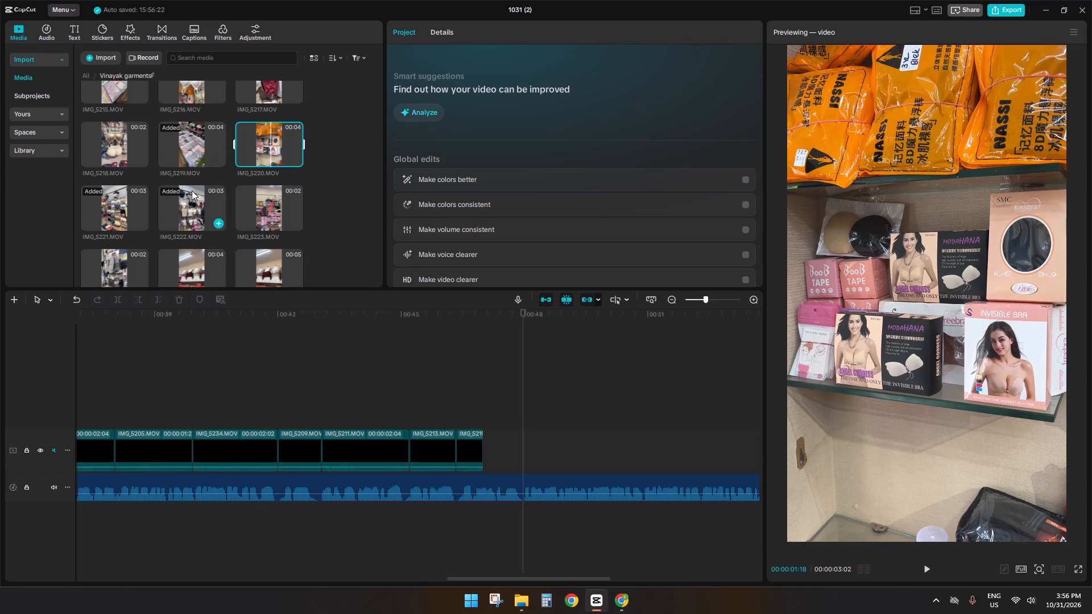
{"action": "left_click", "coordinate": [183, 218]}
{"action": "left_click", "coordinate": [114, 143]}
{"action": "left_click", "coordinate": [113, 192]}
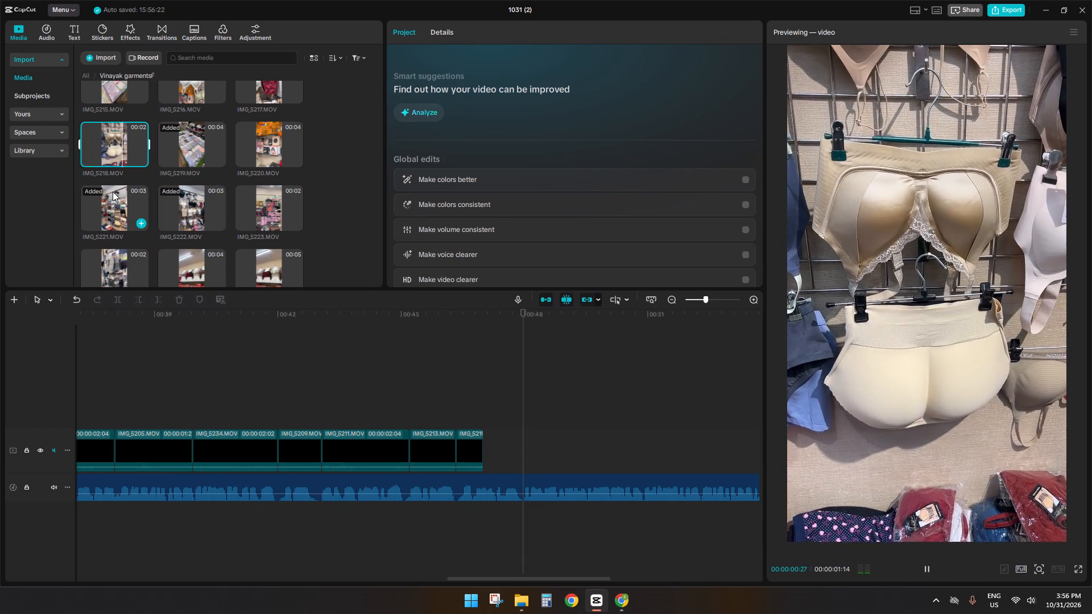
{"action": "scroll", "coordinate": [147, 234], "scroll_direction": "down", "scroll_amount": 2}
{"action": "left_click", "coordinate": [177, 227]}
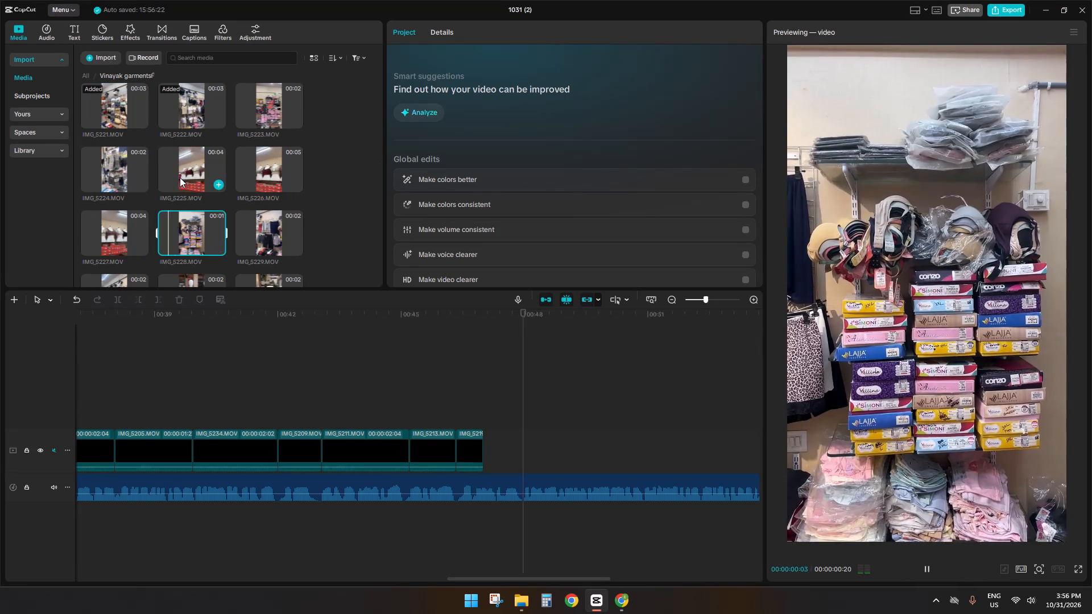
{"action": "left_click", "coordinate": [180, 177]}
{"action": "left_click", "coordinate": [115, 170]}
{"action": "left_click", "coordinate": [121, 235]}
{"action": "left_click", "coordinate": [279, 233]}
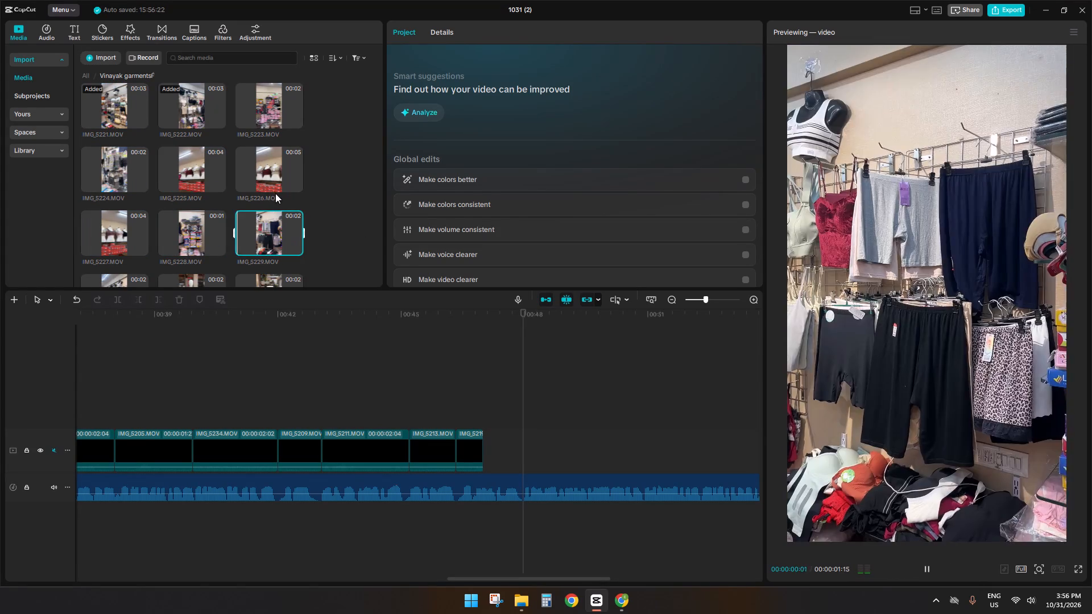
{"action": "left_click", "coordinate": [275, 191]}
{"action": "scroll", "coordinate": [267, 229], "scroll_direction": "down", "scroll_amount": 1}
{"action": "left_click", "coordinate": [270, 225]}
{"action": "left_click", "coordinate": [270, 199]}
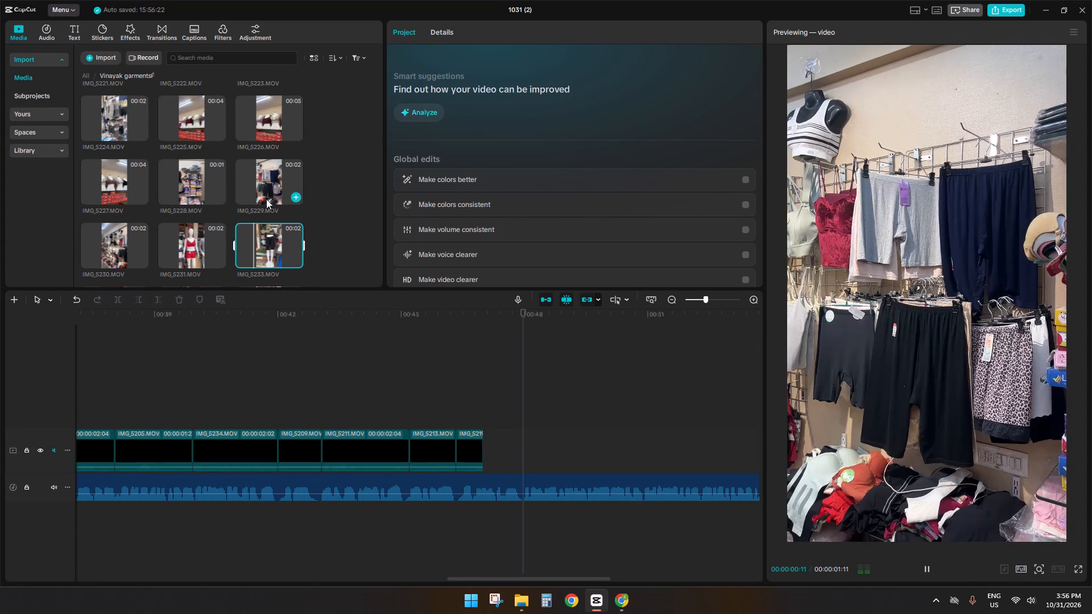
{"action": "scroll", "coordinate": [259, 207], "scroll_direction": "up", "scroll_amount": 5}
{"action": "left_click", "coordinate": [196, 174]}
{"action": "left_click", "coordinate": [123, 187]}
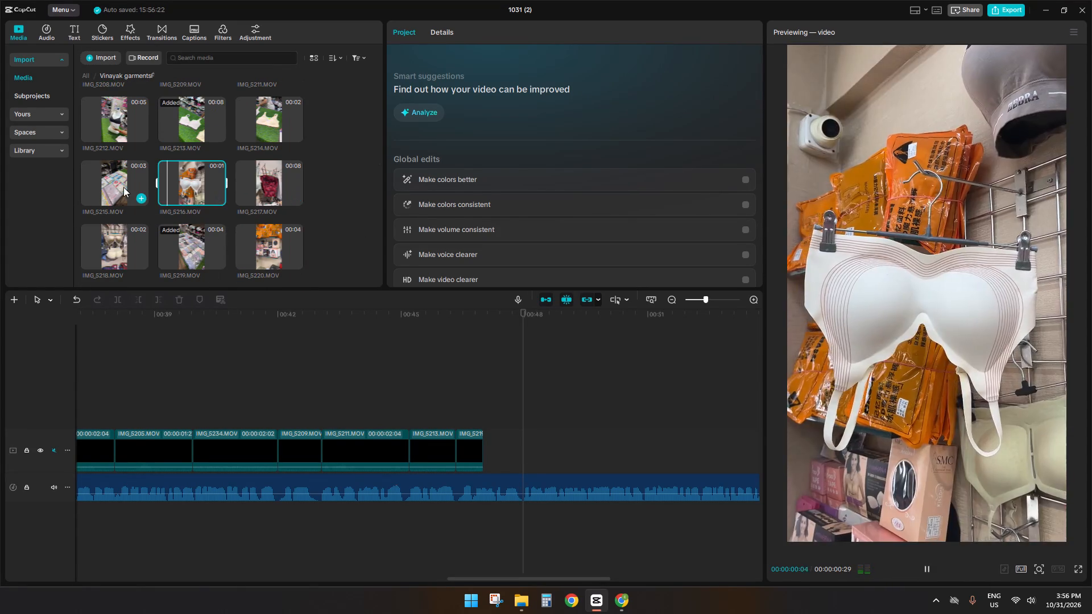
{"action": "scroll", "coordinate": [150, 208], "scroll_direction": "up", "scroll_amount": 2}
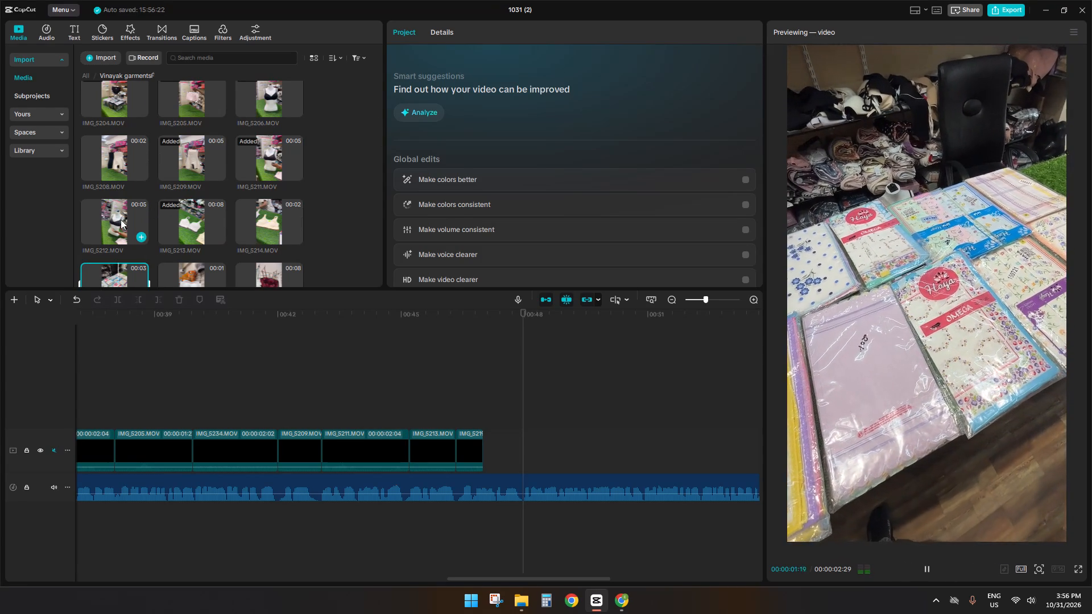
Add IMG_5215.MOV, the packed garments on the table, after IMG_5219.MOV and cut its end at about 00:00:48:06.
{"action": "scroll", "coordinate": [121, 219], "scroll_direction": "down", "scroll_amount": 2}
{"action": "left_click_drag", "start_coordinate": [115, 176], "coordinate": [508, 414]}
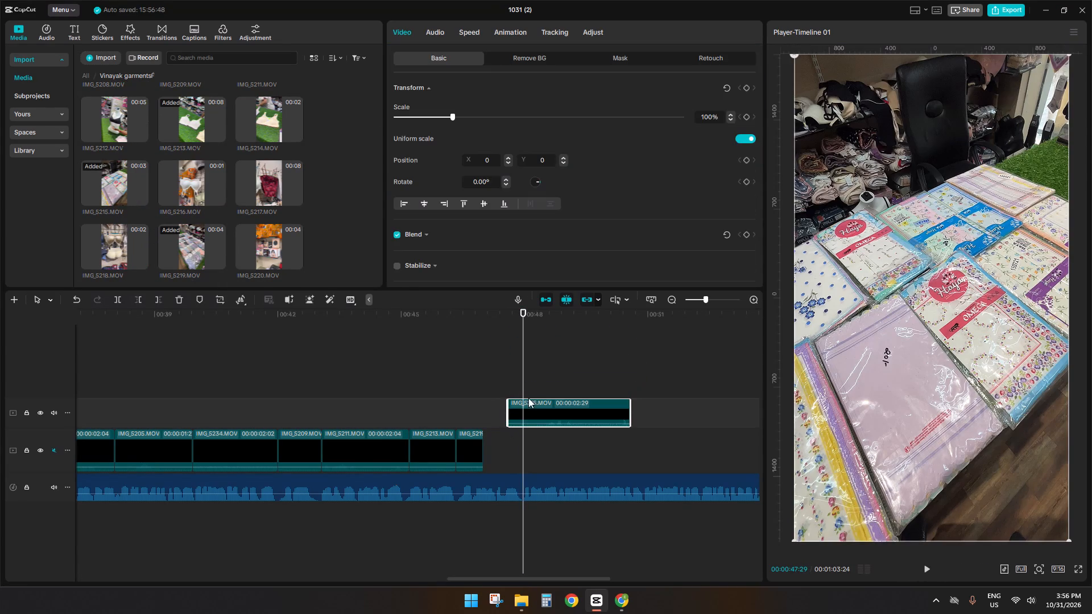
{"action": "left_click_drag", "start_coordinate": [537, 398], "coordinate": [522, 435]}
{"action": "left_click_drag", "start_coordinate": [537, 409], "coordinate": [524, 443]}
{"action": "left_click", "coordinate": [475, 395]}
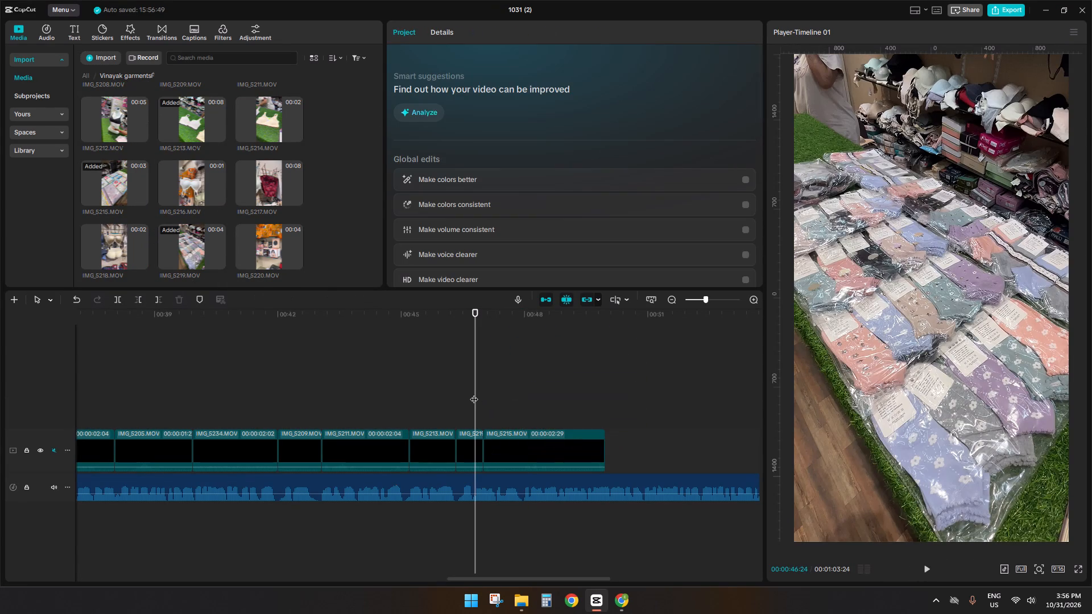
{"action": "key", "text": "space"}
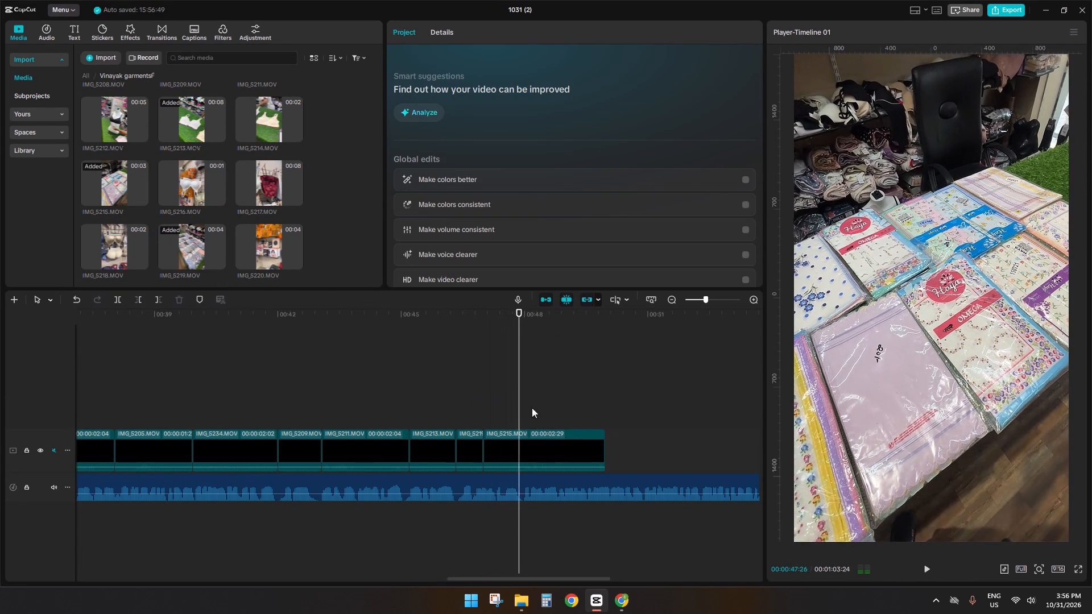
{"action": "key", "text": "space"}
{"action": "key", "text": "space"}
{"action": "key", "text": "space"}
{"action": "left_click", "coordinate": [541, 446]}
{"action": "type", "text": "sd"}
{"action": "key", "text": "space"}
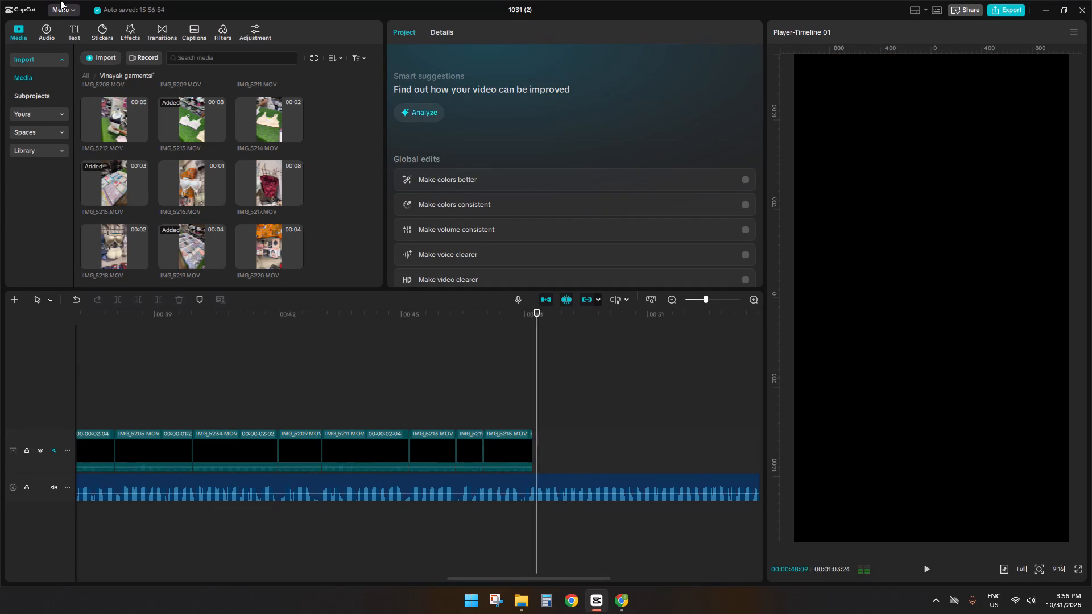
Preview IMG_5223.MOV, add it after IMG_5215.MOV, and play it against the voice-over to find its end point.
{"action": "scroll", "coordinate": [253, 203], "scroll_direction": "down", "scroll_amount": 3}
{"action": "left_click", "coordinate": [260, 157]}
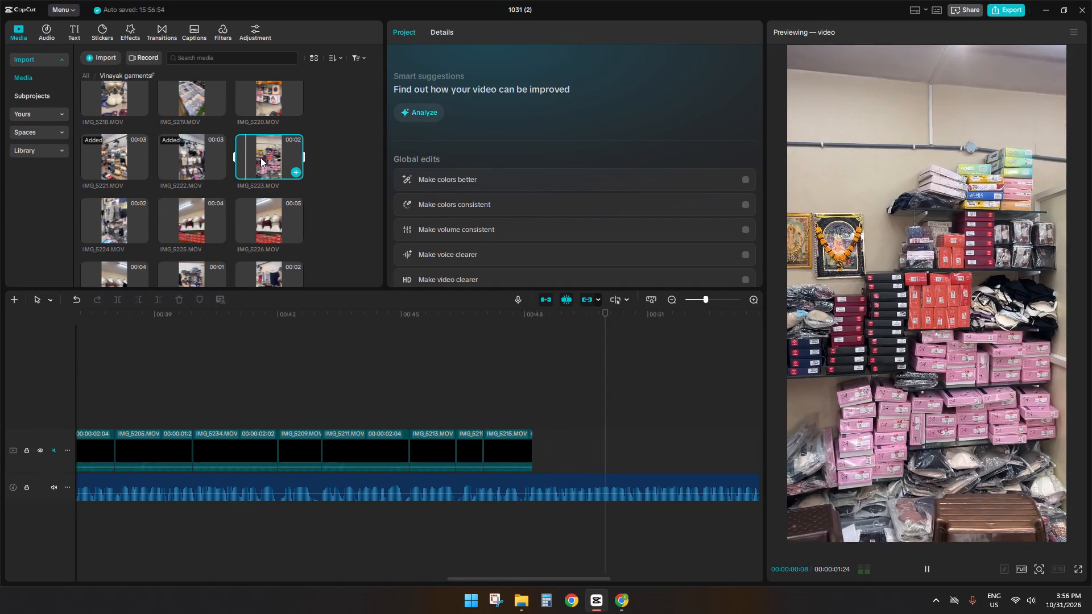
{"action": "left_click_drag", "start_coordinate": [260, 157], "coordinate": [547, 501]}
{"action": "left_click", "coordinate": [518, 401]}
{"action": "left_click_drag", "start_coordinate": [565, 411], "coordinate": [547, 451]}
{"action": "key", "text": "space"}
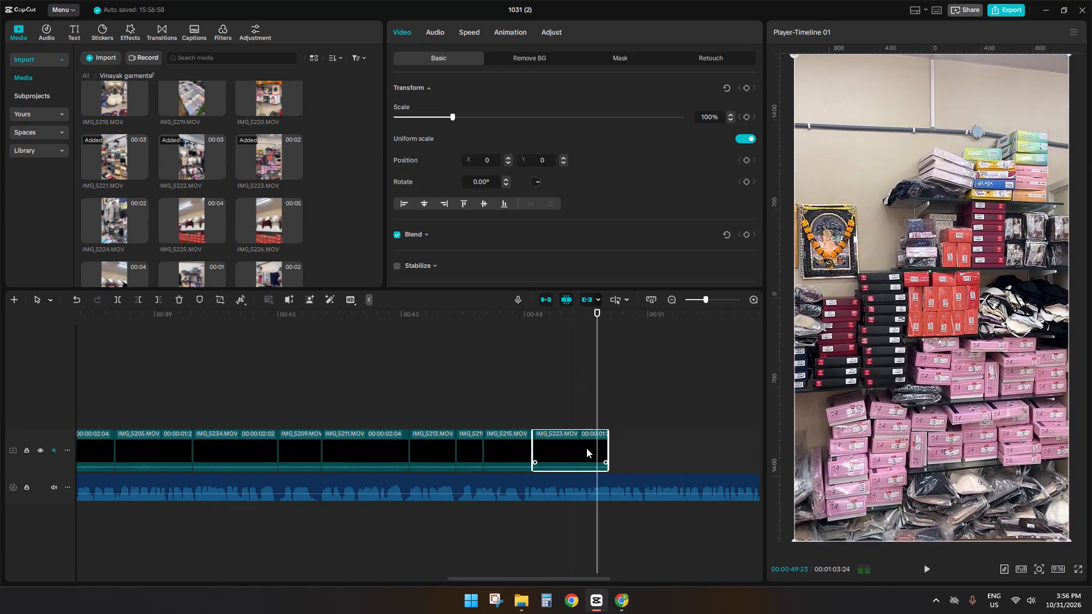
{"action": "key", "text": "space"}
{"action": "key", "text": "space"}
{"action": "key", "text": "space"}
Slow IMG_5223.MOV to 0.68x speed and cut its end at 00:00:50:24.
{"action": "left_click", "coordinate": [478, 35]}
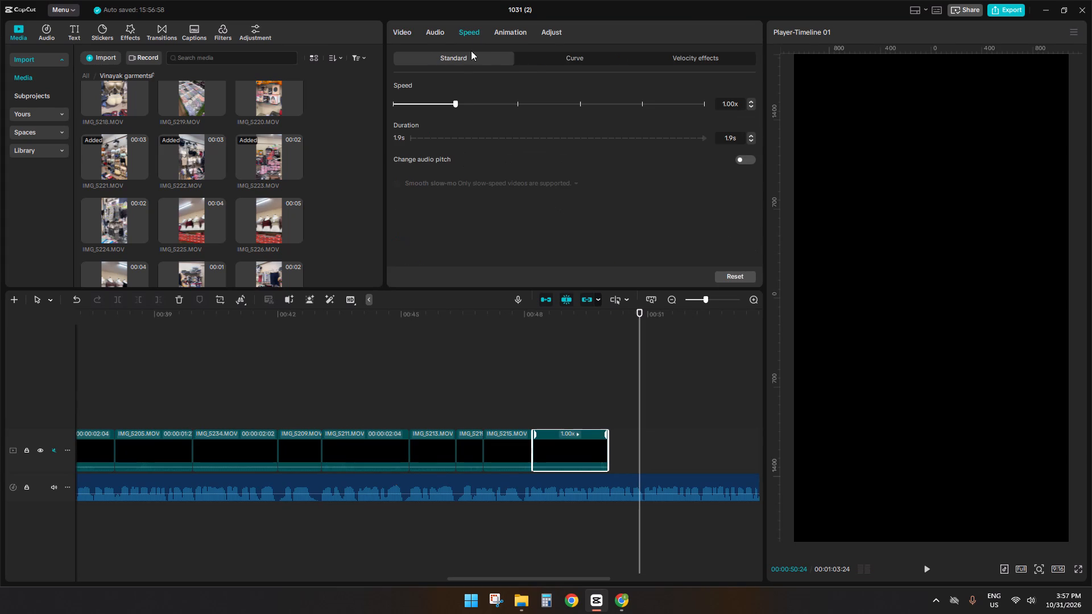
{"action": "left_click", "coordinate": [446, 105]}
{"action": "left_click", "coordinate": [441, 105]}
{"action": "left_click", "coordinate": [441, 105]}
{"action": "left_click", "coordinate": [439, 105]}
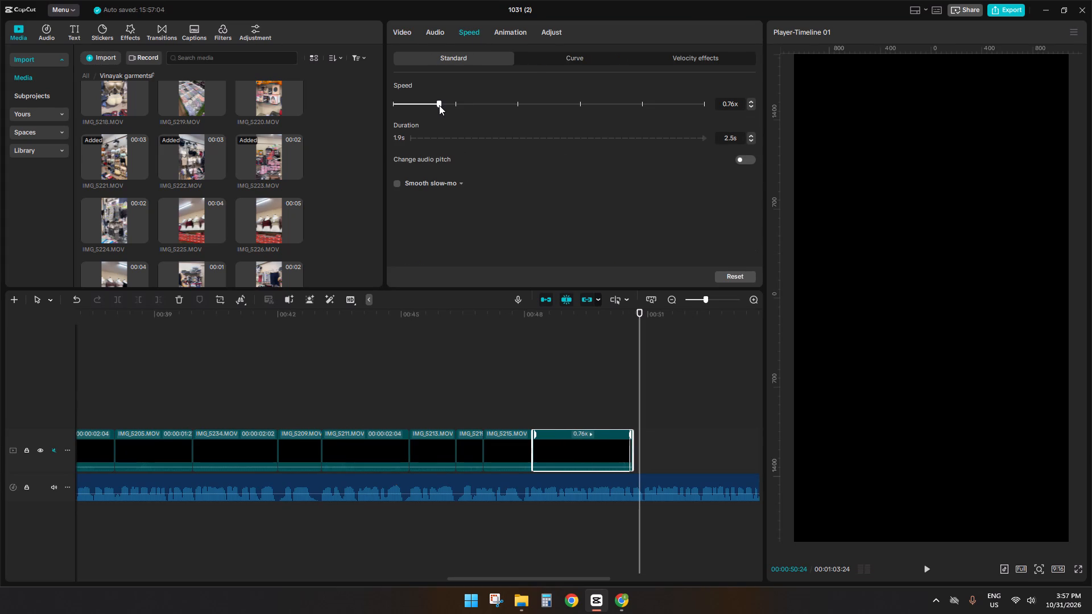
{"action": "left_click", "coordinate": [437, 105]}
{"action": "left_click", "coordinate": [433, 105]}
{"action": "key", "text": "s"}
{"action": "key", "text": "d"}
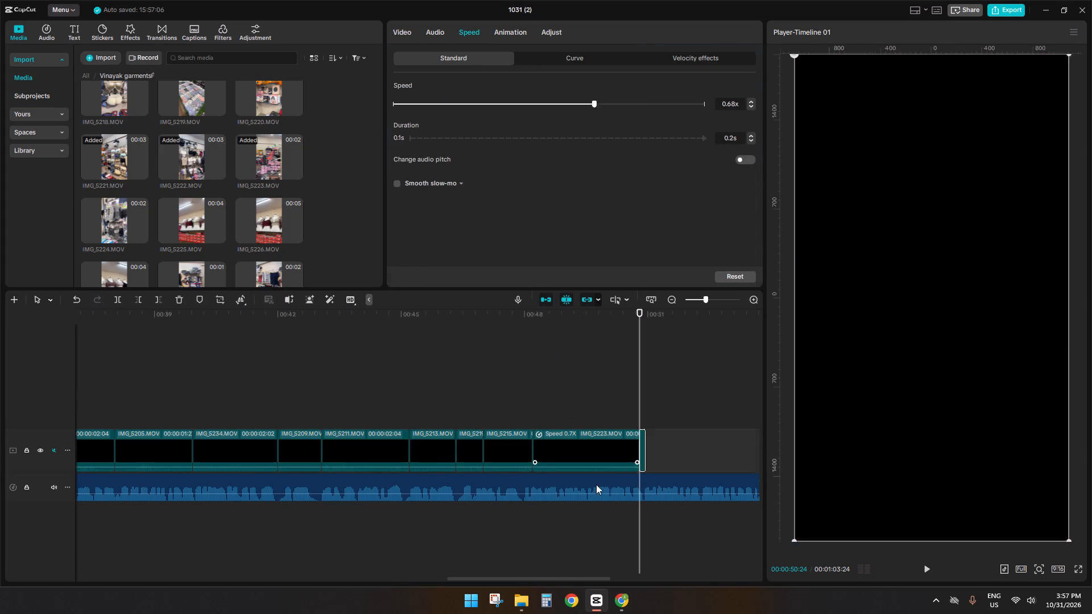
Play the voice-over past IMG_5223.MOV and preview source clips between IMG_5221.MOV and IMG_5253.MOV, finishing on IMG_5250.MOV.
{"action": "key", "text": "space"}
{"action": "left_click_drag", "start_coordinate": [533, 578], "coordinate": [618, 576]}
{"action": "key", "text": "space"}
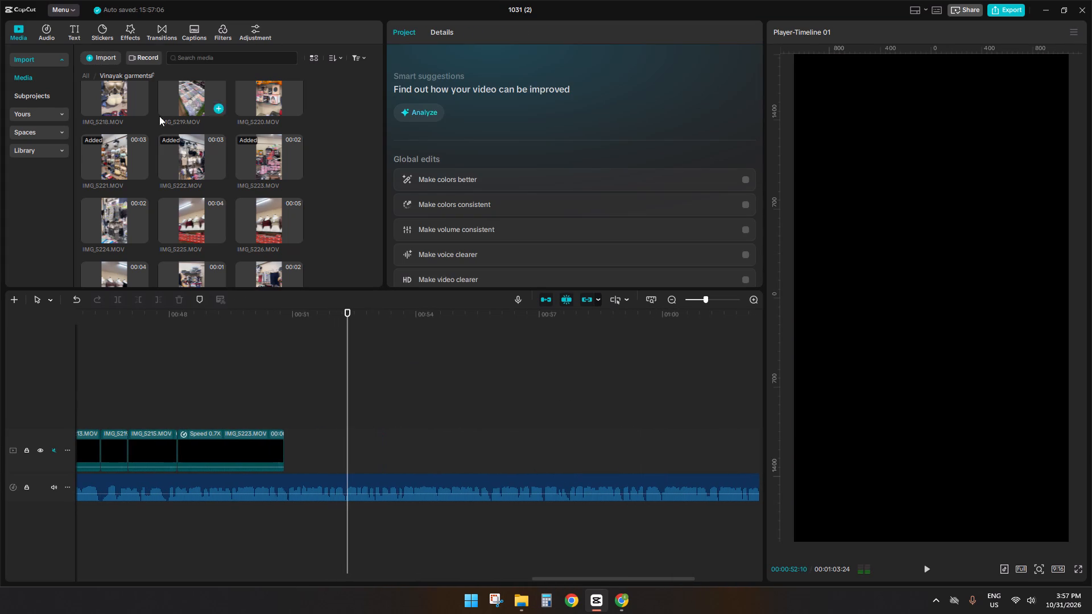
{"action": "left_click", "coordinate": [121, 202]}
{"action": "left_click", "coordinate": [110, 159]}
{"action": "scroll", "coordinate": [250, 157], "scroll_direction": "down", "scroll_amount": 4}
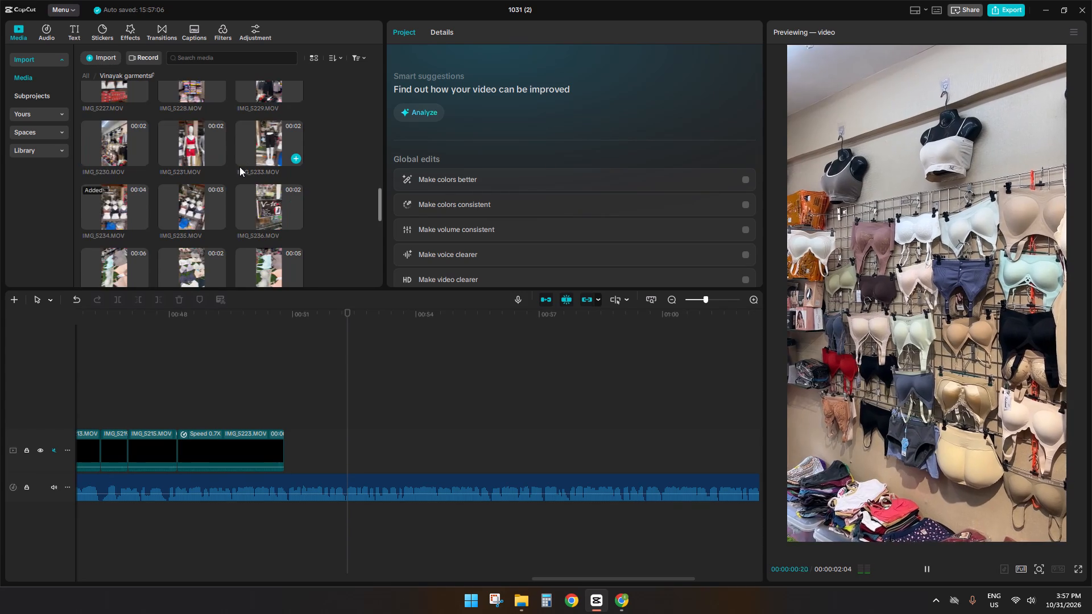
{"action": "scroll", "coordinate": [239, 167], "scroll_direction": "down", "scroll_amount": 11}
{"action": "left_click", "coordinate": [213, 106]}
{"action": "scroll", "coordinate": [278, 209], "scroll_direction": "up", "scroll_amount": 2}
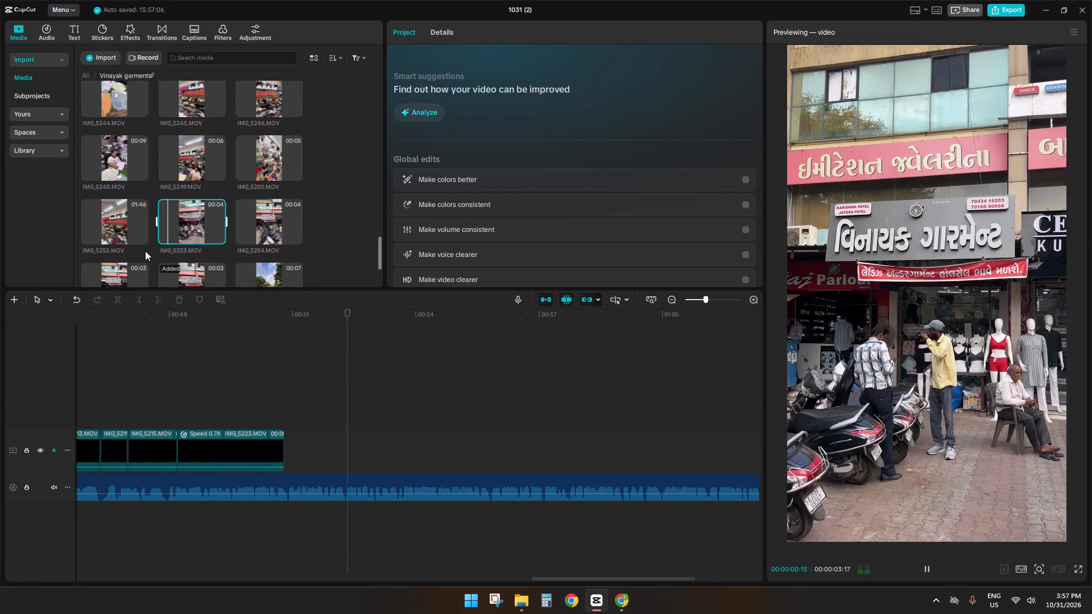
{"action": "left_click", "coordinate": [129, 226]}
{"action": "left_click", "coordinate": [270, 168]}
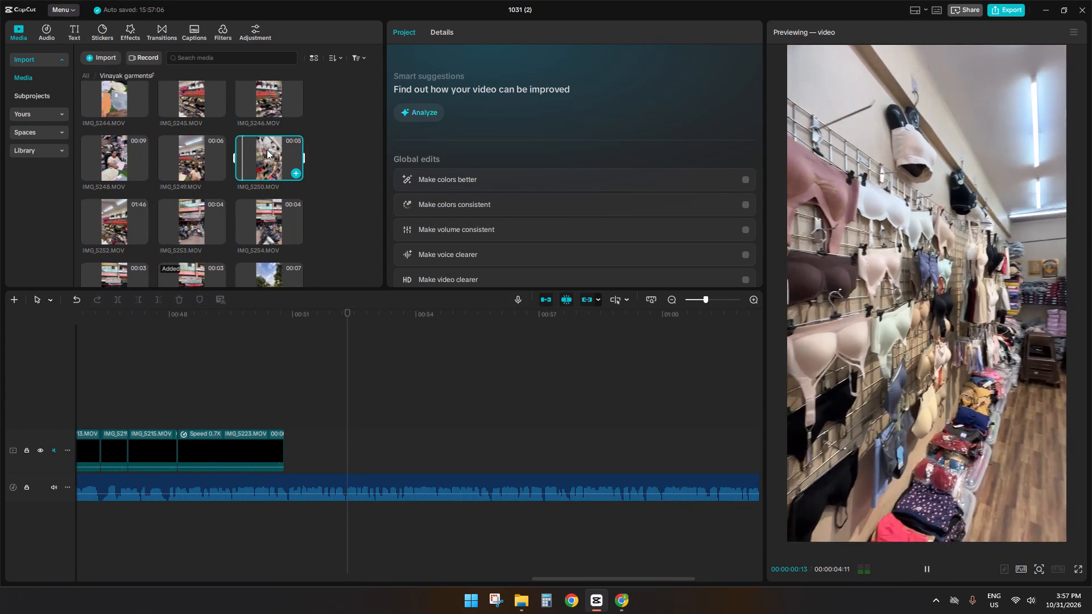
Add IMG_5250.MOV after IMG_5223.MOV, slow it to about 0.8x, and cut its end to a length of 00:00:05:00.
{"action": "left_click_drag", "start_coordinate": [267, 150], "coordinate": [293, 447]}
{"action": "key", "text": "space"}
{"action": "scroll", "coordinate": [431, 418], "scroll_direction": "down", "scroll_amount": 7, "text": "ctrl"}
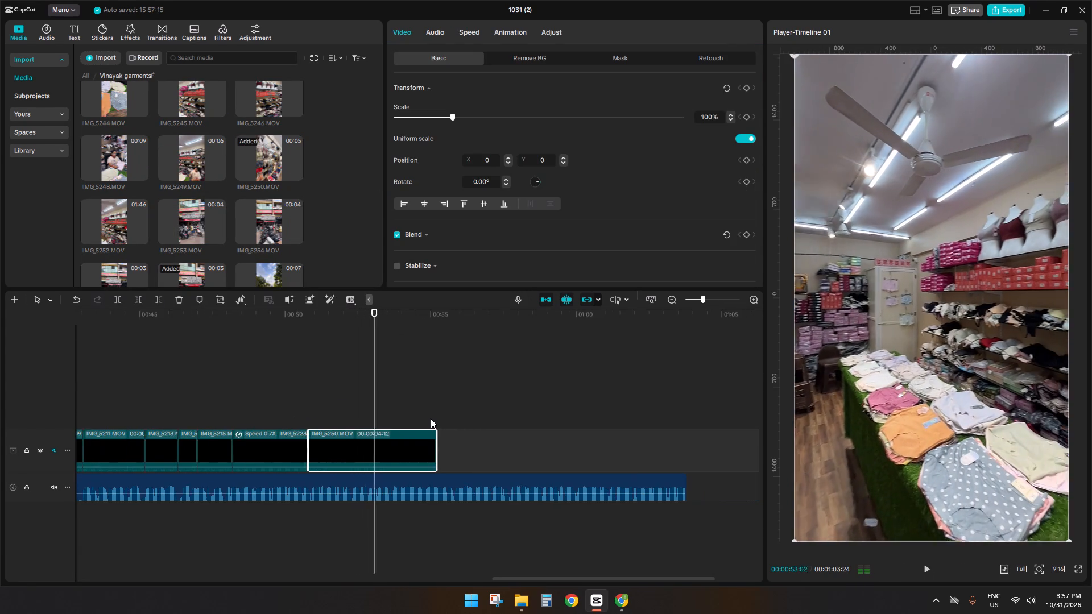
{"action": "scroll", "coordinate": [431, 418], "scroll_direction": "down", "scroll_amount": 2, "text": "ctrl"}
{"action": "scroll", "coordinate": [426, 425], "scroll_direction": "up", "scroll_amount": 8, "text": "ctrl"}
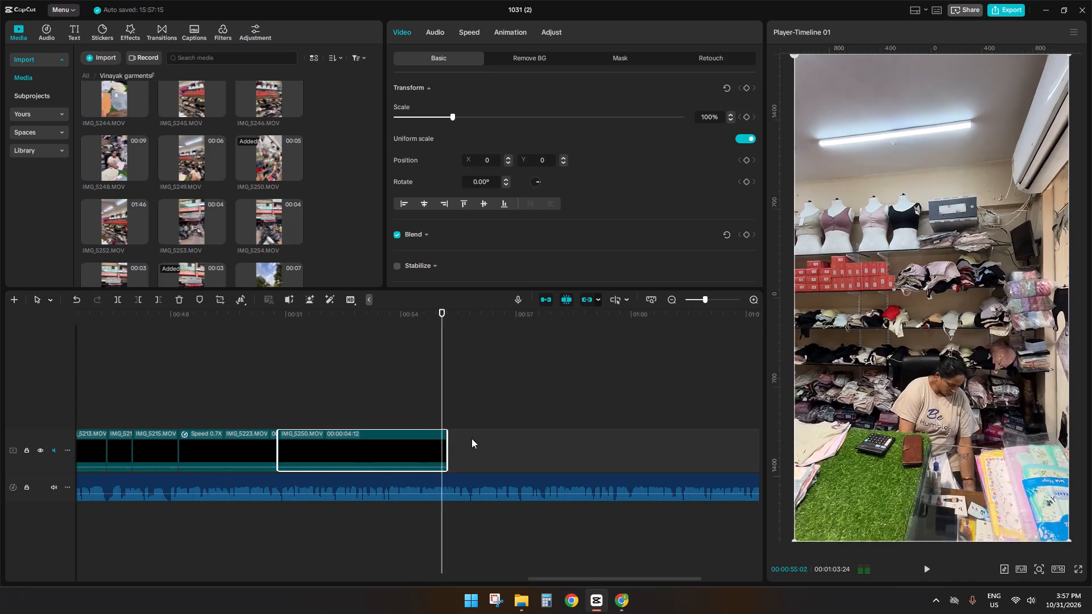
{"action": "key", "text": "space"}
{"action": "left_click", "coordinate": [458, 34]}
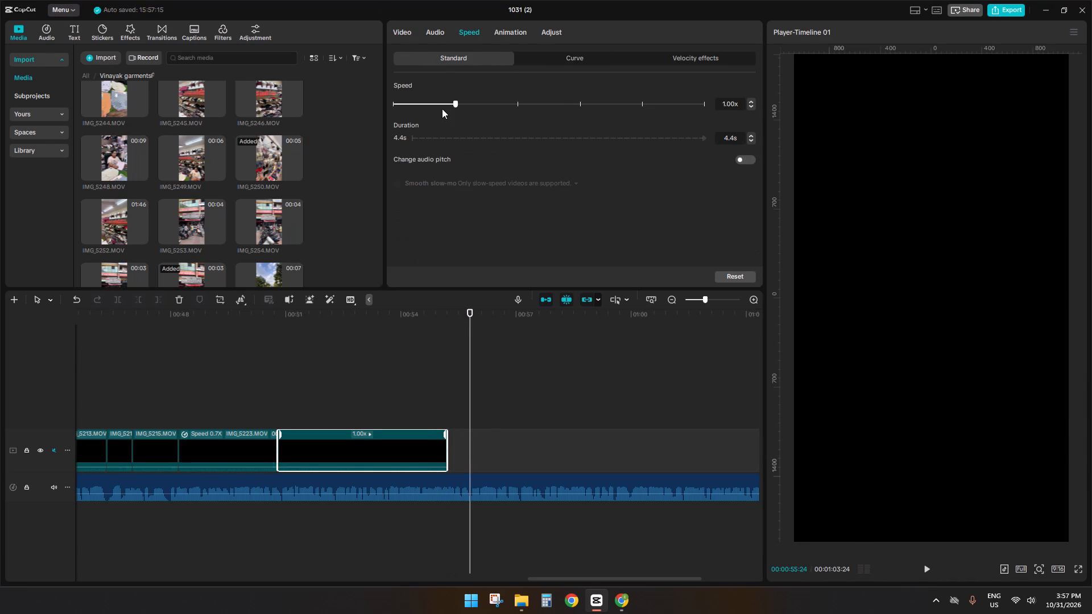
{"action": "left_click", "coordinate": [442, 109]}
{"action": "type", "text": "sd"}
Add IMG_5249.MOV after IMG_5250.MOV and cut its end to a length of 00:00:04:04, matching the voice-over.
{"action": "key", "text": "space"}
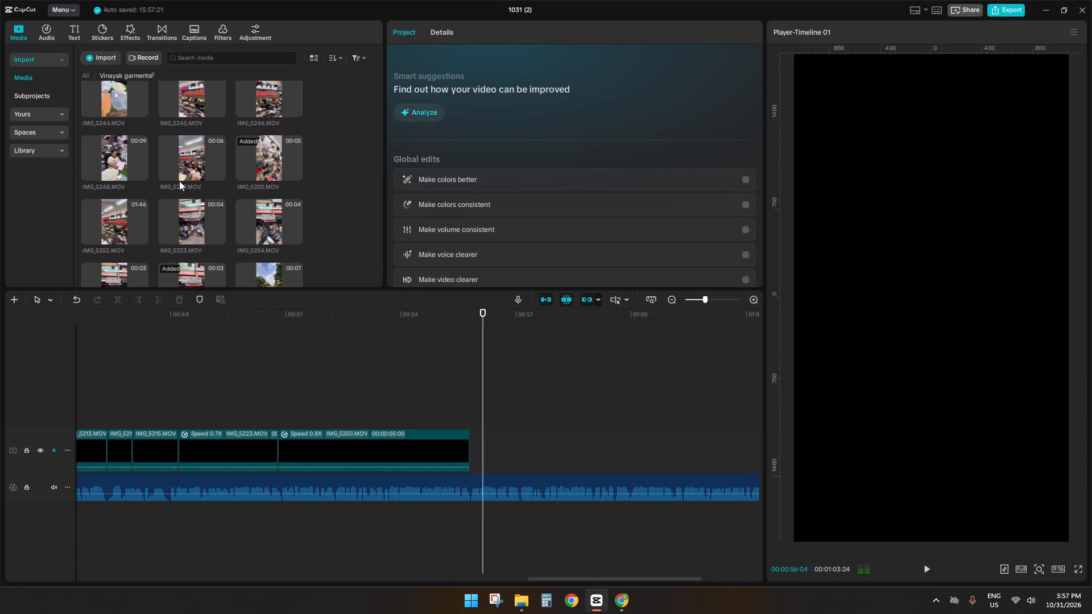
{"action": "left_click", "coordinate": [176, 164]}
{"action": "left_click_drag", "start_coordinate": [185, 164], "coordinate": [536, 448]}
{"action": "key", "text": "space"}
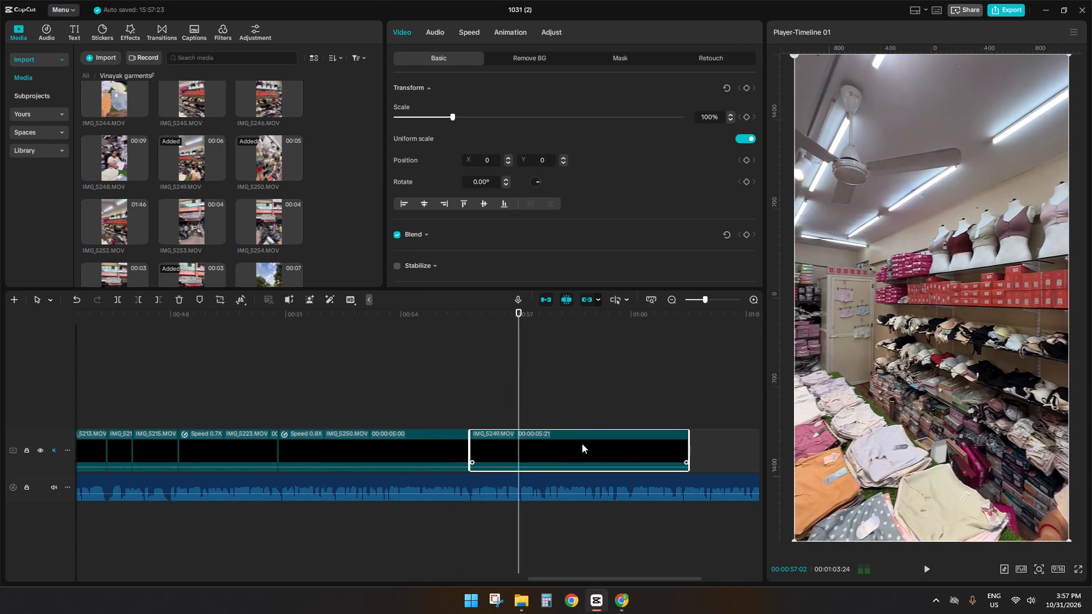
{"action": "scroll", "coordinate": [582, 443], "scroll_direction": "down", "scroll_amount": 4, "text": "ctrl"}
{"action": "left_click_drag", "start_coordinate": [624, 579], "coordinate": [658, 572]}
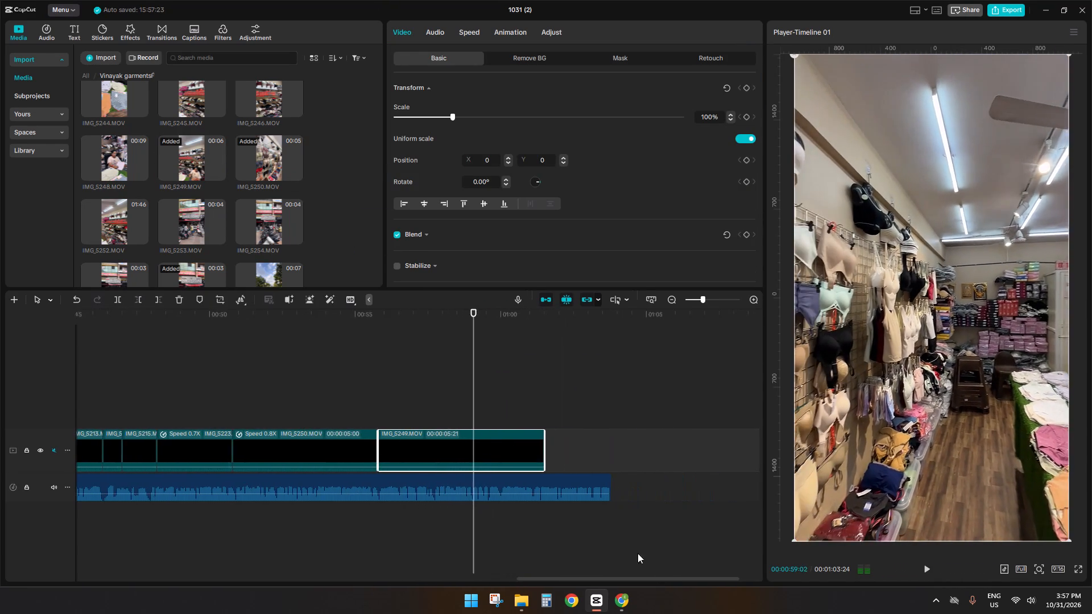
{"action": "scroll", "coordinate": [619, 542], "scroll_direction": "up", "scroll_amount": 9, "text": "ctrl"}
{"action": "key", "text": "space"}
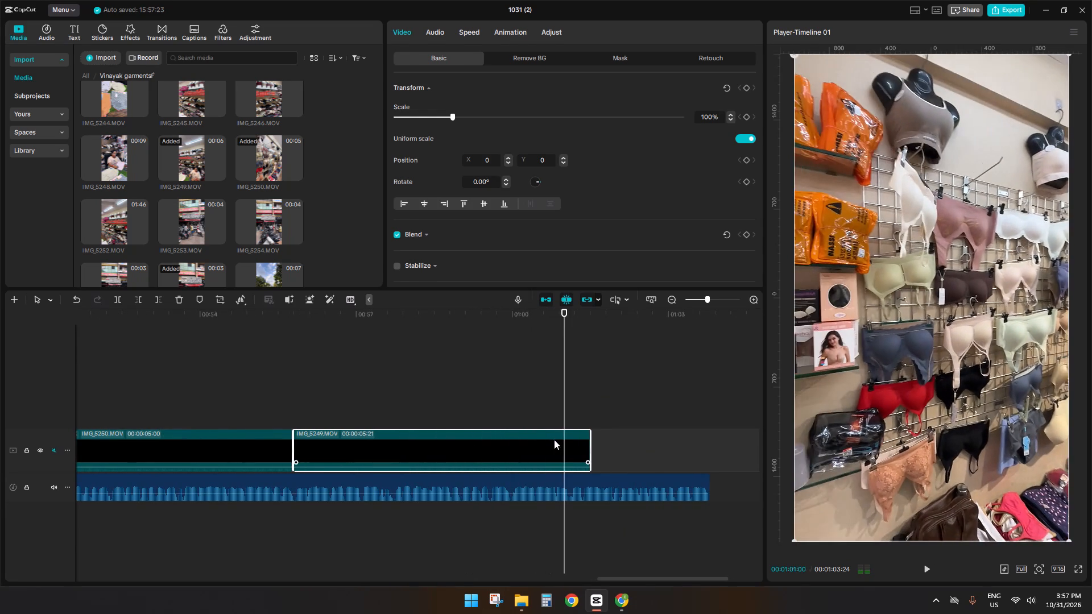
{"action": "left_click", "coordinate": [483, 416]}
{"action": "key", "text": "space"}
{"action": "key", "text": "space"}
{"action": "left_click", "coordinate": [516, 439]}
{"action": "key", "text": "s"}
{"action": "key", "text": "d"}
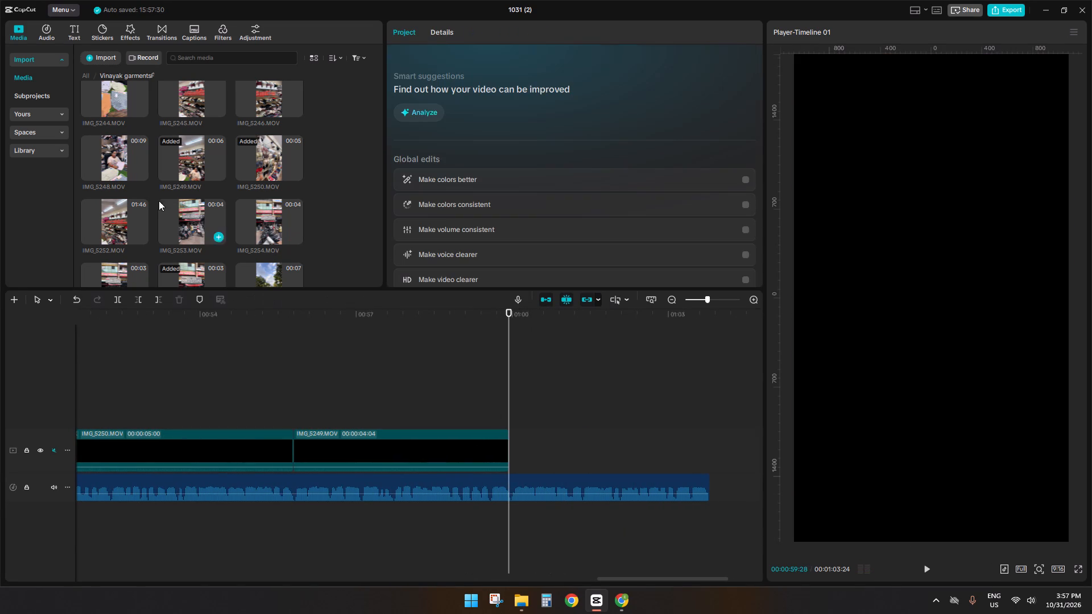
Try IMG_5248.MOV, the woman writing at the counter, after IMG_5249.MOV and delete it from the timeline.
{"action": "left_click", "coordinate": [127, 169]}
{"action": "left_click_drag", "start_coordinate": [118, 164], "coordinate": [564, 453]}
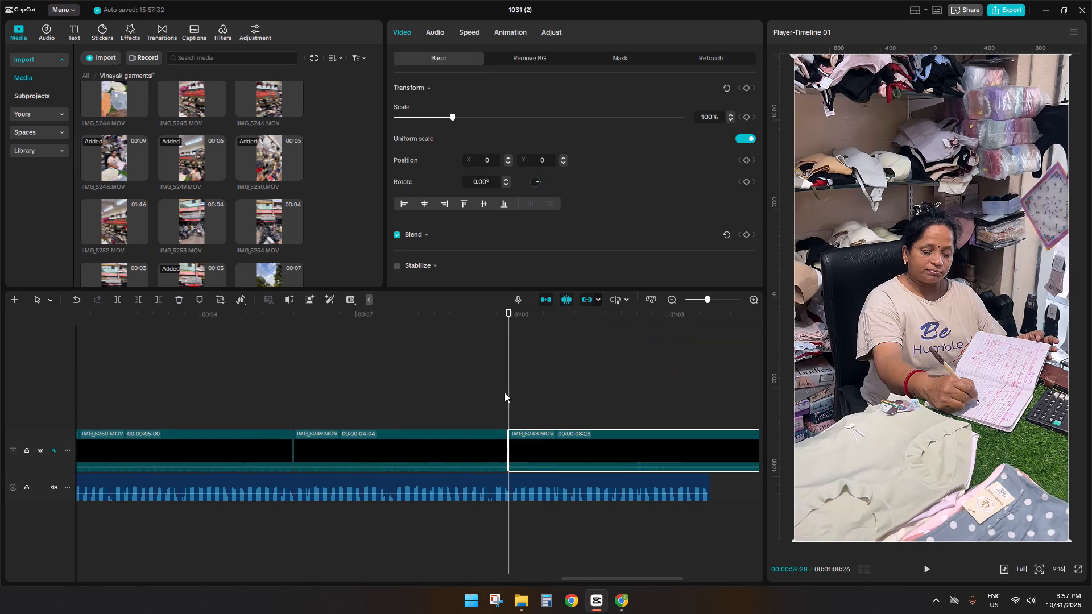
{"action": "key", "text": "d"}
Add IMG_5246.MOV after IMG_5249.MOV on the timeline and slow it to 0.73x.
{"action": "left_click", "coordinate": [287, 82]}
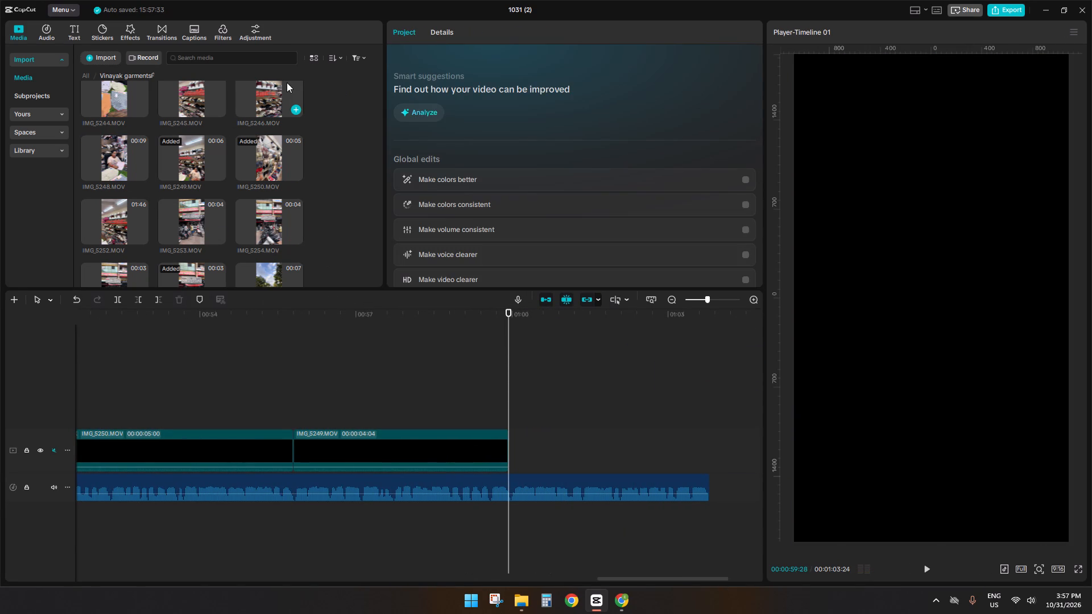
{"action": "left_click_drag", "start_coordinate": [266, 96], "coordinate": [612, 431]}
{"action": "key", "text": "space"}
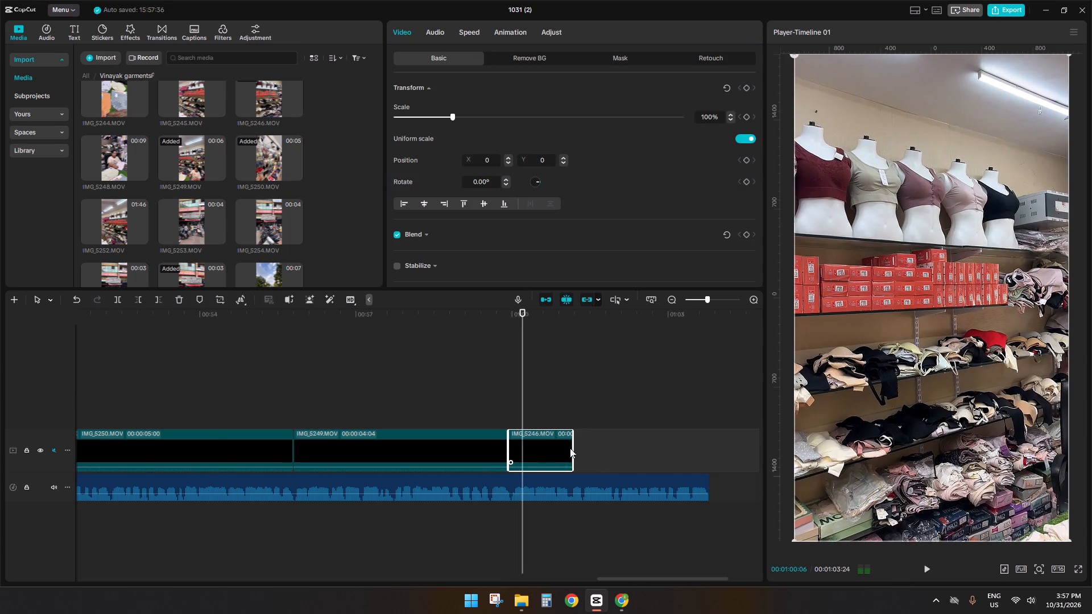
{"action": "scroll", "coordinate": [595, 455], "scroll_direction": "up", "scroll_amount": 5, "text": "ctrl"}
{"action": "key", "text": "space"}
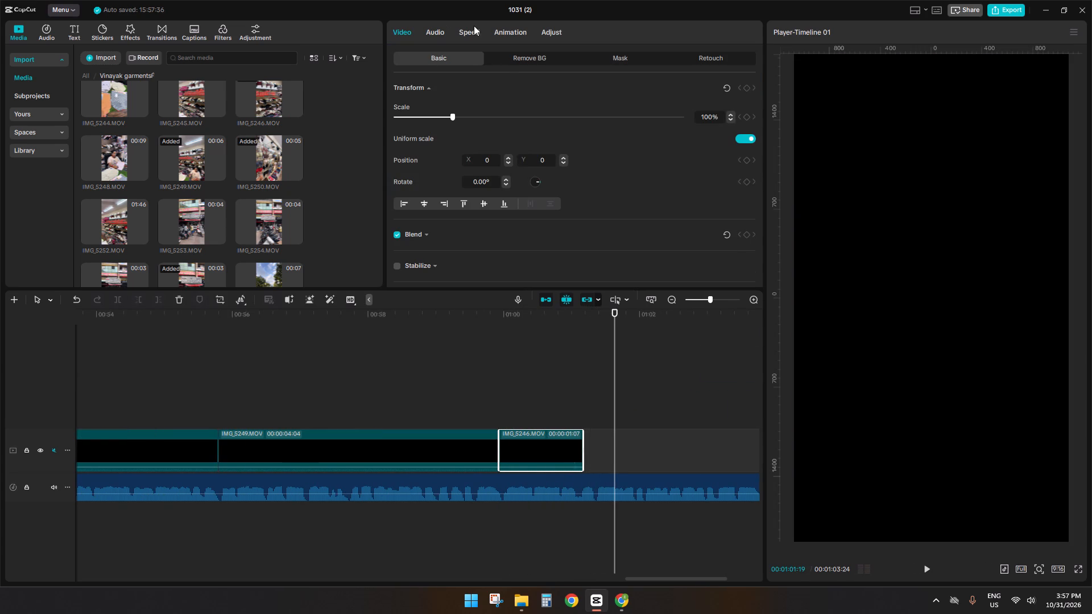
{"action": "left_click", "coordinate": [474, 26]}
{"action": "left_click", "coordinate": [447, 103]}
{"action": "double_click", "coordinate": [441, 104]}
{"action": "left_click", "coordinate": [437, 105]}
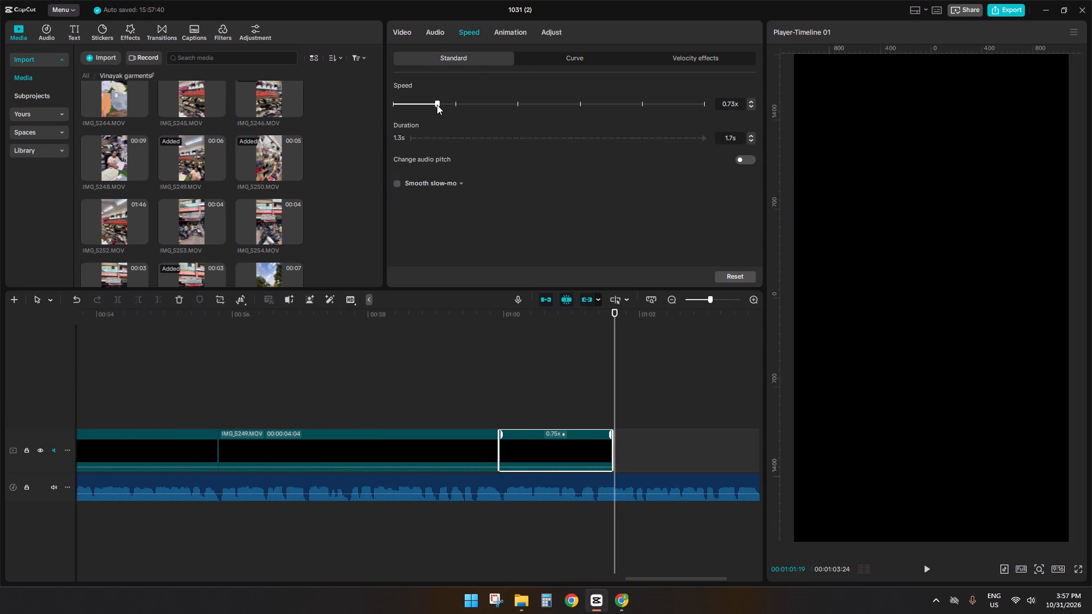
Add IMG_5245.MOV after IMG_5246.MOV on the timeline and slow it to 0.68x.
{"action": "scroll", "coordinate": [225, 172], "scroll_direction": "up", "scroll_amount": 1}
{"action": "left_click_drag", "start_coordinate": [196, 144], "coordinate": [645, 453]}
{"action": "key", "text": "space"}
{"action": "key", "text": "space"}
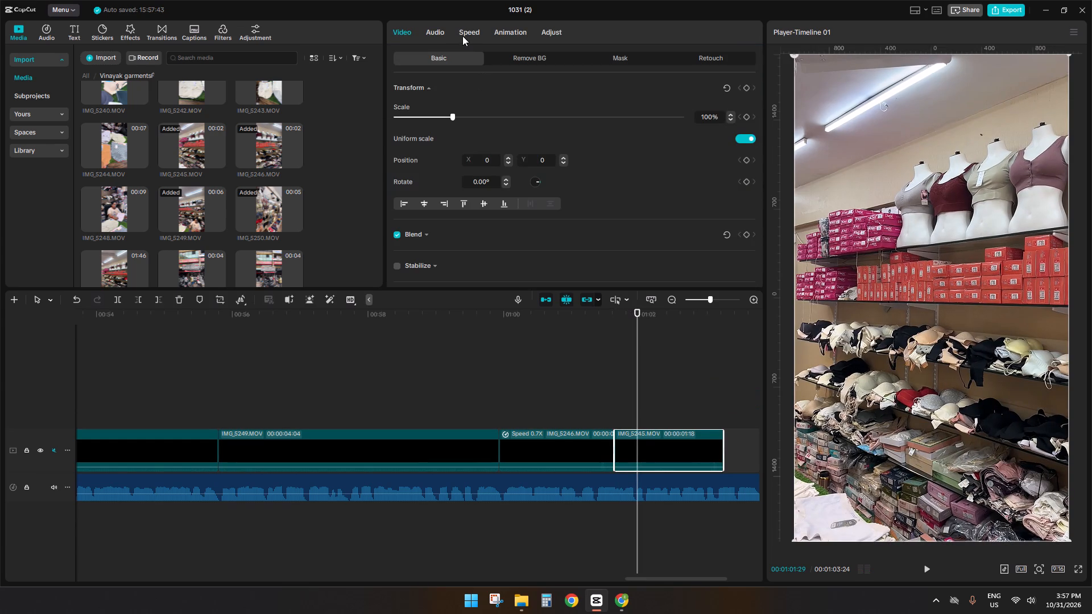
{"action": "left_click", "coordinate": [462, 36]}
{"action": "left_click", "coordinate": [438, 103]}
{"action": "left_click", "coordinate": [433, 104]}
{"action": "key", "text": "space"}
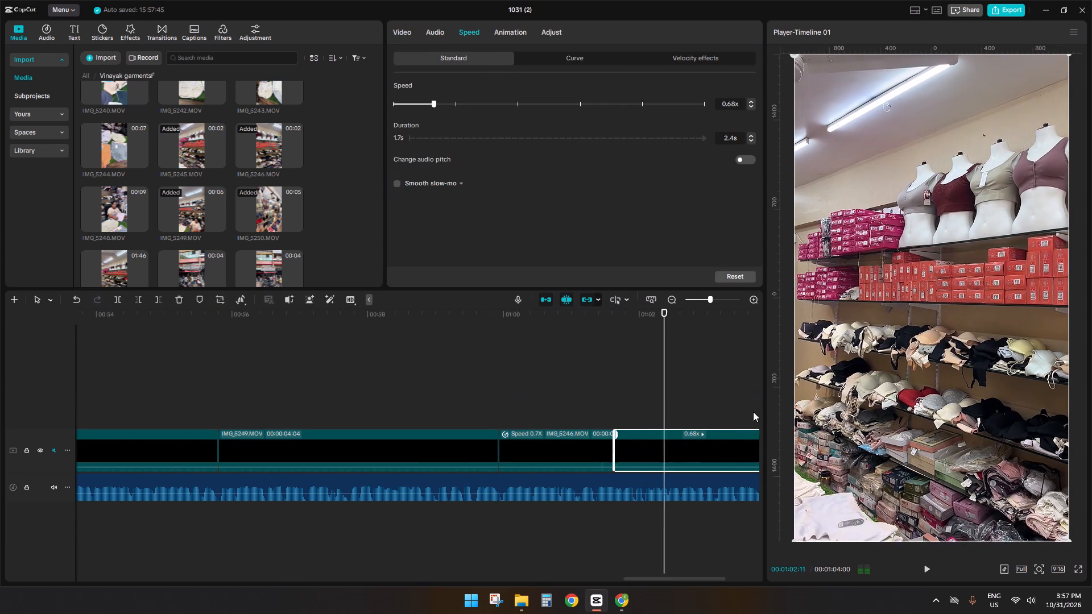
Cut the end of IMG_5245.MOV at 00:01:03:24 so the video track ends with the voice-over.
{"action": "left_click", "coordinate": [753, 411]}
{"action": "left_click_drag", "start_coordinate": [753, 411], "coordinate": [665, 433]}
{"action": "left_click", "coordinate": [611, 421]}
{"action": "left_click_drag", "start_coordinate": [611, 421], "coordinate": [619, 425]}
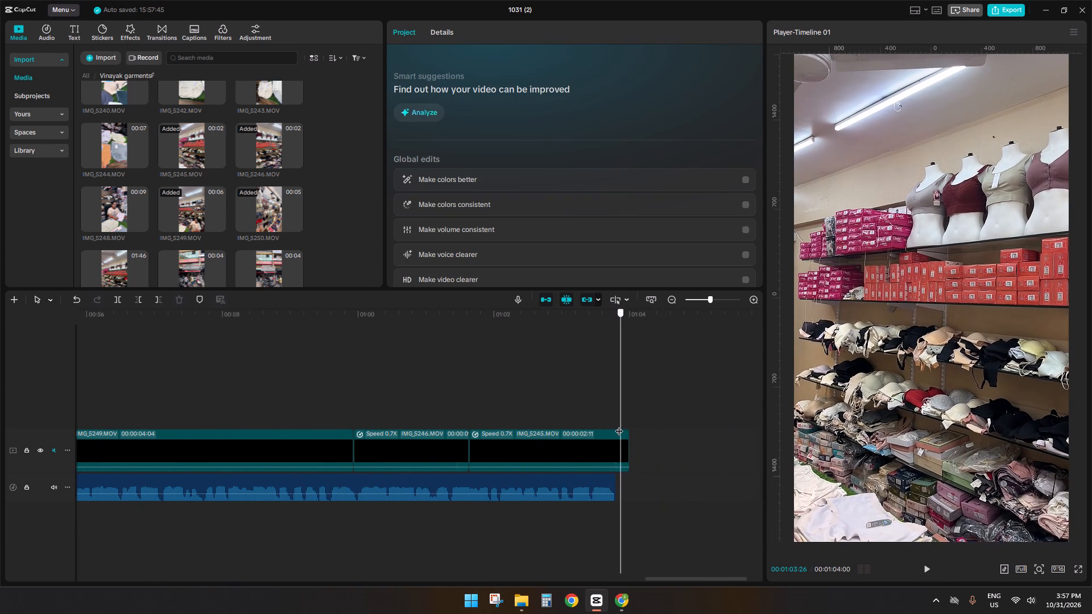
{"action": "left_click_drag", "start_coordinate": [619, 425], "coordinate": [617, 426]}
{"action": "left_click", "coordinate": [610, 445]}
{"action": "key", "text": "s"}
{"action": "key", "text": "d"}
Select all clips on the video track and lower their volume to −∞ dB.
{"action": "scroll", "coordinate": [601, 447], "scroll_direction": "down", "scroll_amount": 15, "text": "ctrl"}
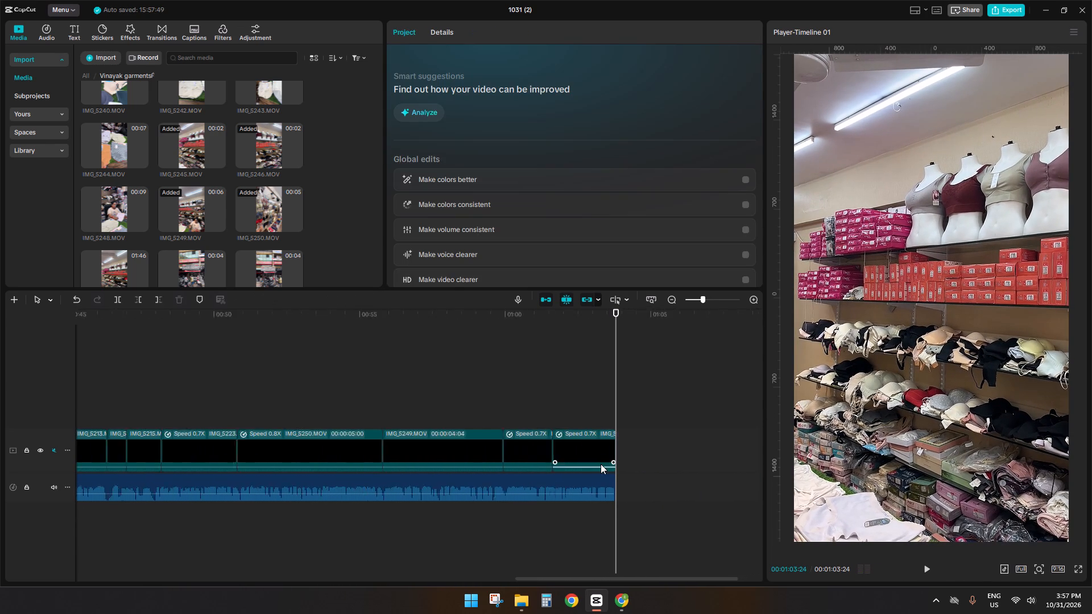
{"action": "scroll", "coordinate": [601, 464], "scroll_direction": "down", "scroll_amount": 19, "text": "ctrl"}
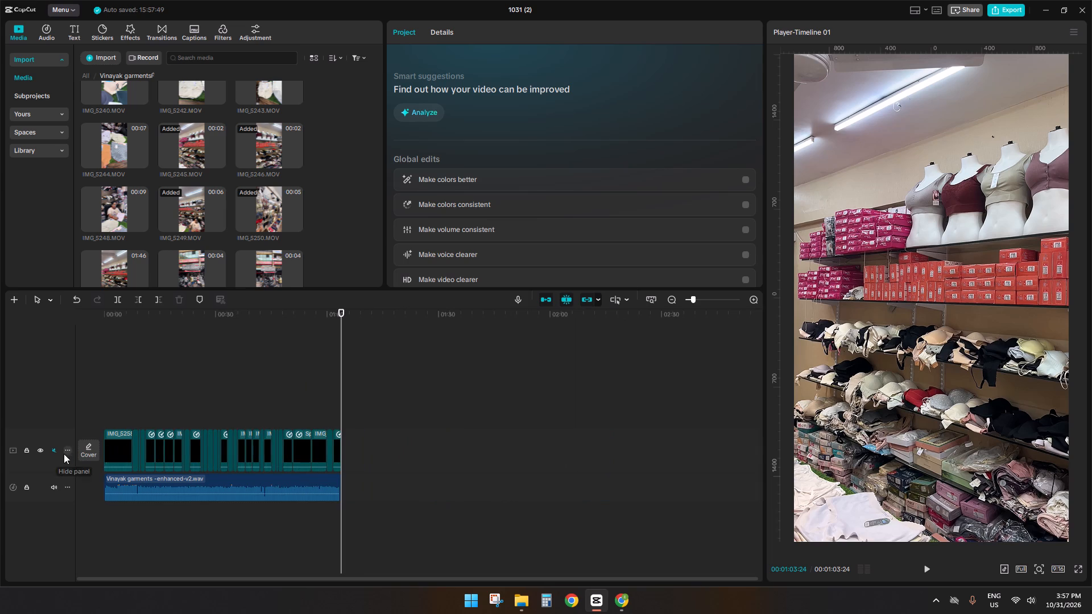
{"action": "left_click", "coordinate": [60, 450]}
{"action": "left_click", "coordinate": [58, 450]}
{"action": "left_click_drag", "start_coordinate": [393, 439], "coordinate": [0, 346]}
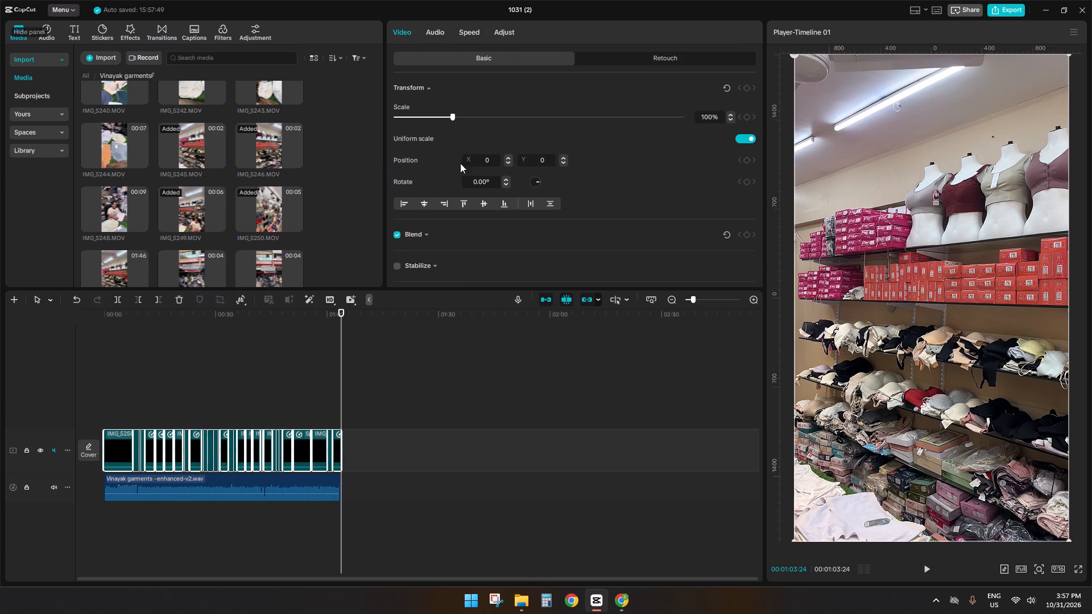
{"action": "left_click", "coordinate": [429, 39]}
{"action": "left_click_drag", "start_coordinate": [520, 114], "coordinate": [818, 127]}
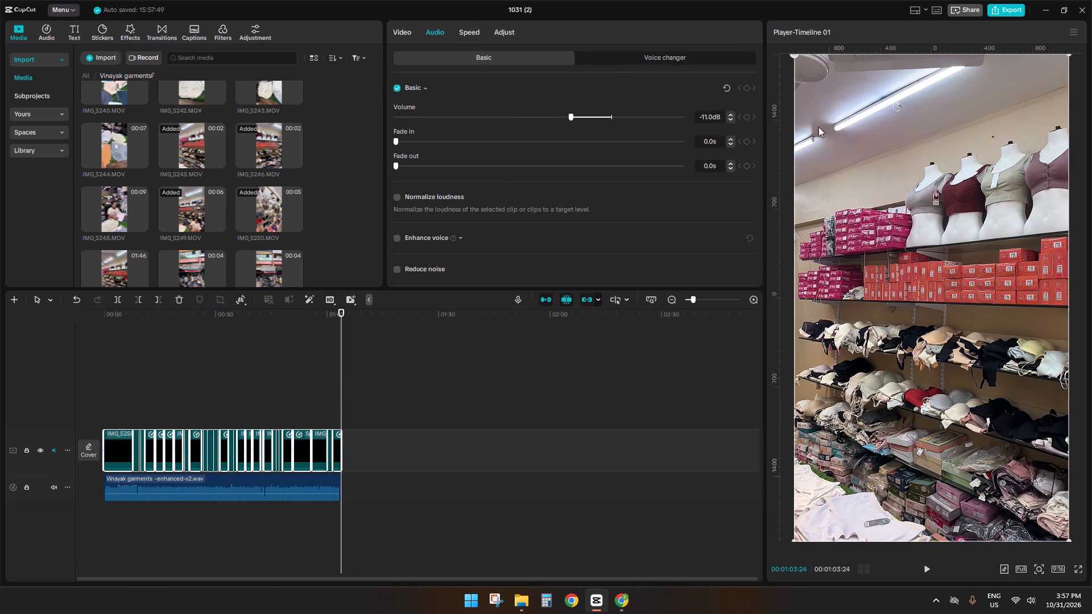
{"action": "left_click_drag", "start_coordinate": [818, 127], "coordinate": [0, 113]}
Unmute the video track and play the timeline from the start to check the sound.
{"action": "double_click", "coordinate": [49, 446]}
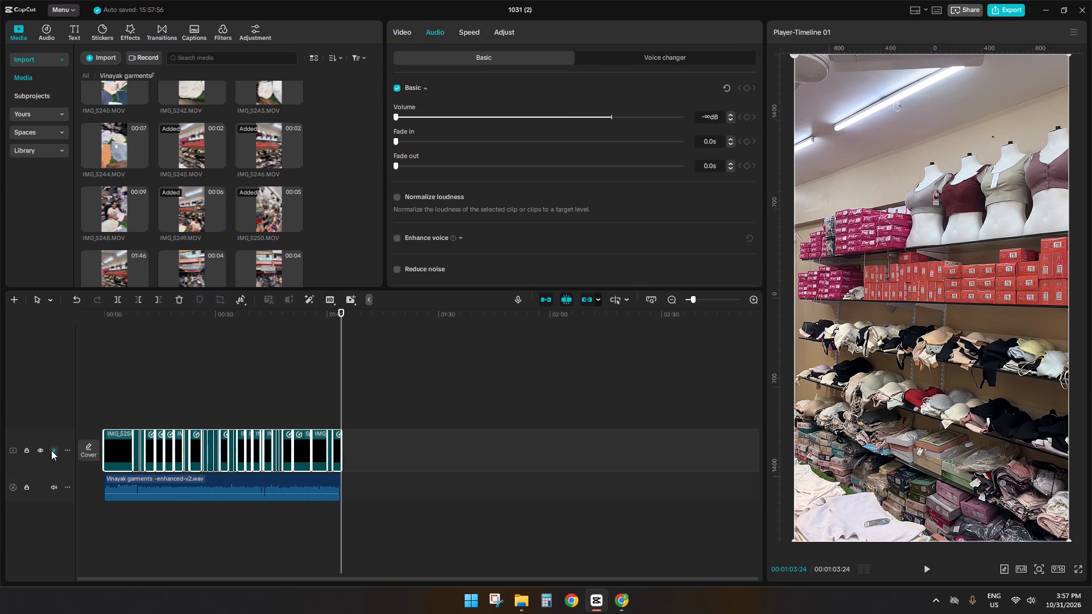
{"action": "left_click", "coordinate": [56, 450]}
{"action": "left_click", "coordinate": [122, 401]}
{"action": "left_click_drag", "start_coordinate": [122, 401], "coordinate": [40, 407]}
{"action": "key", "text": "space"}
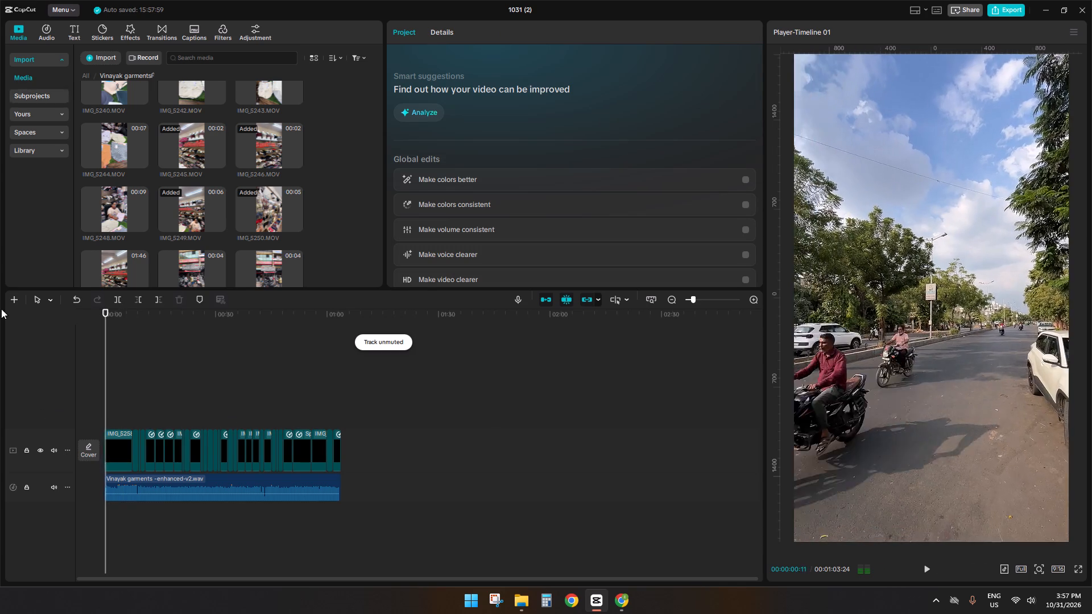
{"action": "left_click", "coordinate": [170, 378]}
{"action": "key", "text": "space"}
Apply the Fade In animation to the opening road clip at the start of the timeline.
{"action": "left_click_drag", "start_coordinate": [170, 378], "coordinate": [0, 381]}
{"action": "left_click", "coordinate": [113, 448]}
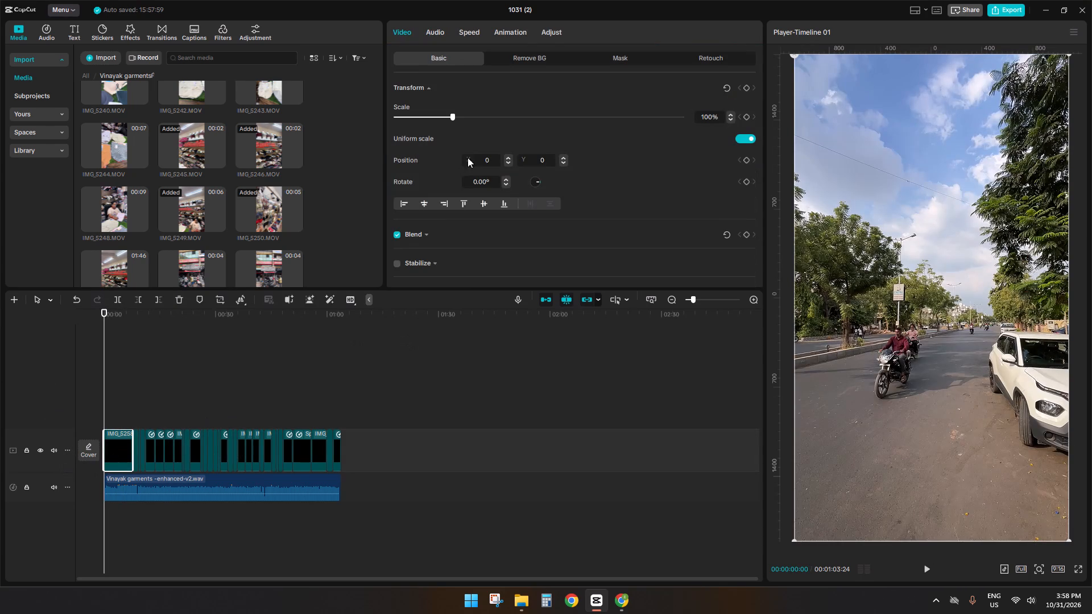
{"action": "left_click", "coordinate": [514, 35]}
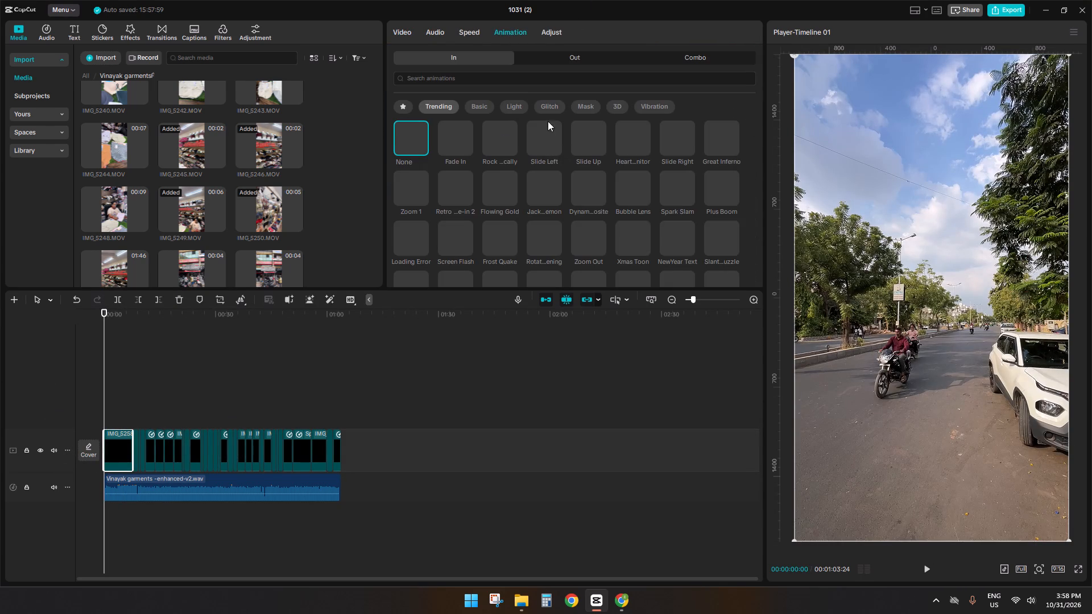
{"action": "left_click", "coordinate": [457, 145]}
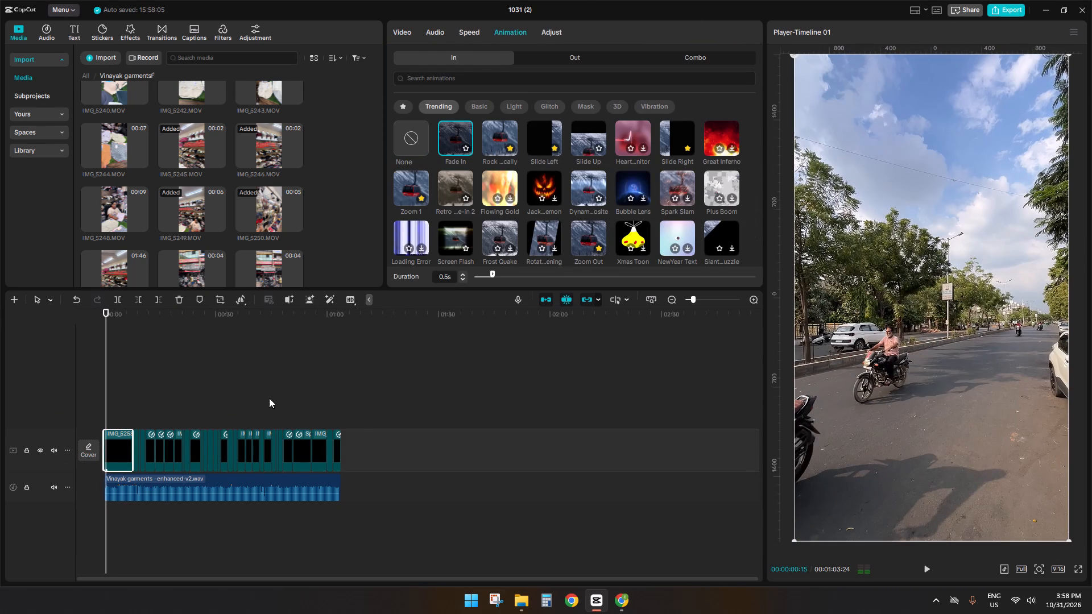
Move the playhead to about 00:00:05:01 in the opening clip and open the transitions library.
{"action": "scroll", "coordinate": [210, 413], "scroll_direction": "up", "scroll_amount": 5, "text": "ctrl"}
{"action": "left_click", "coordinate": [204, 372], "text": "ctrl"}
{"action": "left_click_drag", "start_coordinate": [204, 372], "coordinate": [157, 374]}
{"action": "double_click", "coordinate": [209, 345]}
{"action": "left_click_drag", "start_coordinate": [209, 345], "coordinate": [131, 349]}
{"action": "left_click", "coordinate": [148, 28]}
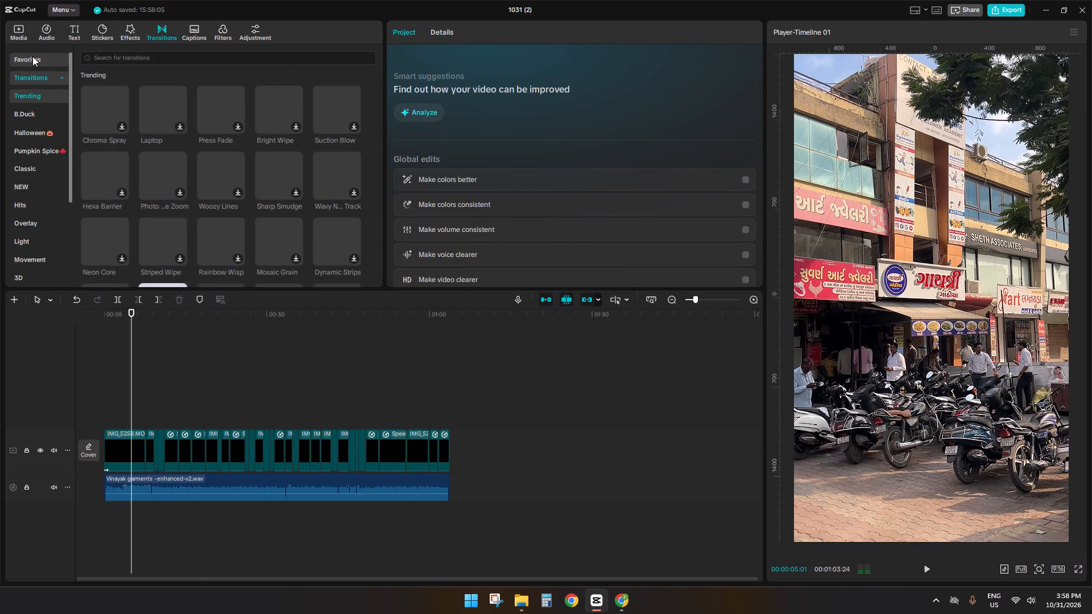
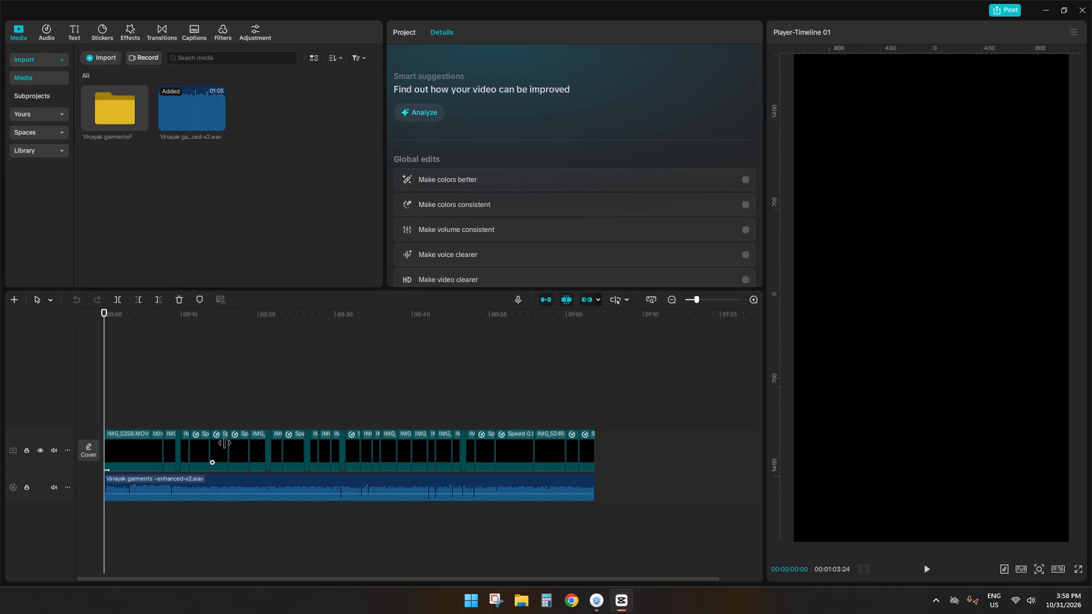
Select the opening clip and look through the trending and favorite transitions and the favorites among your own media.
{"action": "left_click", "coordinate": [143, 389]}
{"action": "left_click_drag", "start_coordinate": [143, 389], "coordinate": [53, 398]}
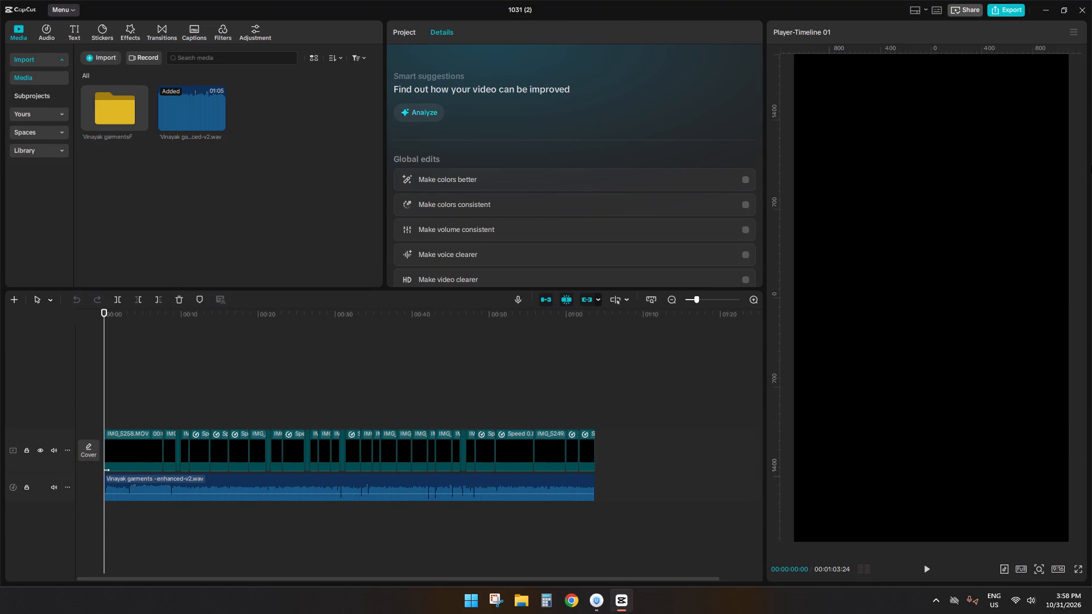
{"action": "left_click", "coordinate": [159, 27]}
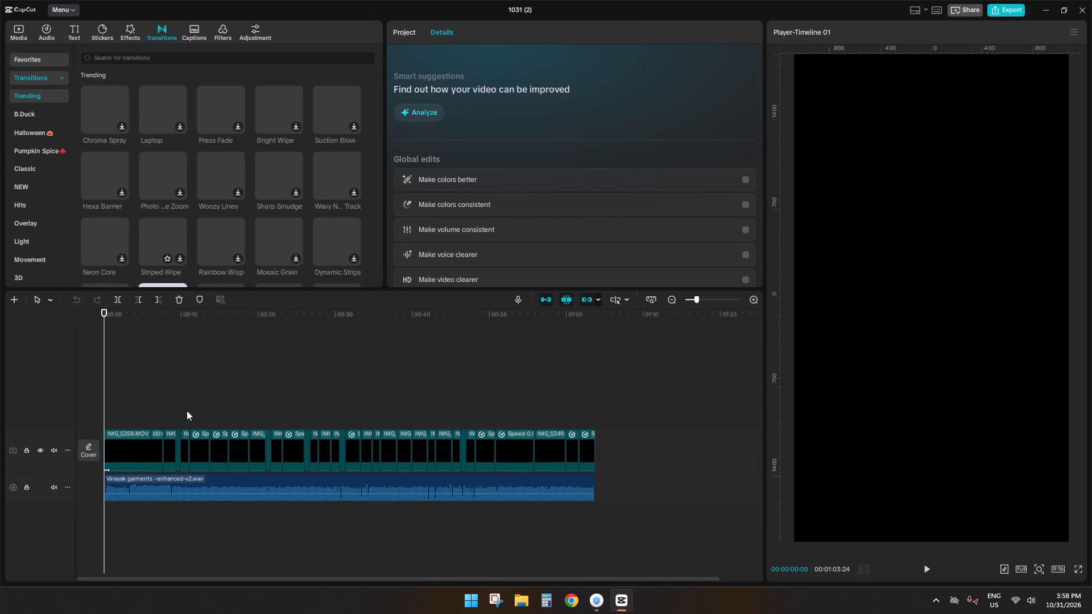
{"action": "left_click", "coordinate": [141, 447]}
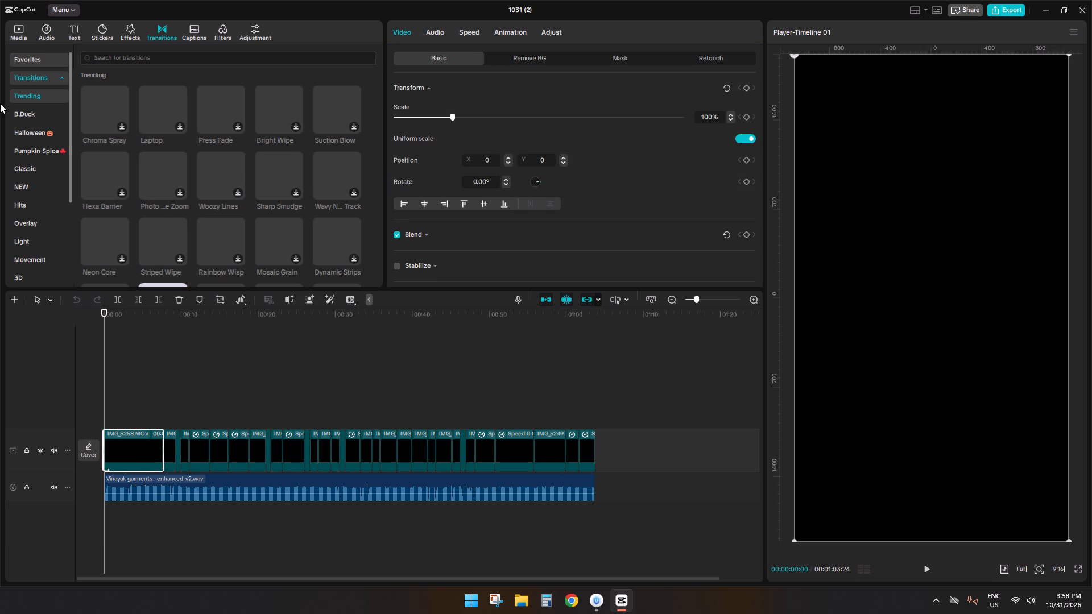
{"action": "left_click", "coordinate": [28, 63]}
{"action": "left_click", "coordinate": [278, 121]}
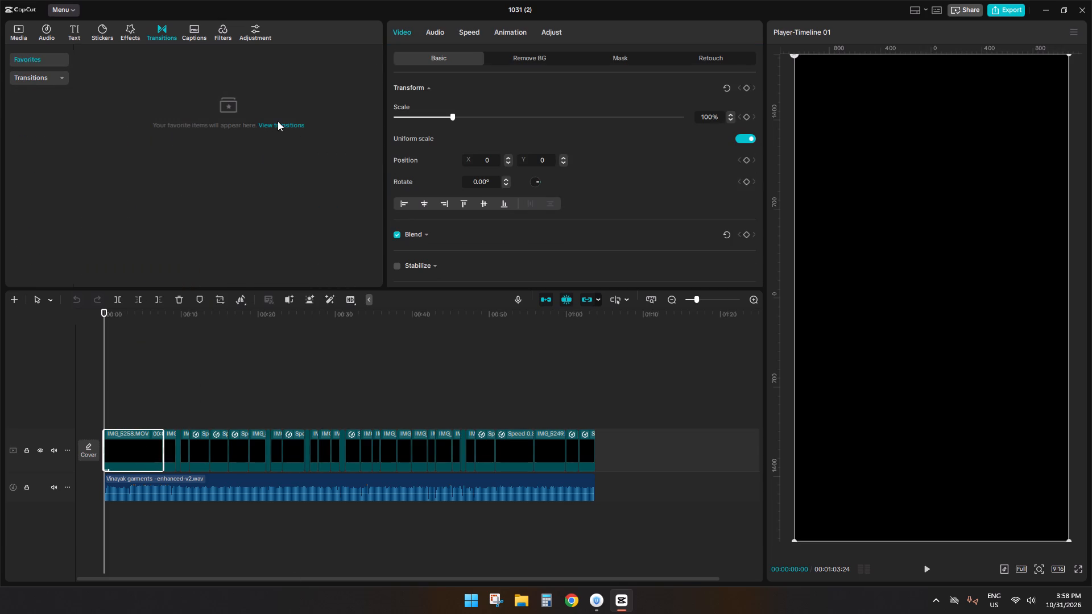
{"action": "left_click", "coordinate": [279, 127]}
{"action": "left_click", "coordinate": [54, 60]}
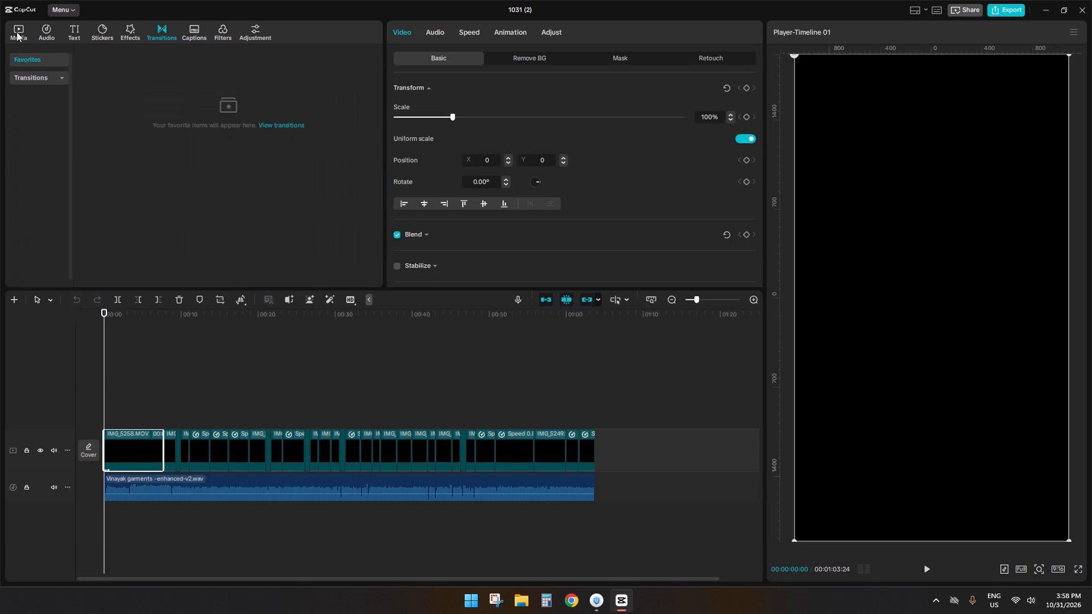
{"action": "left_click", "coordinate": [16, 32]}
{"action": "left_click", "coordinate": [39, 107]}
{"action": "left_click", "coordinate": [39, 110]}
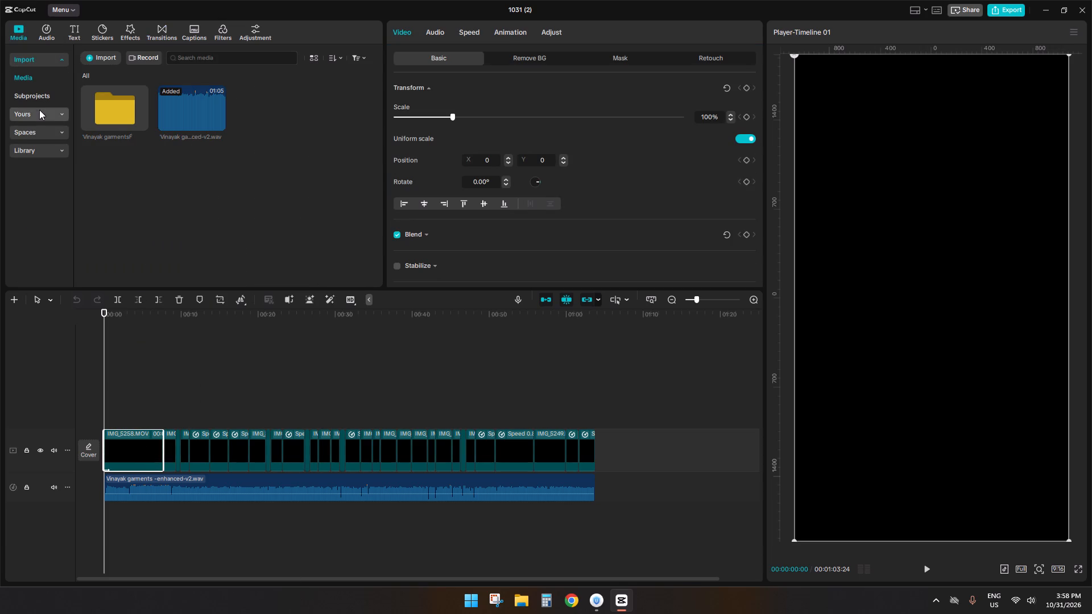
Switch to the UrbanVPN app.
{"action": "left_click", "coordinate": [594, 595]}
{"action": "left_click", "coordinate": [728, 146]}
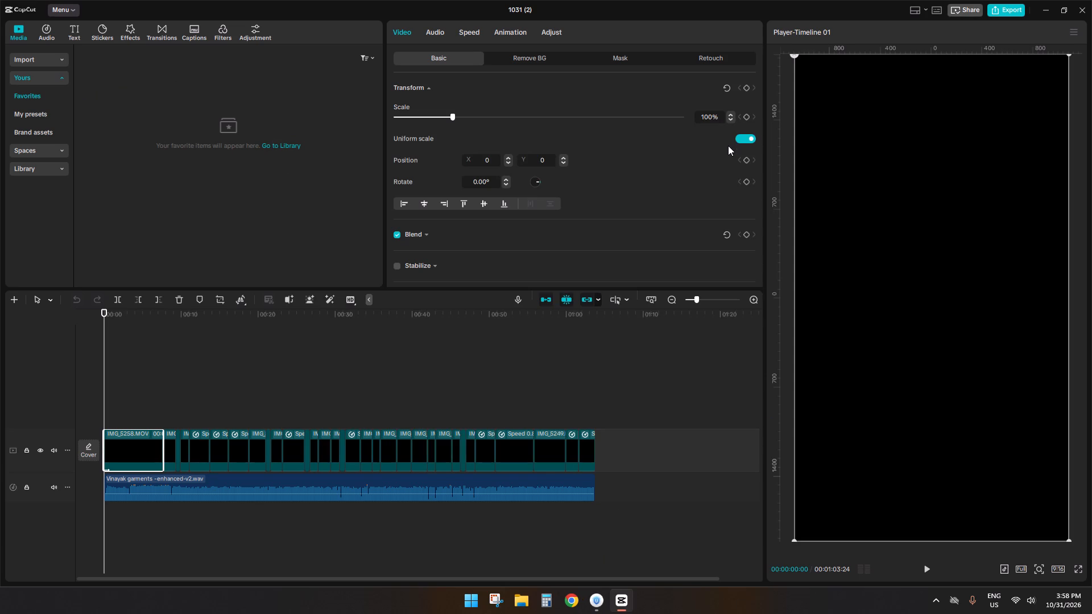
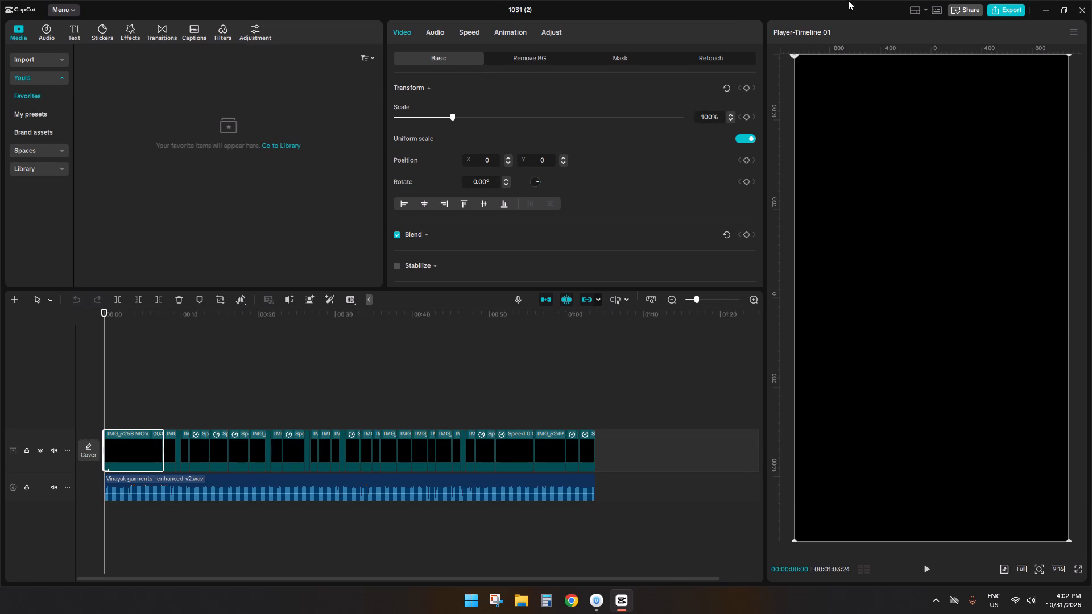
Close the 1031 (2) project in the CapCut editor.
{"action": "left_click", "coordinate": [1074, 12]}
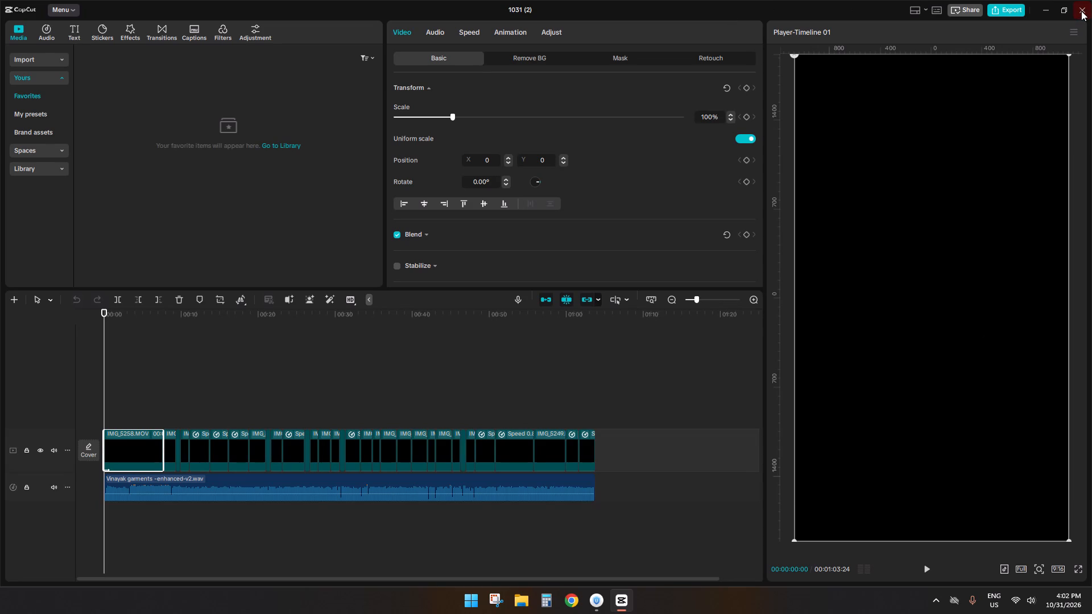
{"action": "left_click", "coordinate": [1081, 11]}
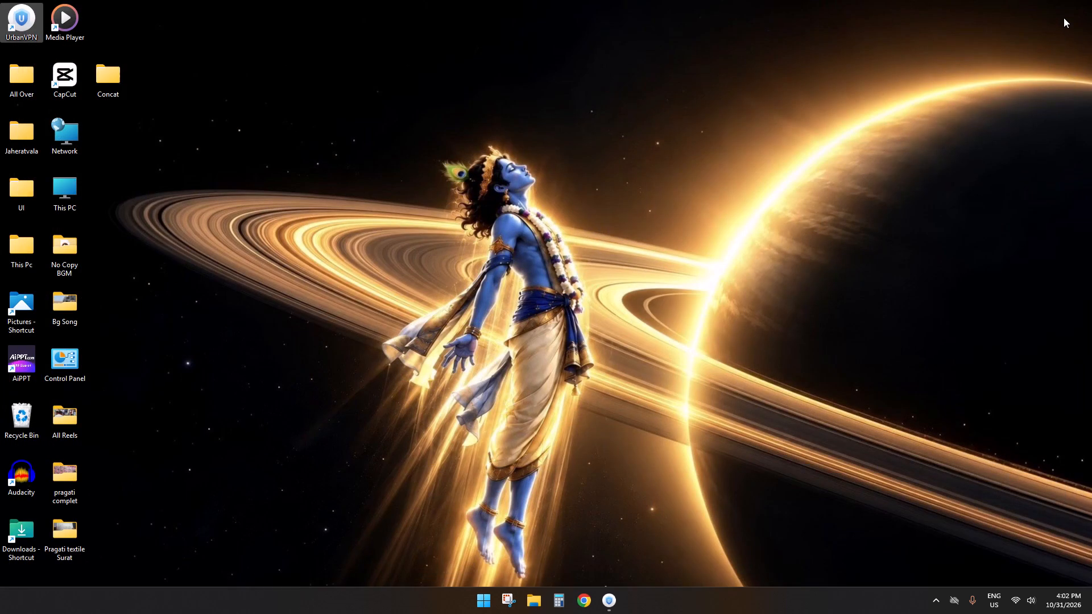
Switch to UrbanVPN to check the VPN connection, and minimize its window.
{"action": "left_click", "coordinate": [607, 593]}
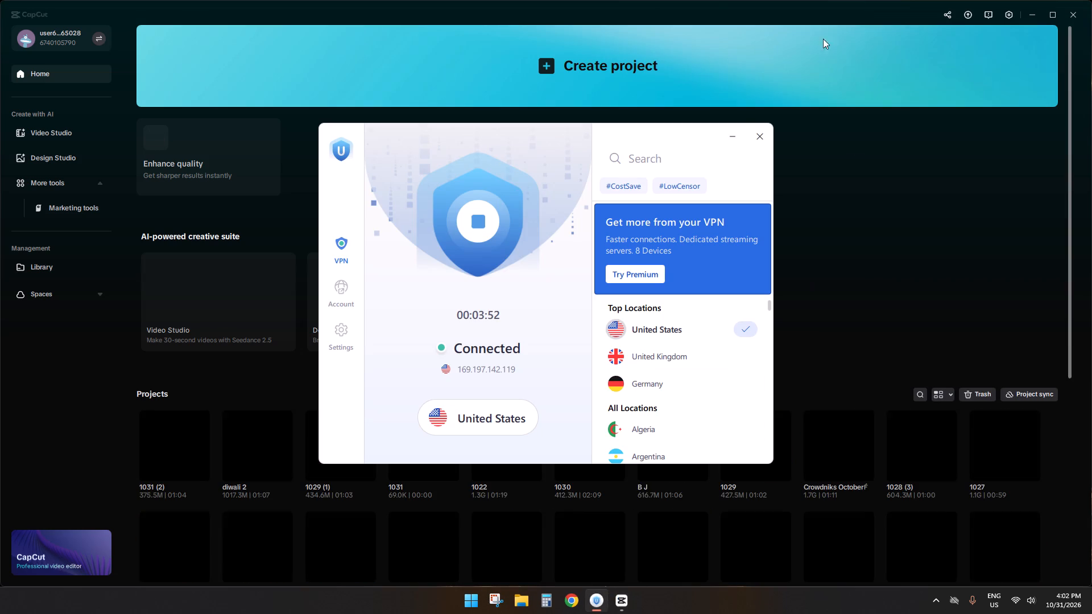
{"action": "left_click", "coordinate": [733, 134]}
Close the CapCut home window and relaunch CapCut from the desktop.
{"action": "left_click", "coordinate": [1078, 17]}
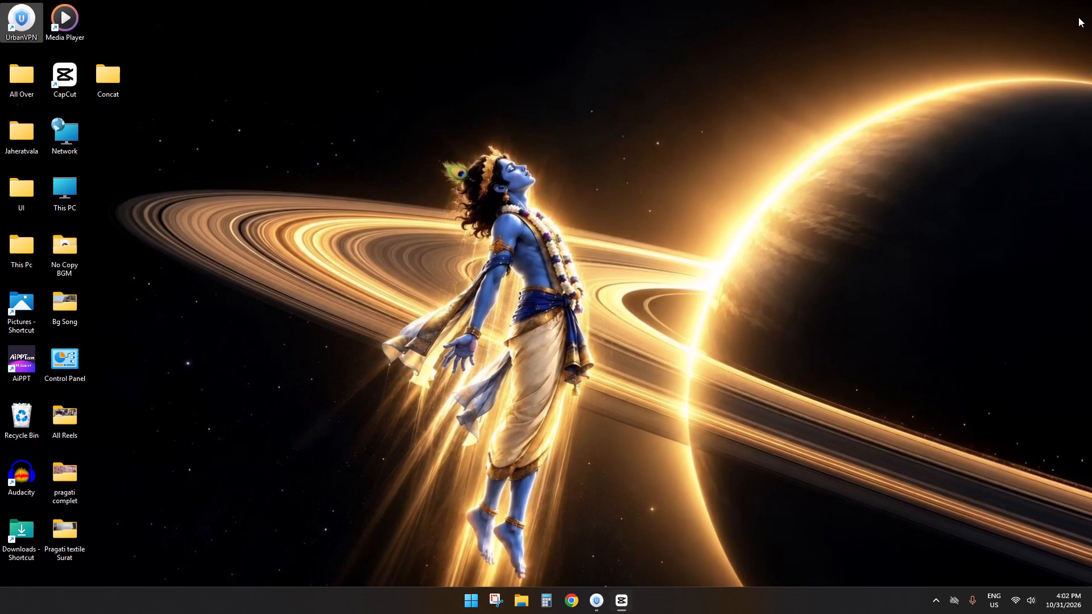
{"action": "double_click", "coordinate": [56, 96]}
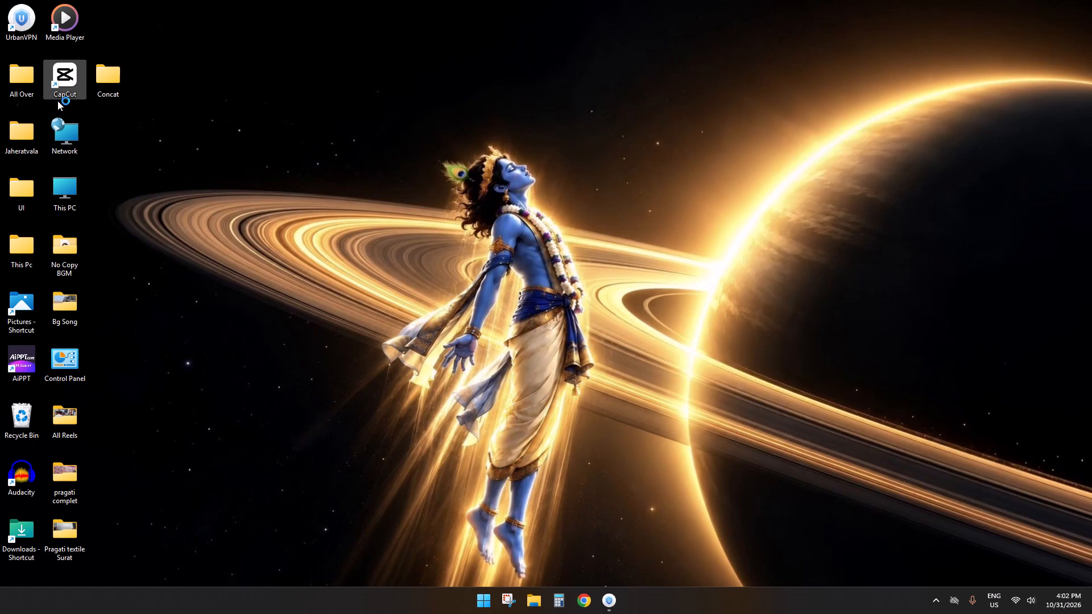
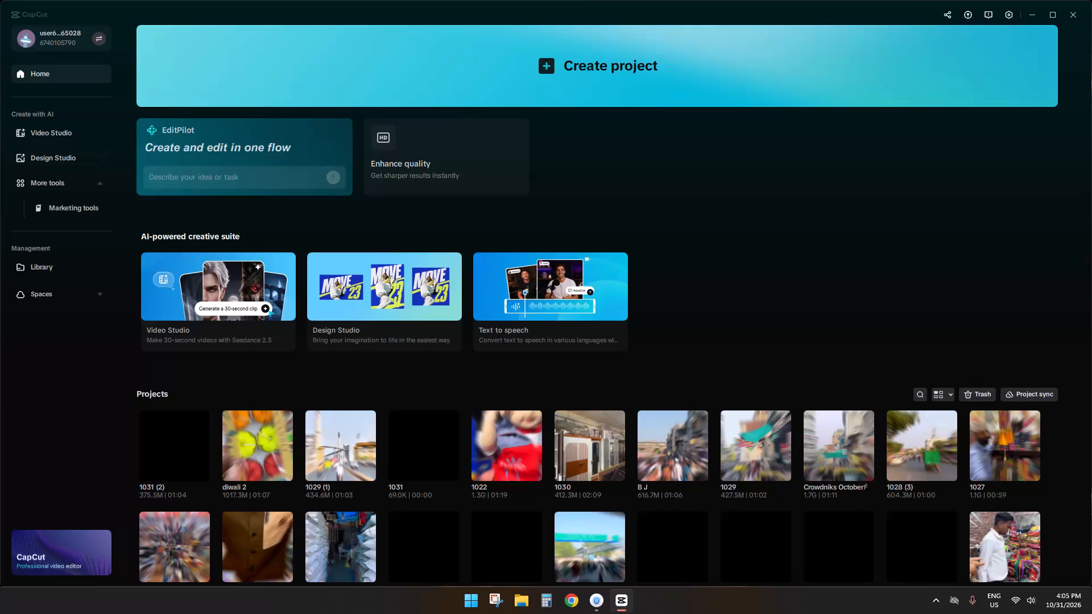
Switch to Chrome using the Editor profile, search Google for "temp", and open the Temp Mail website.
{"action": "left_click", "coordinate": [574, 603]}
{"action": "left_click", "coordinate": [487, 262]}
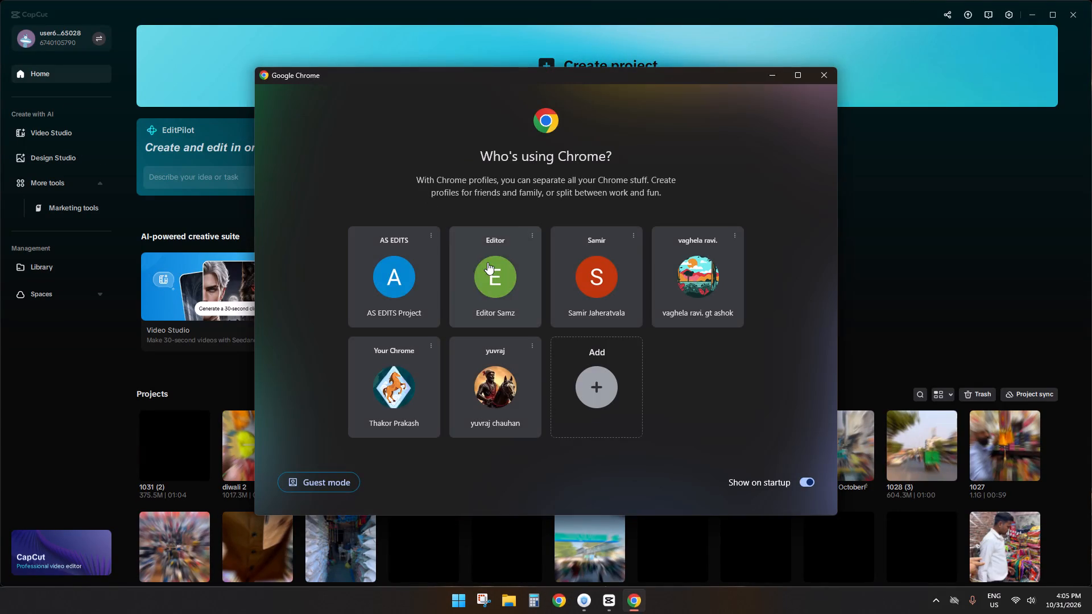
{"action": "left_click", "coordinate": [398, 221]}
{"action": "type", "text": "temp"}
{"action": "key", "text": "Return"}
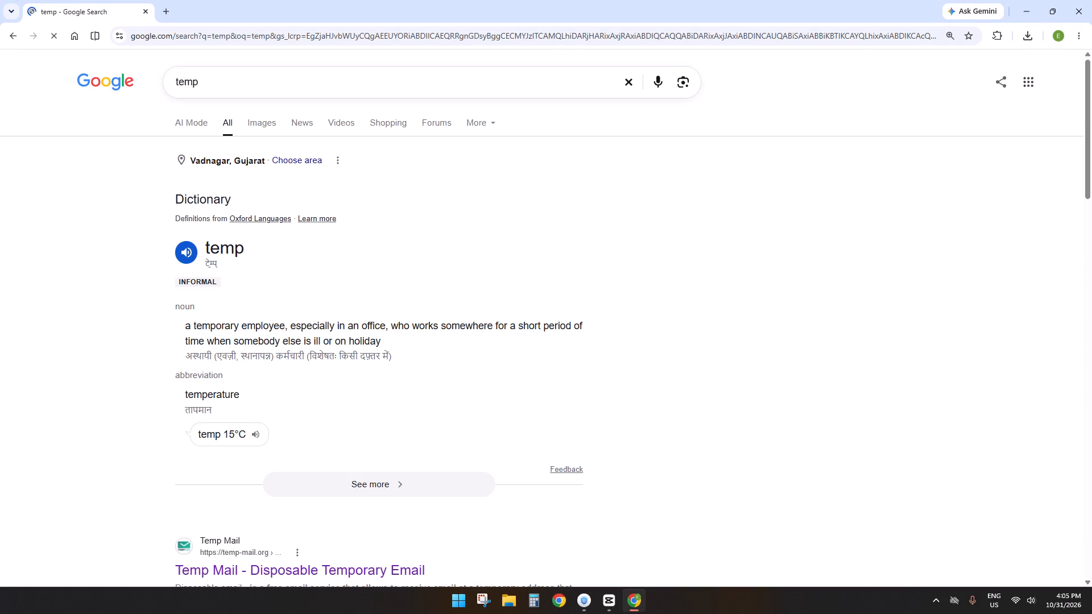
{"action": "scroll", "coordinate": [246, 463], "scroll_direction": "down", "scroll_amount": 3}
{"action": "double_click", "coordinate": [226, 404]}
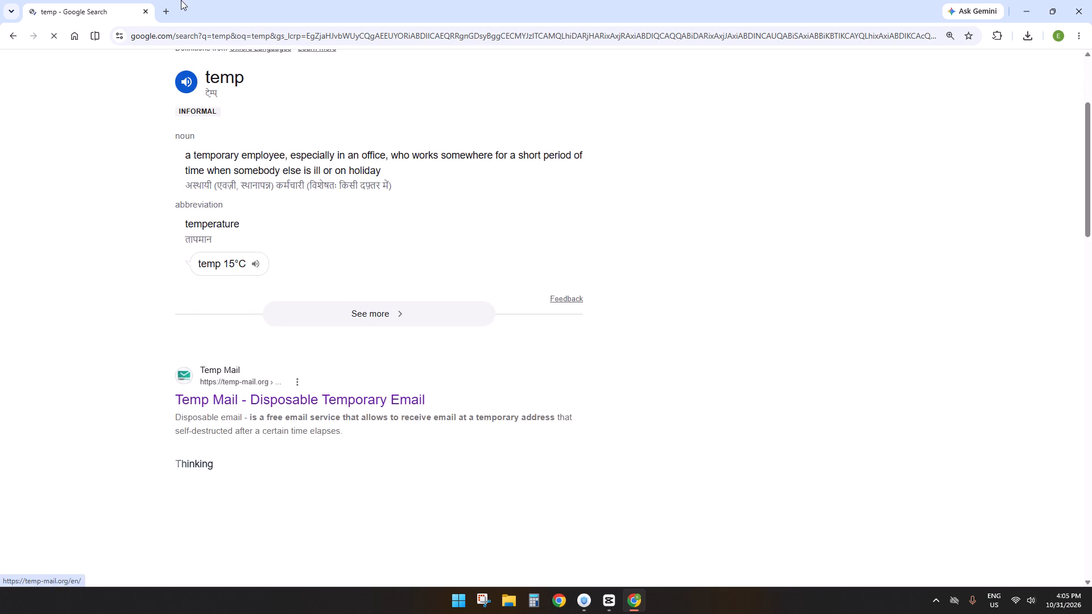
Open a new browser tab beside the Temp Mail page, ready for a Google search.
{"action": "left_click", "coordinate": [171, 11]}
{"action": "left_click", "coordinate": [395, 219]}
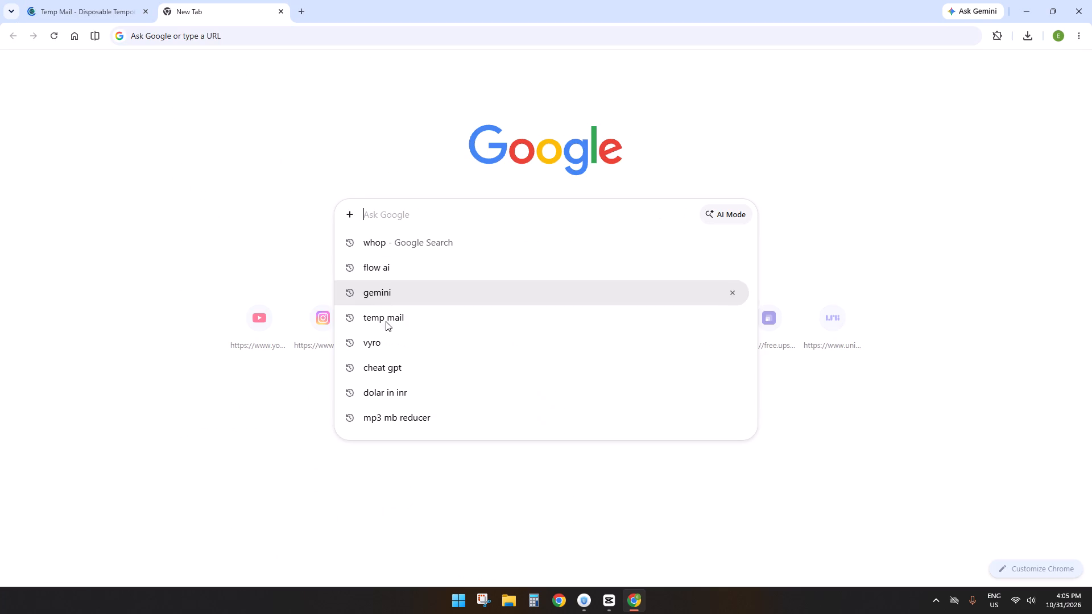
Switch back to CapCut and open the 1031 (2) project.
{"action": "left_click", "coordinate": [602, 600]}
{"action": "left_click", "coordinate": [131, 435]}
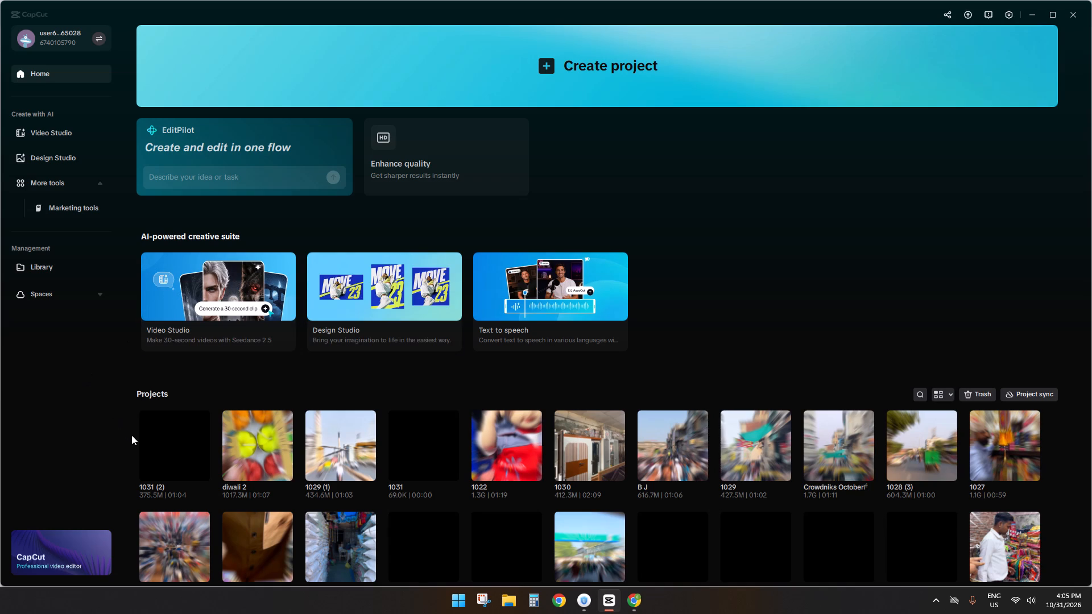
{"action": "left_click", "coordinate": [167, 446]}
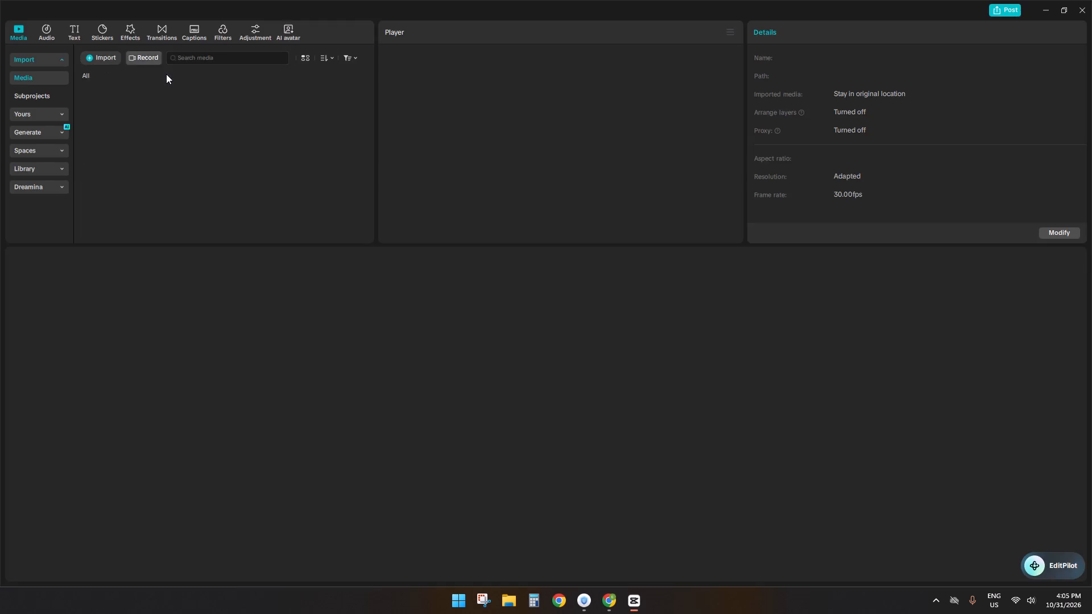
Check that the favorite transitions and the first timeline clip's In animations load.
{"action": "left_click", "coordinate": [161, 29]}
{"action": "left_click", "coordinate": [161, 29]}
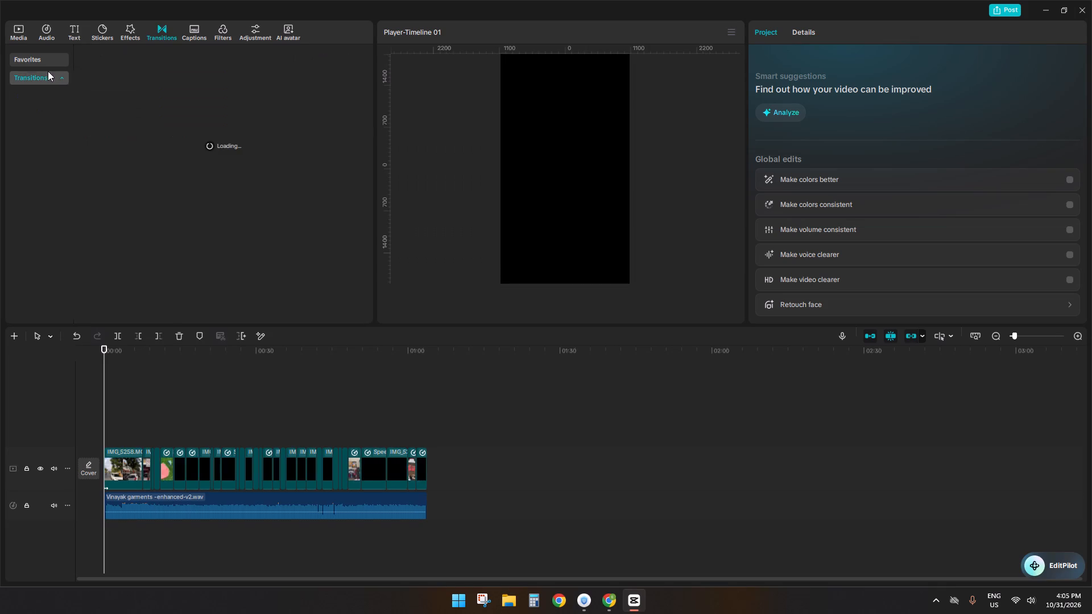
{"action": "left_click", "coordinate": [42, 59]}
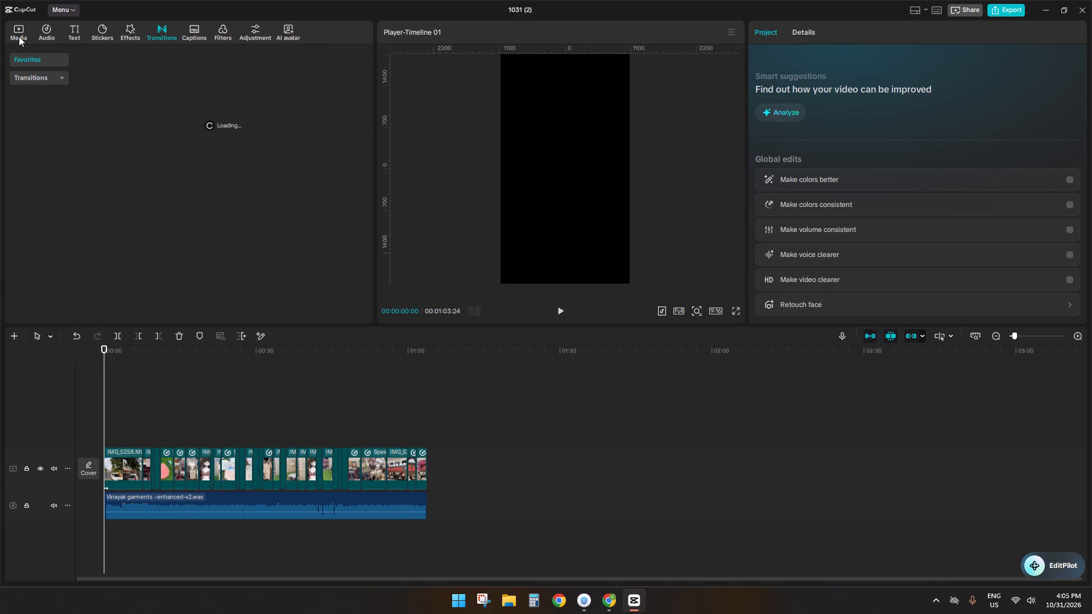
{"action": "left_click", "coordinate": [113, 476]}
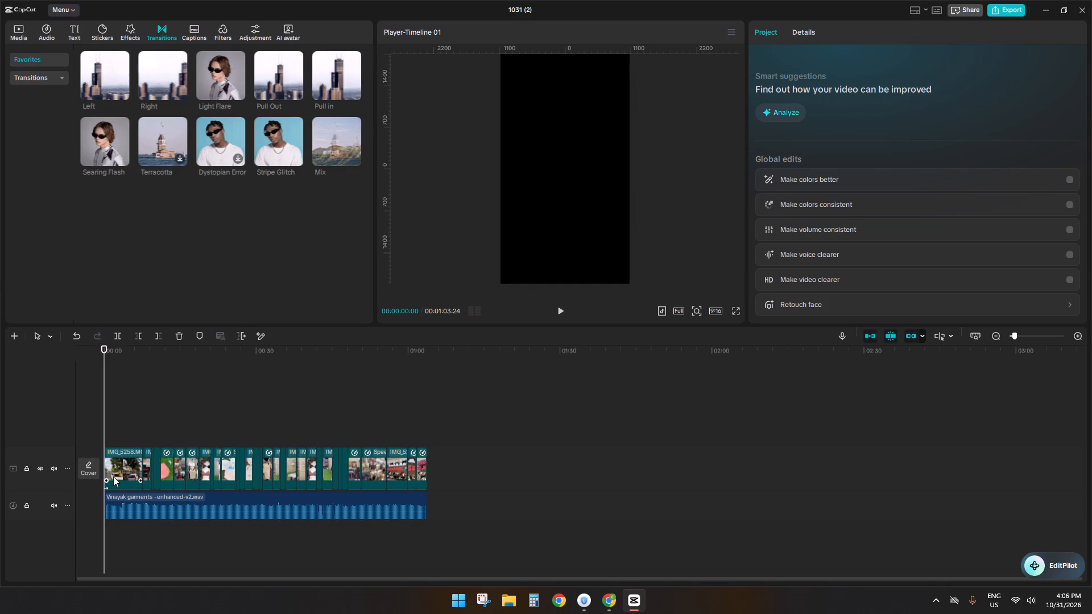
{"action": "left_click", "coordinate": [868, 35]}
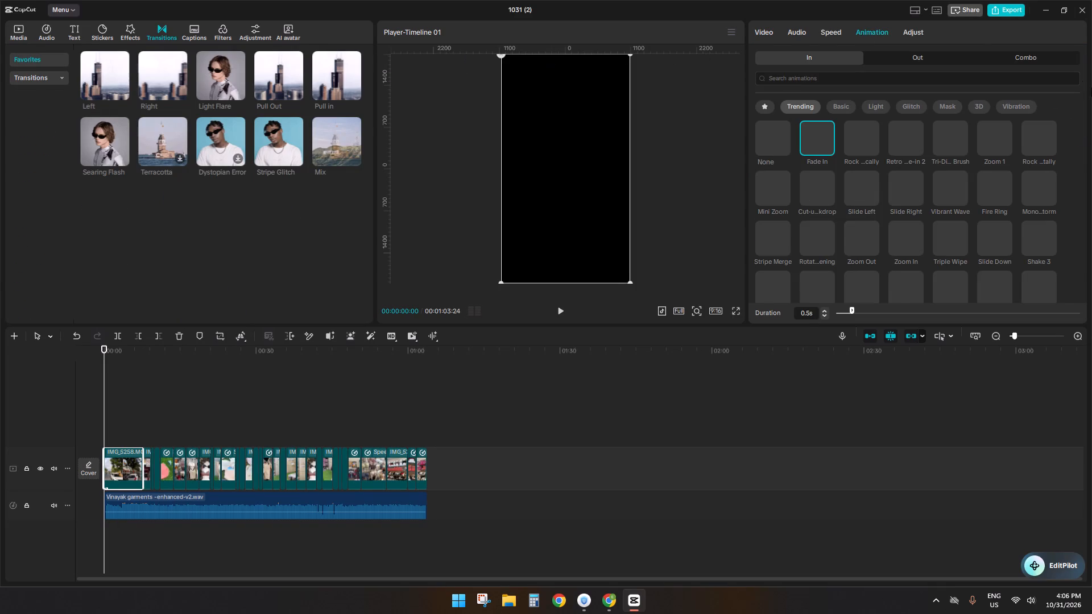
Change the editor workspace layout to Vertical.
{"action": "left_click", "coordinate": [918, 11]}
{"action": "left_click", "coordinate": [922, 96]}
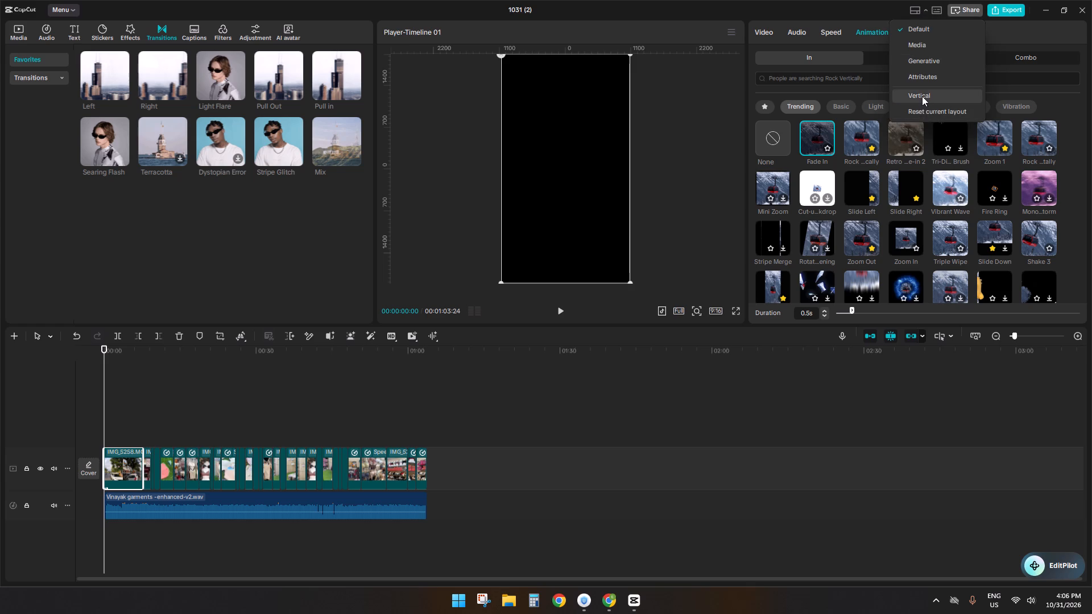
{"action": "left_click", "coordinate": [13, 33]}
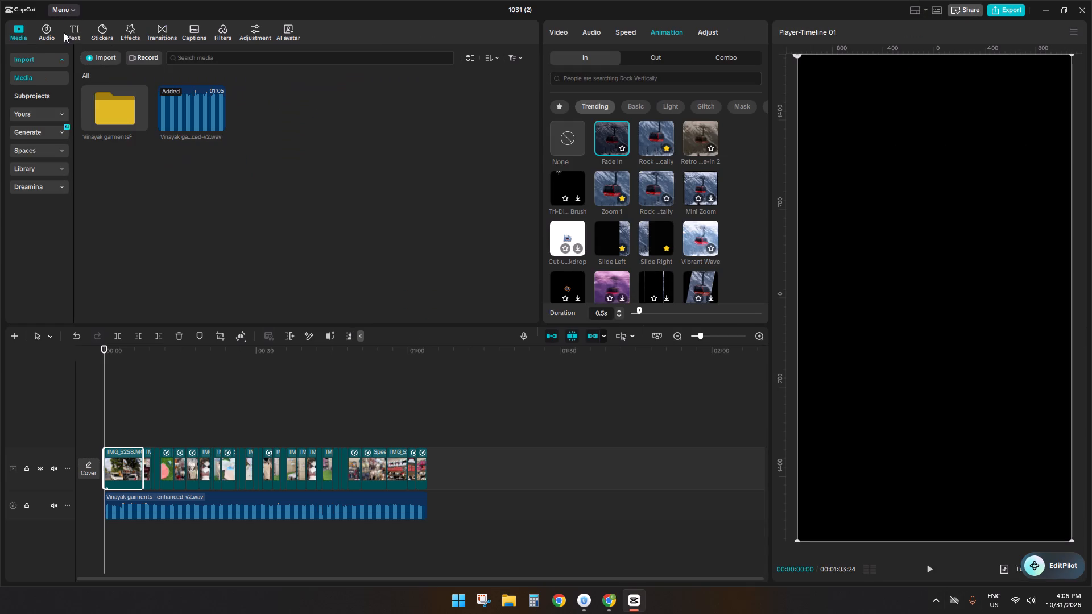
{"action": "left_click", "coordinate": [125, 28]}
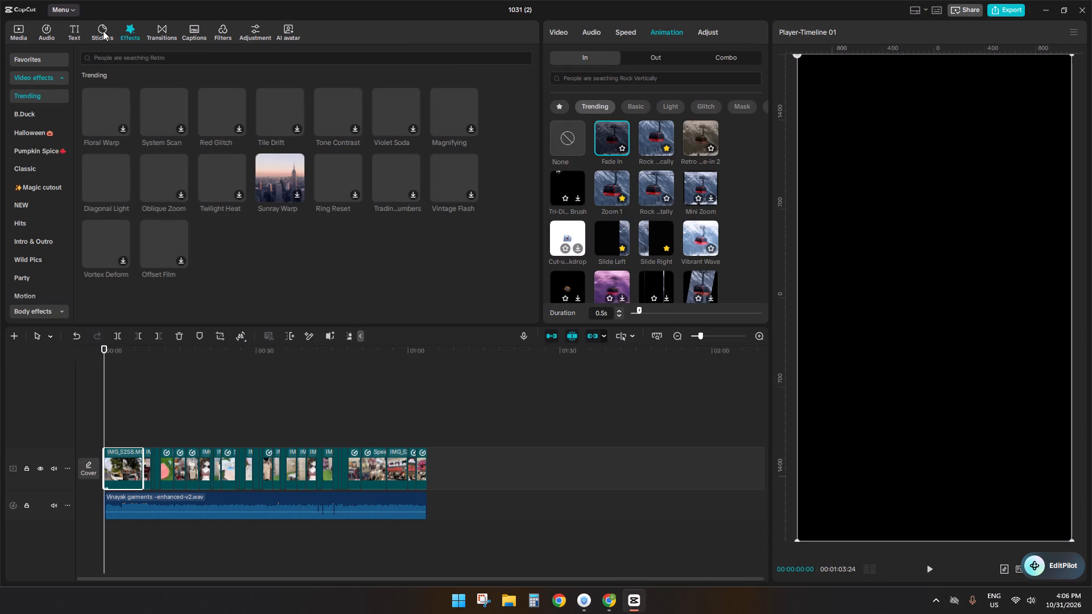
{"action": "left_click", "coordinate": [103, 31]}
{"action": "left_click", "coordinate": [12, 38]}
Switch to the UrbanVPN window.
{"action": "left_click", "coordinate": [582, 606]}
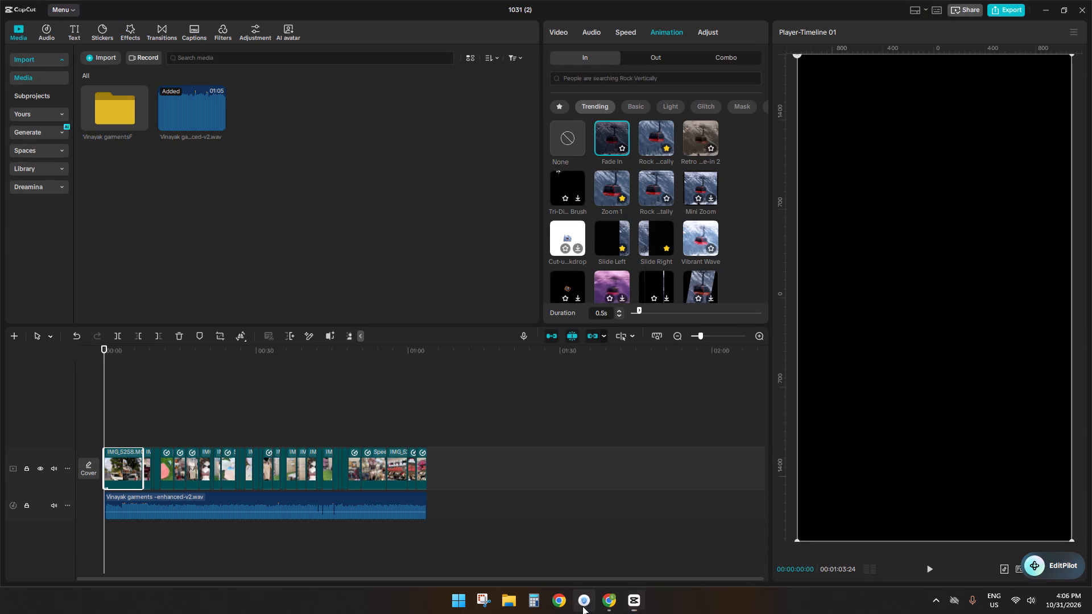
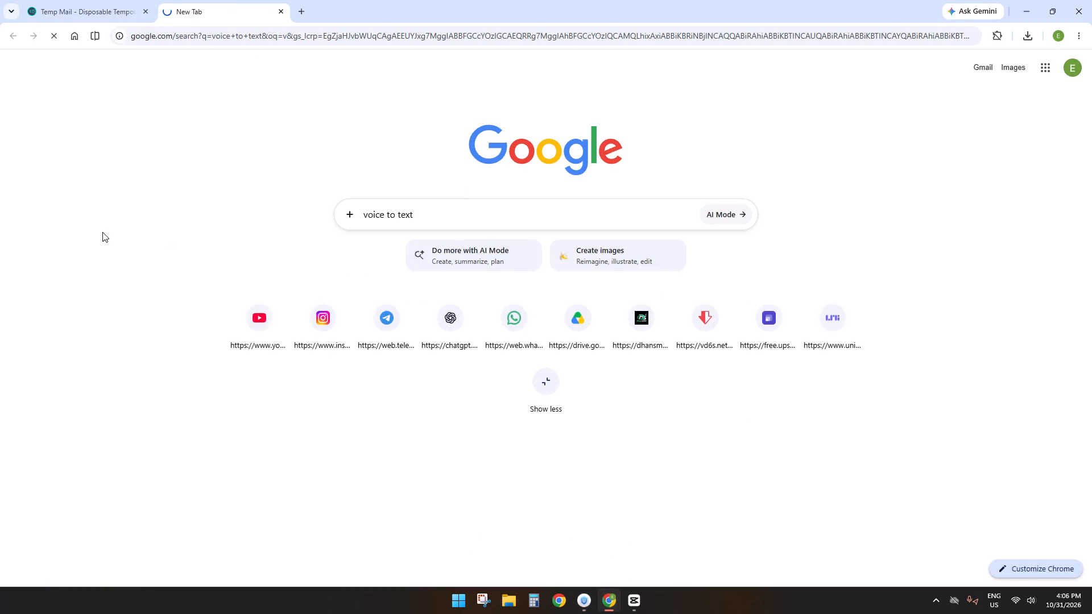
{"action": "scroll", "coordinate": [212, 355], "scroll_direction": "down", "scroll_amount": 3}
{"action": "triple_click", "coordinate": [233, 295]}
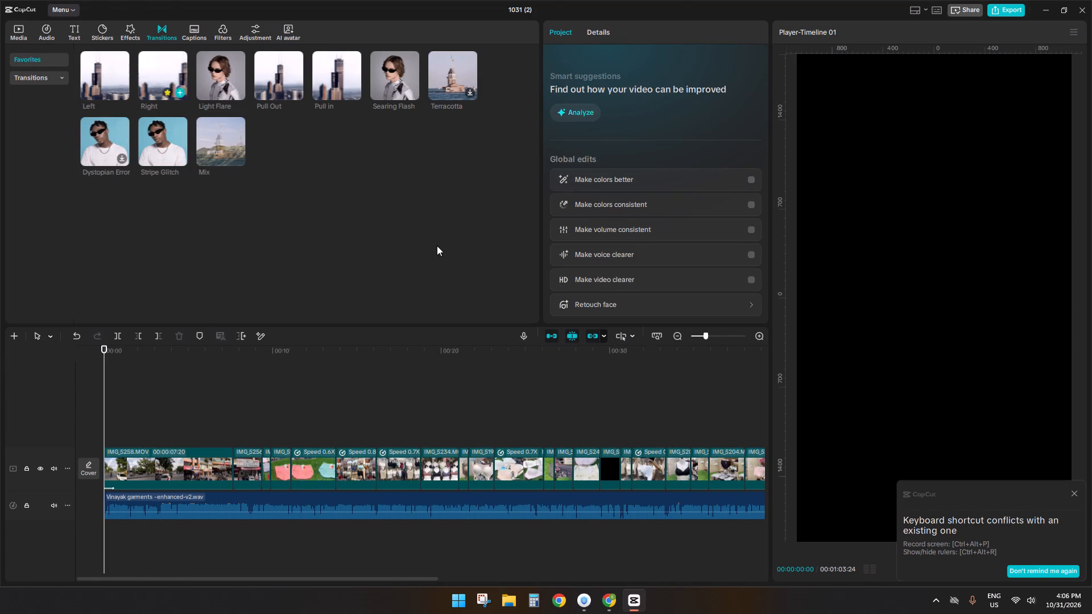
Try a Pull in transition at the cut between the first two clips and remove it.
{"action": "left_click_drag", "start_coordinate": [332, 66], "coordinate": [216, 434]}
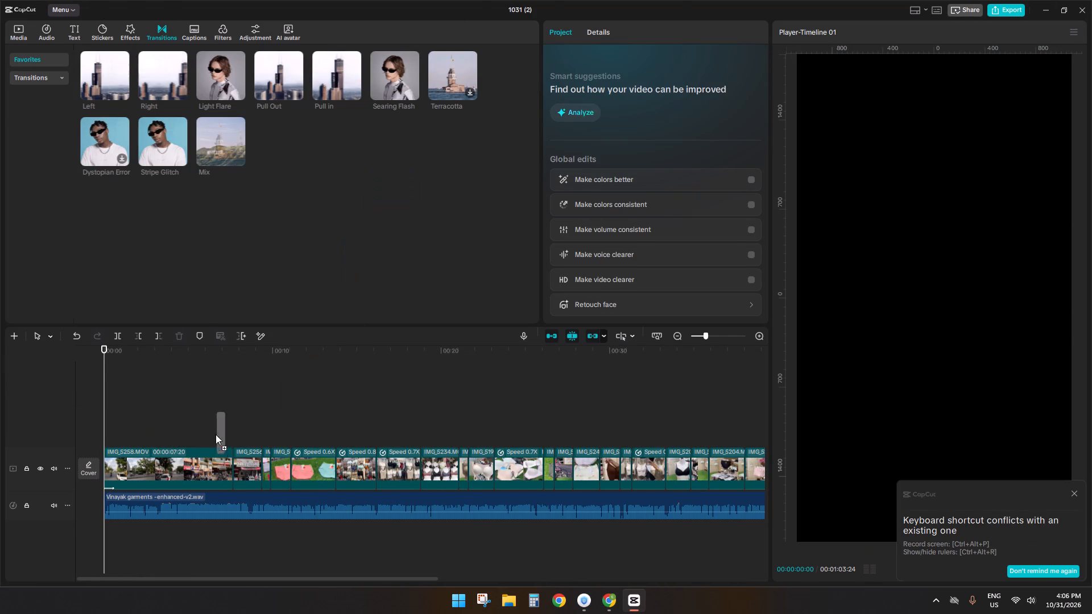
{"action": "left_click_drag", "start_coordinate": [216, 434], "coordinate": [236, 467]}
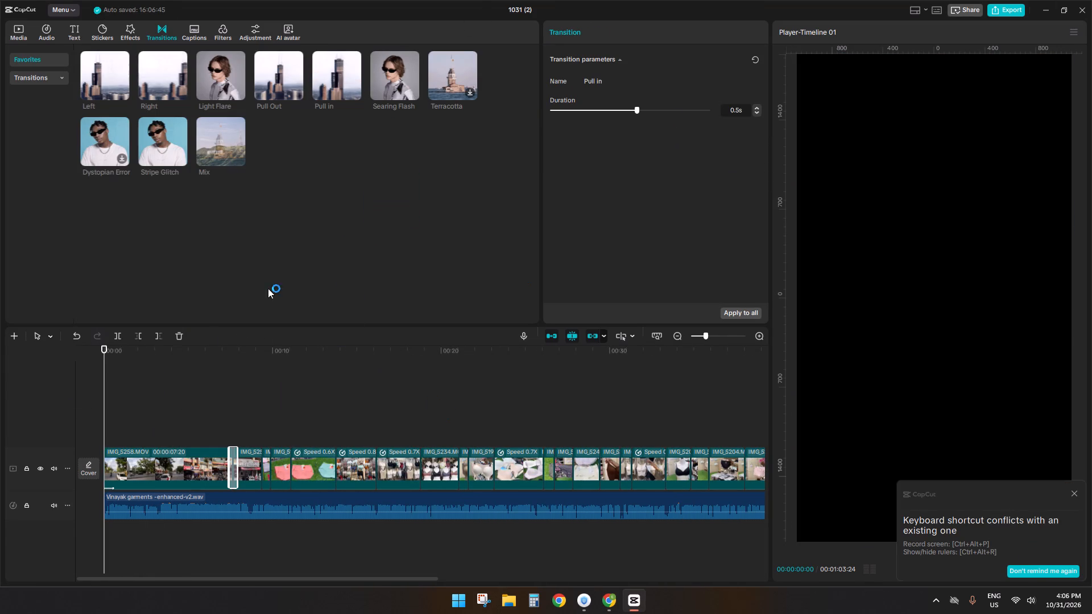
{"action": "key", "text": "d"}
Add Mix transitions at the first four cuts of the main track, accepting duplicate frames for short clips.
{"action": "left_click_drag", "start_coordinate": [204, 155], "coordinate": [230, 468]}
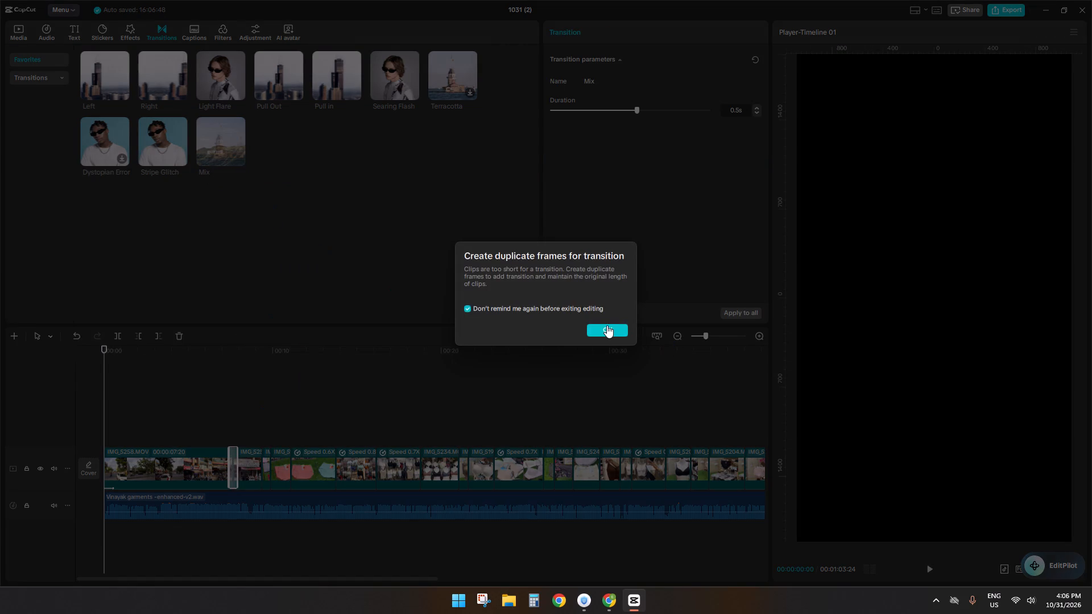
{"action": "left_click", "coordinate": [607, 325]}
{"action": "left_click_drag", "start_coordinate": [213, 133], "coordinate": [259, 446]}
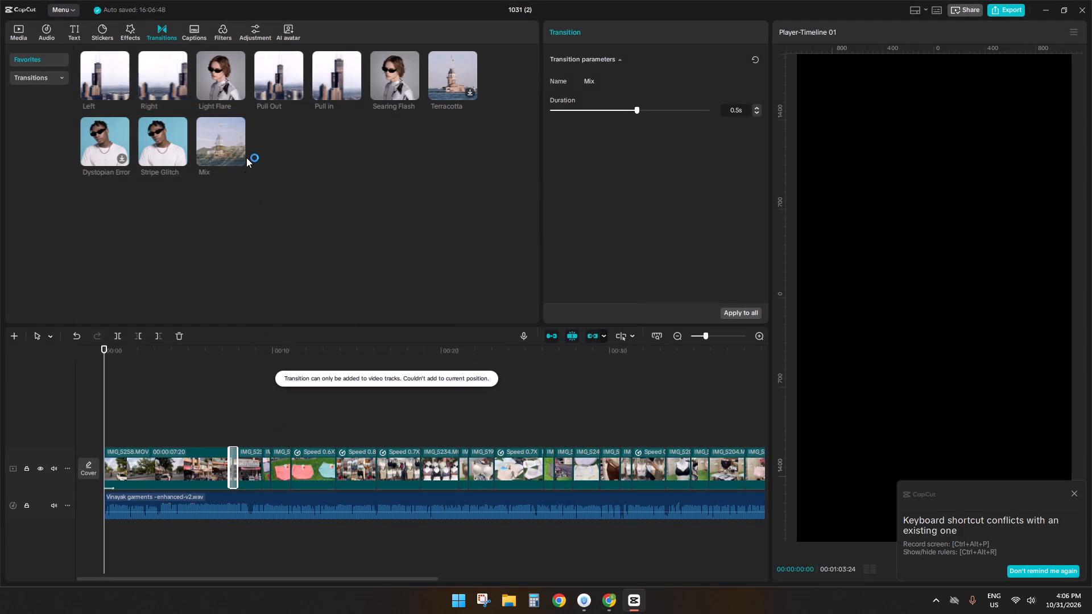
{"action": "left_click_drag", "start_coordinate": [222, 148], "coordinate": [260, 480]}
{"action": "left_click_drag", "start_coordinate": [216, 152], "coordinate": [270, 225]}
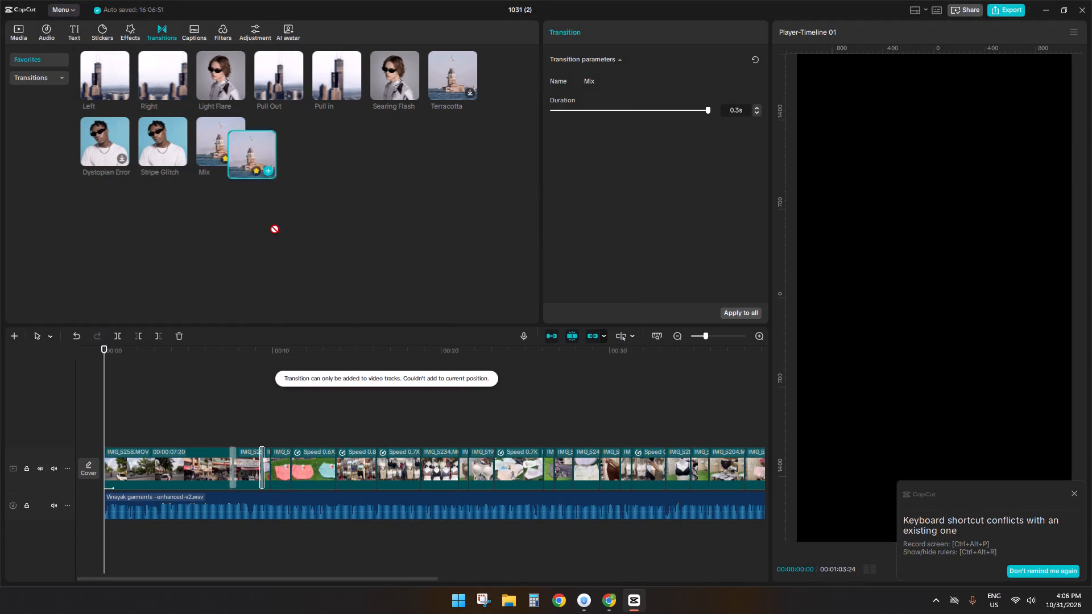
{"action": "left_click_drag", "start_coordinate": [270, 225], "coordinate": [266, 460]}
{"action": "left_click_drag", "start_coordinate": [237, 136], "coordinate": [276, 476]}
{"action": "left_click_drag", "start_coordinate": [211, 122], "coordinate": [291, 473]}
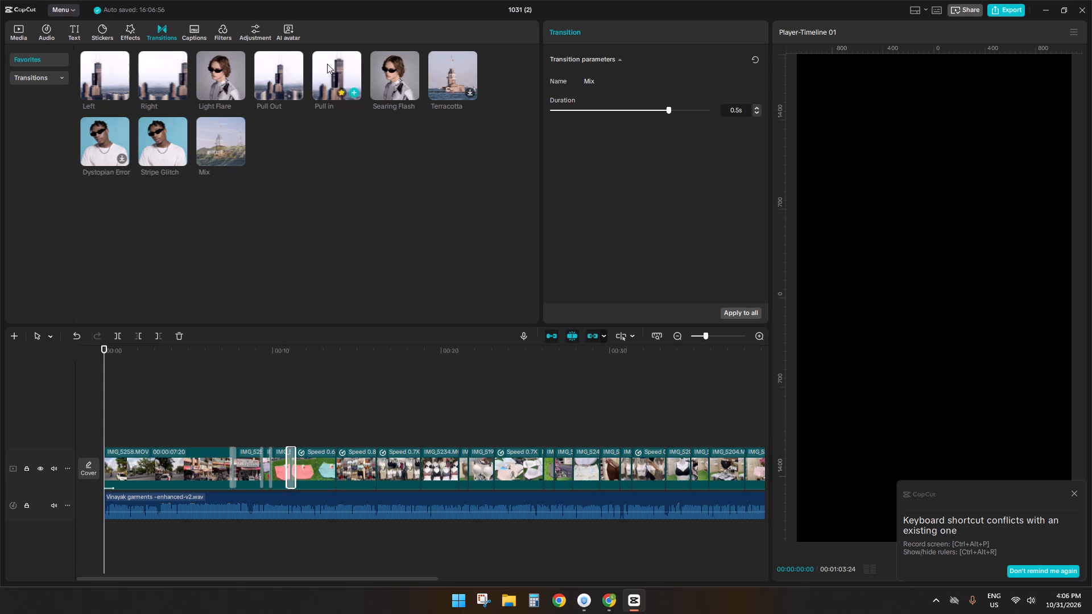
Add Pull in transitions at the next three cuts, about 0:14, 0:16 and 0:19, lasting 0.8 s, 0.7 s and 0.7 s.
{"action": "left_click_drag", "start_coordinate": [338, 74], "coordinate": [342, 481]}
{"action": "left_click", "coordinate": [652, 106]}
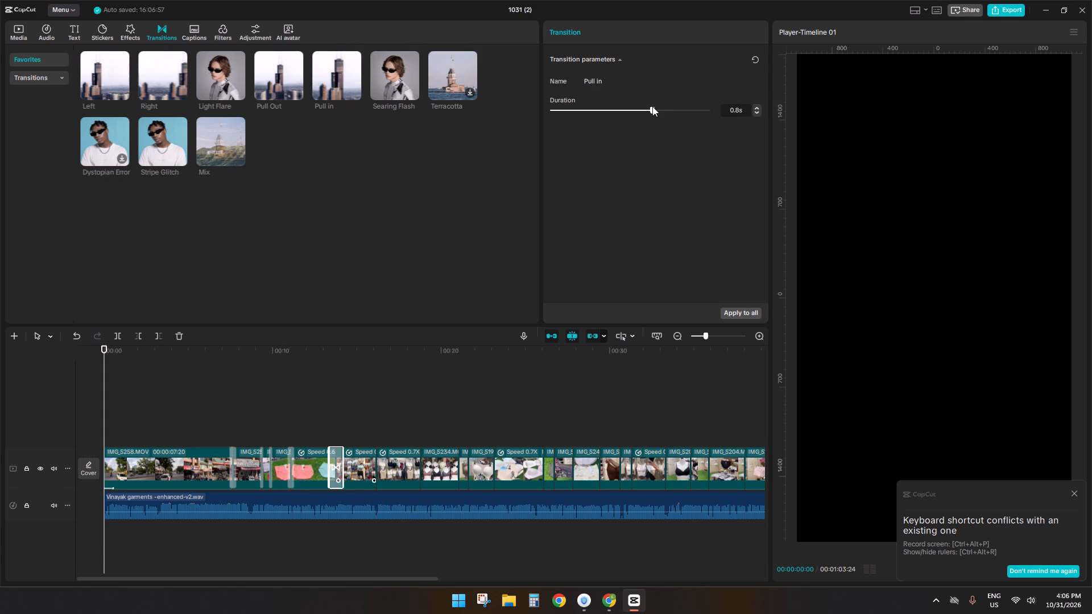
{"action": "left_click_drag", "start_coordinate": [336, 76], "coordinate": [371, 463]}
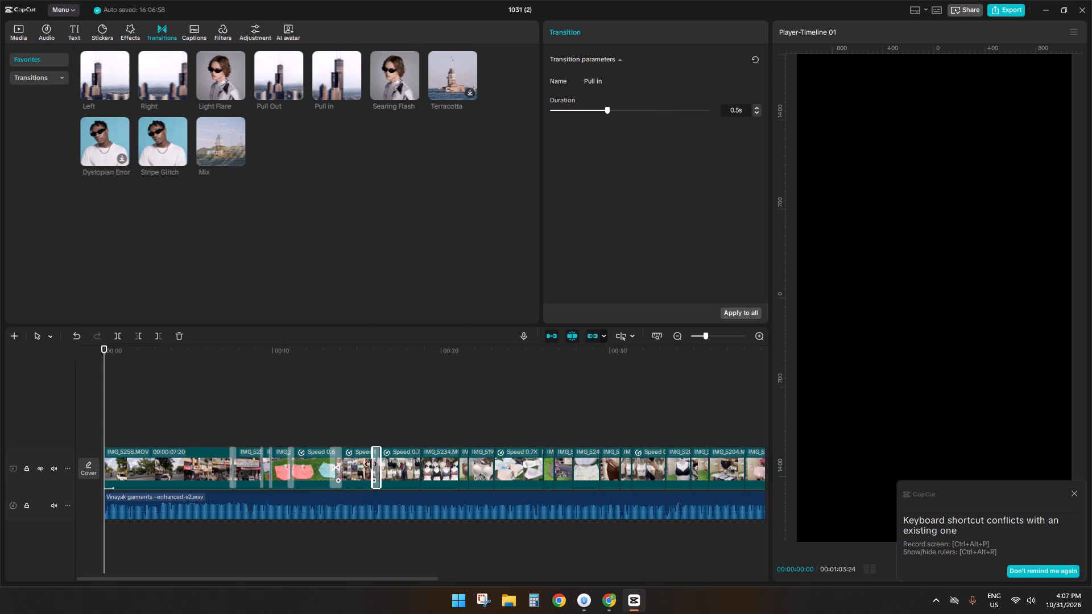
{"action": "left_click", "coordinate": [646, 109]}
{"action": "left_click_drag", "start_coordinate": [324, 60], "coordinate": [417, 465]}
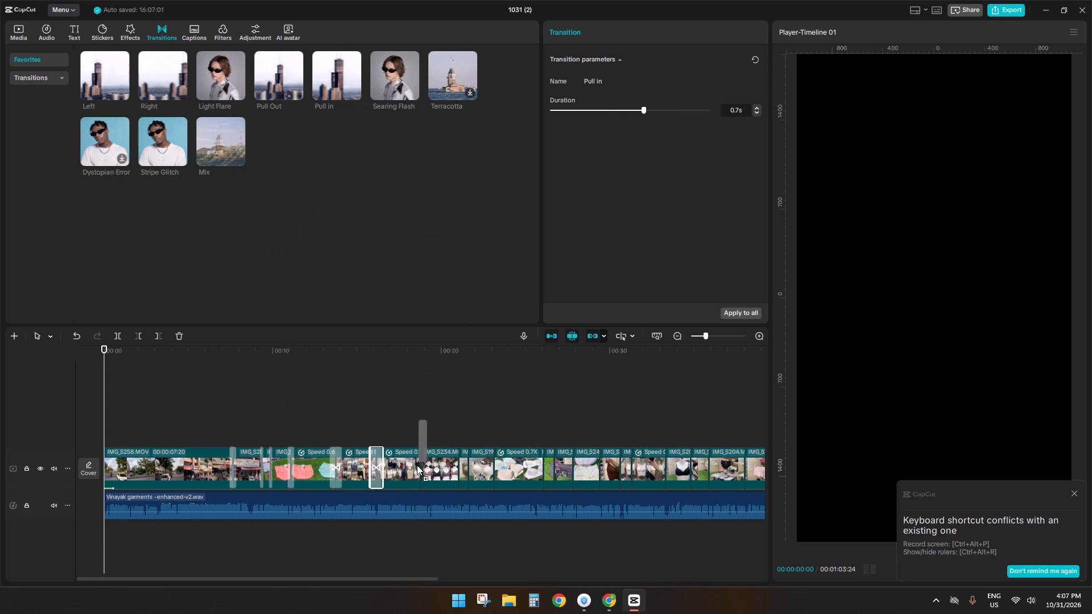
{"action": "left_click_drag", "start_coordinate": [417, 465], "coordinate": [417, 466]}
{"action": "left_click", "coordinate": [650, 105]}
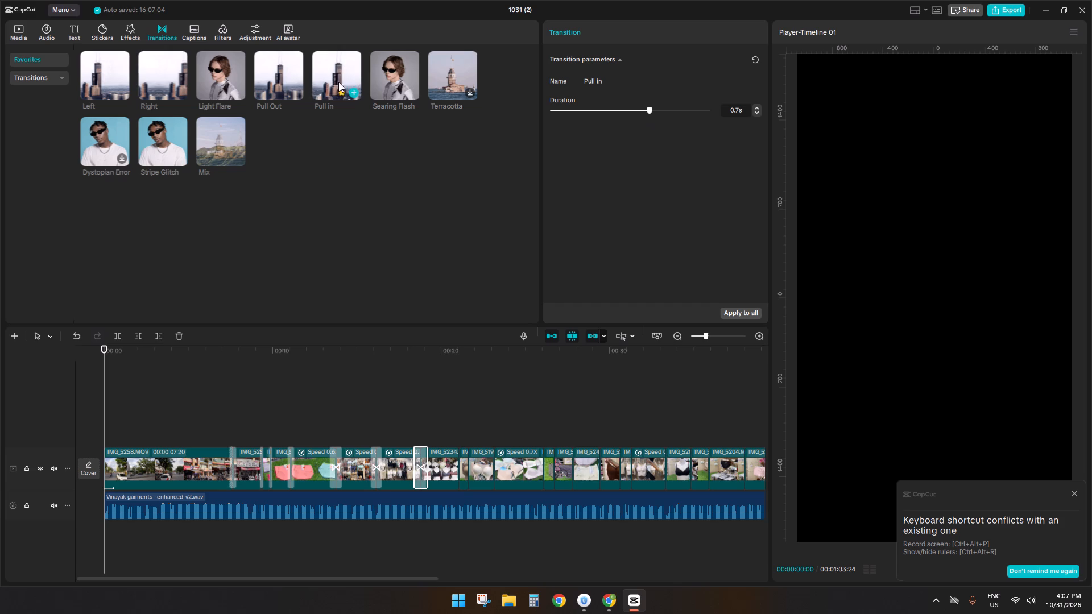
{"action": "left_click_drag", "start_coordinate": [338, 82], "coordinate": [279, 188]}
Add Mix transitions at the two cuts near 0:21 and 0:22.
{"action": "left_click_drag", "start_coordinate": [214, 146], "coordinate": [436, 480]}
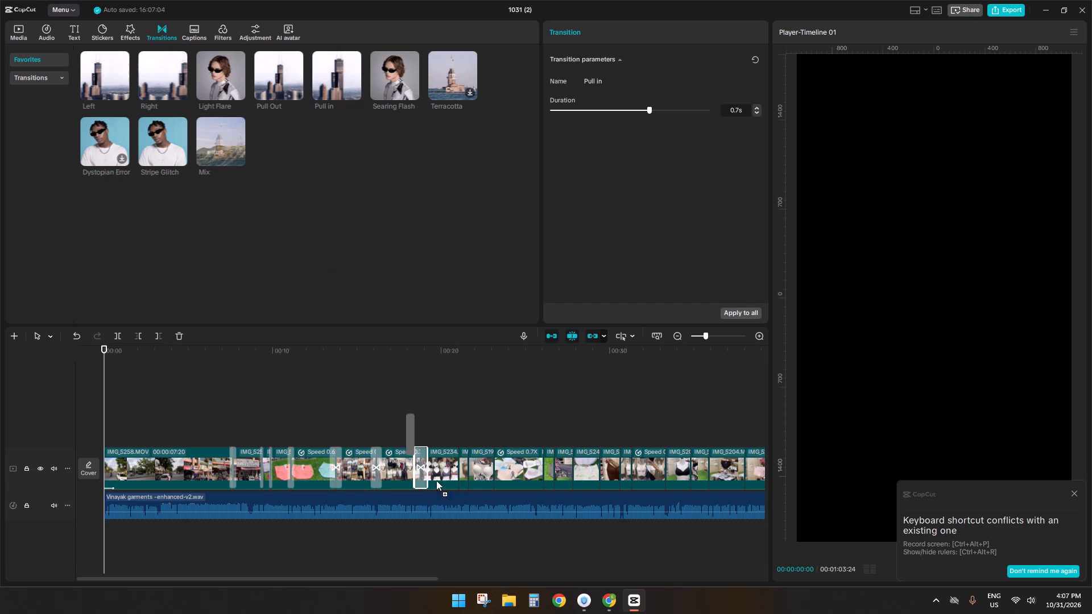
{"action": "left_click_drag", "start_coordinate": [436, 480], "coordinate": [457, 466]}
{"action": "left_click_drag", "start_coordinate": [210, 136], "coordinate": [470, 441]}
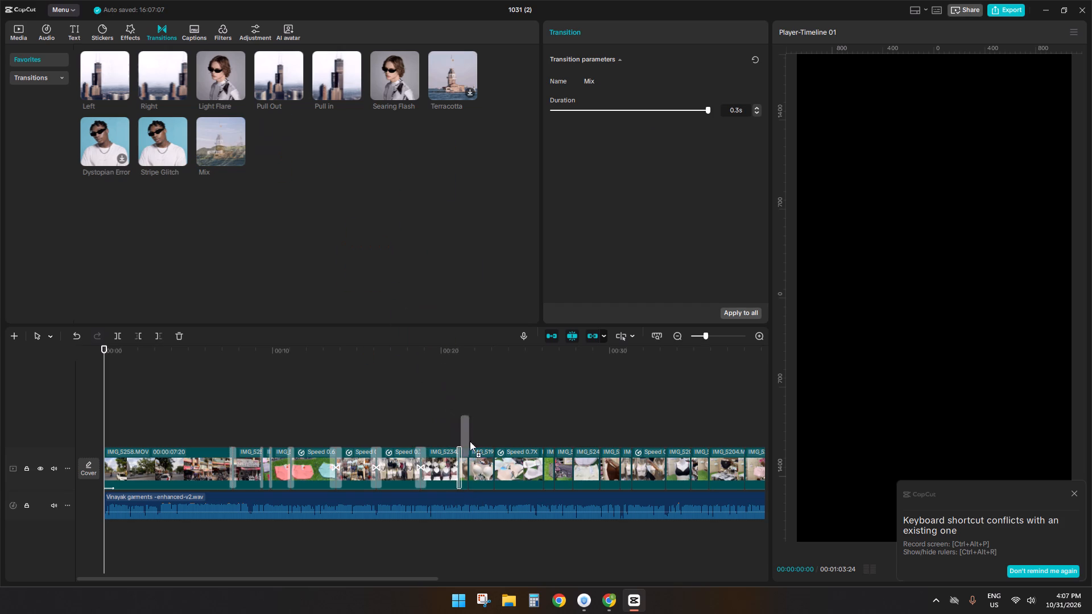
{"action": "left_click_drag", "start_coordinate": [470, 441], "coordinate": [472, 462]}
Add a Pull in transition at the cut near 0:23, before the 0.7X speed clip, and extend it to its maximum duration.
{"action": "left_click_drag", "start_coordinate": [411, 579], "coordinate": [499, 582]}
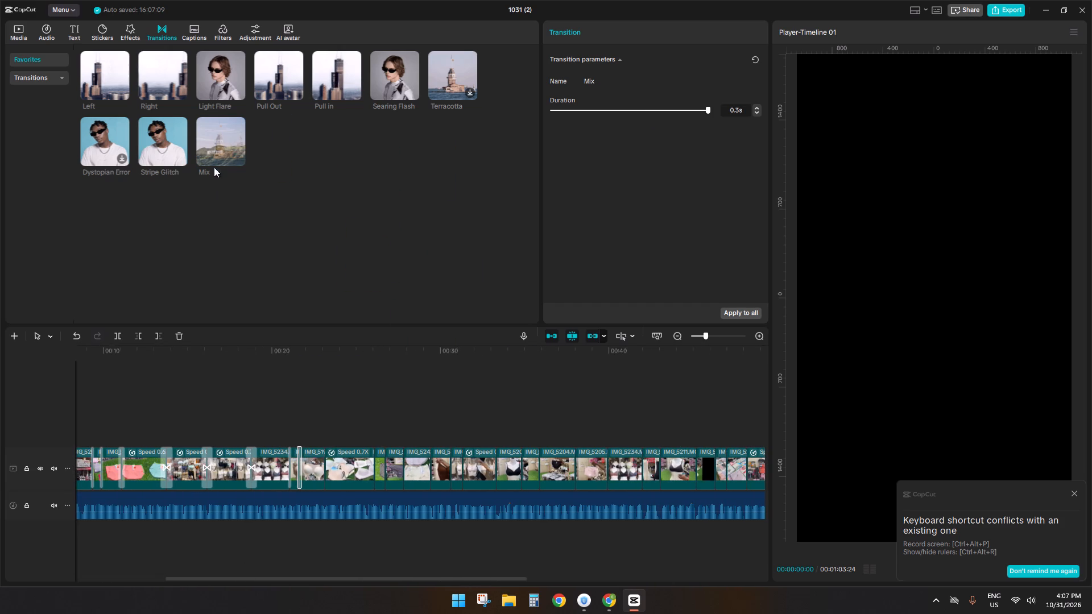
{"action": "left_click_drag", "start_coordinate": [214, 138], "coordinate": [319, 476]}
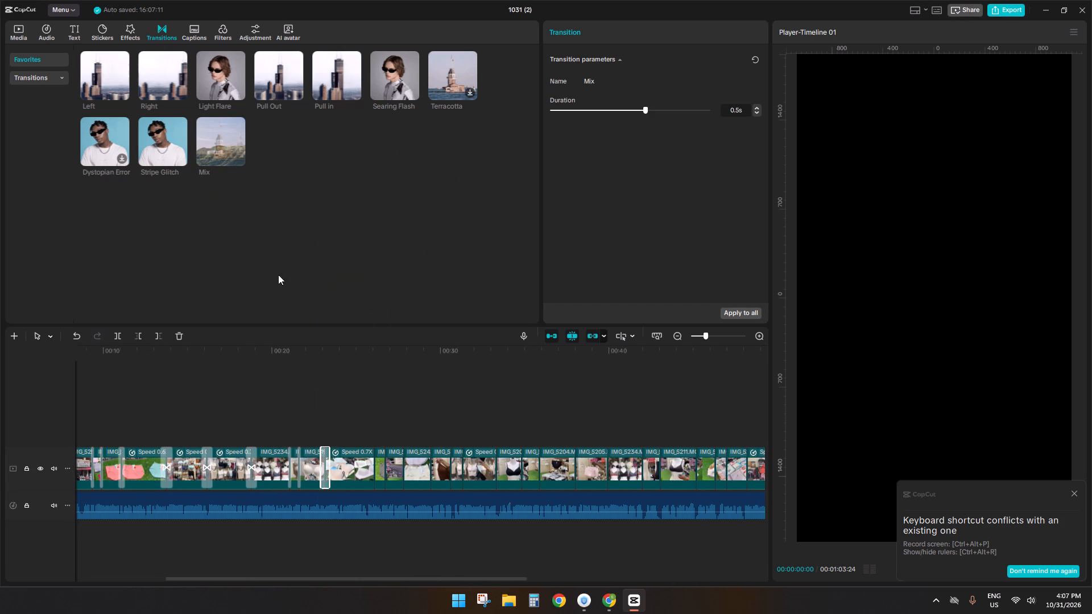
{"action": "key", "text": "d"}
{"action": "left_click_drag", "start_coordinate": [322, 78], "coordinate": [327, 479]}
{"action": "left_click_drag", "start_coordinate": [694, 110], "coordinate": [776, 110]}
Add Mix transitions at the next four cuts, between about 0:26 and 0:30.
{"action": "left_click_drag", "start_coordinate": [224, 132], "coordinate": [372, 472]}
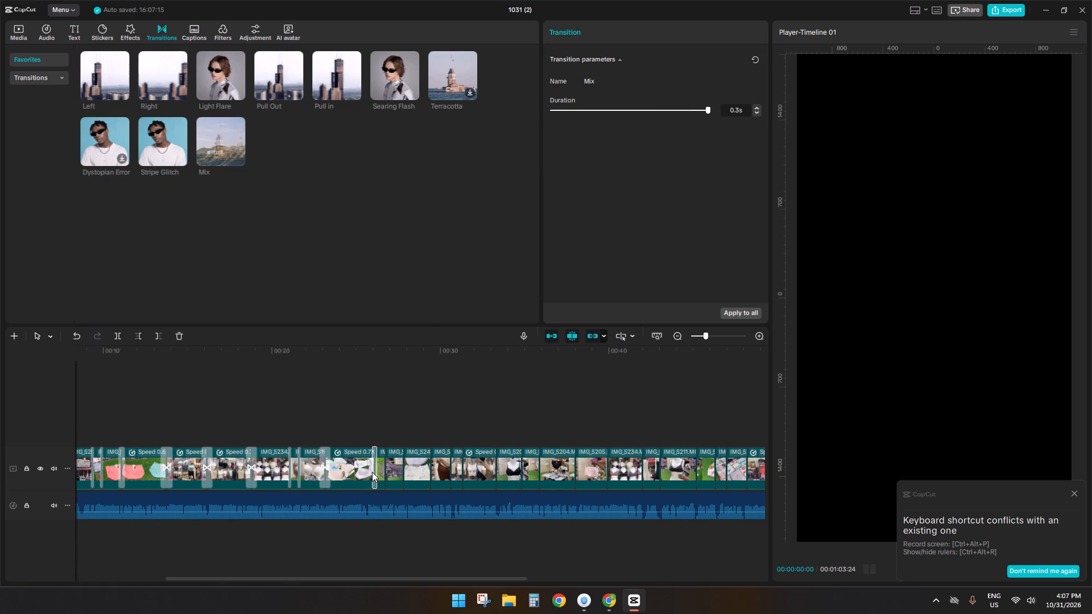
{"action": "left_click_drag", "start_coordinate": [198, 139], "coordinate": [390, 469]}
{"action": "left_click_drag", "start_coordinate": [225, 138], "coordinate": [400, 468]}
{"action": "left_click_drag", "start_coordinate": [217, 134], "coordinate": [439, 459]}
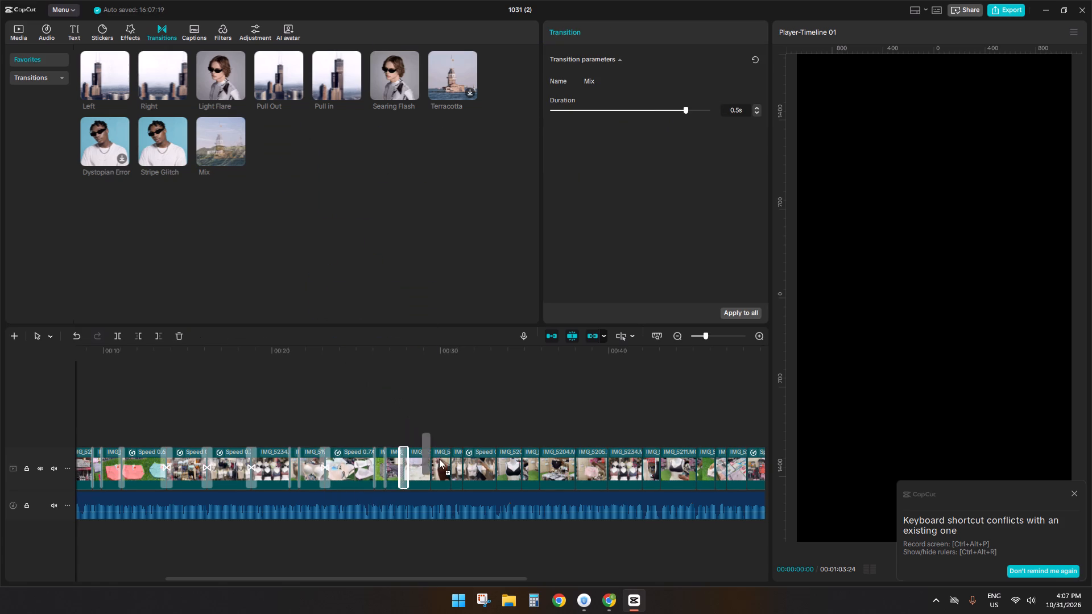
{"action": "left_click_drag", "start_coordinate": [439, 459], "coordinate": [439, 466]}
Add Mix transitions at the two following cuts, at about 0:30.5 and 0:31.
{"action": "left_click_drag", "start_coordinate": [410, 574], "coordinate": [441, 580]}
{"action": "left_click_drag", "start_coordinate": [435, 580], "coordinate": [464, 581]}
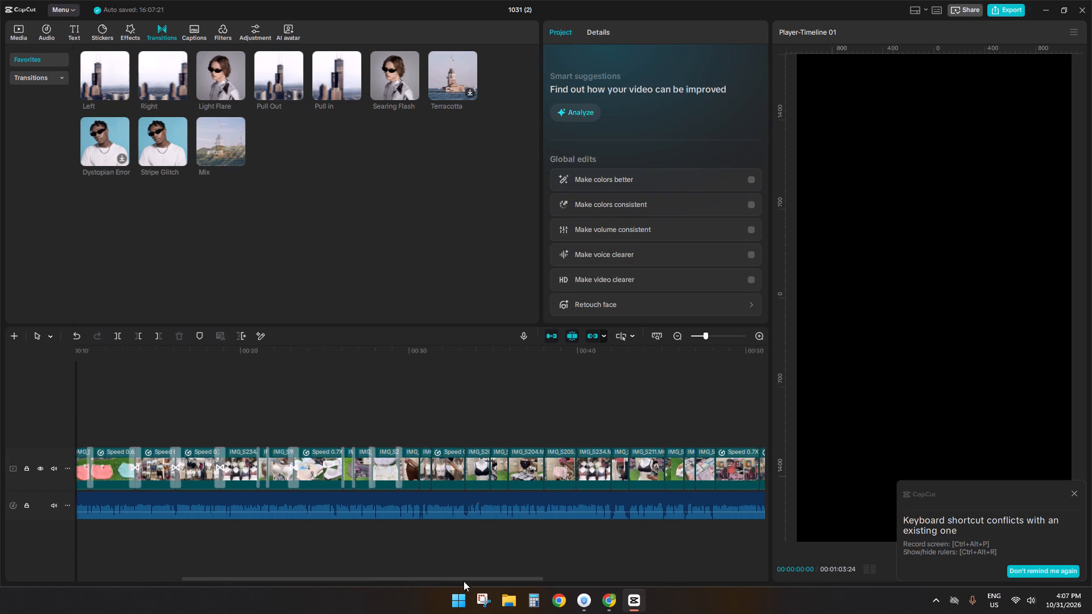
{"action": "left_click_drag", "start_coordinate": [464, 581], "coordinate": [481, 580]}
{"action": "left_click_drag", "start_coordinate": [220, 136], "coordinate": [361, 467]}
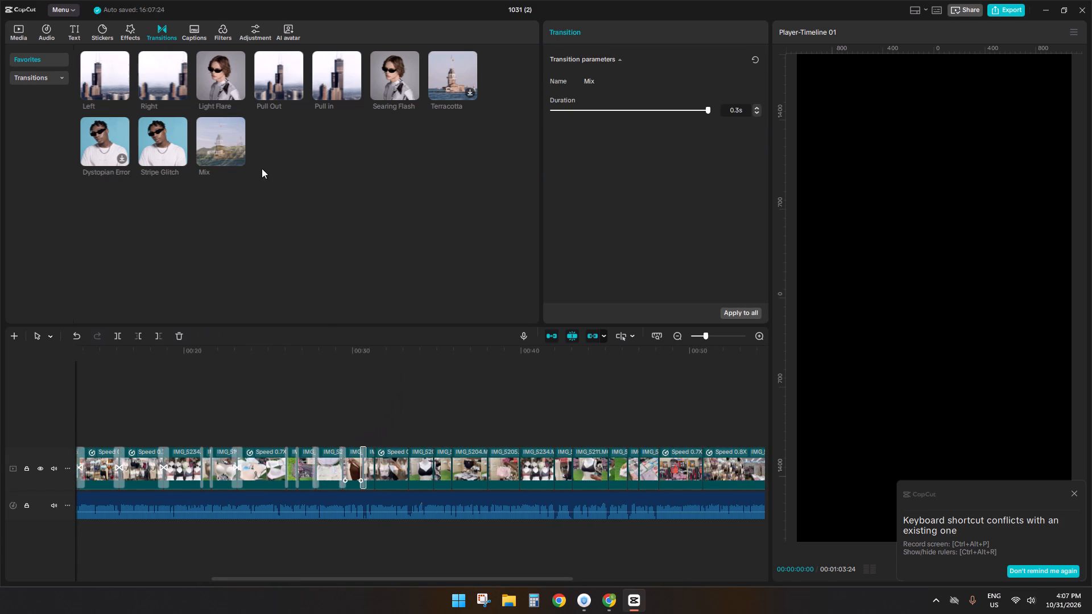
{"action": "left_click_drag", "start_coordinate": [222, 136], "coordinate": [379, 463]}
{"action": "left_click_drag", "start_coordinate": [223, 138], "coordinate": [388, 330]}
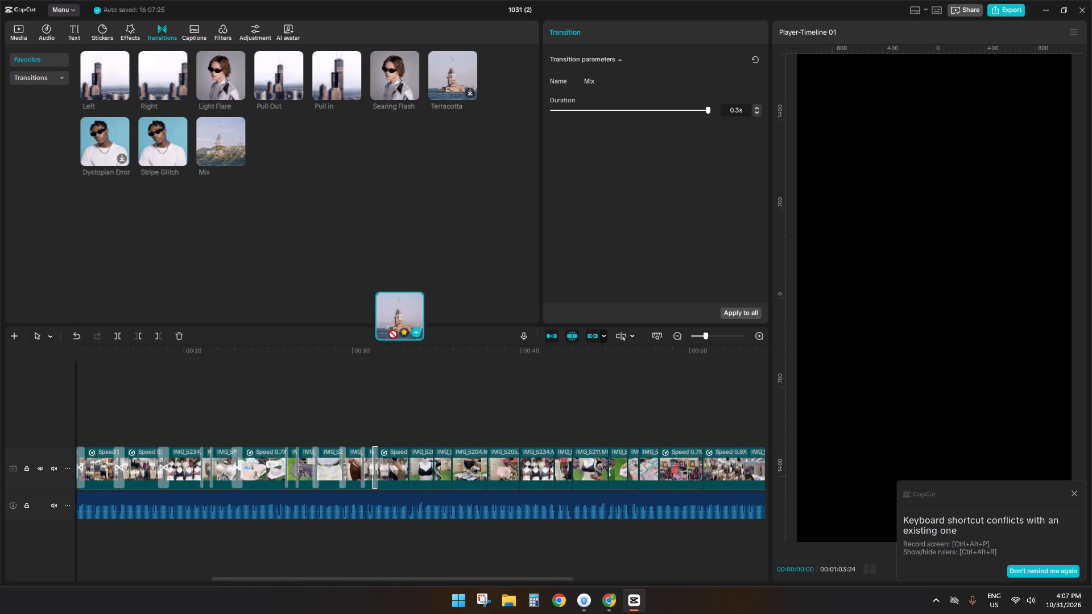
{"action": "left_click_drag", "start_coordinate": [388, 330], "coordinate": [248, 168]}
Add a Pull in transition at the cut near 0:33 and set its duration to 0.7 s.
{"action": "left_click_drag", "start_coordinate": [337, 64], "coordinate": [405, 465]}
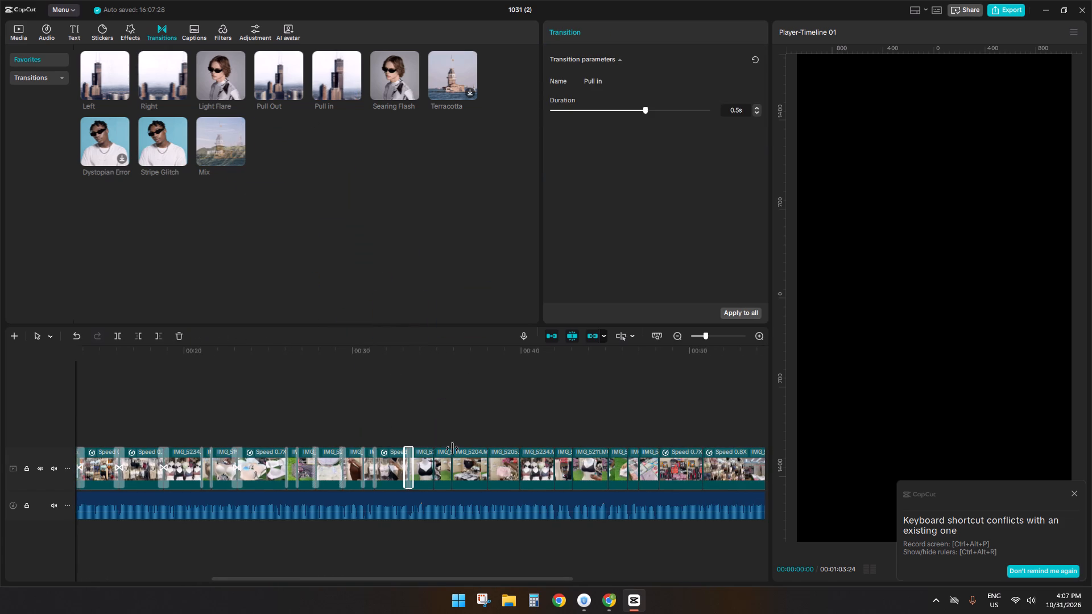
{"action": "left_click_drag", "start_coordinate": [684, 107], "coordinate": [818, 135]}
Place Mix transitions at the following cuts near 0:35 and 0:36.
{"action": "left_click_drag", "start_coordinate": [210, 133], "coordinate": [504, 485]}
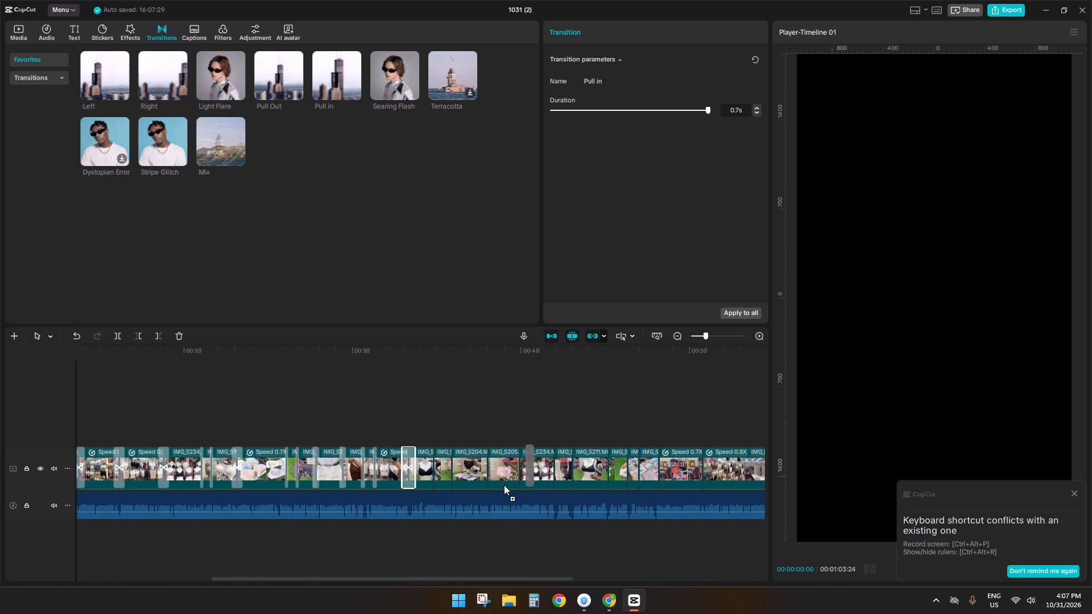
{"action": "left_click_drag", "start_coordinate": [504, 485], "coordinate": [413, 471]}
{"action": "left_click_drag", "start_coordinate": [219, 137], "coordinate": [440, 484]}
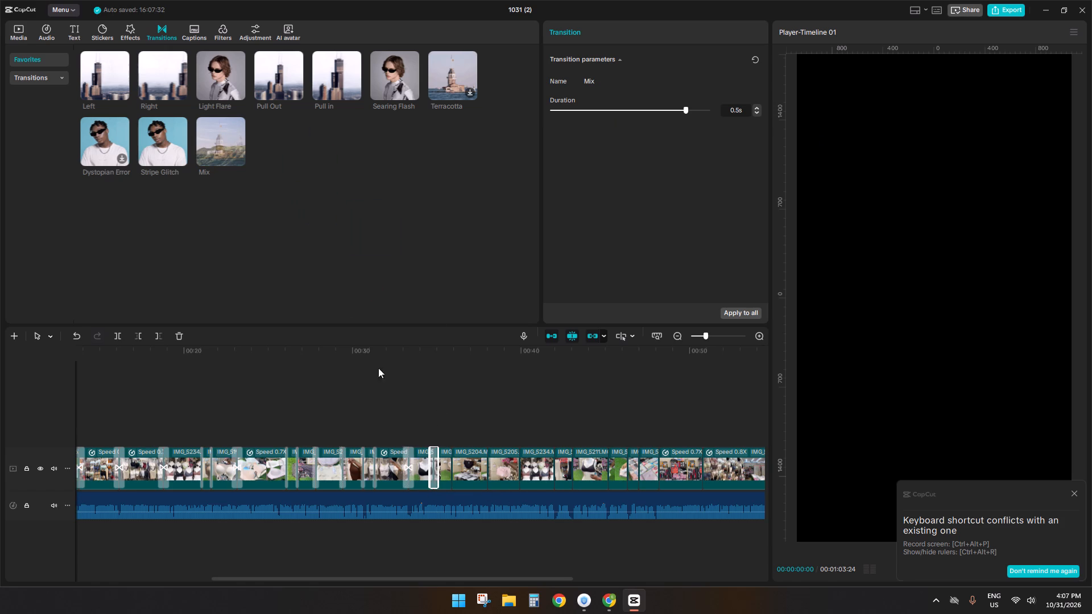
{"action": "left_click_drag", "start_coordinate": [230, 134], "coordinate": [451, 477]}
Add Pull in transitions at the cuts near 0:38 and 0:40, each with a duration of 0.7 s.
{"action": "left_click_drag", "start_coordinate": [337, 76], "coordinate": [383, 96]}
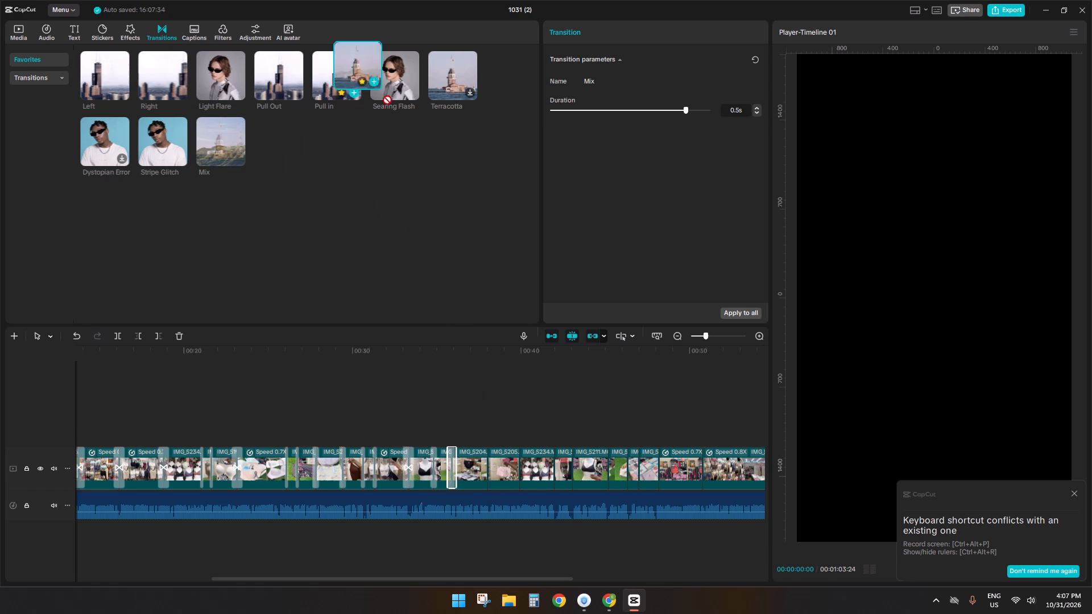
{"action": "left_click_drag", "start_coordinate": [383, 96], "coordinate": [490, 458]}
{"action": "left_click", "coordinate": [675, 113]}
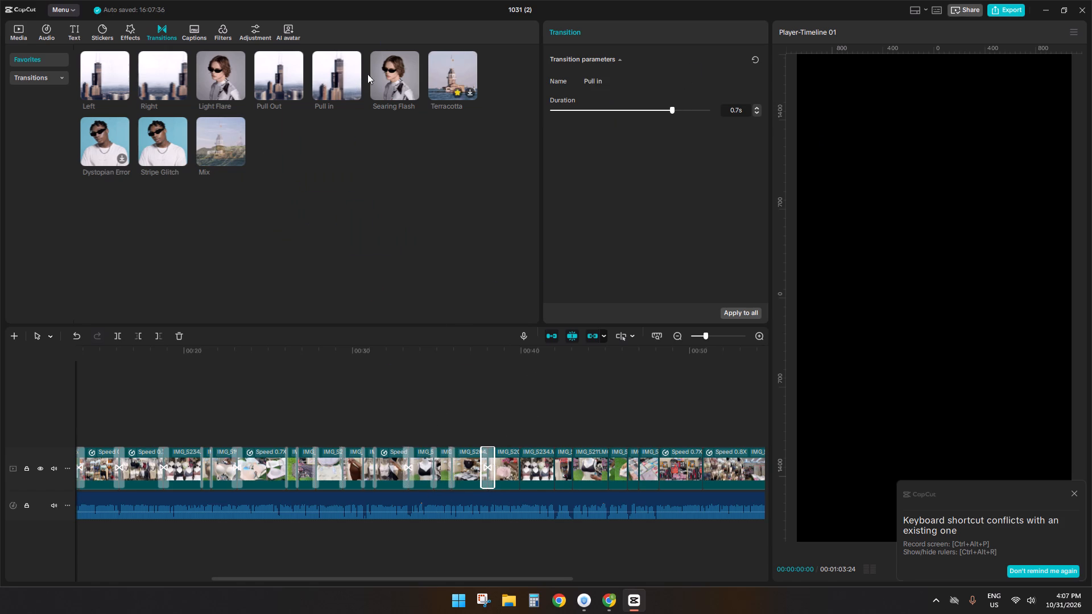
{"action": "left_click_drag", "start_coordinate": [345, 70], "coordinate": [524, 466]}
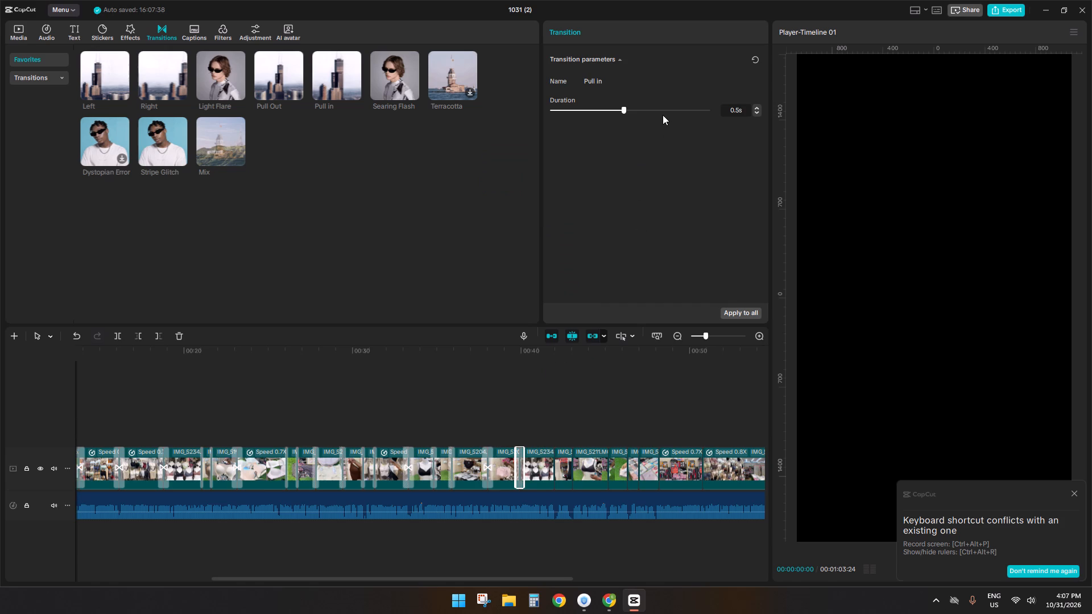
{"action": "left_click", "coordinate": [663, 115]}
Add Mix transitions at the next six cuts, between about 0:42 and 0:48.
{"action": "left_click_drag", "start_coordinate": [490, 576], "coordinate": [573, 577]}
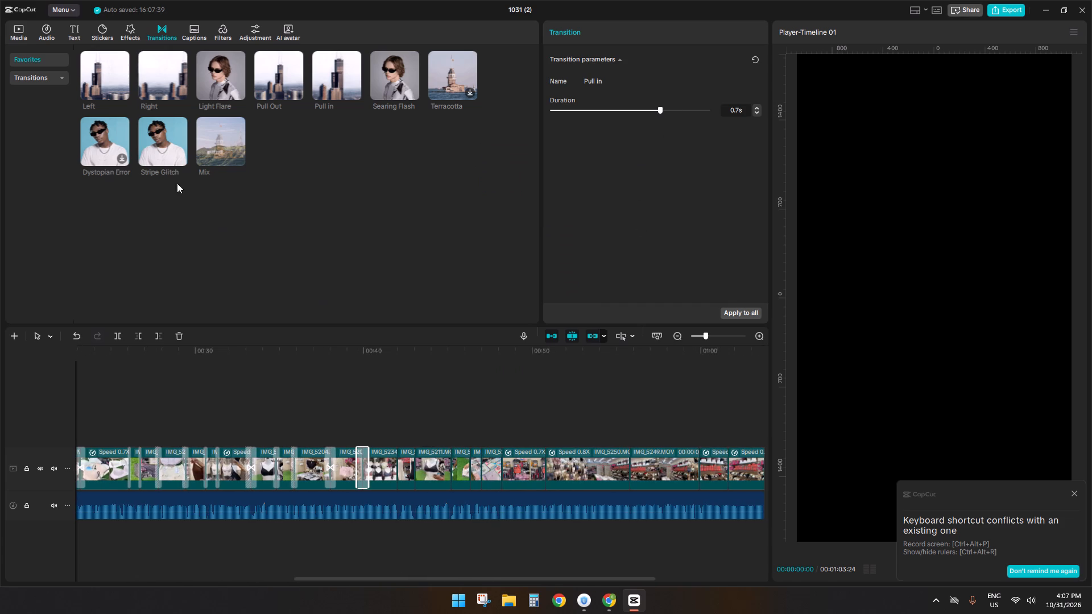
{"action": "left_click_drag", "start_coordinate": [209, 130], "coordinate": [395, 478]}
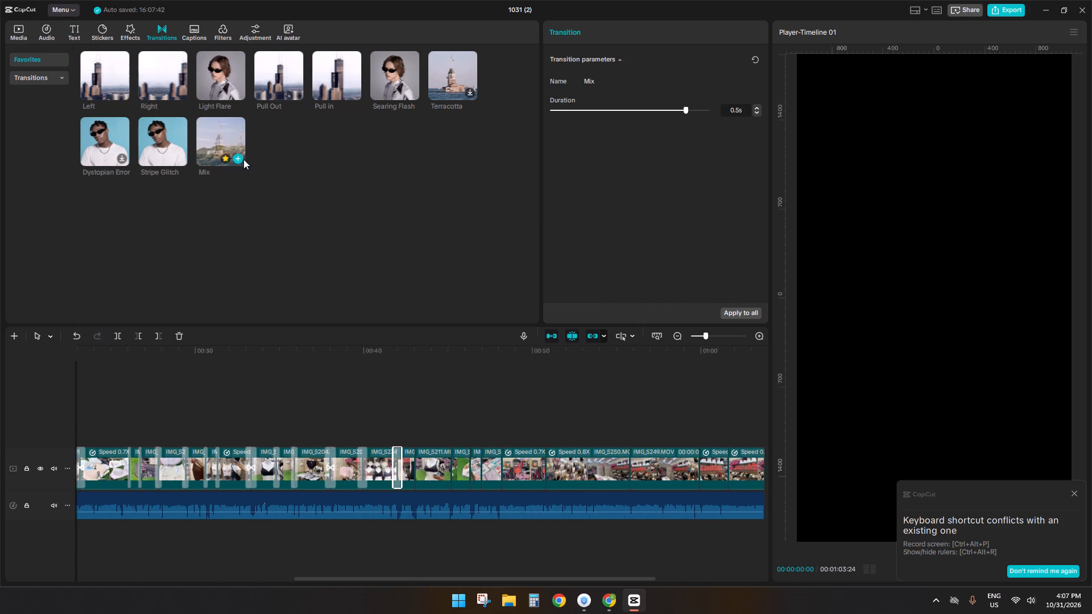
{"action": "left_click_drag", "start_coordinate": [229, 146], "coordinate": [417, 473]}
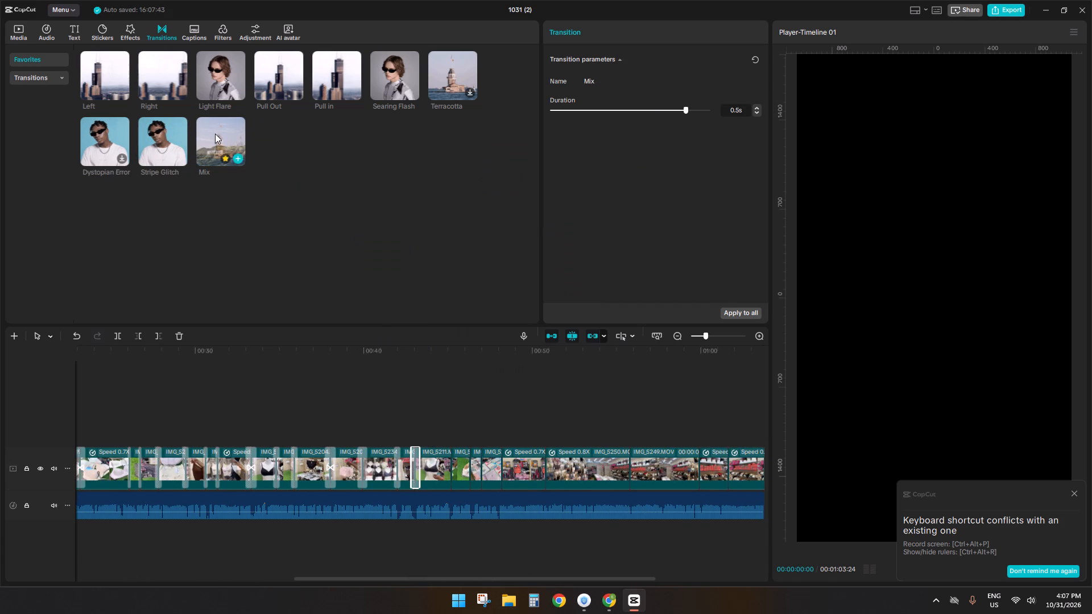
{"action": "left_click_drag", "start_coordinate": [215, 133], "coordinate": [456, 471]}
{"action": "left_click_drag", "start_coordinate": [216, 135], "coordinate": [554, 410]}
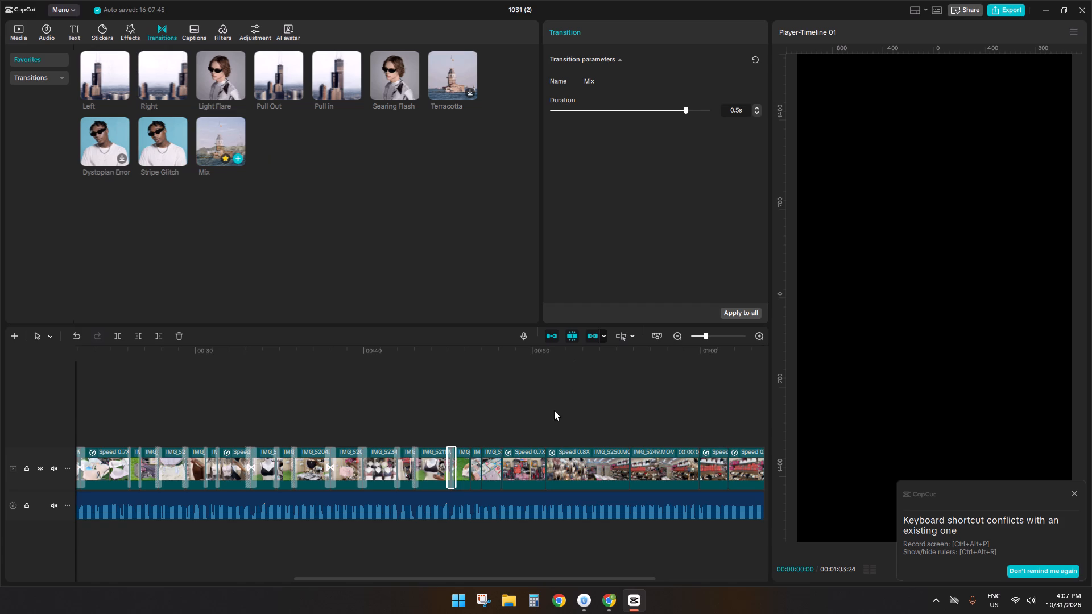
{"action": "left_click_drag", "start_coordinate": [554, 410], "coordinate": [482, 432]}
{"action": "left_click_drag", "start_coordinate": [225, 142], "coordinate": [465, 476]}
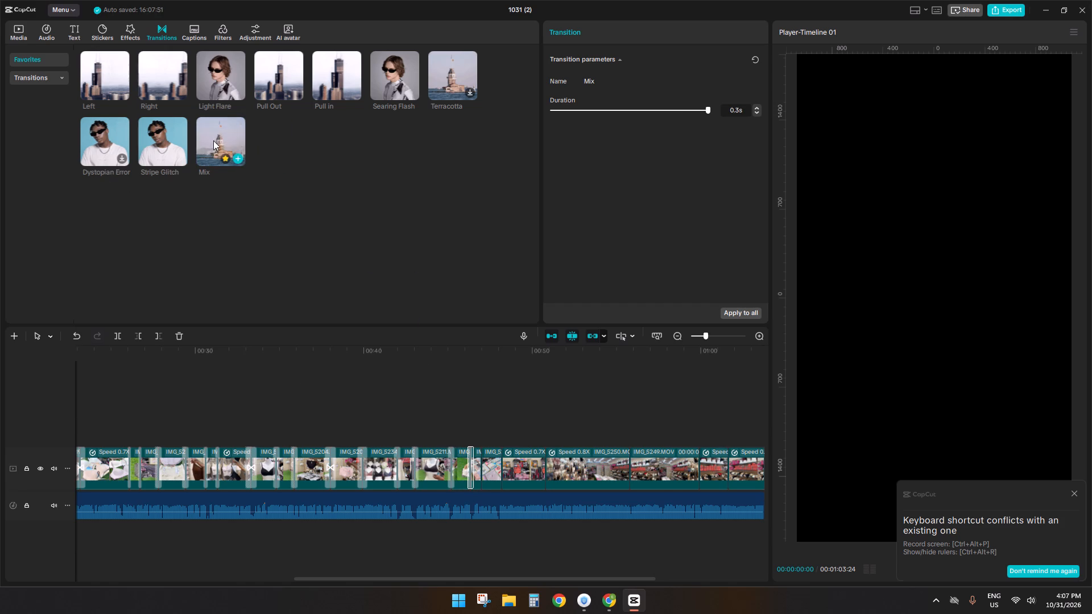
{"action": "left_click_drag", "start_coordinate": [213, 140], "coordinate": [487, 467]}
{"action": "left_click_drag", "start_coordinate": [217, 135], "coordinate": [504, 424]}
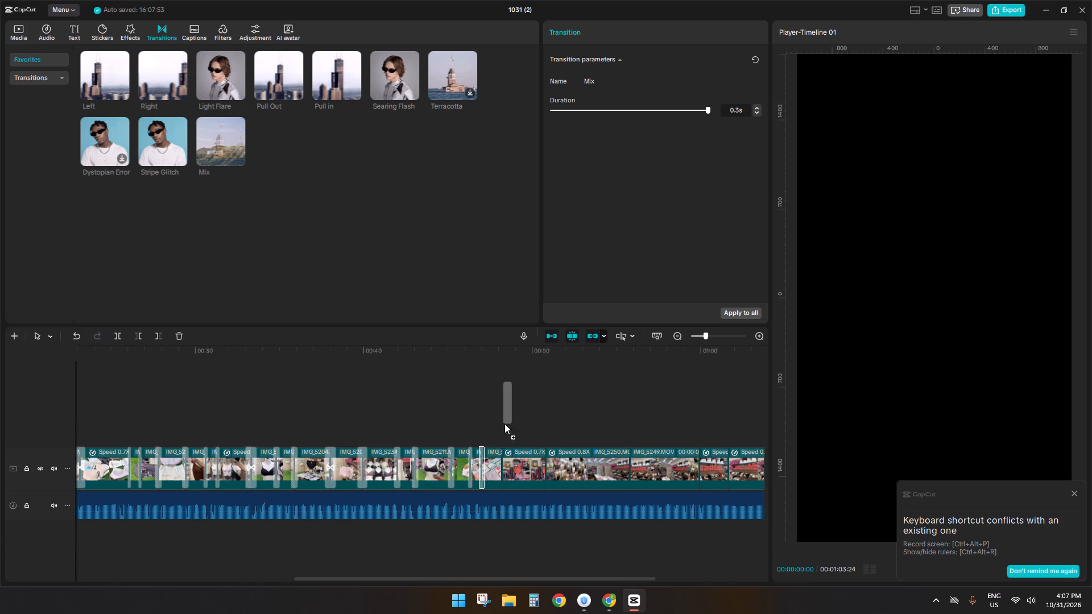
{"action": "left_click_drag", "start_coordinate": [504, 424], "coordinate": [507, 468]}
Add Pull in transitions at the cuts near 0:51 and 0:56, with durations of 0.8 s and 0.7 s respectively.
{"action": "left_click_drag", "start_coordinate": [333, 73], "coordinate": [553, 464]}
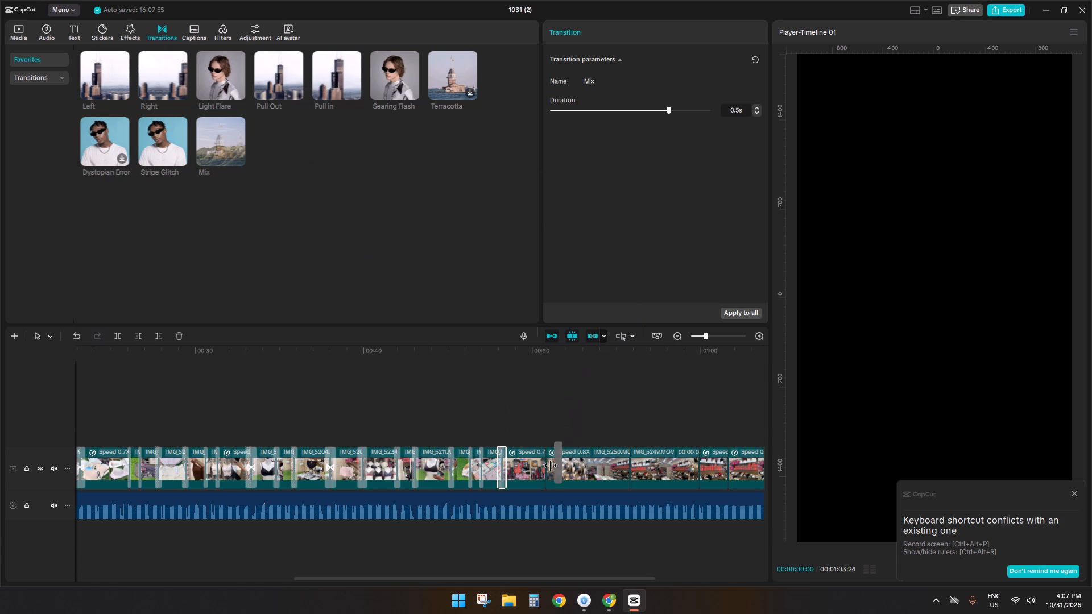
{"action": "left_click", "coordinate": [647, 104]}
{"action": "left_click_drag", "start_coordinate": [350, 73], "coordinate": [592, 313]}
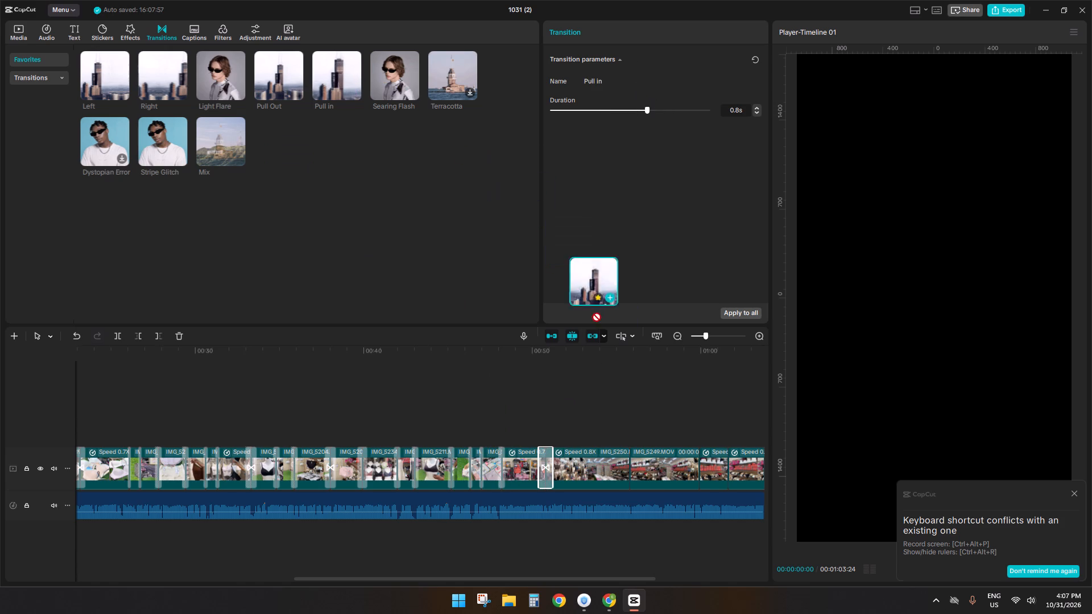
{"action": "left_click_drag", "start_coordinate": [592, 313], "coordinate": [624, 468]}
{"action": "left_click", "coordinate": [614, 107]}
{"action": "left_click", "coordinate": [601, 111]}
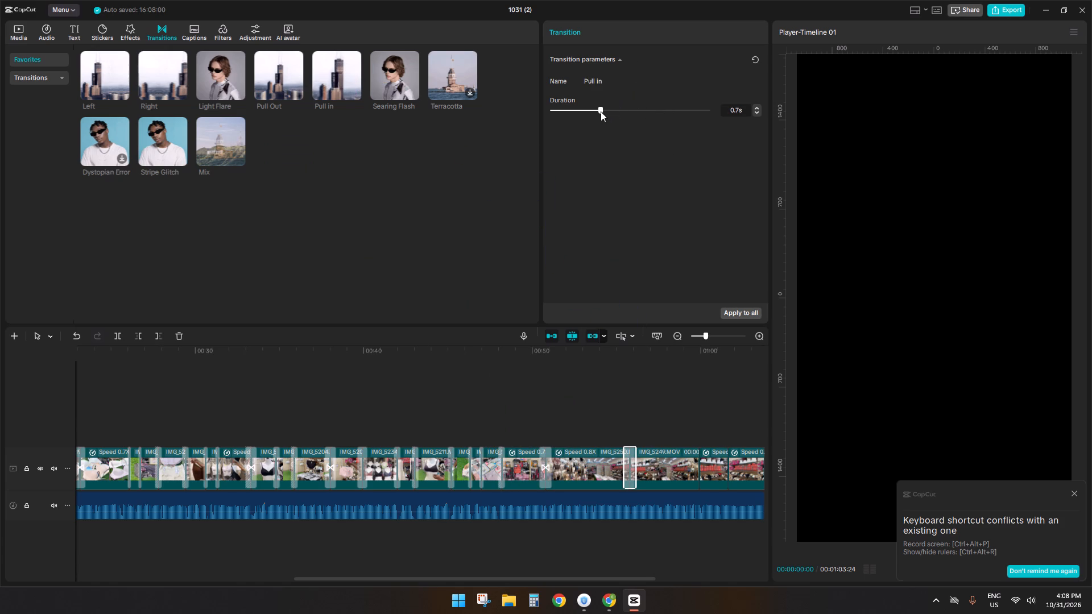
Add Pull in transitions at the last two cuts, near 1:00 and 1:01.5, with durations of 0.6 s and 0.5 s.
{"action": "left_click_drag", "start_coordinate": [353, 68], "coordinate": [692, 458]}
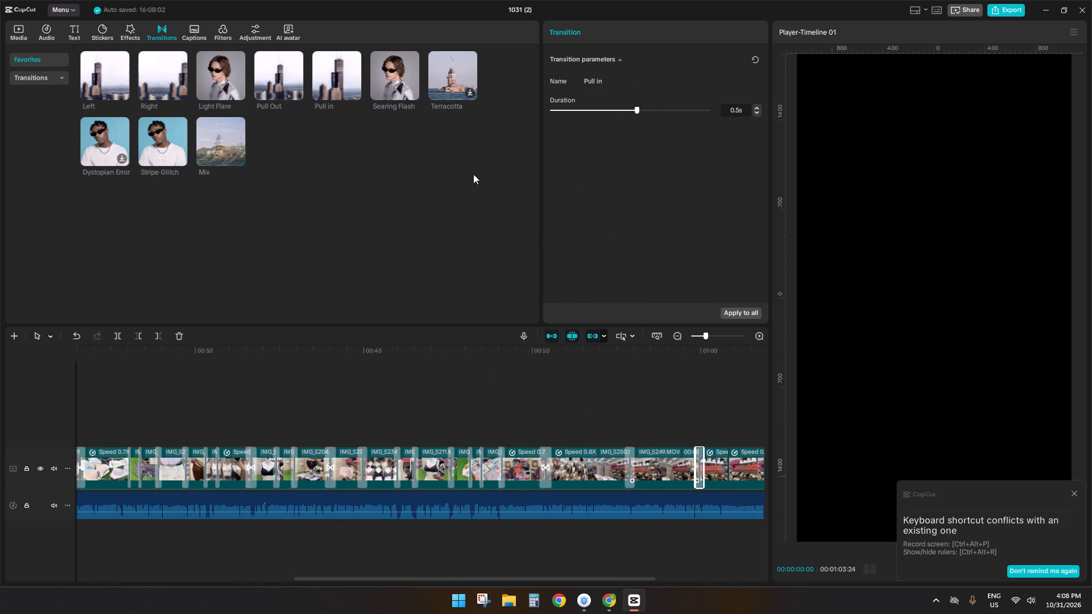
{"action": "left_click", "coordinate": [644, 110]}
{"action": "left_click", "coordinate": [667, 114]}
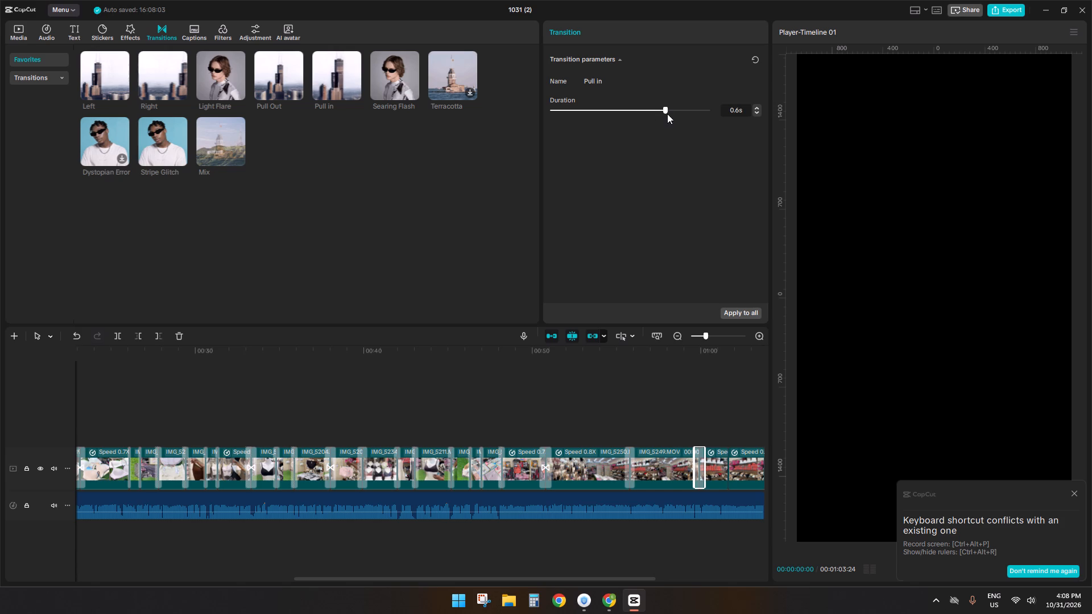
{"action": "left_click_drag", "start_coordinate": [345, 80], "coordinate": [724, 464]}
{"action": "left_click", "coordinate": [650, 104]}
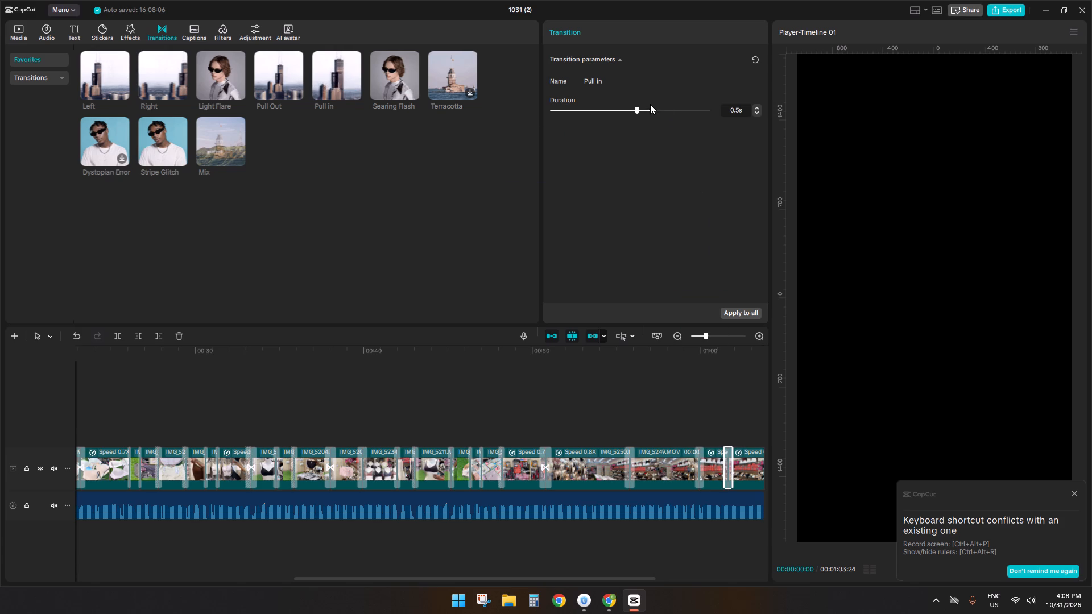
{"action": "left_click", "coordinate": [658, 105]}
Scrub through the later part of the timeline to check the transitions between about 0:47 and 0:55.
{"action": "scroll", "coordinate": [469, 471], "scroll_direction": "down", "scroll_amount": 3, "text": "ctrl"}
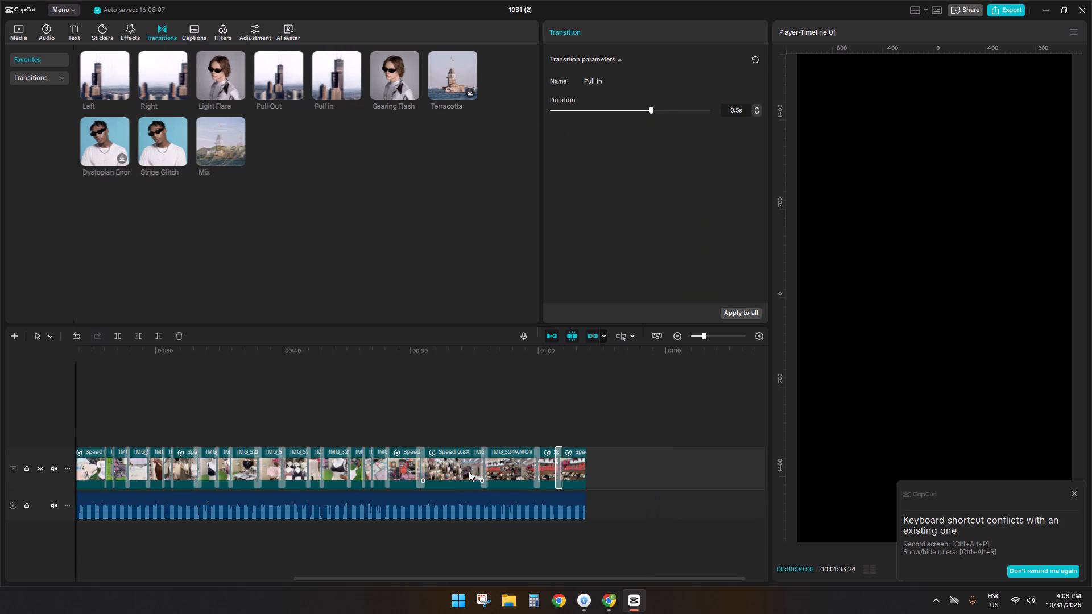
{"action": "left_click", "coordinate": [481, 420]}
{"action": "left_click_drag", "start_coordinate": [481, 420], "coordinate": [380, 426]}
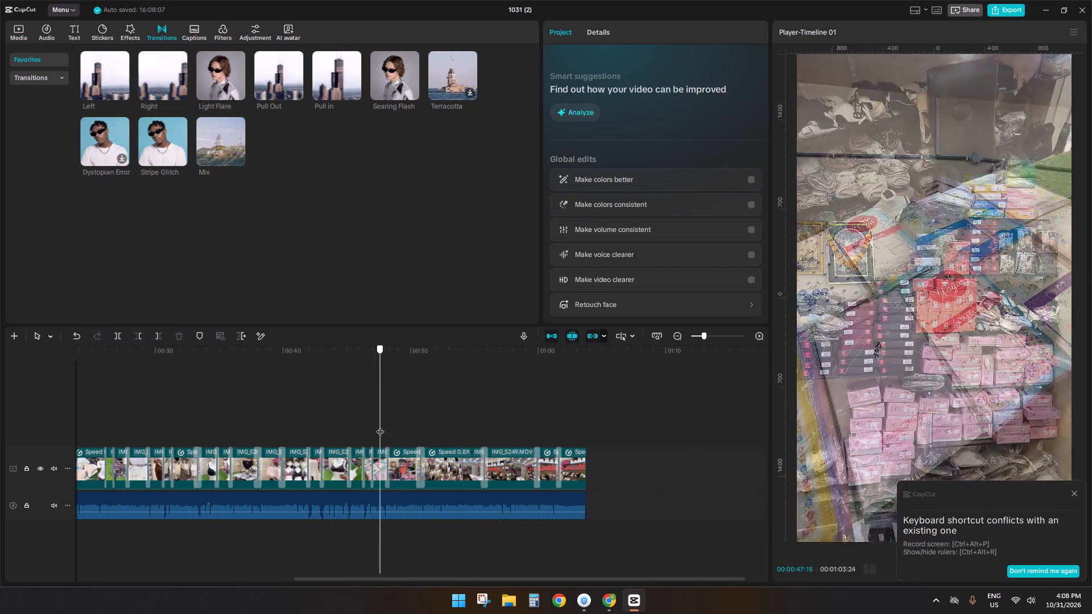
{"action": "left_click_drag", "start_coordinate": [380, 426], "coordinate": [421, 424]}
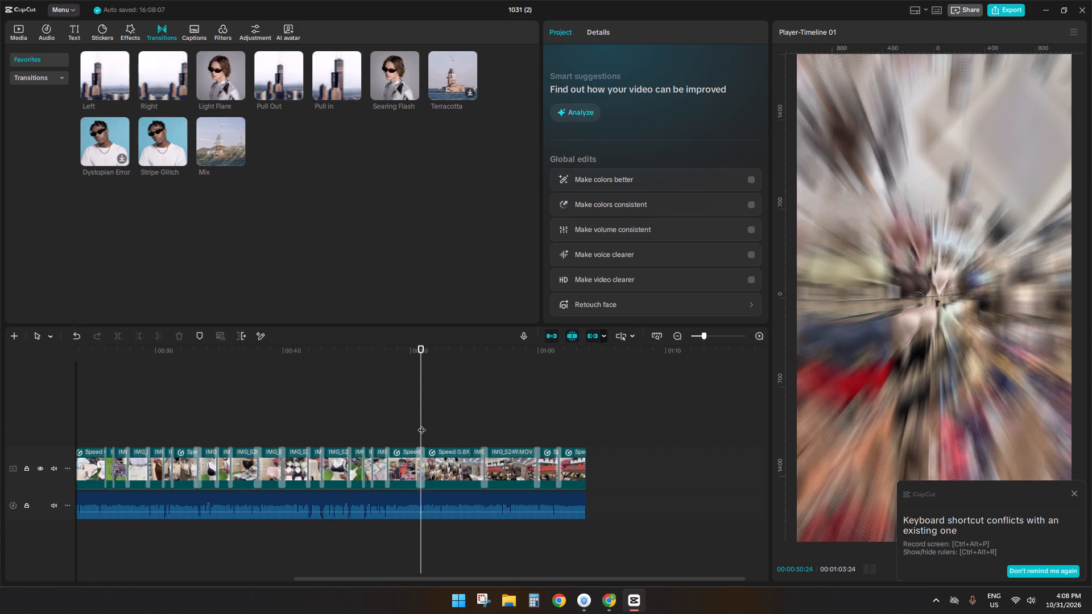
{"action": "left_click", "coordinate": [483, 423]}
{"action": "left_click_drag", "start_coordinate": [483, 423], "coordinate": [423, 423]}
{"action": "left_click", "coordinate": [614, 593]}
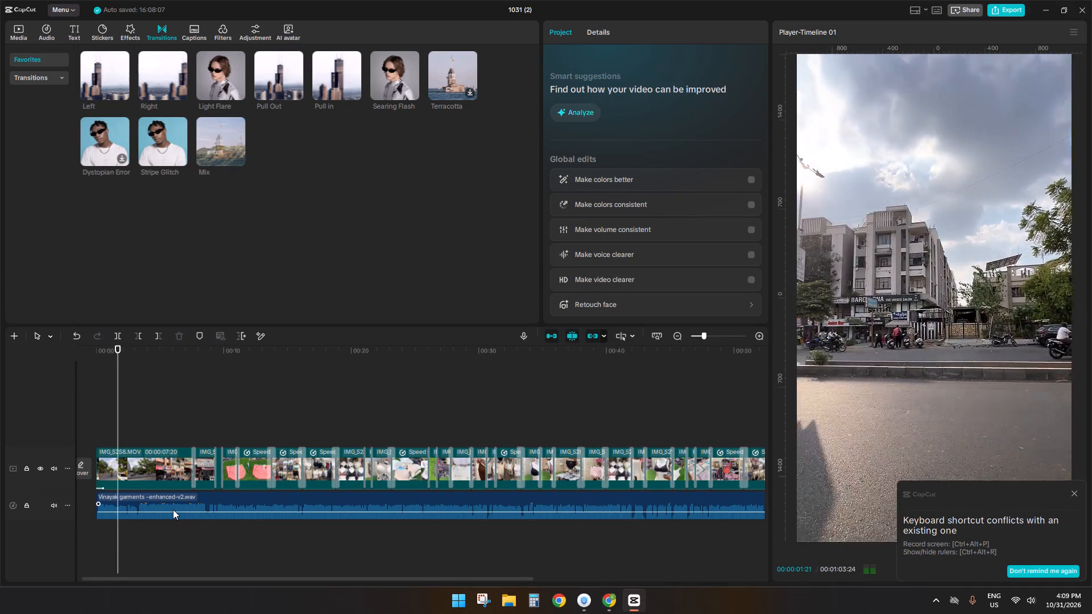
{"action": "left_click", "coordinate": [173, 509]}
{"action": "left_click_drag", "start_coordinate": [661, 90], "coordinate": [709, 89]}
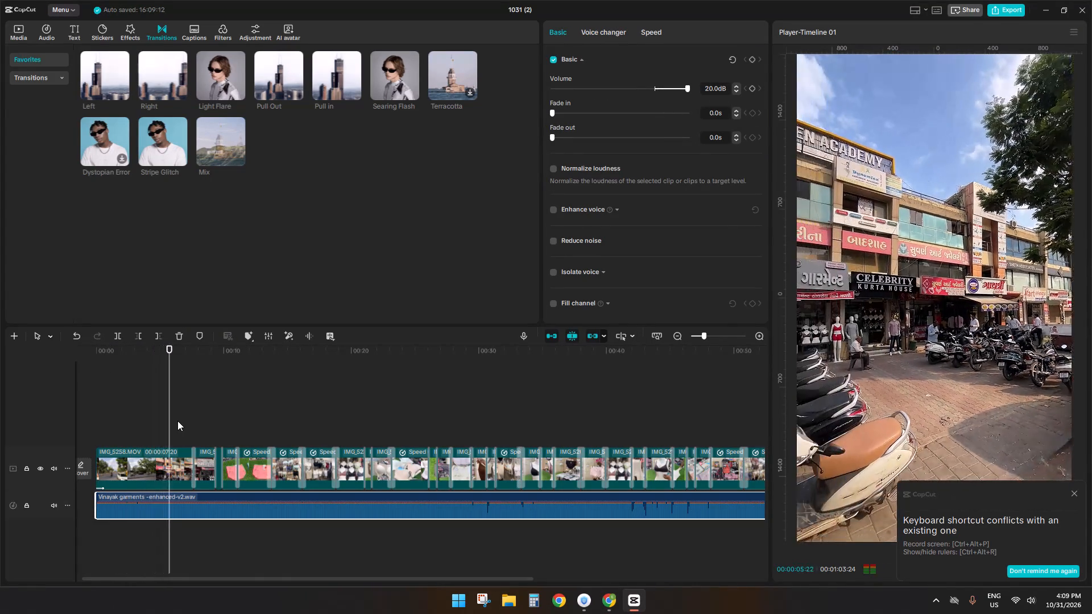
{"action": "scroll", "coordinate": [246, 449], "scroll_direction": "up", "scroll_amount": 2, "text": "ctrl"}
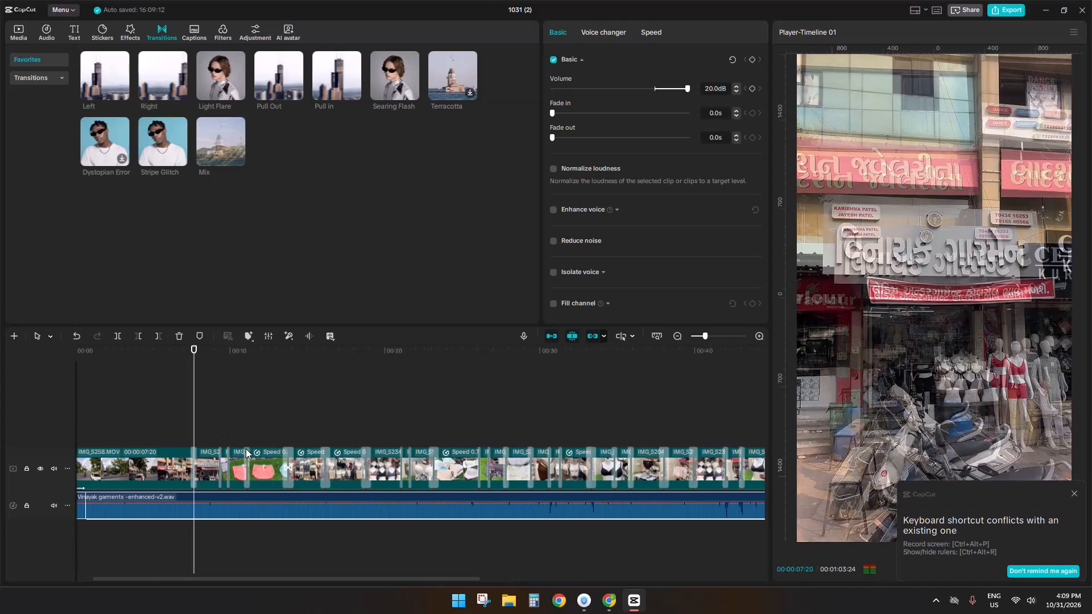
Add My presets26 and My presets27 from the saved presets on separate tracks above the video, both starting at 00:00:07:20.
{"action": "double_click", "coordinate": [198, 412]}
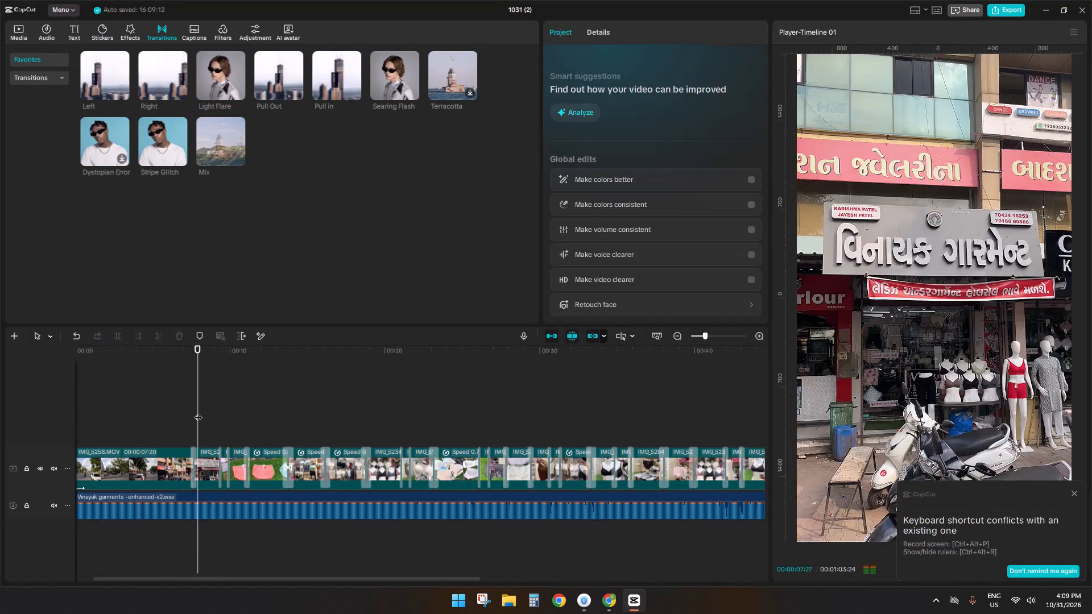
{"action": "left_click", "coordinate": [23, 24]}
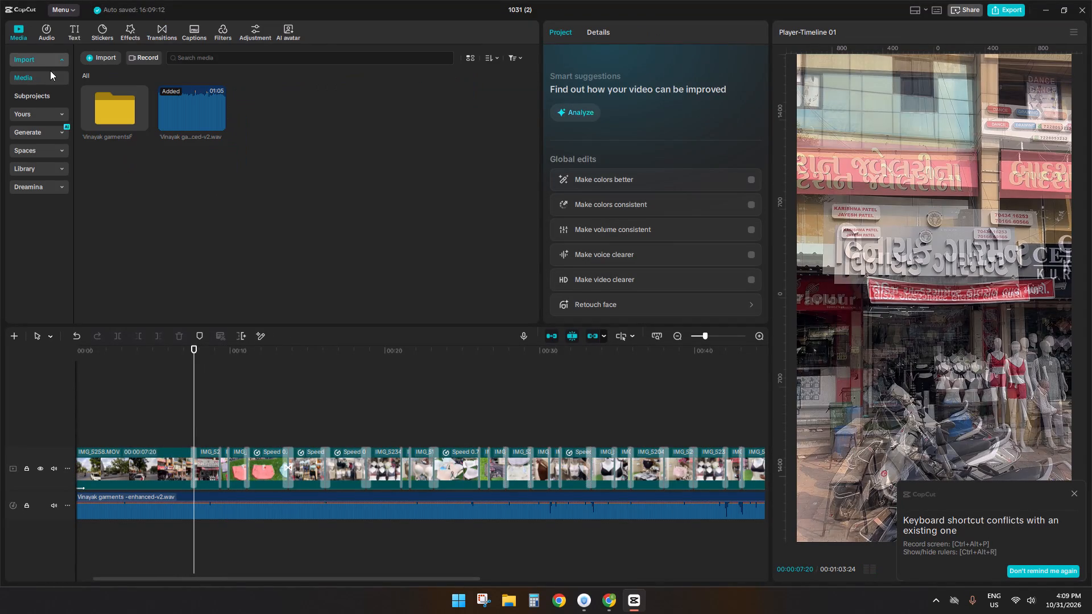
{"action": "left_click", "coordinate": [30, 119]}
{"action": "left_click", "coordinate": [45, 119]}
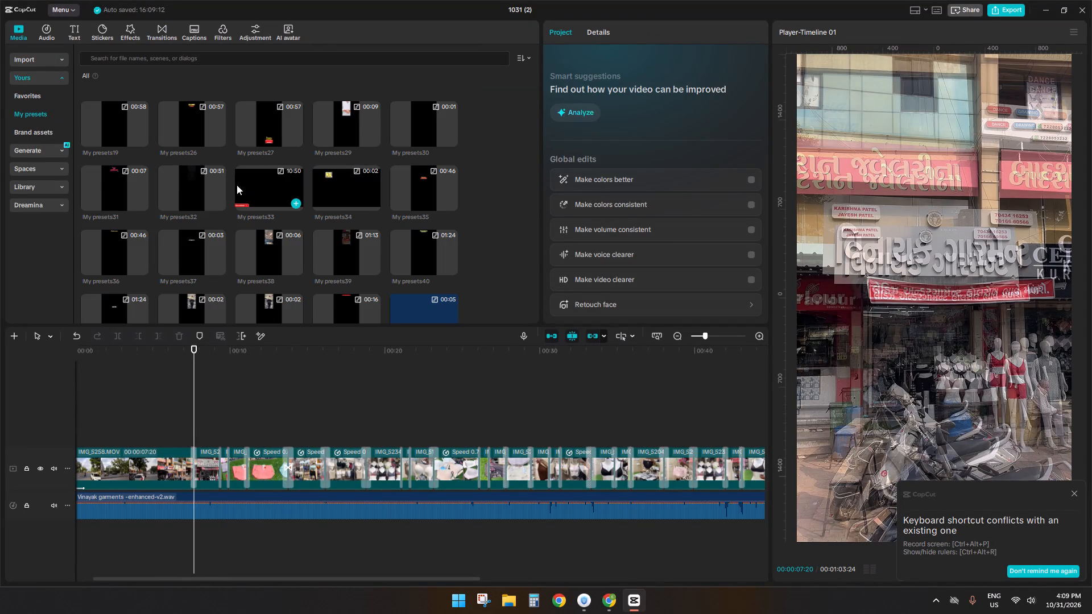
{"action": "left_click_drag", "start_coordinate": [191, 123], "coordinate": [194, 427]}
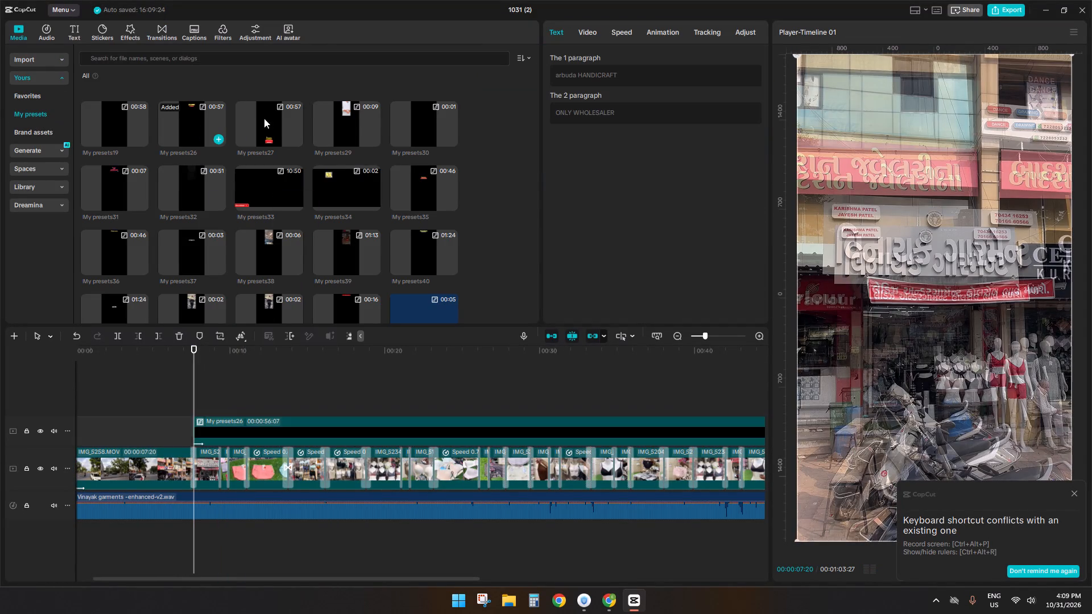
{"action": "left_click_drag", "start_coordinate": [250, 116], "coordinate": [196, 409]}
Place My presets20 from the presets folder above the other tracks at the timeline's start and undo its compound clip.
{"action": "scroll", "coordinate": [482, 433], "scroll_direction": "down", "scroll_amount": 4, "text": "ctrl"}
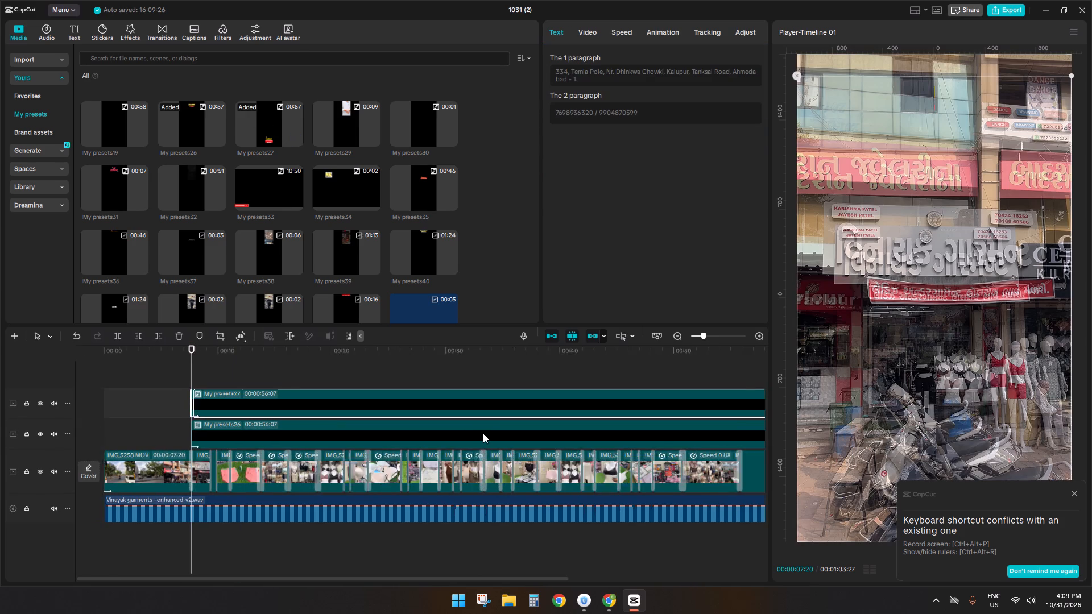
{"action": "scroll", "coordinate": [483, 433], "scroll_direction": "down", "scroll_amount": 9, "text": "ctrl"}
{"action": "scroll", "coordinate": [201, 241], "scroll_direction": "down", "scroll_amount": 8}
{"action": "double_click", "coordinate": [176, 268]}
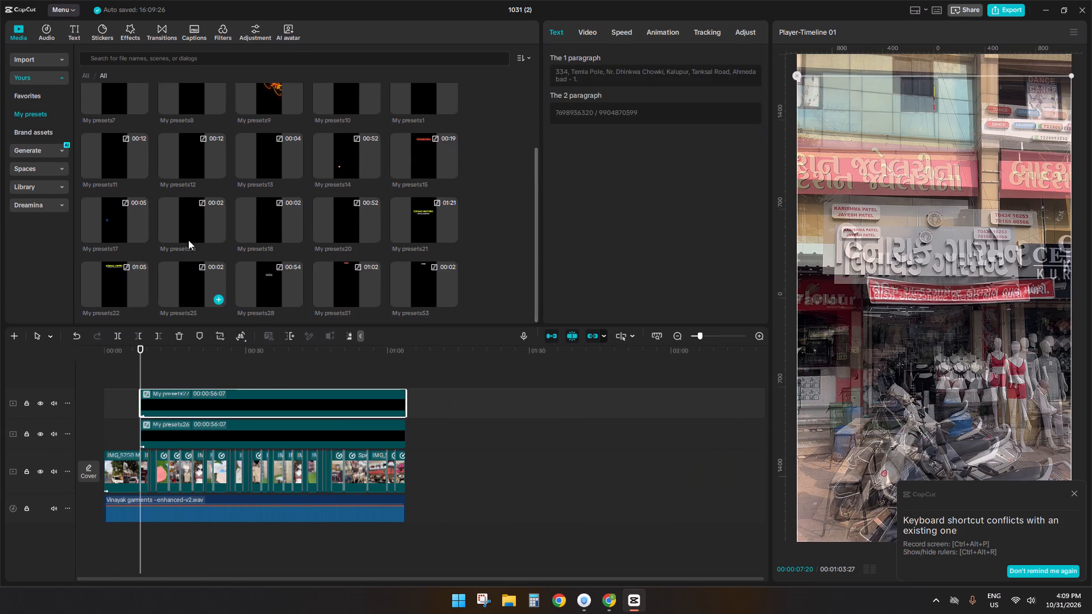
{"action": "scroll", "coordinate": [189, 237], "scroll_direction": "down", "scroll_amount": 6}
{"action": "left_click_drag", "start_coordinate": [340, 214], "coordinate": [285, 363]}
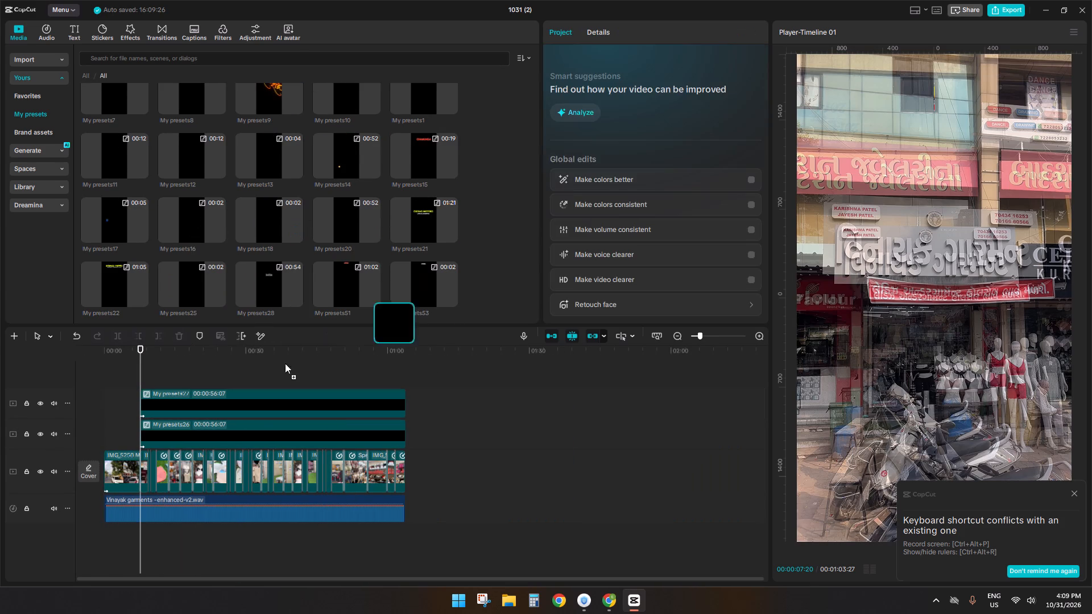
{"action": "left_click_drag", "start_coordinate": [285, 363], "coordinate": [84, 363]}
{"action": "right_click", "coordinate": [156, 396]}
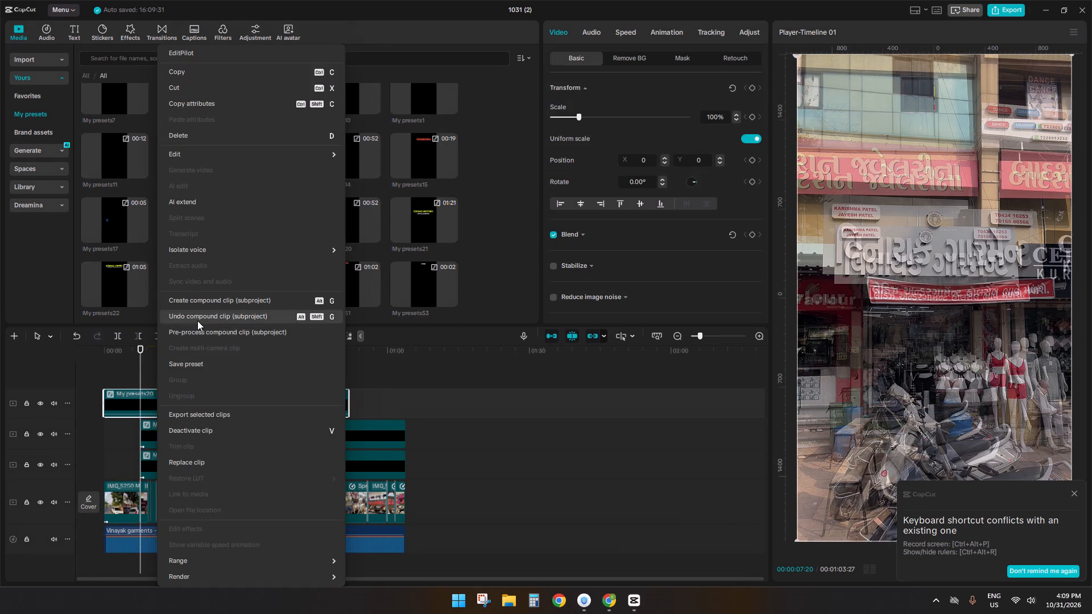
{"action": "left_click", "coordinate": [197, 321]}
Extend the adjustment layer to the end of the video, disable its Color match, and preview the footage around 00:00:11:03.
{"action": "left_click_drag", "start_coordinate": [348, 393], "coordinate": [405, 393]}
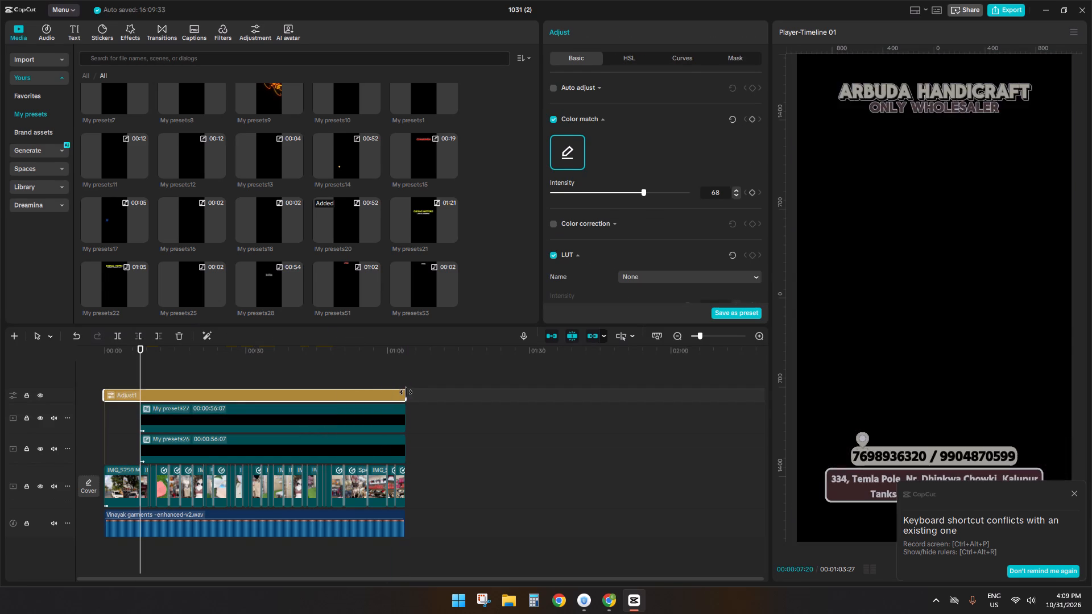
{"action": "left_click", "coordinate": [553, 121]}
{"action": "left_click", "coordinate": [210, 371]}
{"action": "left_click_drag", "start_coordinate": [210, 371], "coordinate": [158, 382]}
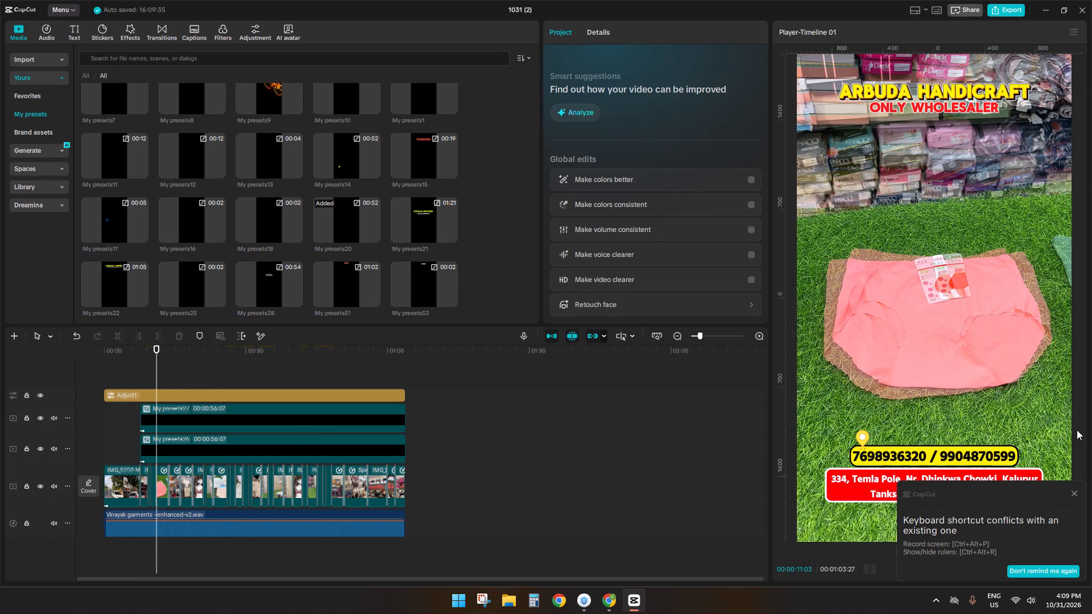
{"action": "left_click", "coordinate": [1073, 493]}
Undo the compound clip of My presets26 to separate its two title texts.
{"action": "left_click", "coordinate": [179, 422]}
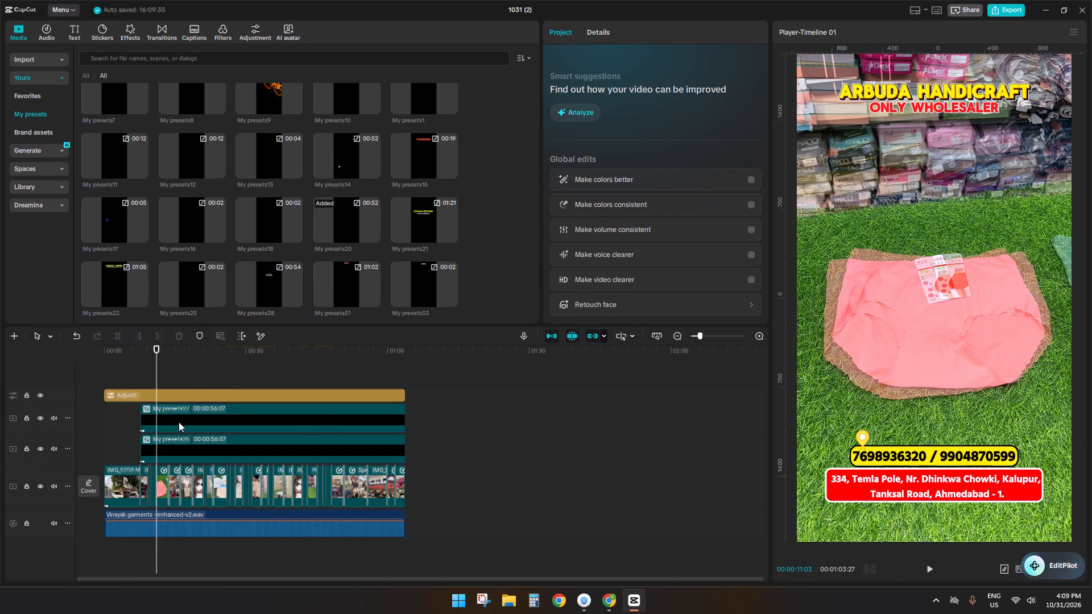
{"action": "left_click", "coordinate": [178, 441]}
{"action": "right_click", "coordinate": [178, 441]}
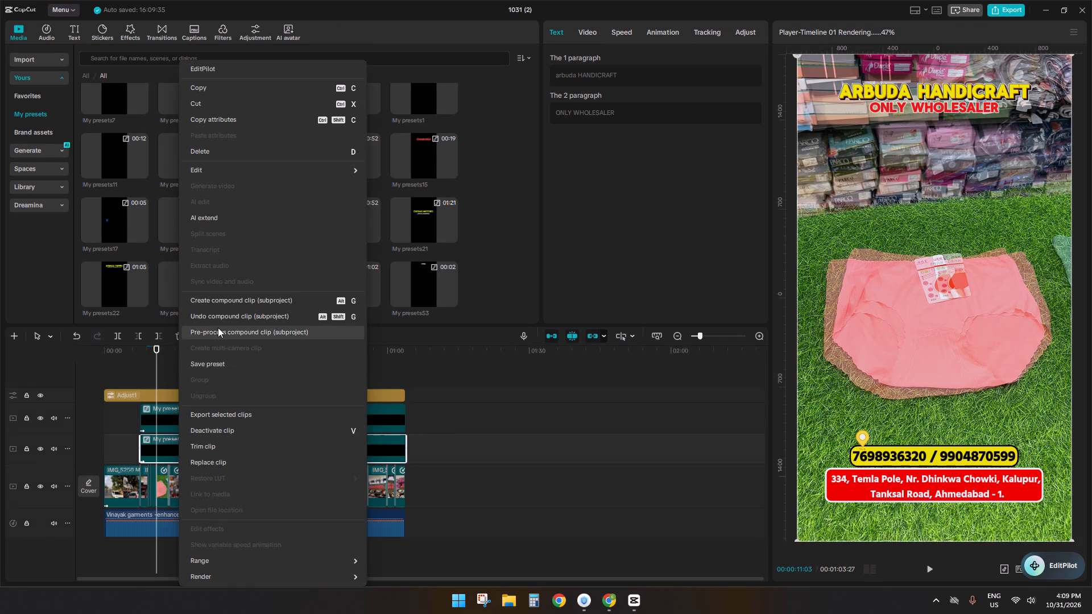
{"action": "left_click", "coordinate": [215, 323]}
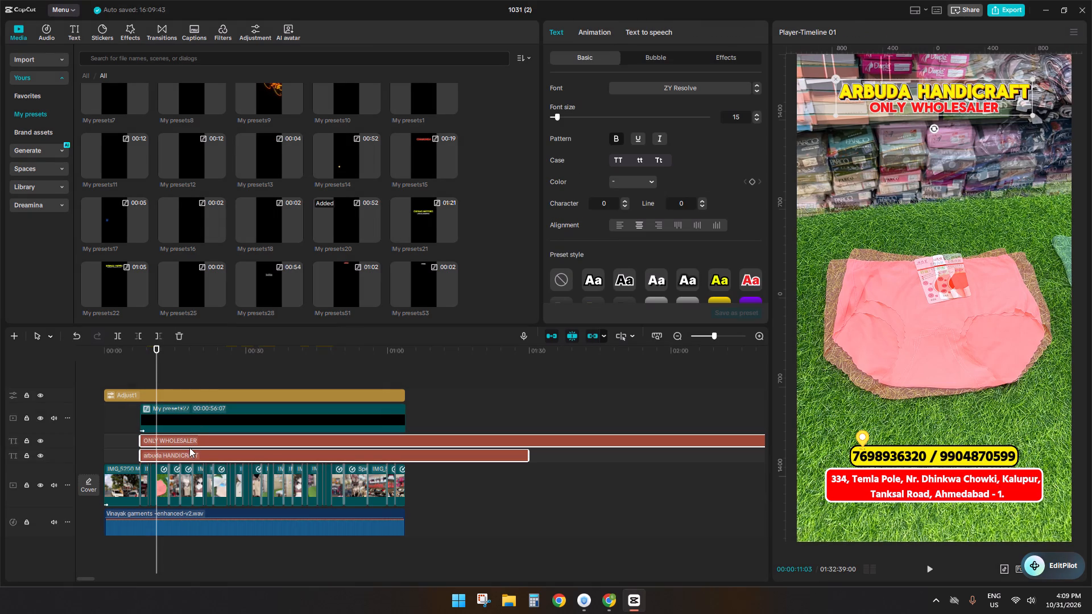
Replace the "arbuda HANDICRAFT" title text with "vinayak".
{"action": "left_click", "coordinate": [182, 443]}
{"action": "left_click", "coordinate": [185, 457]}
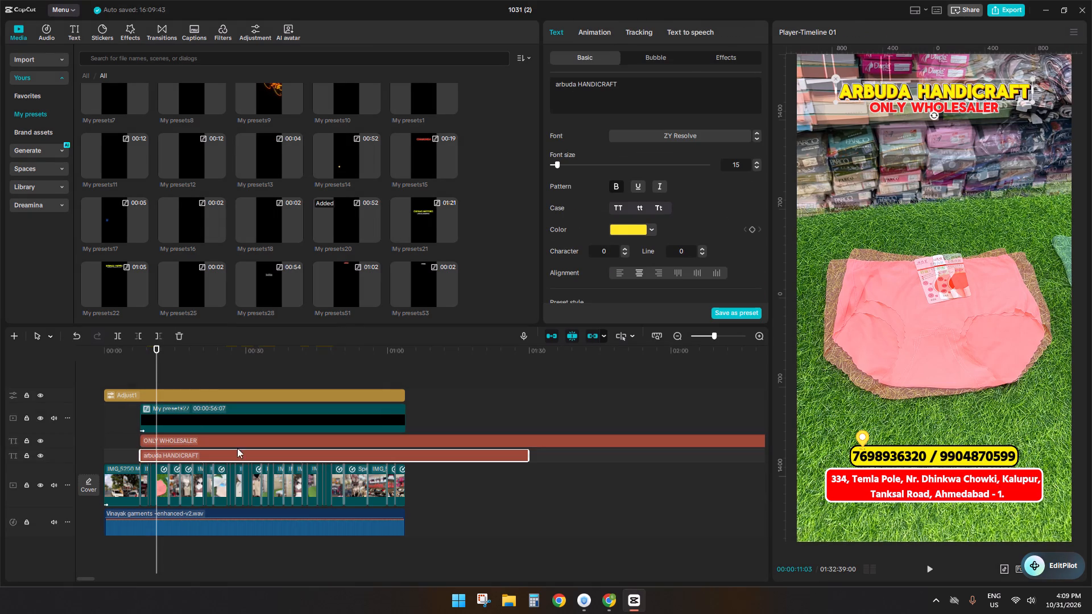
{"action": "left_click_drag", "start_coordinate": [627, 83], "coordinate": [329, 70]}
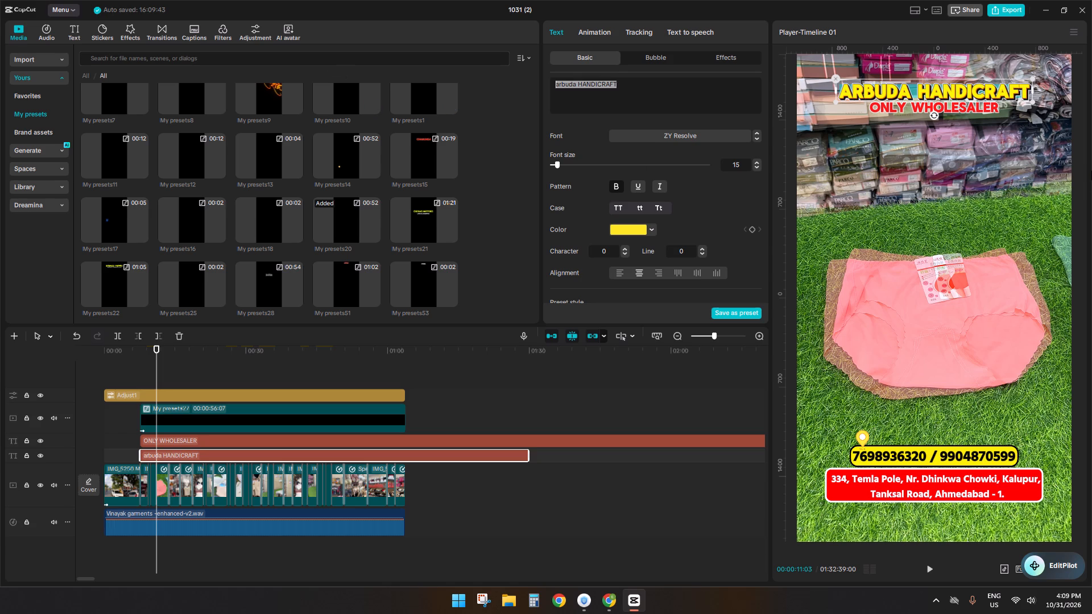
{"action": "scroll", "coordinate": [208, 376], "scroll_direction": "up", "scroll_amount": 9, "text": "ctrl"}
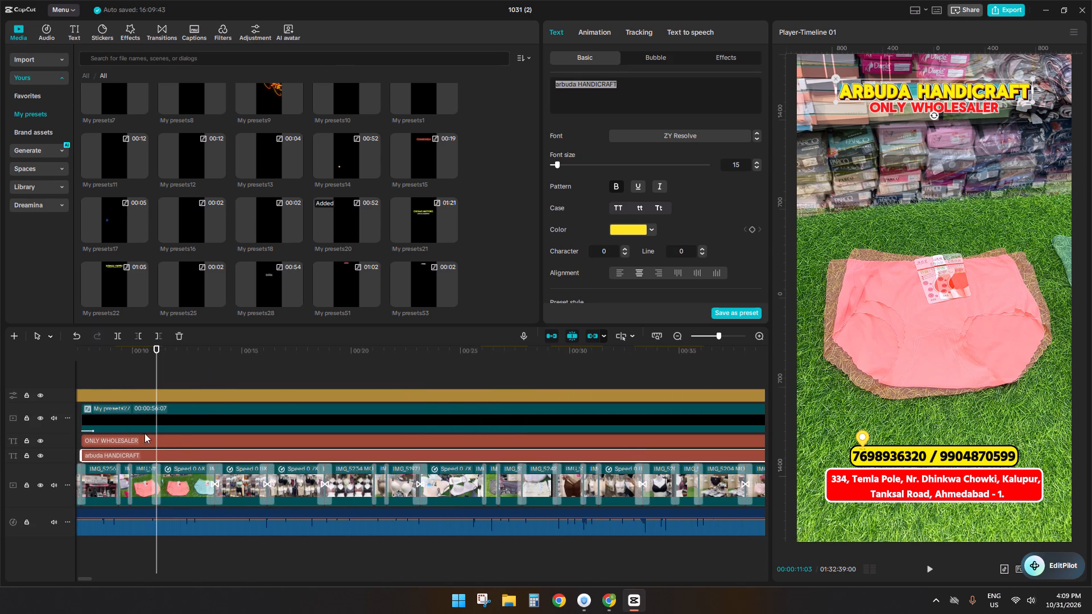
{"action": "left_click", "coordinate": [95, 387]}
{"action": "left_click", "coordinate": [97, 452]}
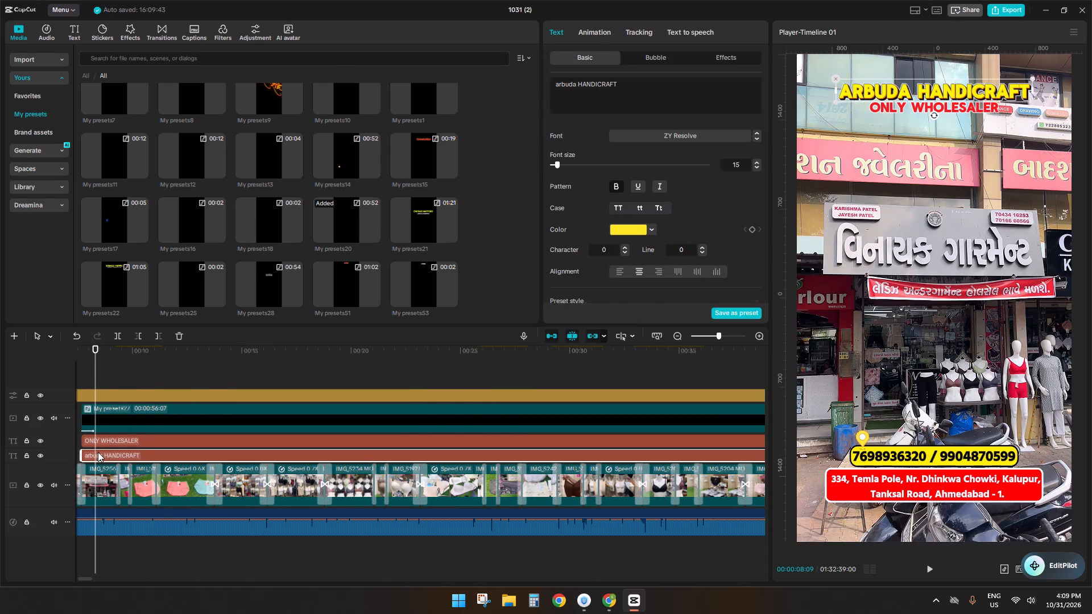
{"action": "left_click_drag", "start_coordinate": [638, 96], "coordinate": [370, 72]}
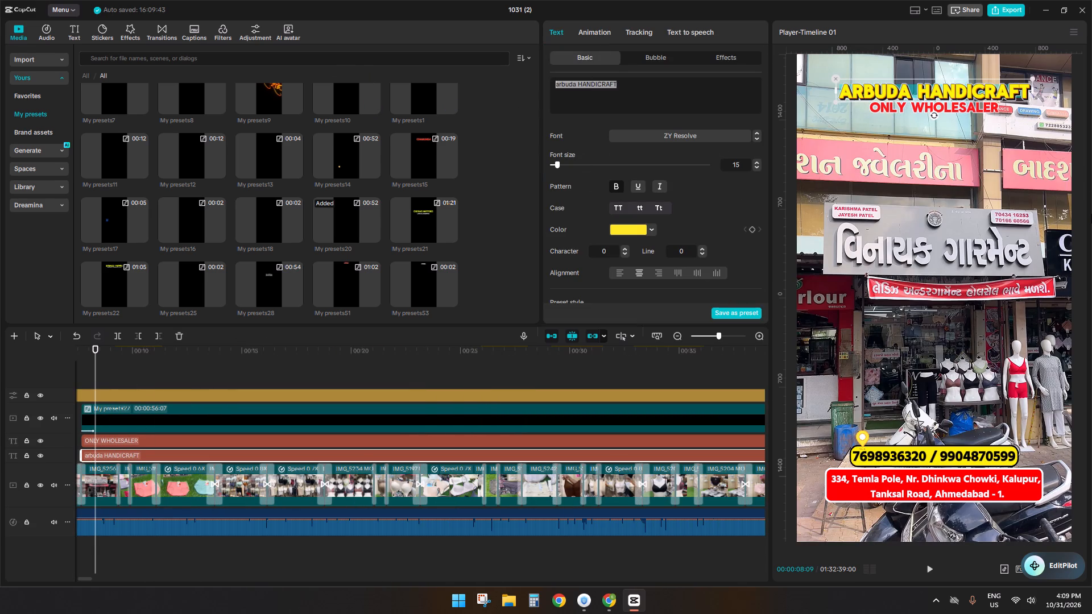
{"action": "type", "text": "vinayak"}
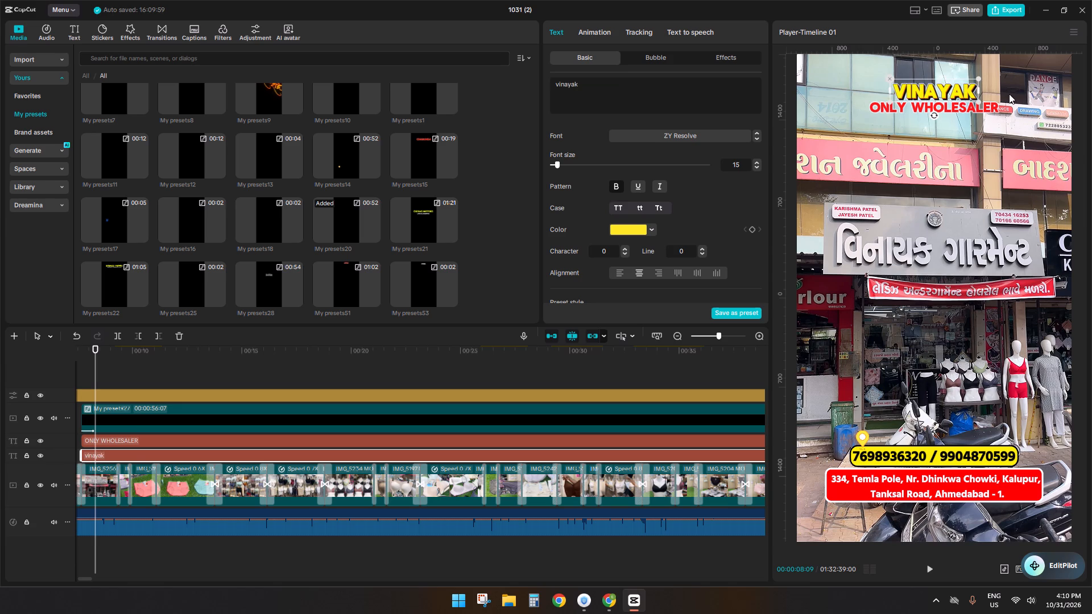
Enlarge the yellow "vinayak" title and shrink the red "ONLY WHOLESALER" text to sit centred just beneath it.
{"action": "left_click_drag", "start_coordinate": [978, 98], "coordinate": [1008, 103]}
{"action": "left_click", "coordinate": [996, 114]}
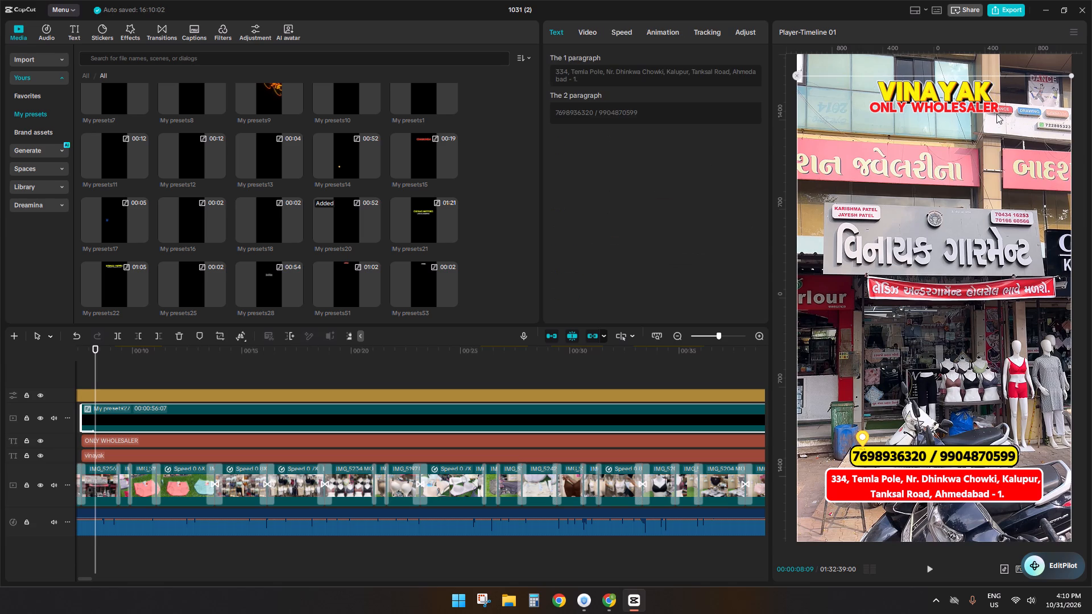
{"action": "left_click", "coordinate": [131, 443]}
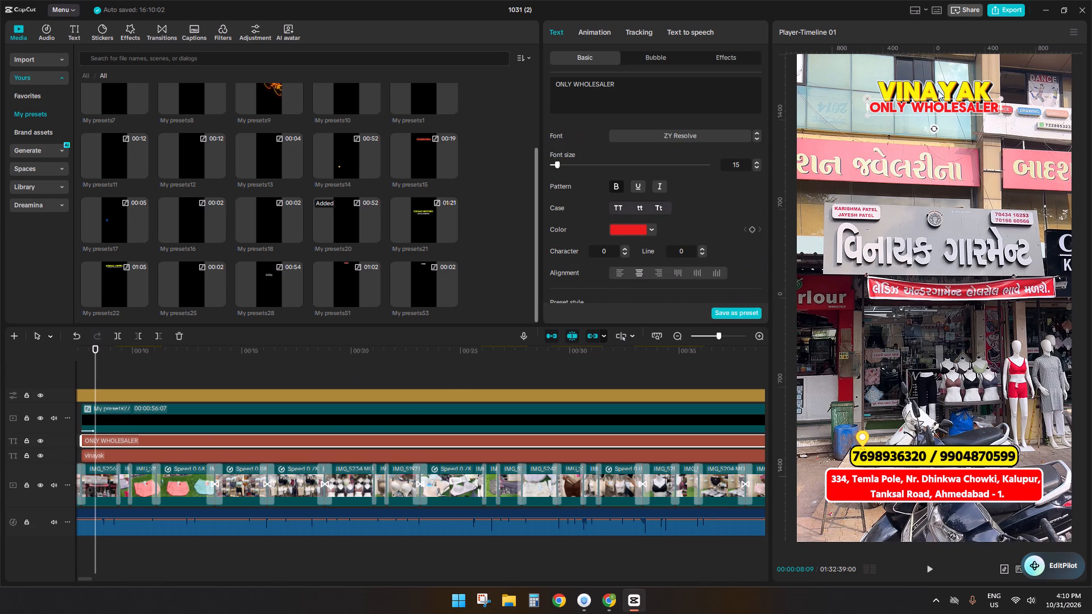
{"action": "left_click_drag", "start_coordinate": [866, 113], "coordinate": [909, 113]}
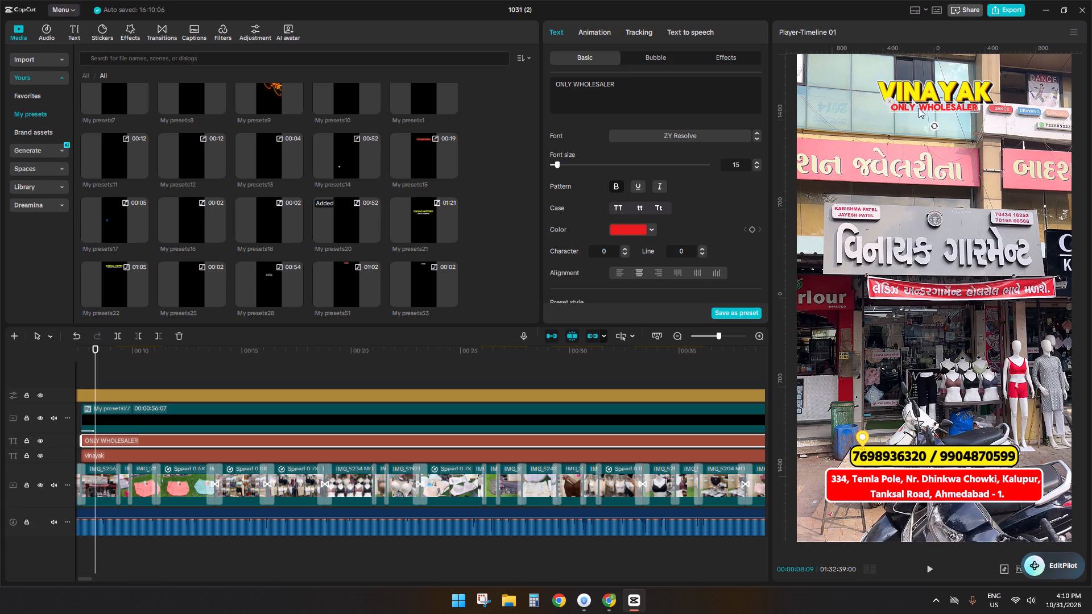
{"action": "left_click", "coordinate": [922, 107]}
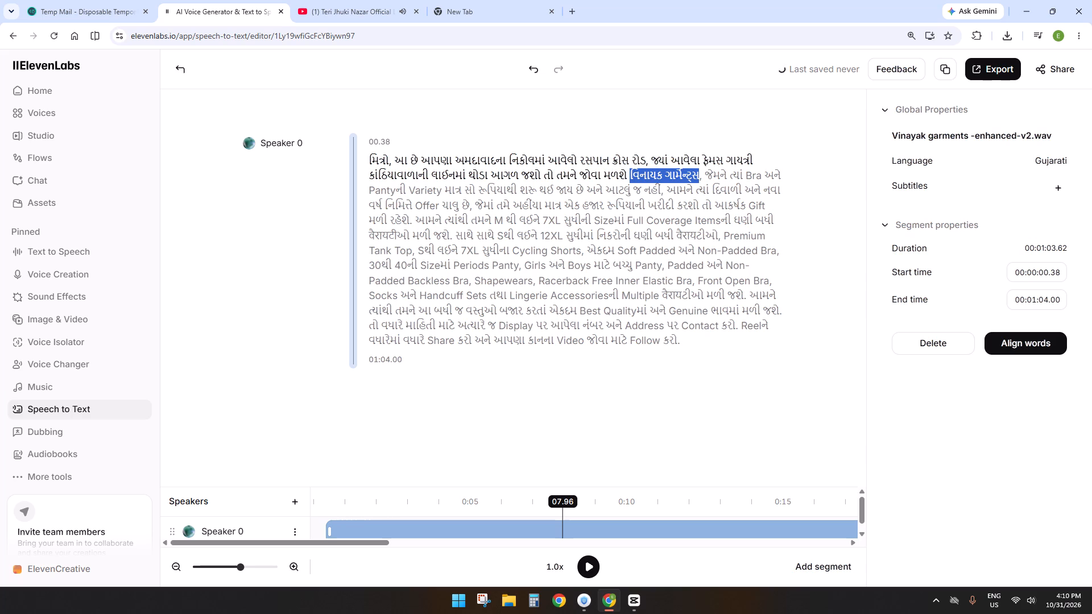
{"action": "key", "text": "ctrl+c"}
{"action": "key", "text": "ctrl+c"}
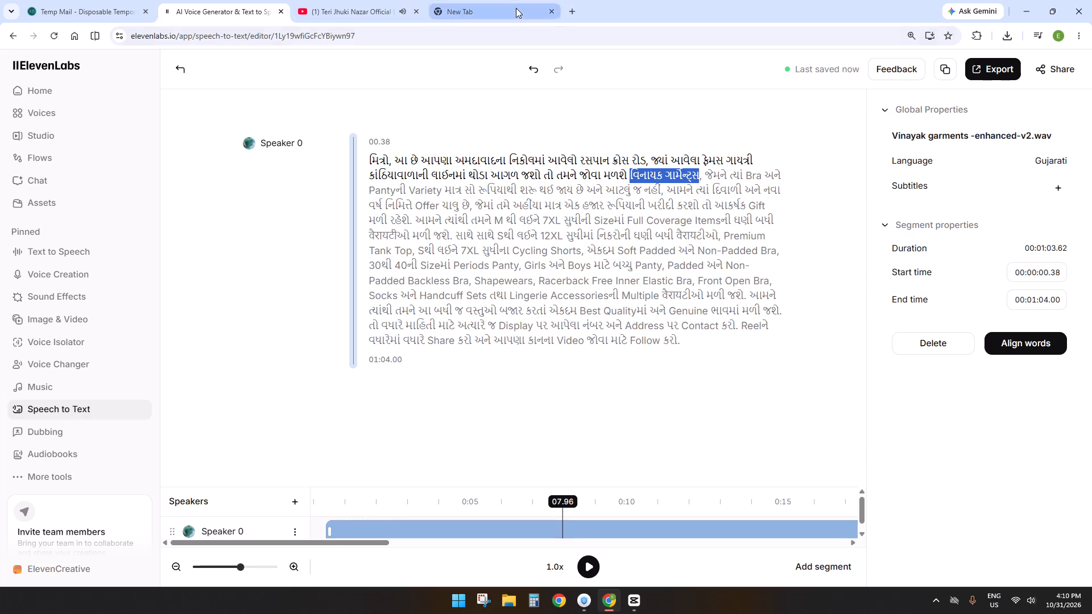
Search Google for "hindi to english translation", set the source language to Gujarati, translate the copied shop name and copy the English result.
{"action": "left_click", "coordinate": [516, 8]}
{"action": "left_click", "coordinate": [384, 225]}
{"action": "key", "text": "h"}
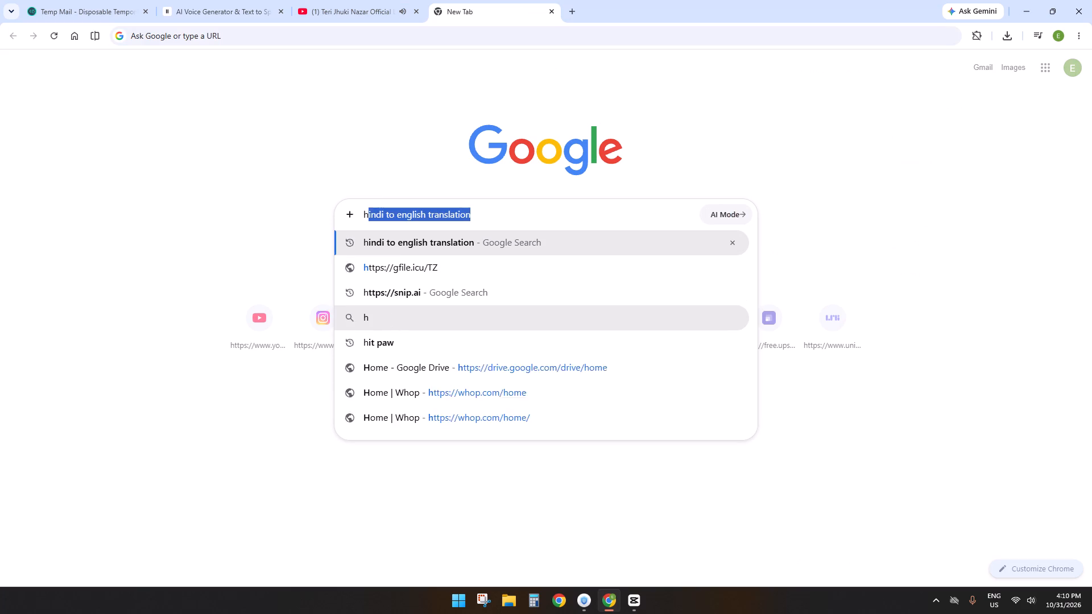
{"action": "left_click", "coordinate": [394, 251]}
{"action": "left_click", "coordinate": [246, 169]}
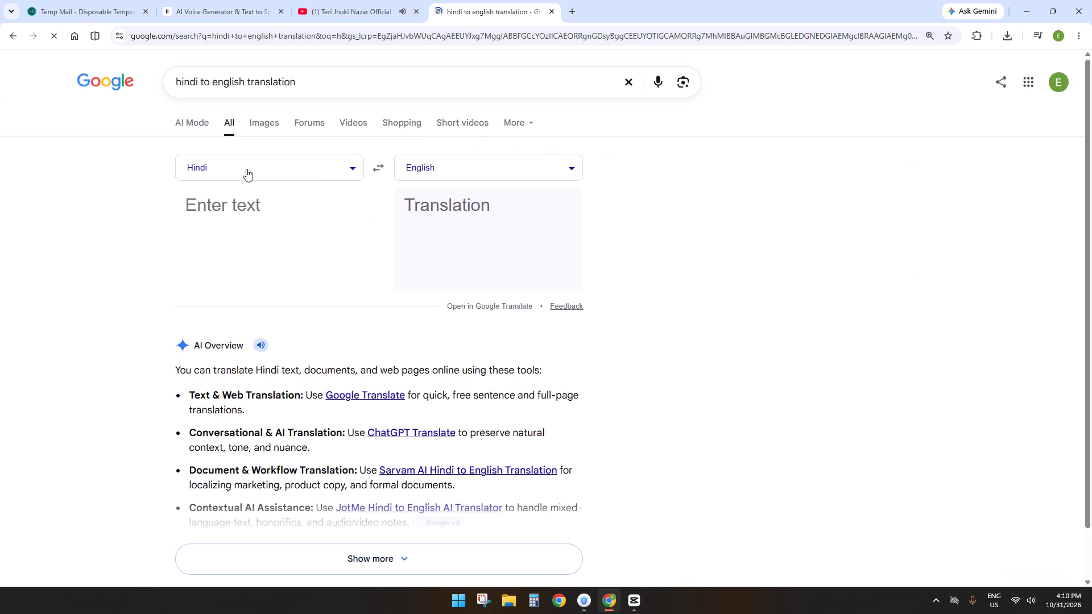
{"action": "left_click", "coordinate": [227, 169]}
{"action": "left_click", "coordinate": [208, 168]}
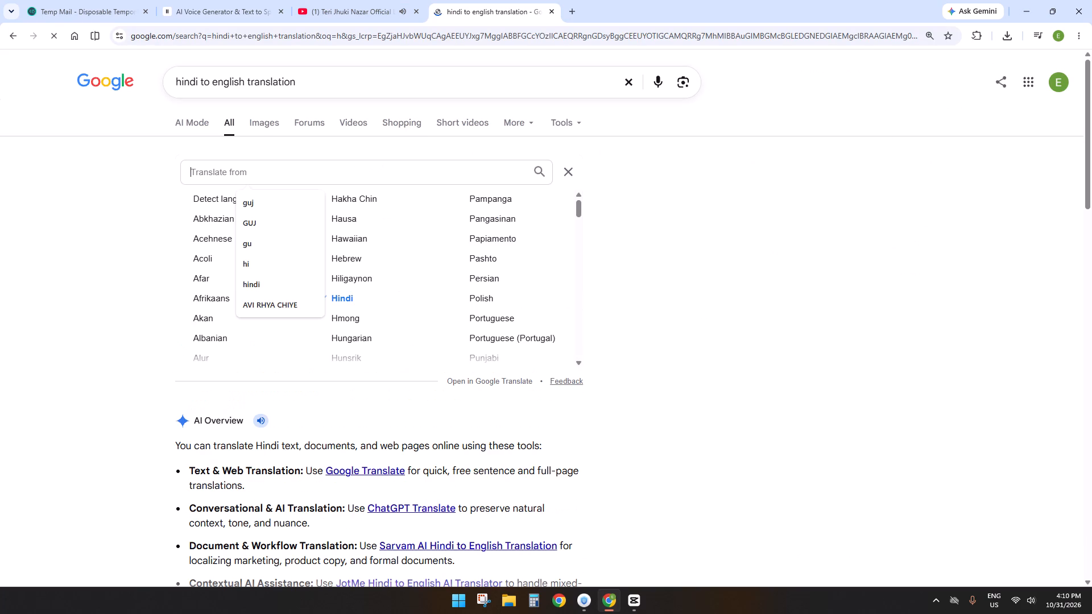
{"action": "type", "text": "guj"}
{"action": "double_click", "coordinate": [207, 196]}
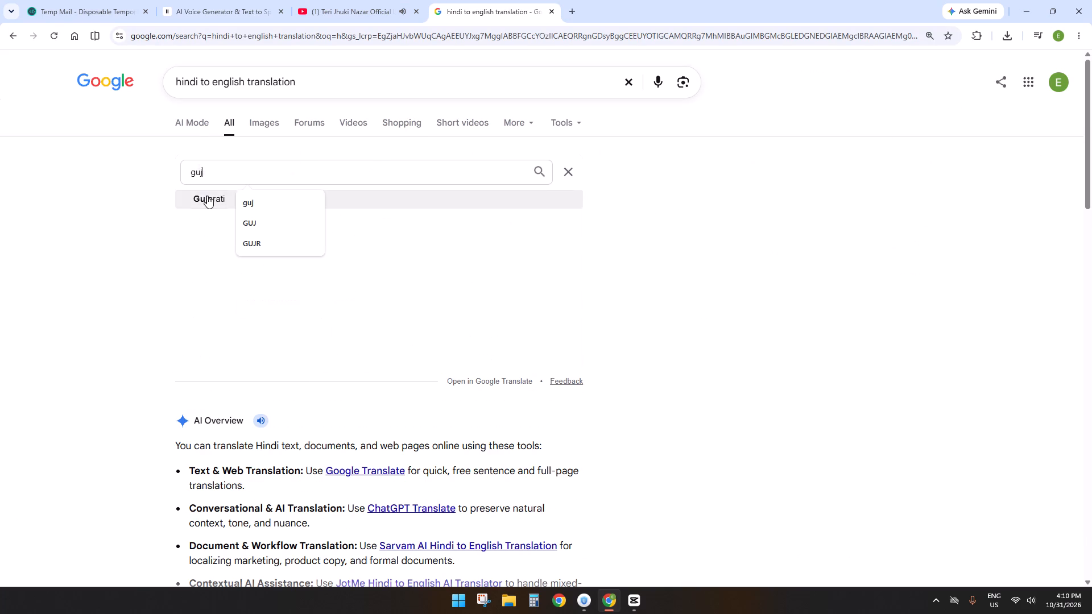
{"action": "key", "text": "ctrl+v"}
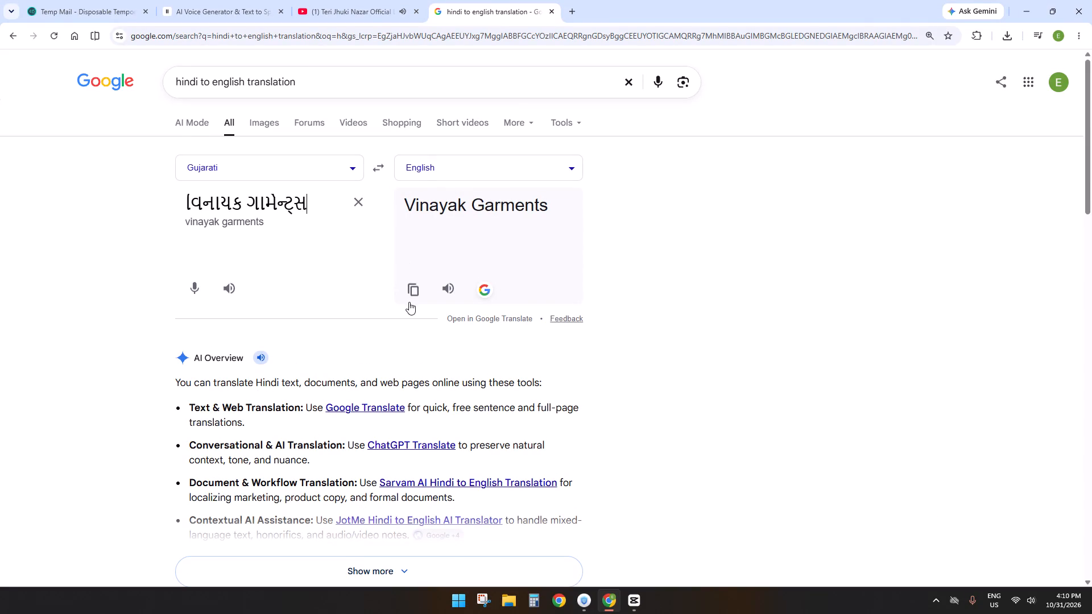
{"action": "left_click", "coordinate": [409, 284]}
Switch back to CapCut and replace the yellow title text with just "Vinayak" from the copied English shop name.
{"action": "left_click", "coordinate": [636, 600]}
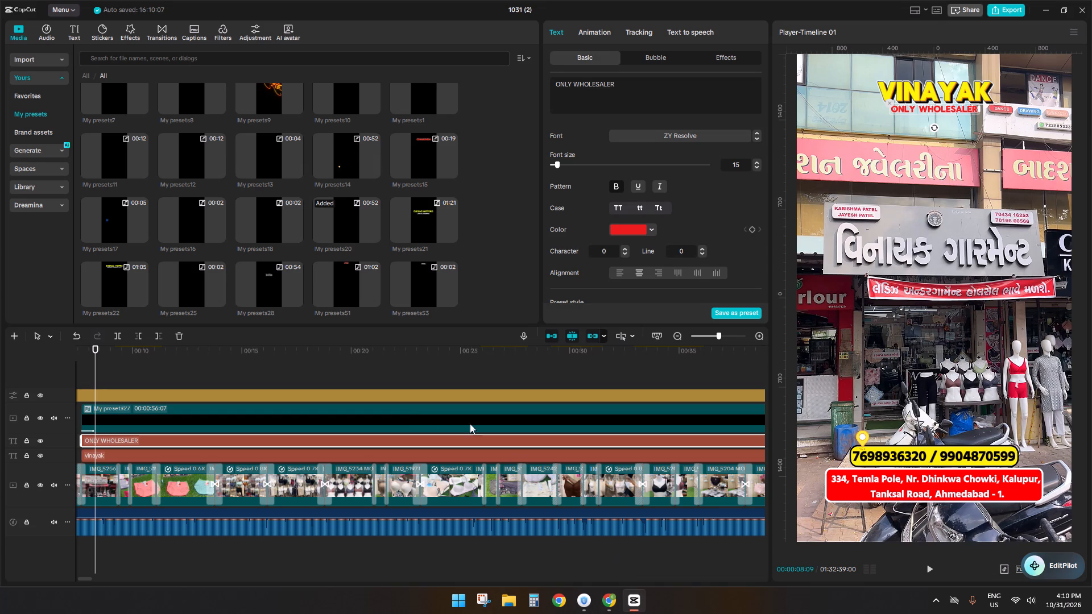
{"action": "left_click", "coordinate": [113, 454]}
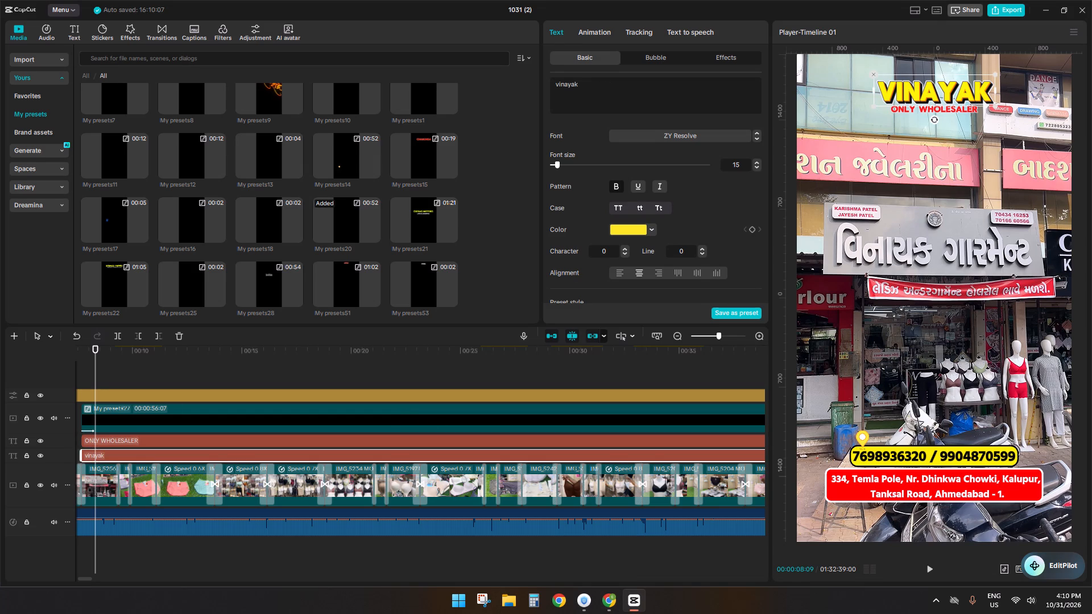
{"action": "left_click_drag", "start_coordinate": [619, 89], "coordinate": [299, 53]}
{"action": "key", "text": "ctrl+v"}
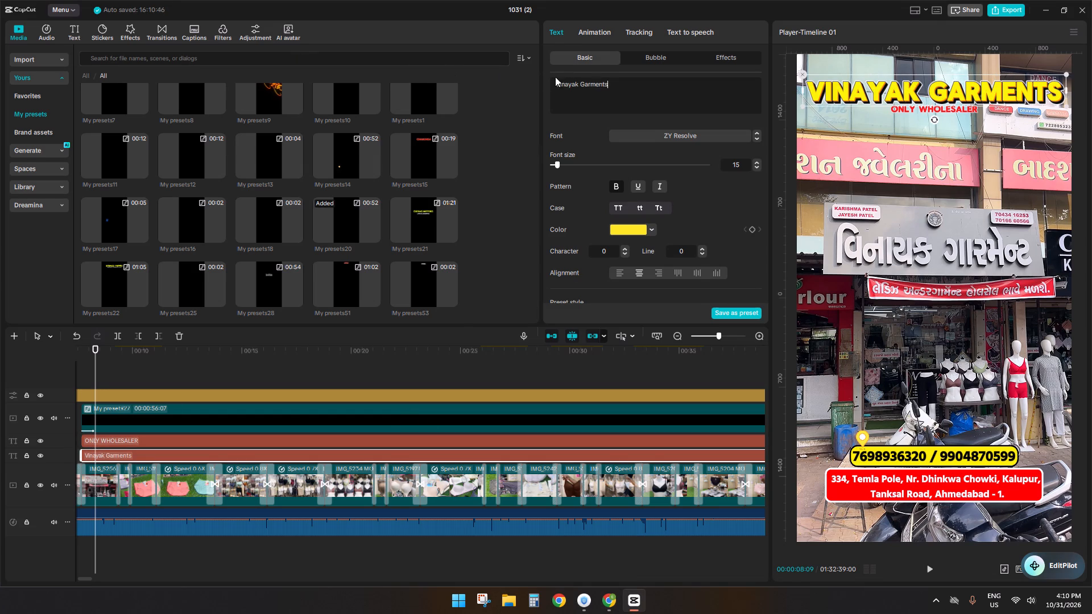
{"action": "left_click_drag", "start_coordinate": [580, 88], "coordinate": [647, 89]}
{"action": "key", "text": "BackSpace"}
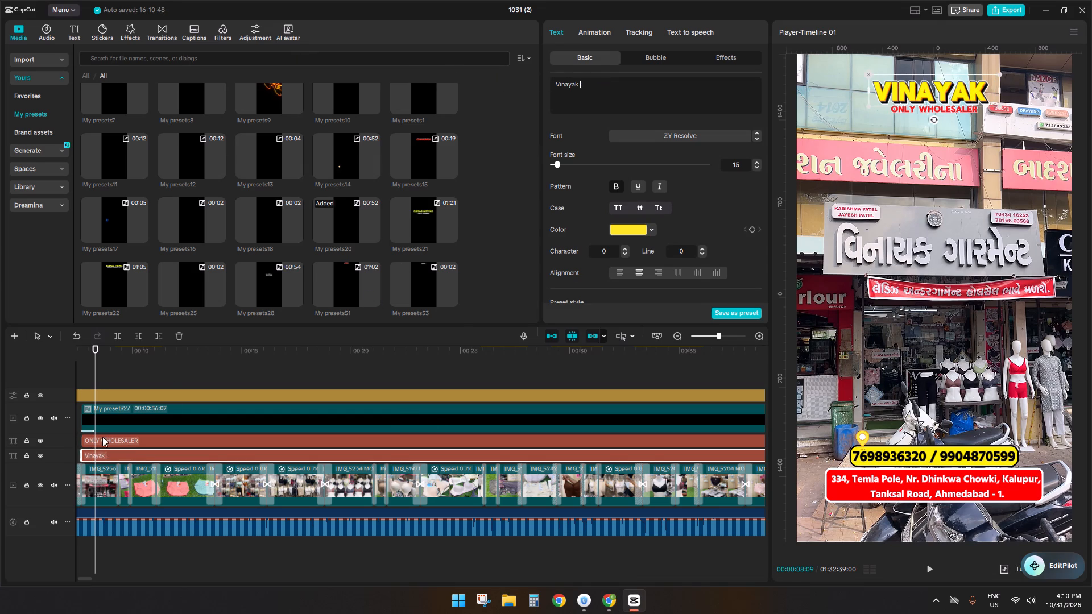
Replace the red "ONLY WHOLESALER" text with "Garments" from the copied shop name.
{"action": "left_click", "coordinate": [136, 437]}
{"action": "left_click_drag", "start_coordinate": [652, 84], "coordinate": [416, 64]}
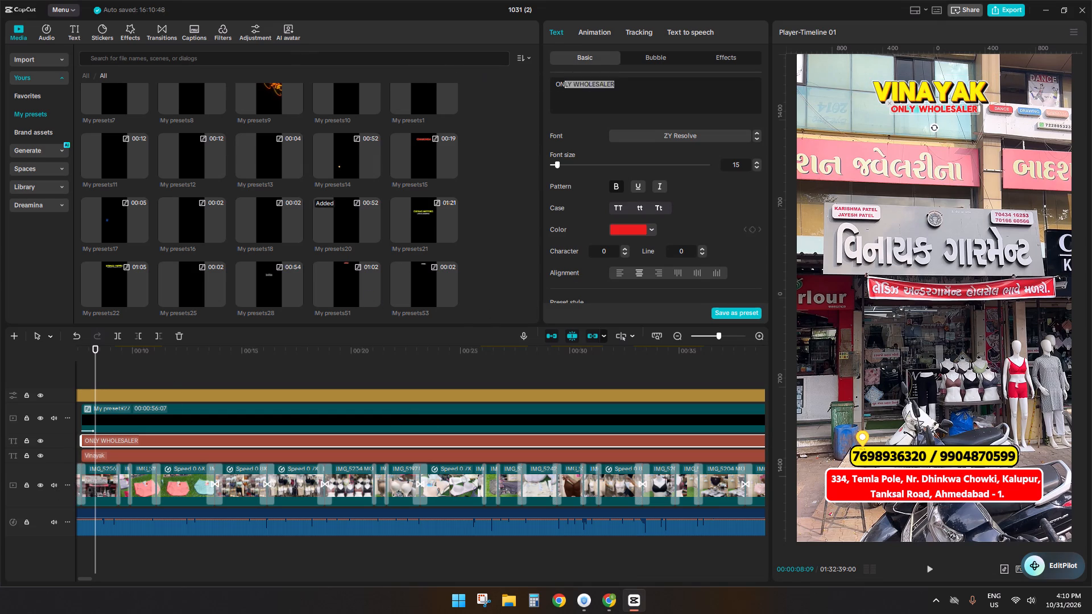
{"action": "key", "text": "ctrl+v"}
{"action": "left_click_drag", "start_coordinate": [581, 83], "coordinate": [438, 80]}
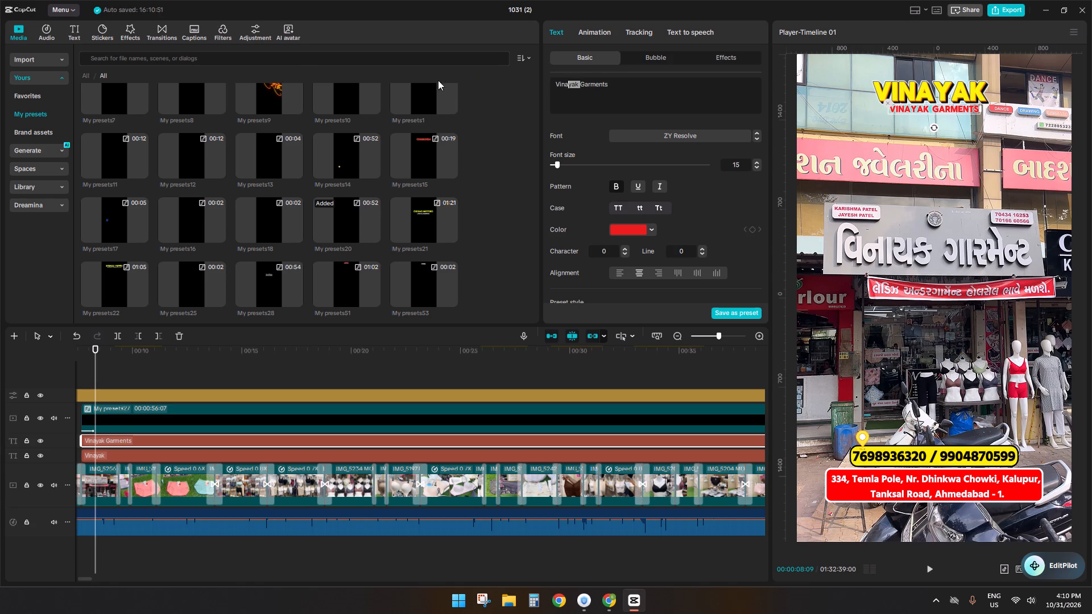
{"action": "left_click_drag", "start_coordinate": [438, 80], "coordinate": [432, 80]}
{"action": "key", "text": "BackSpace"}
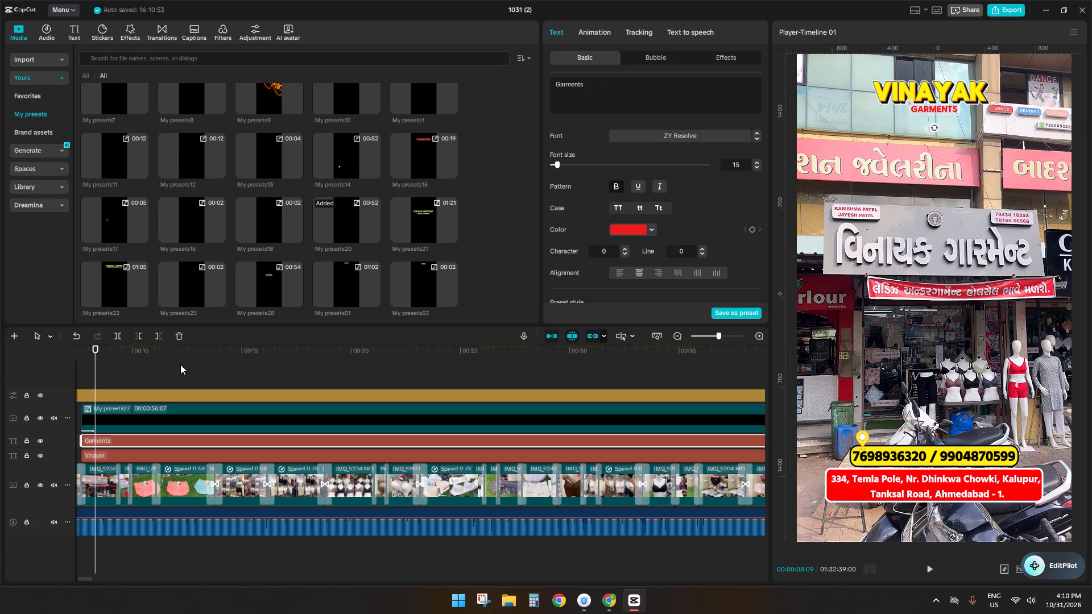
Slightly enlarge the "Vinayak" and "Garments" titles together and combine the two text clips into a compound clip.
{"action": "scroll", "coordinate": [85, 438], "scroll_direction": "down", "scroll_amount": 2}
{"action": "scroll", "coordinate": [139, 425], "scroll_direction": "down", "scroll_amount": 3, "text": "ctrl"}
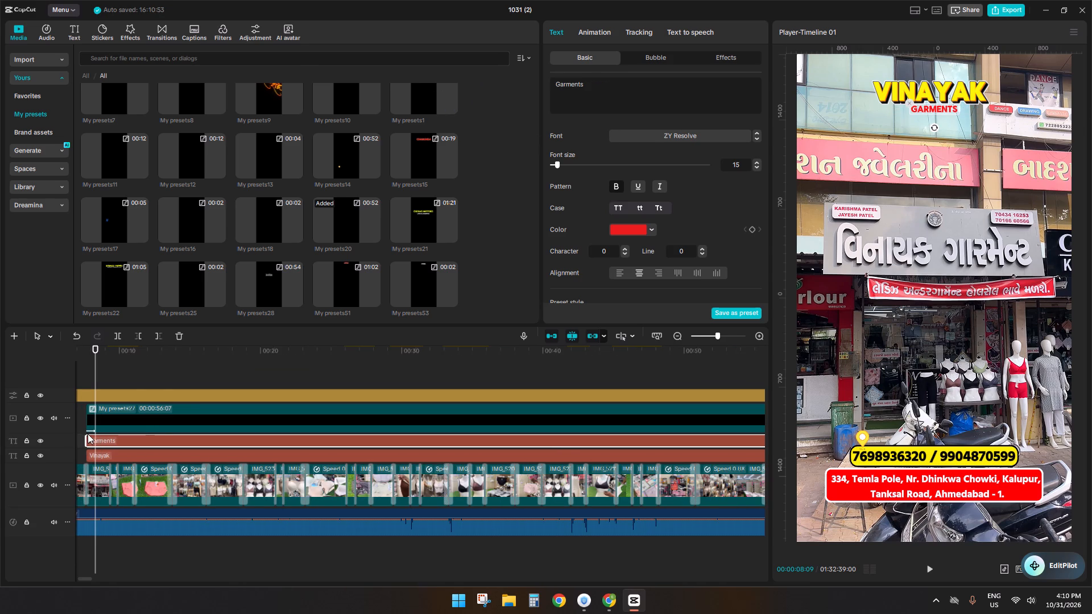
{"action": "left_click_drag", "start_coordinate": [78, 433], "coordinate": [90, 443]}
{"action": "left_click_drag", "start_coordinate": [147, 436], "coordinate": [181, 454]}
{"action": "left_click_drag", "start_coordinate": [866, 110], "coordinate": [847, 119]}
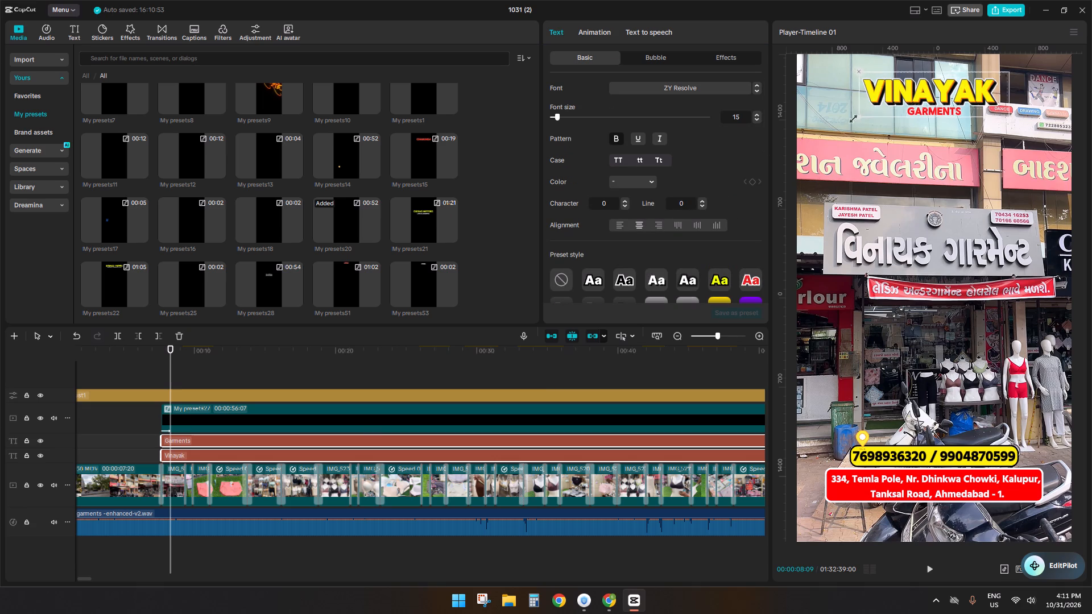
{"action": "left_click_drag", "start_coordinate": [847, 119], "coordinate": [850, 122]}
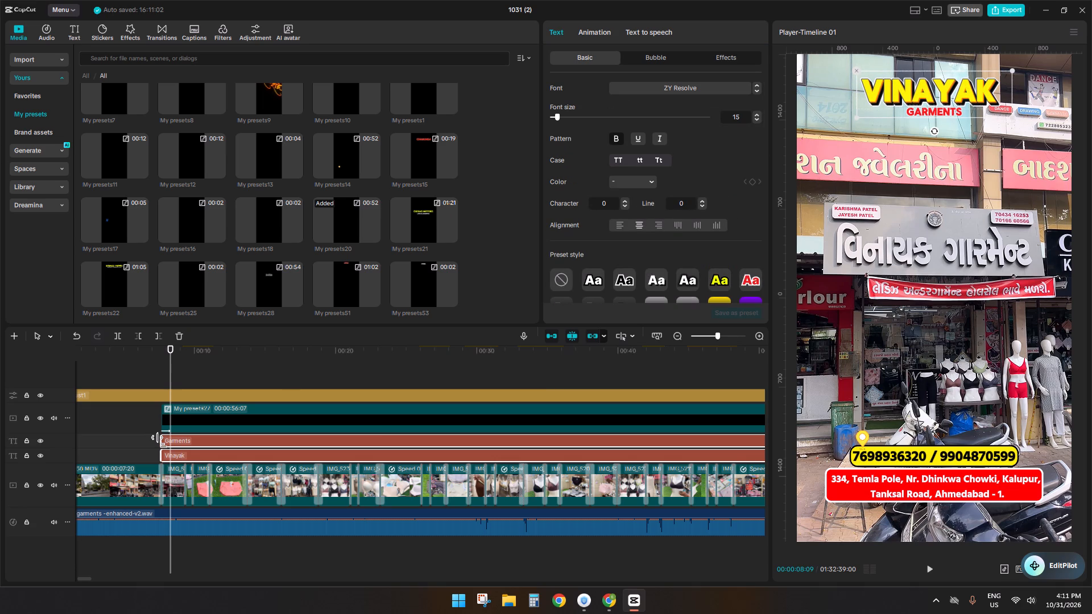
{"action": "key", "text": "alt+g"}
Split the title compound clip at the end of the video and remove the excess beyond it.
{"action": "scroll", "coordinate": [274, 449], "scroll_direction": "down", "scroll_amount": 7, "text": "ctrl"}
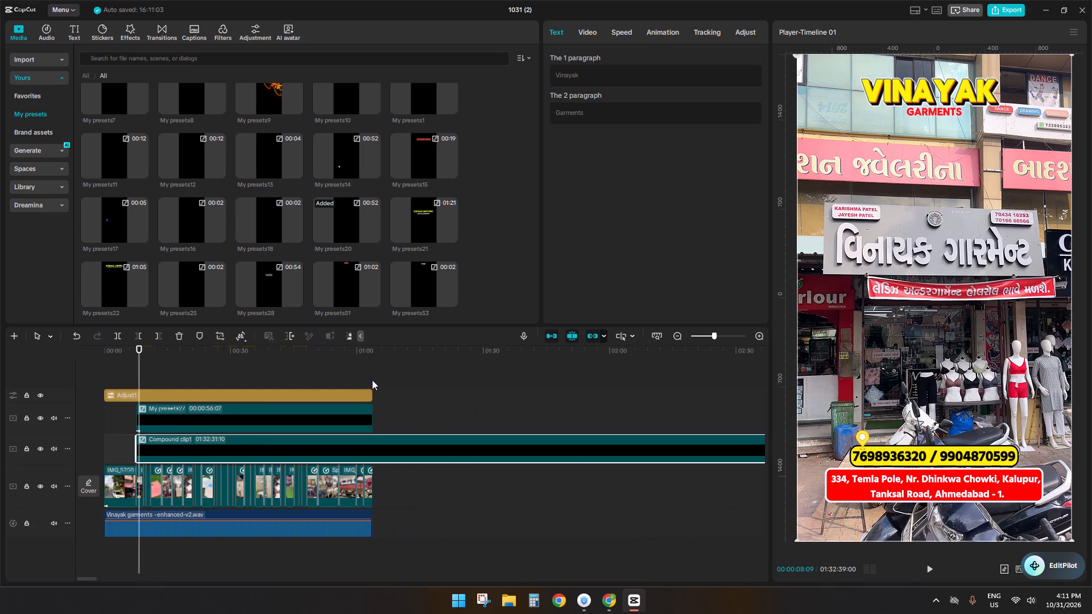
{"action": "left_click", "coordinate": [372, 380]}
{"action": "left_click", "coordinate": [373, 446]}
{"action": "key", "text": "s"}
{"action": "key", "text": "d"}
Apply the Flip entrance animation to the title compound clip and to the contact details preset clip.
{"action": "left_click", "coordinate": [181, 452], "text": "ctrl"}
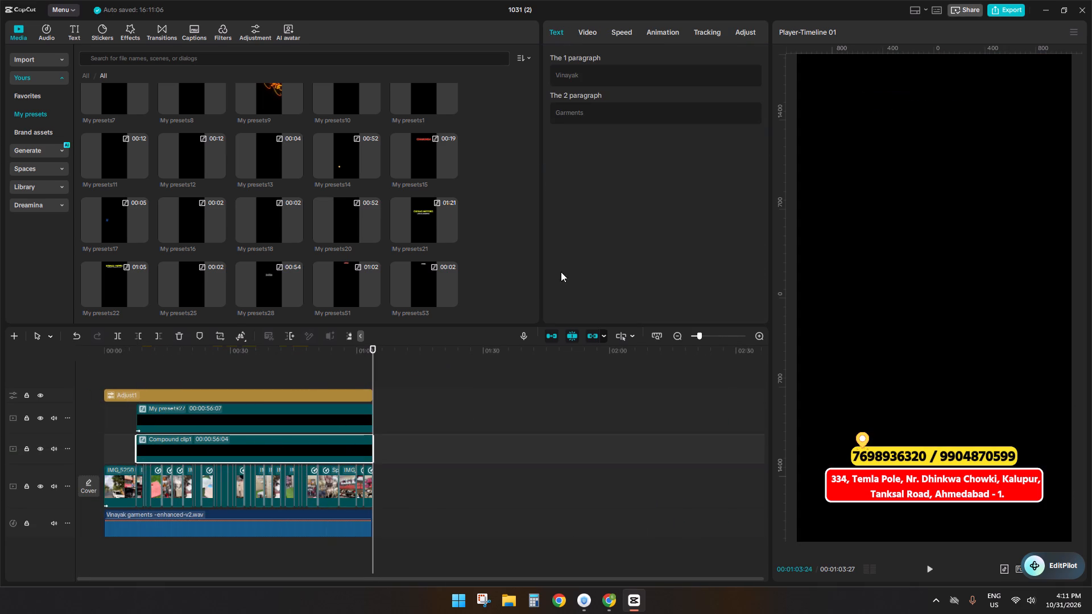
{"action": "left_click", "coordinate": [666, 37]}
{"action": "scroll", "coordinate": [626, 243], "scroll_direction": "down", "scroll_amount": 2}
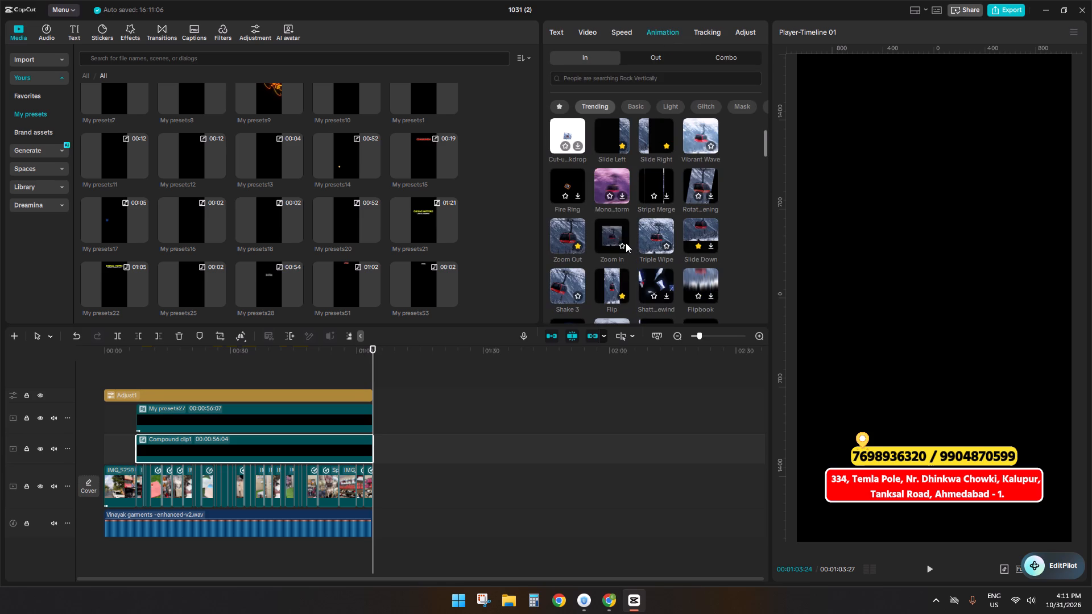
{"action": "left_click", "coordinate": [613, 275]}
{"action": "scroll", "coordinate": [147, 405], "scroll_direction": "up", "scroll_amount": 3, "text": "ctrl"}
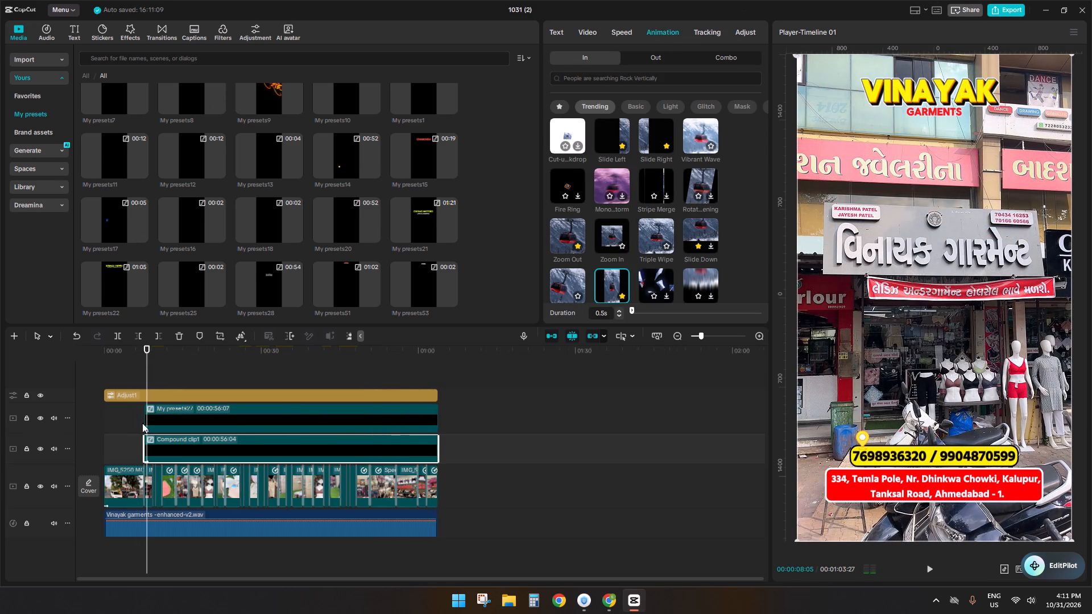
{"action": "left_click", "coordinate": [169, 425]}
{"action": "left_click", "coordinate": [666, 30]}
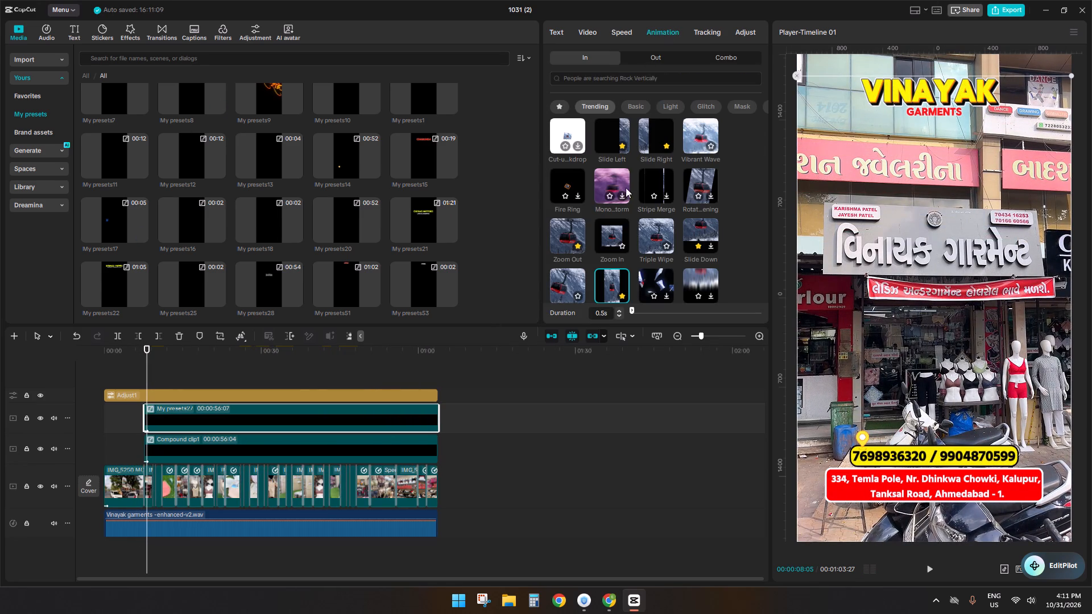
{"action": "left_click", "coordinate": [611, 276]}
Preview the opening titles, then place the My presets13 caption on a track beneath the title compound clip at about 00:00:09:11.
{"action": "key", "text": "space"}
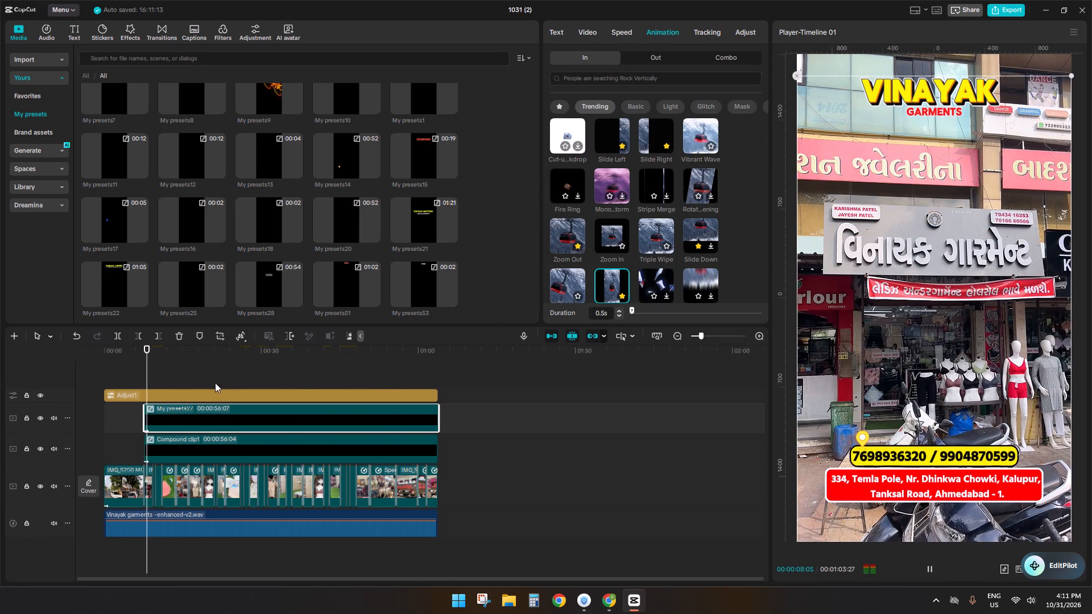
{"action": "scroll", "coordinate": [286, 427], "scroll_direction": "up", "scroll_amount": 10, "text": "ctrl"}
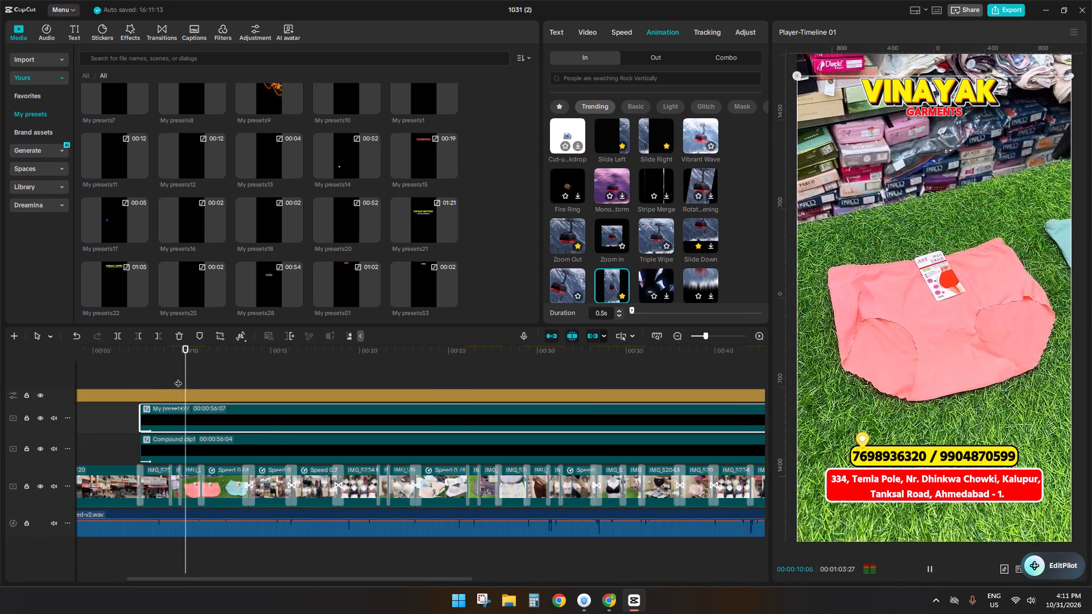
{"action": "double_click", "coordinate": [173, 376]}
{"action": "scroll", "coordinate": [164, 242], "scroll_direction": "down", "scroll_amount": 2}
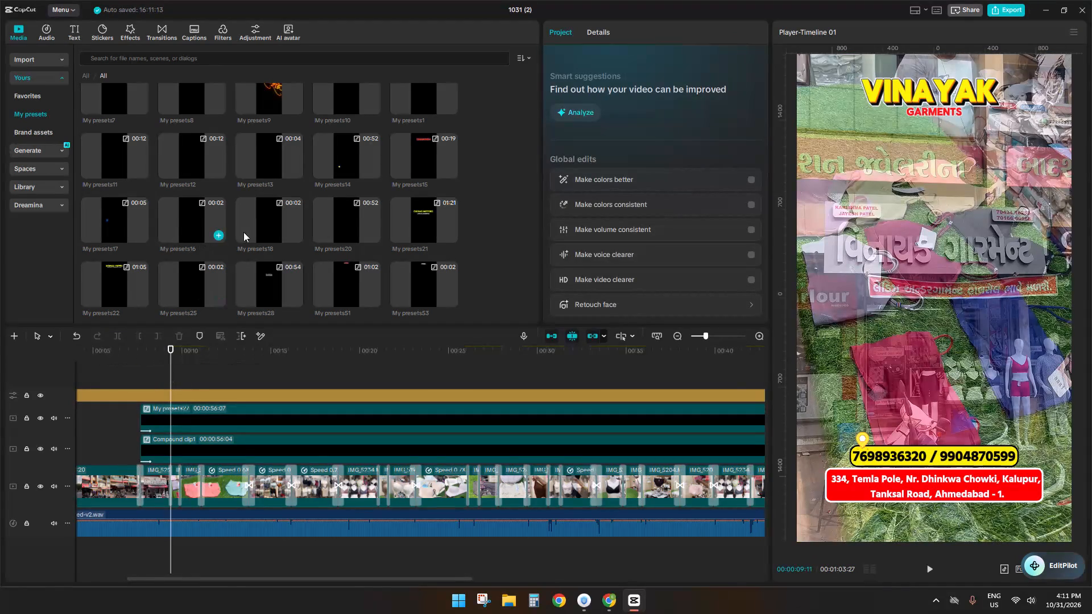
{"action": "left_click", "coordinate": [276, 142]}
{"action": "left_click_drag", "start_coordinate": [271, 142], "coordinate": [172, 460]}
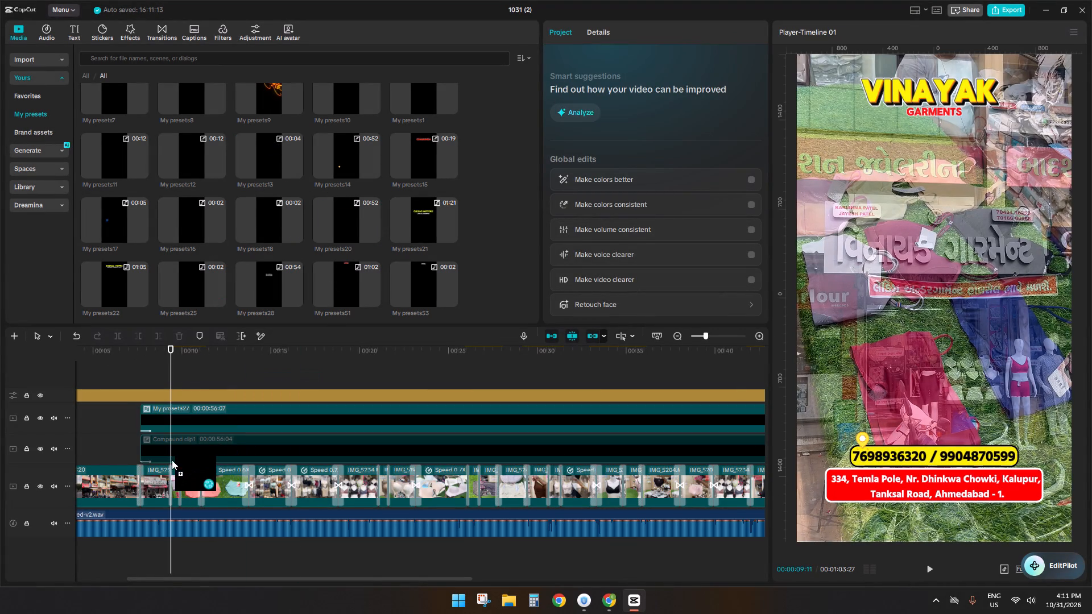
{"action": "left_click_drag", "start_coordinate": [172, 460], "coordinate": [169, 464]}
Play the "IMPORTED UNDERGARMENTS" caption against the voiceover and shorten its end to a duration of 00:00:03:05.
{"action": "key", "text": "space"}
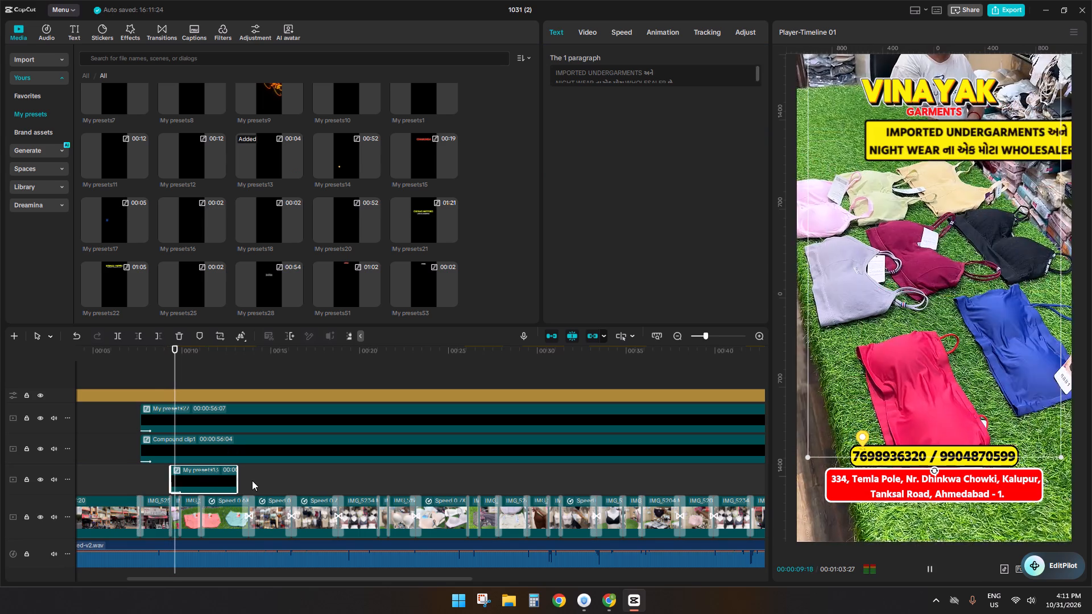
{"action": "scroll", "coordinate": [262, 488], "scroll_direction": "up", "scroll_amount": 8, "text": "ctrl"}
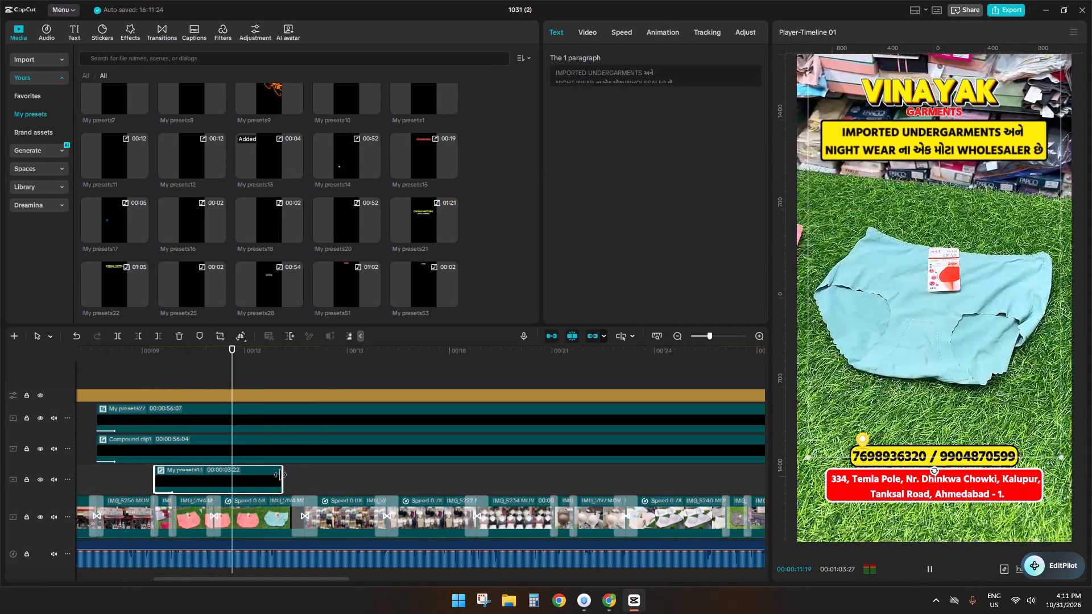
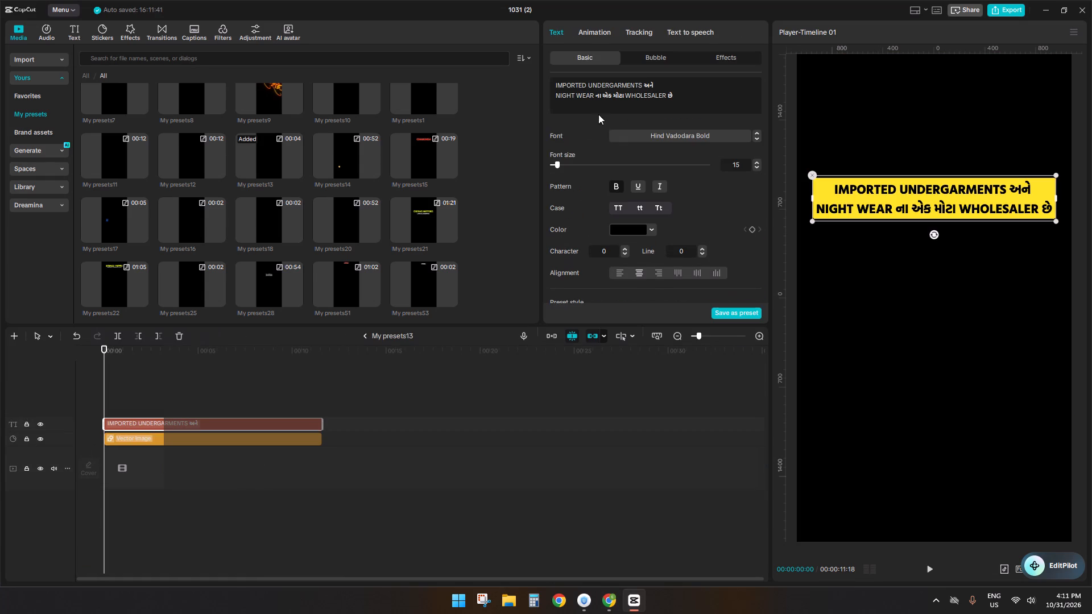
Replace the caption text with "Bra અને Pantyની Variety માત્ર સો રૂપિયાથી શરૂ થઈ જાય છે", break the line before "શરૂ", and make it uppercase.
{"action": "left_click_drag", "start_coordinate": [677, 99], "coordinate": [454, 39]}
{"action": "key", "text": "ctrl+v"}
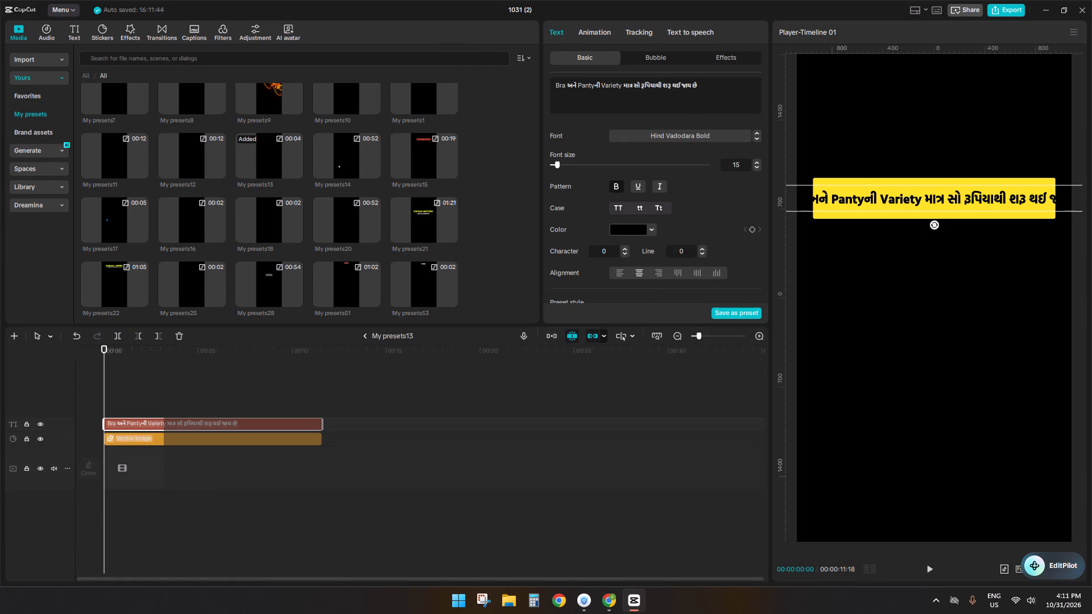
{"action": "left_click", "coordinate": [662, 85]}
{"action": "key", "text": "Return"}
{"action": "left_click", "coordinate": [622, 208]}
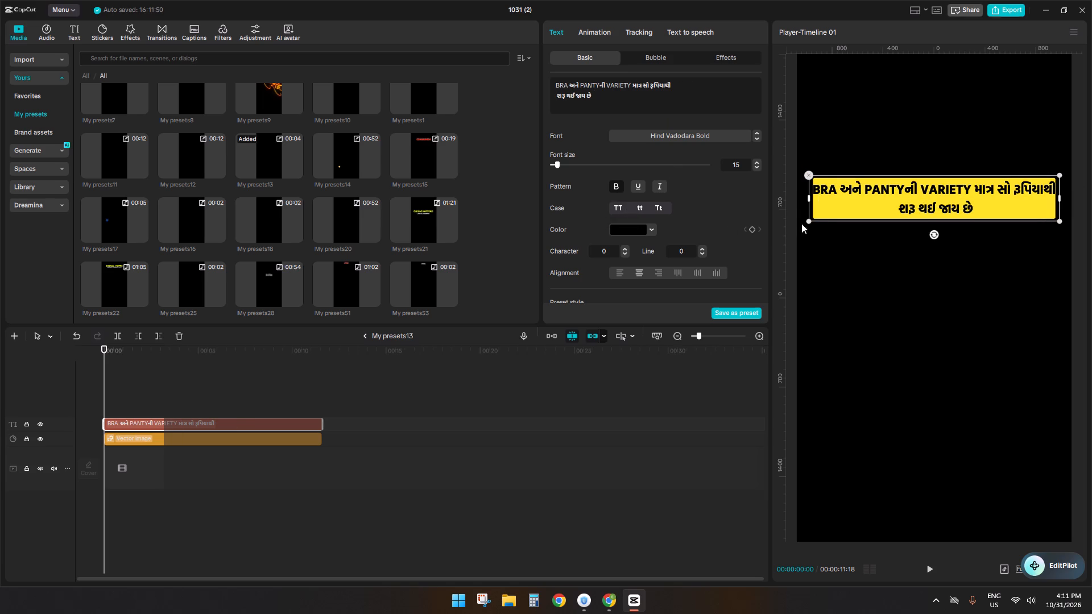
Shrink the caption text slightly to fit the yellow box, set its line spacing to -2, and return to the main timeline.
{"action": "left_click_drag", "start_coordinate": [810, 223], "coordinate": [820, 222]}
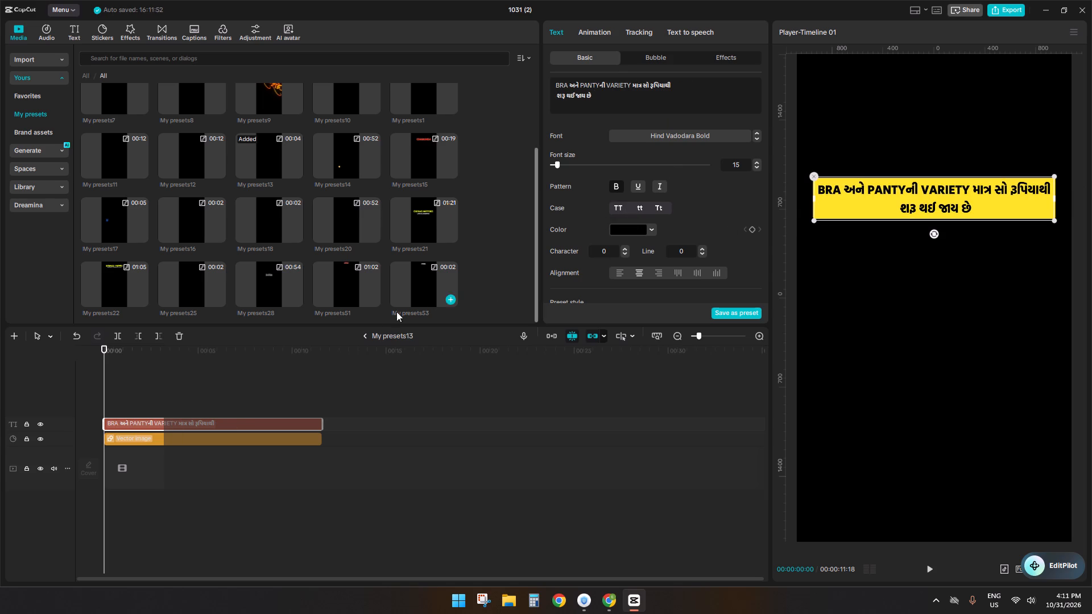
{"action": "left_click", "coordinate": [703, 252]}
{"action": "left_click", "coordinate": [703, 252]}
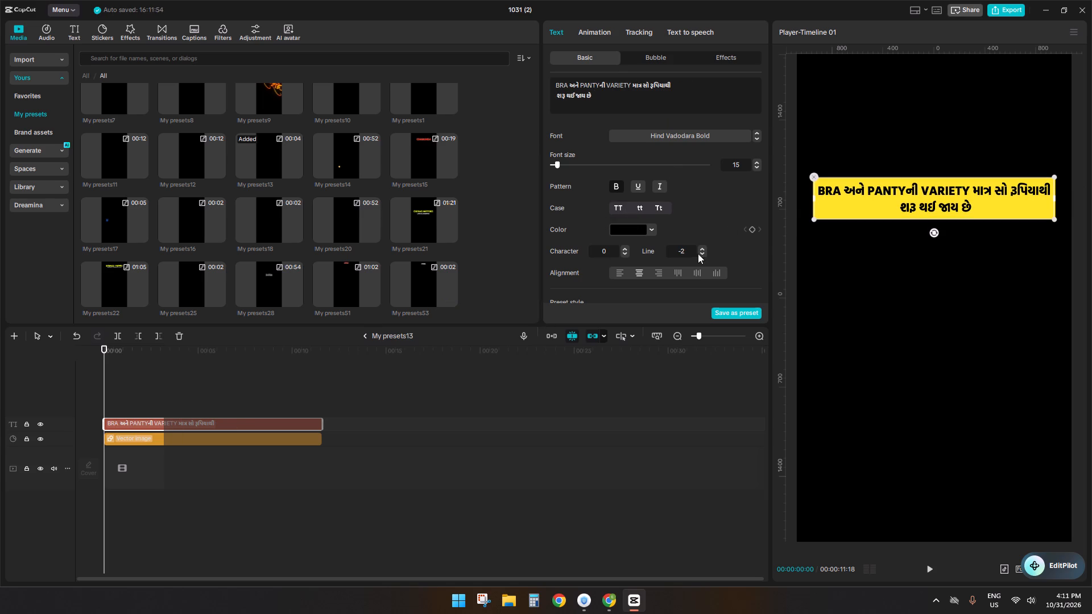
{"action": "left_click", "coordinate": [365, 336]}
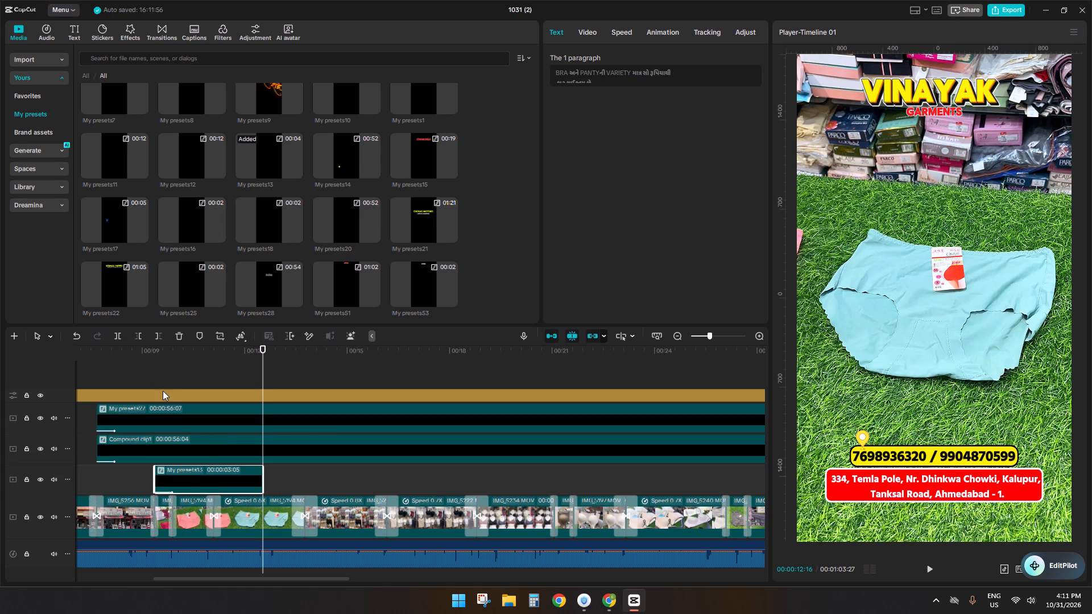
Play the edited caption against the voiceover and leave the playhead at 00:00:13:23, on the transition following the caption.
{"action": "left_click", "coordinate": [155, 380]}
{"action": "key", "text": "space"}
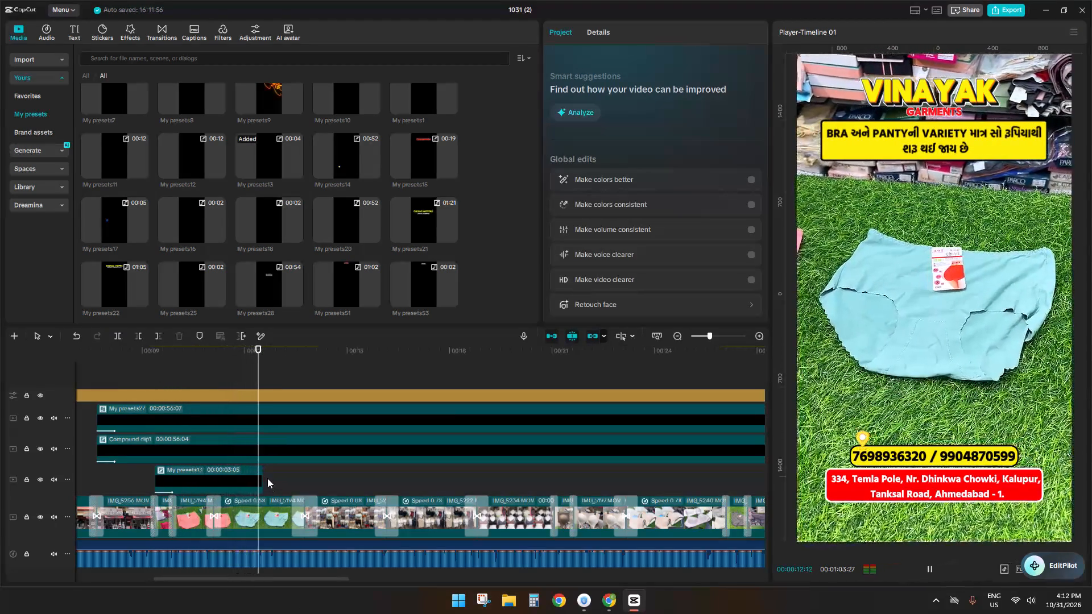
{"action": "left_click", "coordinate": [264, 476]}
{"action": "key", "text": "space"}
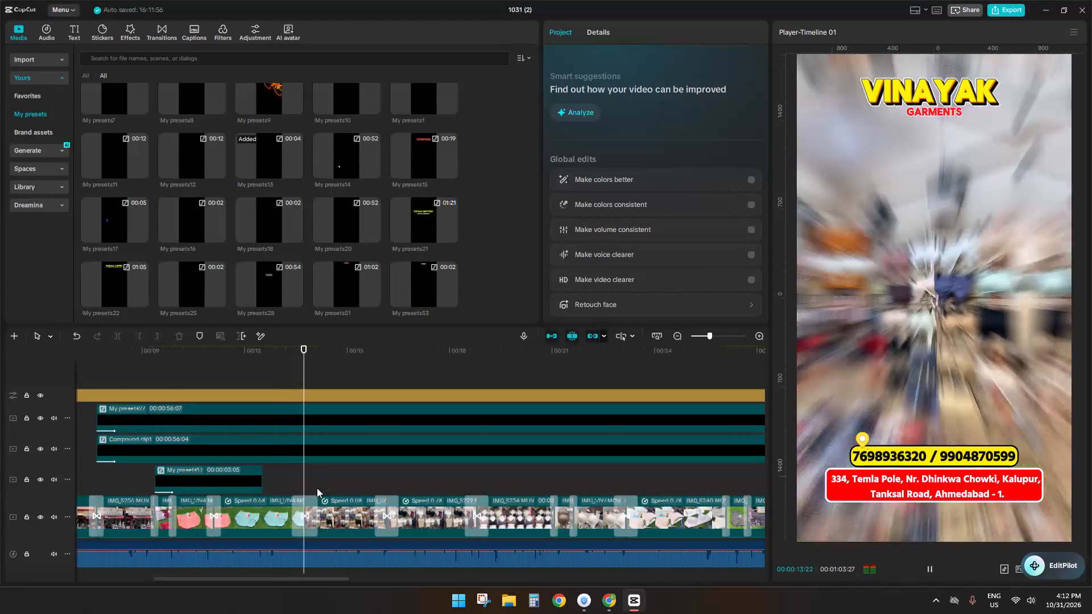
{"action": "scroll", "coordinate": [317, 488], "scroll_direction": "down", "scroll_amount": 3, "text": "ctrl"}
{"action": "left_click", "coordinate": [307, 485]}
{"action": "key", "text": "space"}
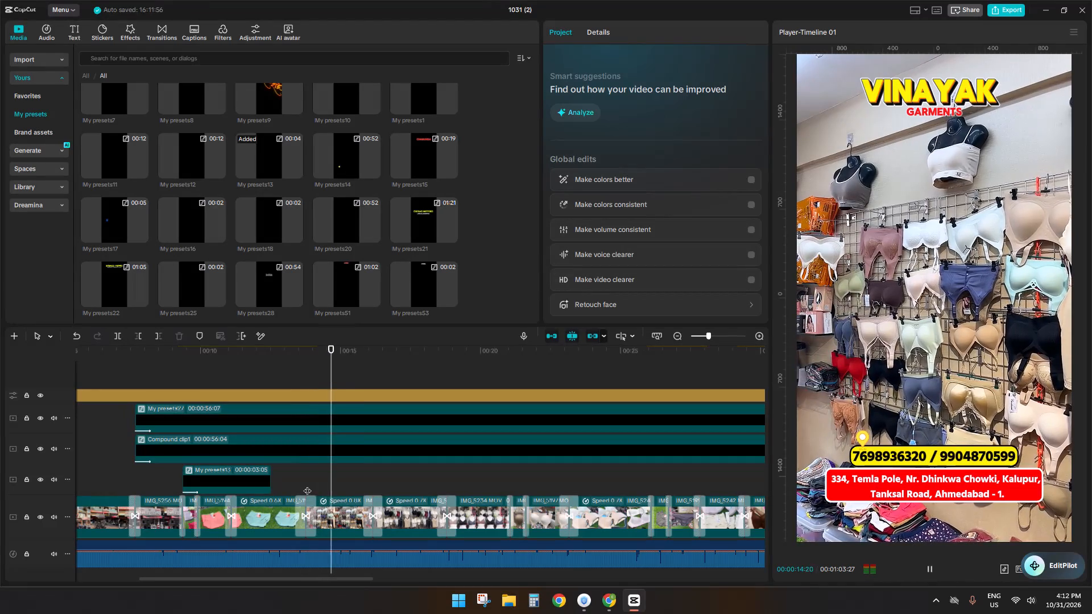
{"action": "left_click", "coordinate": [308, 476]}
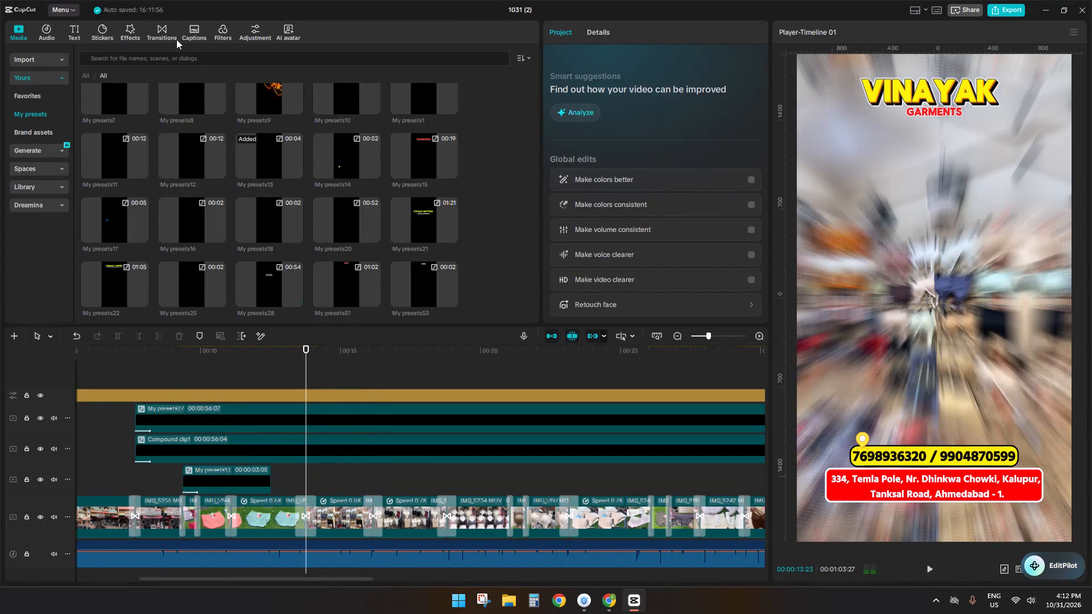
Open the sticker library and enter "ofar" as the search term.
{"action": "left_click", "coordinate": [106, 36]}
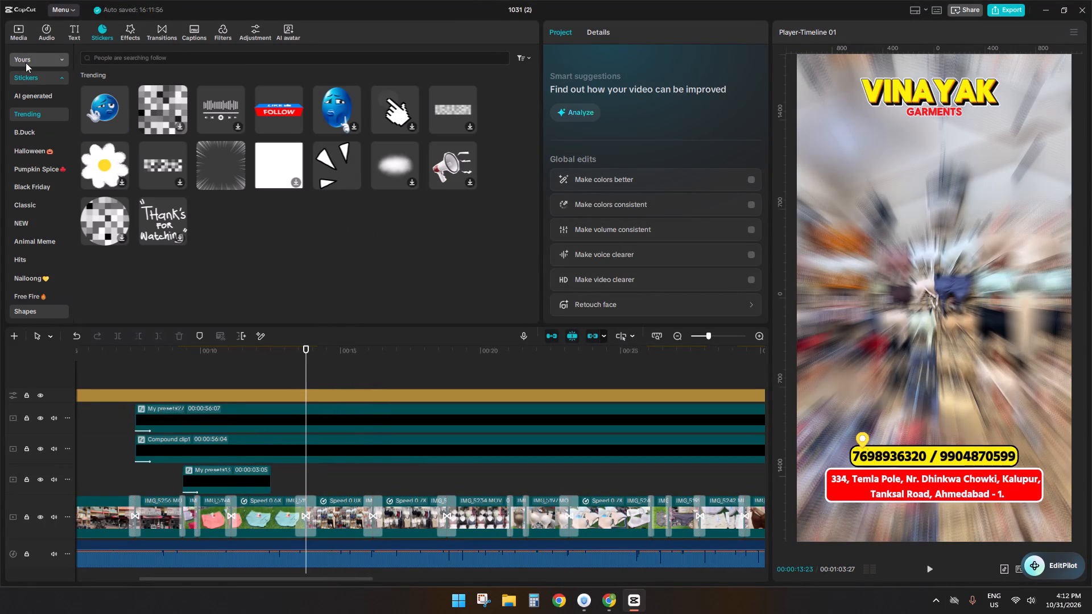
{"action": "left_click", "coordinate": [27, 64]}
{"action": "left_click", "coordinate": [28, 114]}
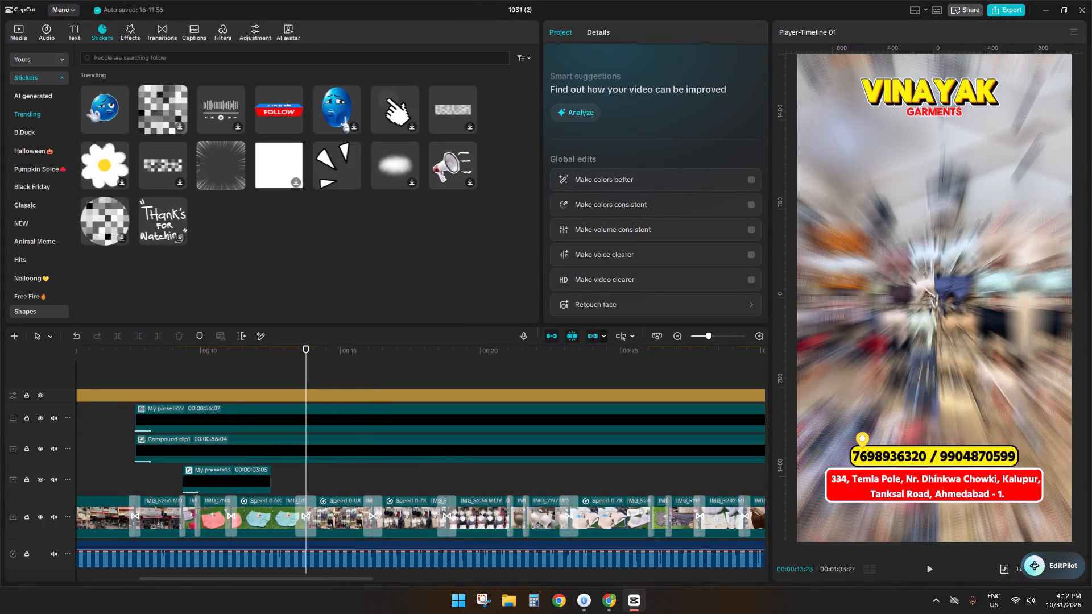
{"action": "left_click", "coordinate": [110, 57]}
{"action": "type", "text": "ofa"}
{"action": "key", "text": "r"}
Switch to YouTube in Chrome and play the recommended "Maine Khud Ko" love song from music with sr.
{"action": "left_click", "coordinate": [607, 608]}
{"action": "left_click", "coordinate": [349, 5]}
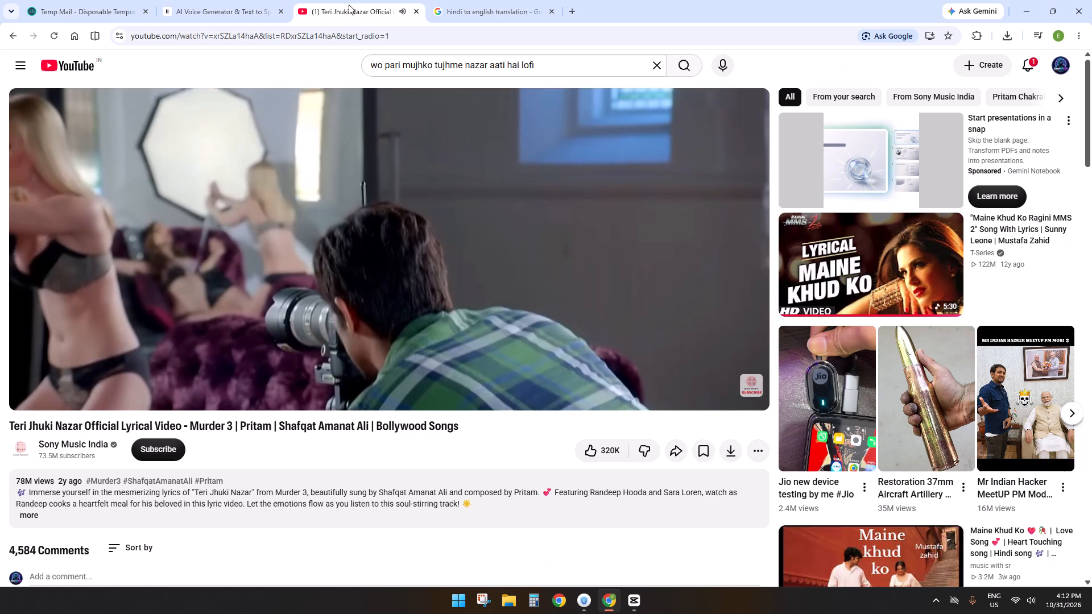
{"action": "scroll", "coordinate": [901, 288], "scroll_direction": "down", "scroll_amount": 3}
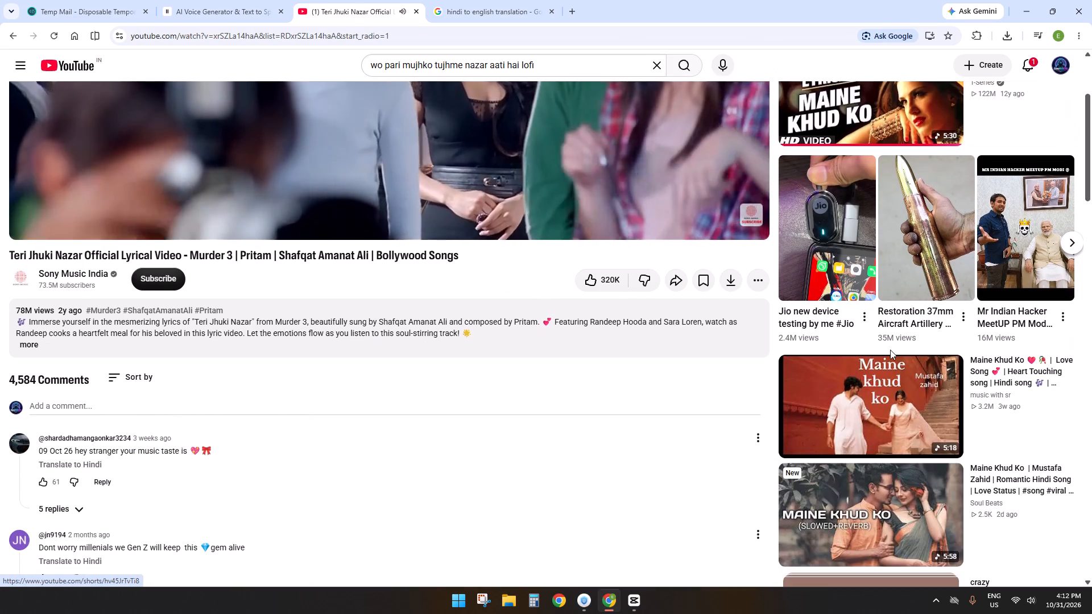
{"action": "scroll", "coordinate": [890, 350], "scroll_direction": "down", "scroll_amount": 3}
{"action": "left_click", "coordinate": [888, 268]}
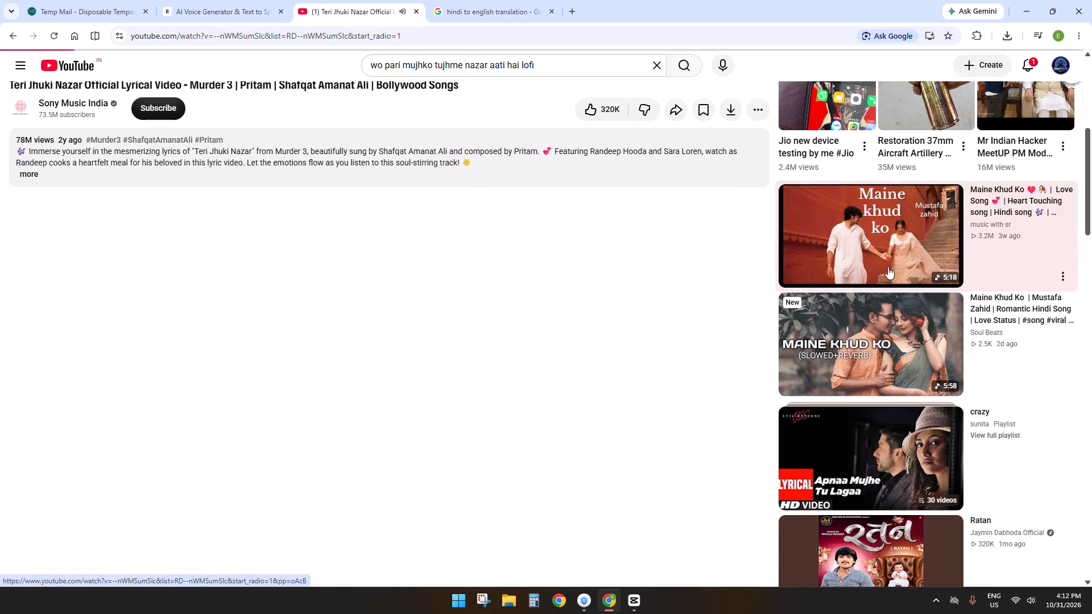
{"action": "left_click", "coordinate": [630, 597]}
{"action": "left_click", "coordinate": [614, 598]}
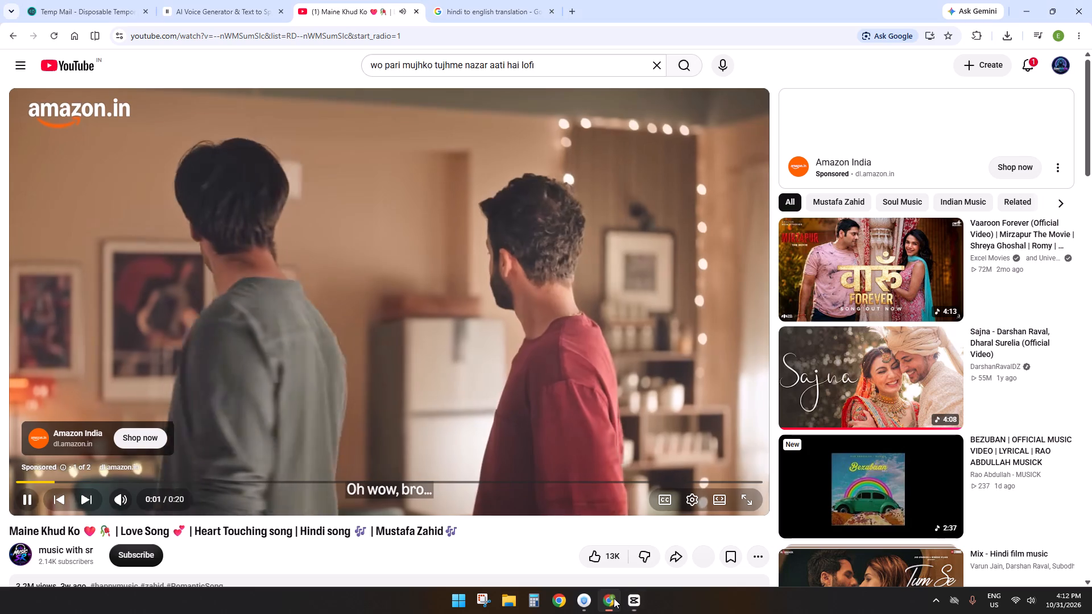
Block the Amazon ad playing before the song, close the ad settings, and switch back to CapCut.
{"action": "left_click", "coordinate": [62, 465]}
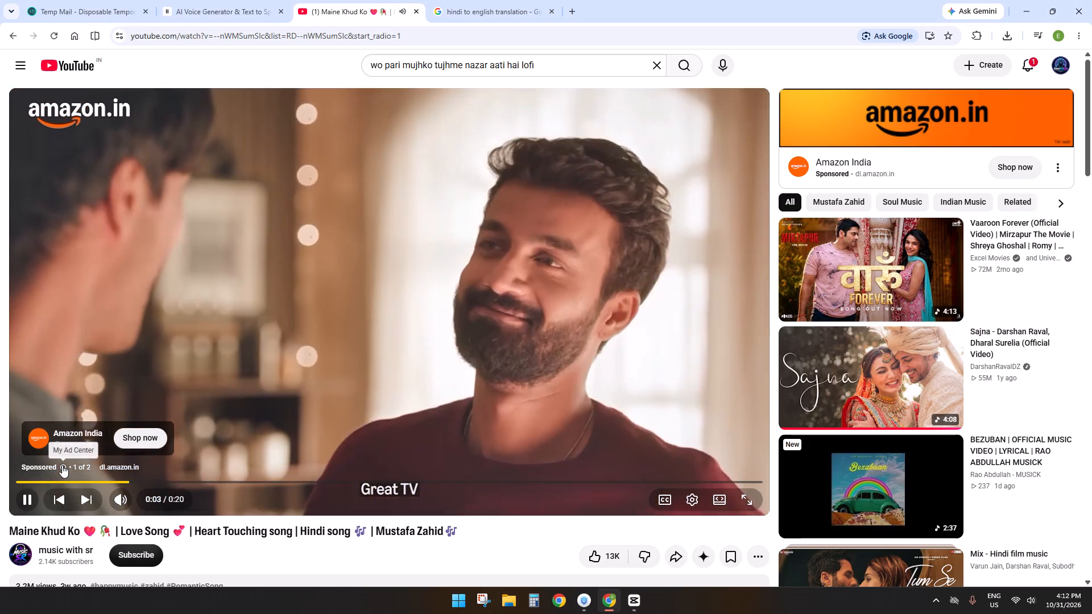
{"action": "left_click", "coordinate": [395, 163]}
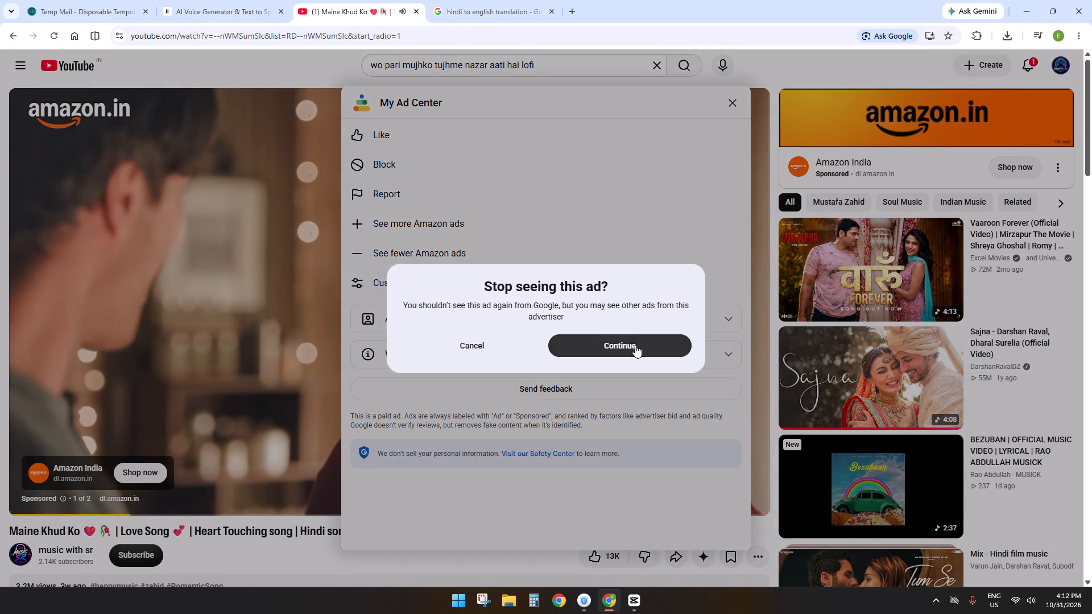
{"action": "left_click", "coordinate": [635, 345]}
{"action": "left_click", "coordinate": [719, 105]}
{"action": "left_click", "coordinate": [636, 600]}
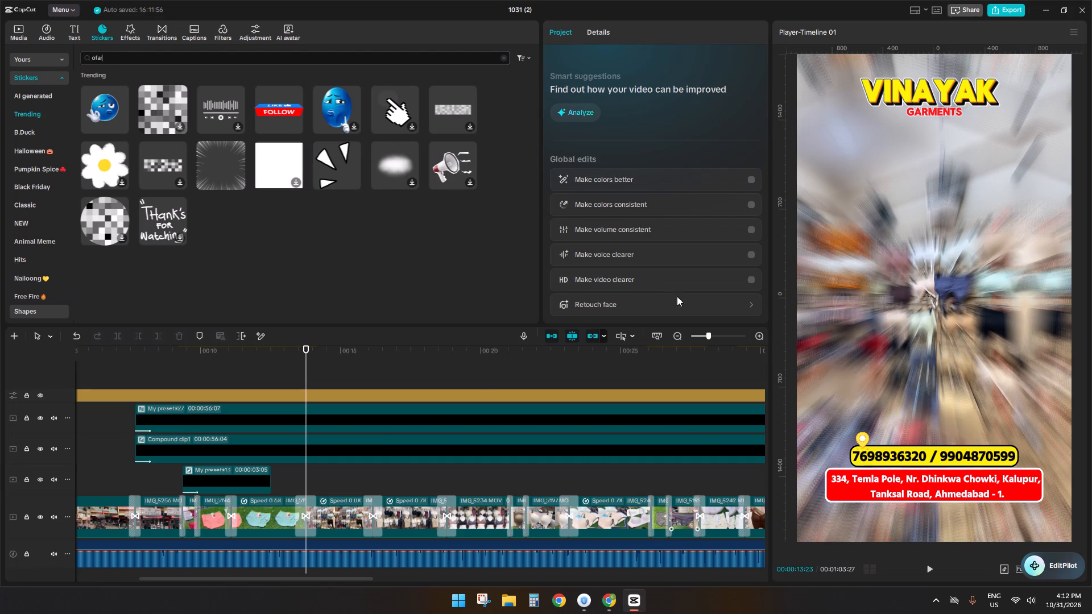
Replay the passage after the caption, return the playhead to 00:00:13:23, and search the stickers for "offer".
{"action": "left_click", "coordinate": [259, 376]}
{"action": "key", "text": "space"}
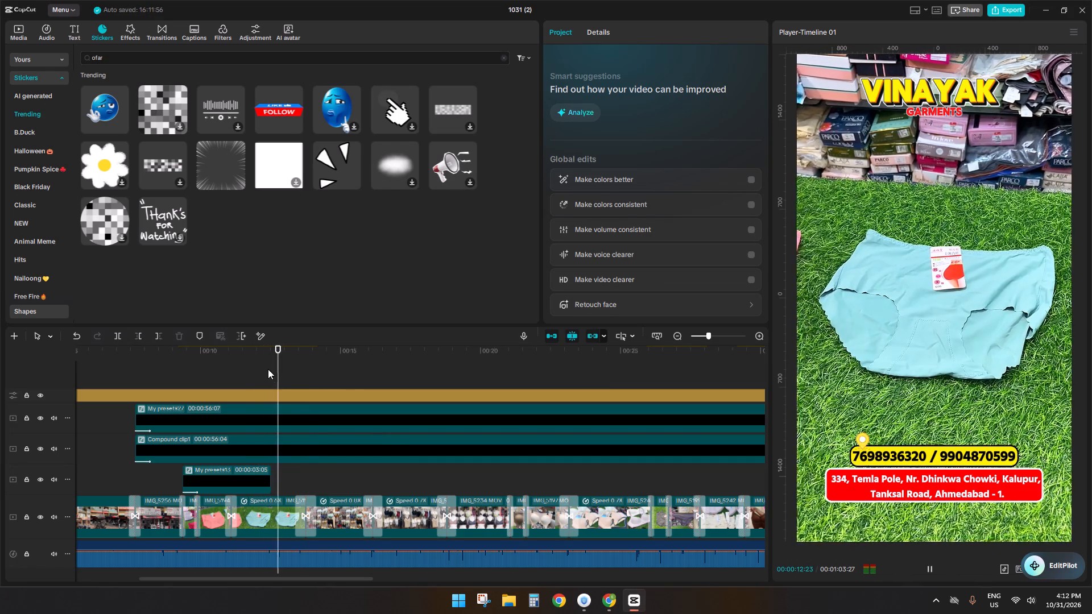
{"action": "left_click", "coordinate": [307, 479]}
{"action": "key", "text": "space"}
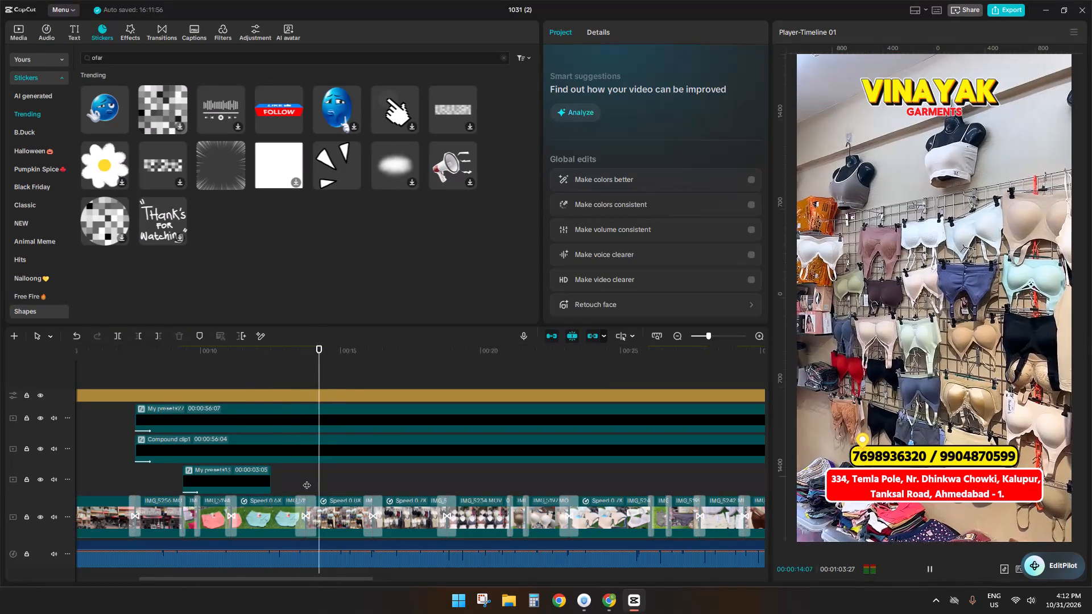
{"action": "left_click", "coordinate": [307, 479]}
{"action": "left_click", "coordinate": [115, 54]}
{"action": "left_click_drag", "start_coordinate": [115, 54], "coordinate": [113, 53]}
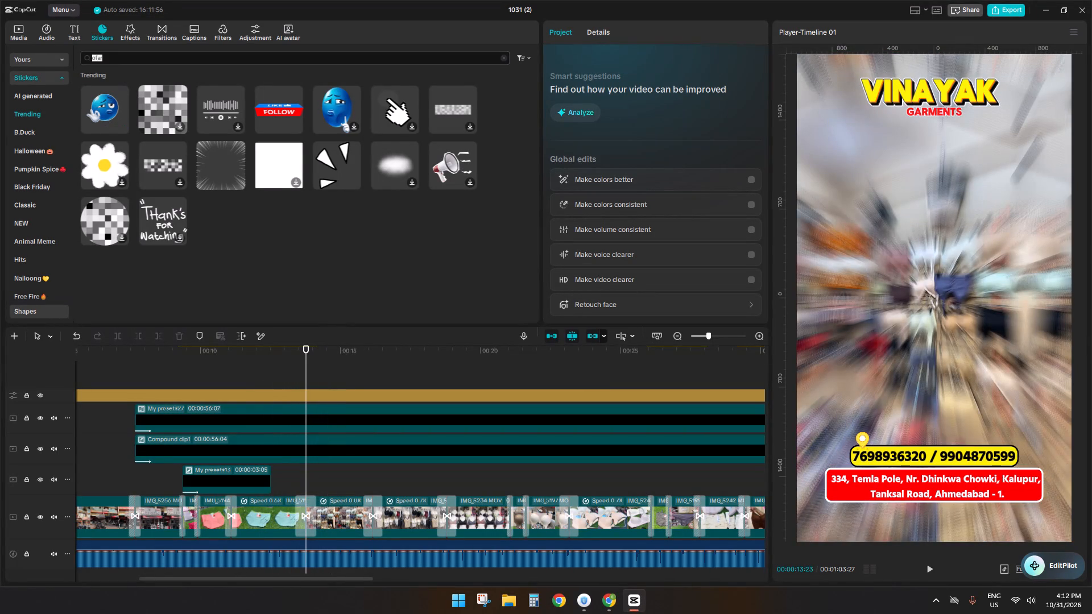
{"action": "left_click_drag", "start_coordinate": [113, 53], "coordinate": [49, 52]}
{"action": "left_click_drag", "start_coordinate": [118, 63], "coordinate": [36, 55]}
{"action": "key", "text": "o"}
{"action": "key", "text": "f"}
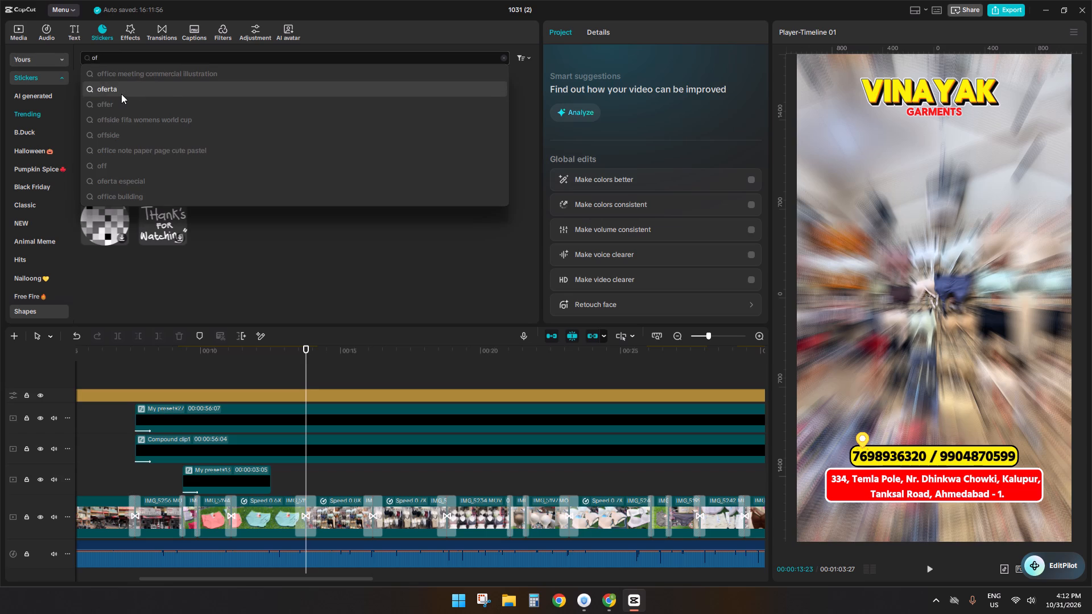
{"action": "left_click", "coordinate": [115, 106]}
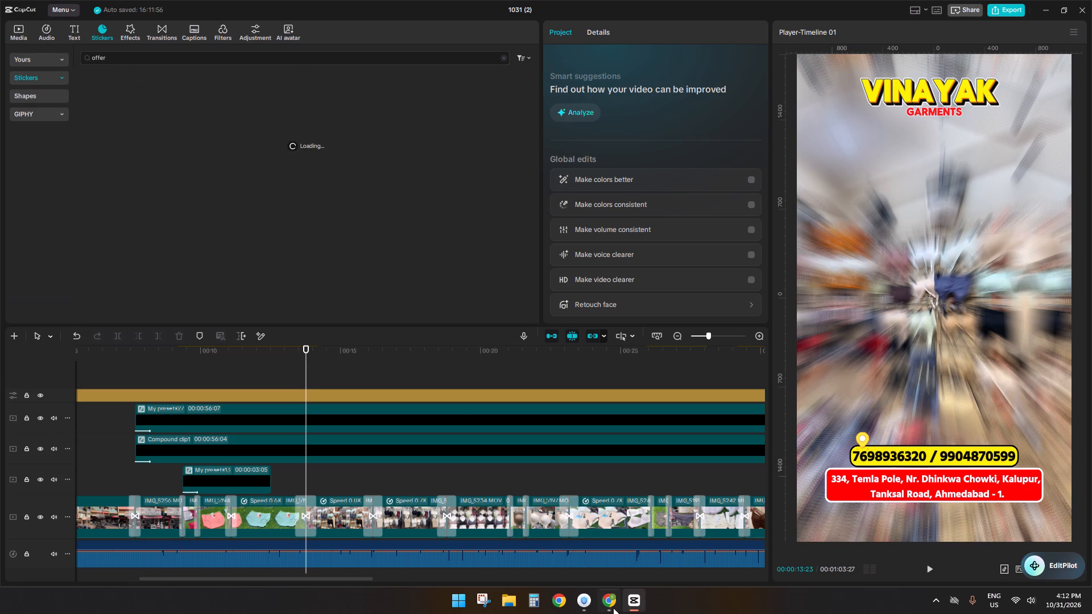
{"action": "left_click", "coordinate": [609, 603]}
{"action": "left_click", "coordinate": [629, 598]}
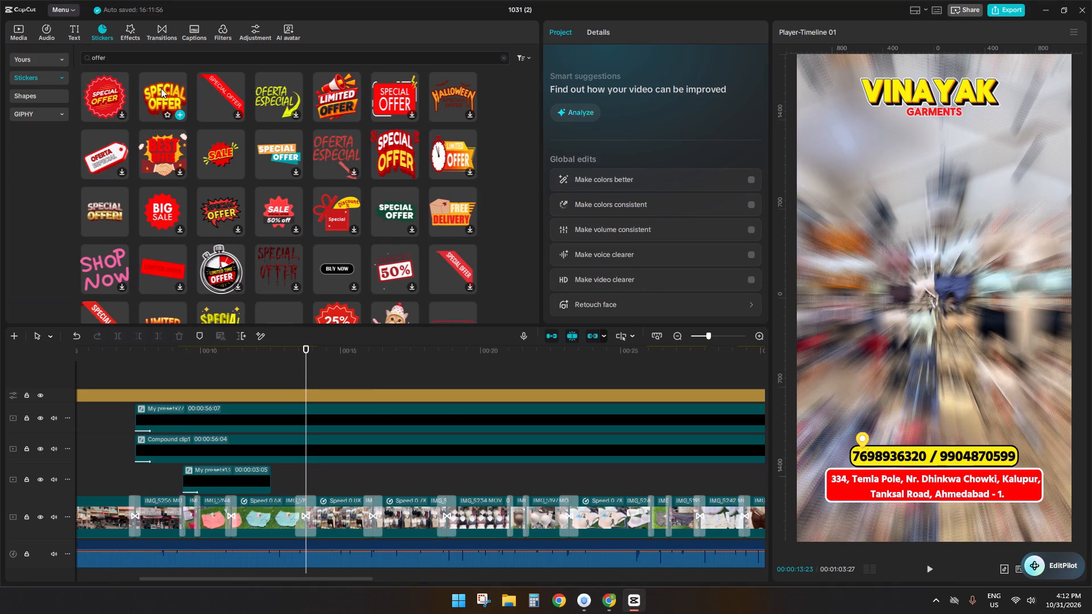
Add the yellow-and-red "SPECIAL OFFER" sticker at 00:00:13:23 and position it just above the phone numbers, at about X 0, Y -998.
{"action": "left_click_drag", "start_coordinate": [161, 89], "coordinate": [307, 476]}
{"action": "key", "text": "space"}
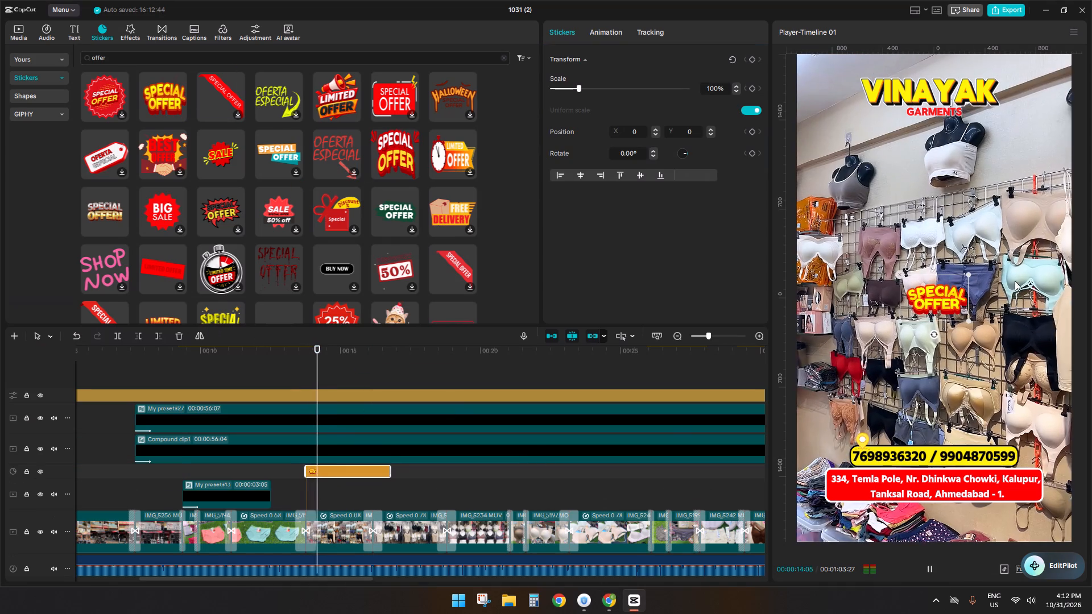
{"action": "key", "text": "space"}
{"action": "left_click_drag", "start_coordinate": [950, 298], "coordinate": [952, 140]}
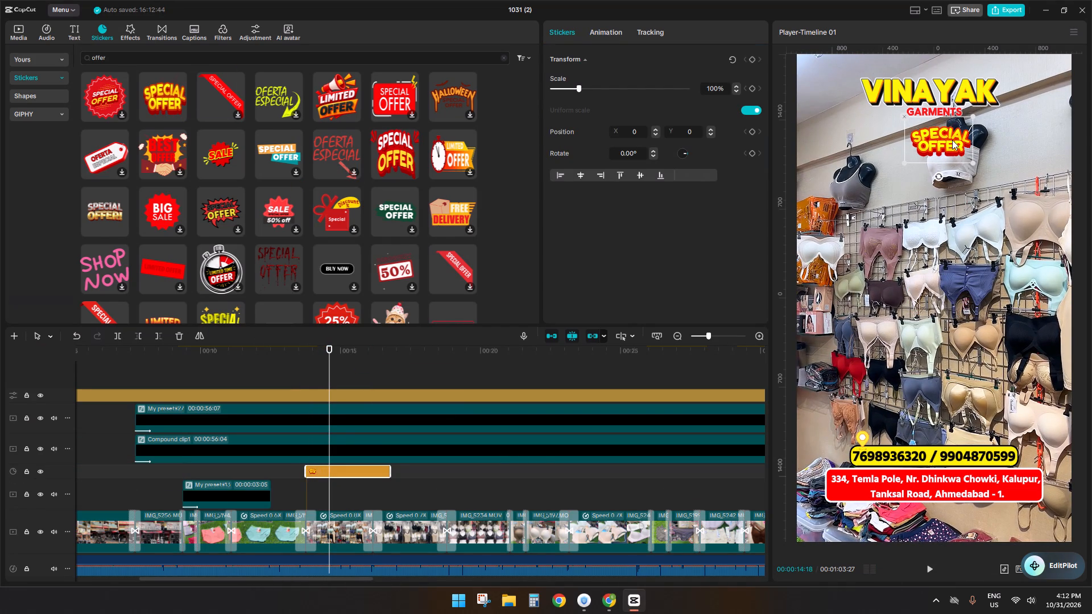
{"action": "left_click_drag", "start_coordinate": [952, 140], "coordinate": [953, 425]}
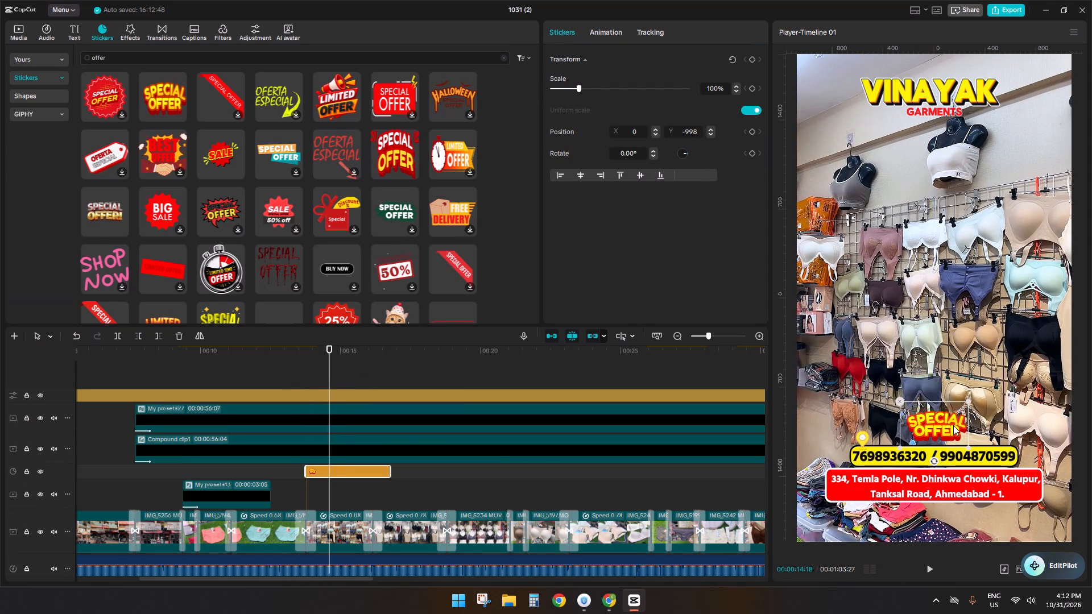
Play the sticker against the voiceover and trim its end back to the next clip transition.
{"action": "key", "text": "space"}
{"action": "left_click_drag", "start_coordinate": [389, 470], "coordinate": [369, 471]}
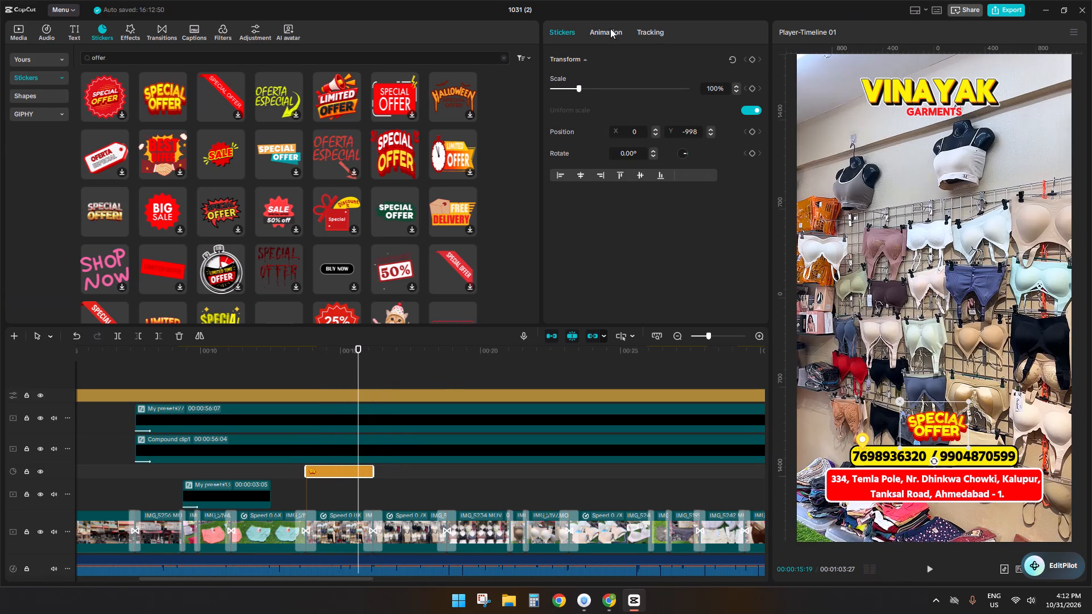
Apply the Bounce In entrance animation to the "SPECIAL OFFER" sticker.
{"action": "left_click", "coordinate": [606, 27]}
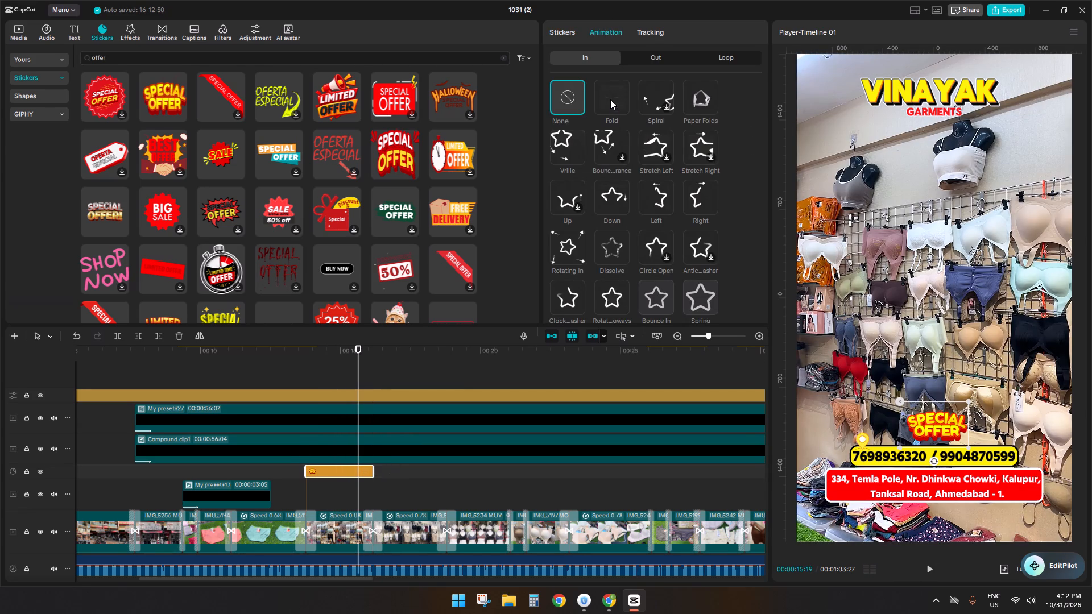
{"action": "left_click", "coordinate": [609, 288]}
{"action": "left_click", "coordinate": [642, 293]}
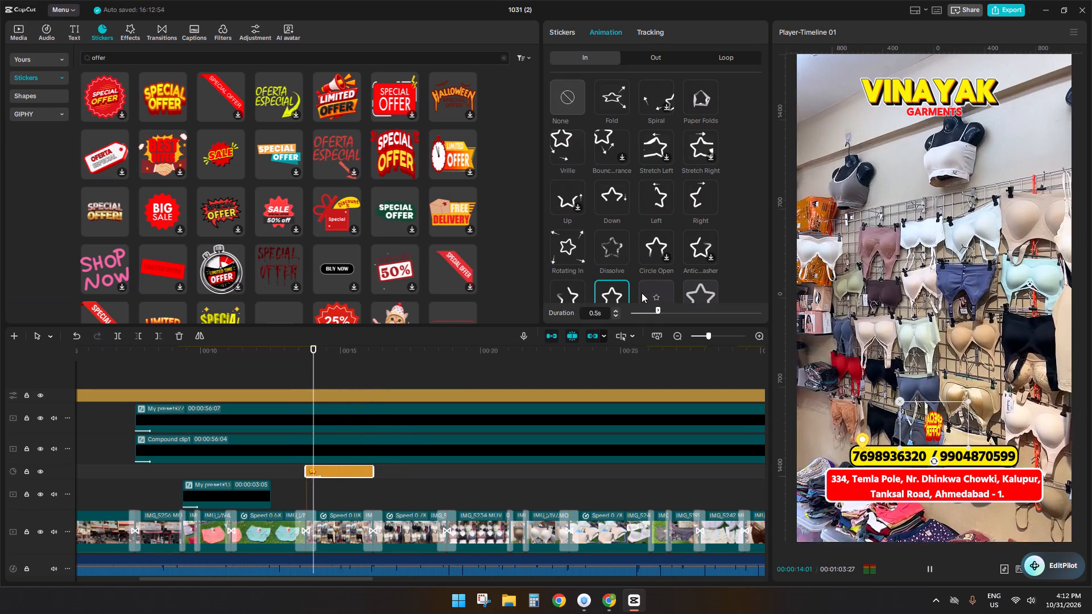
Play the video past the sticker and remove the transition before the IMG_5234 clip at about 00:00:19.
{"action": "scroll", "coordinate": [648, 288], "scroll_direction": "down", "scroll_amount": 1}
{"action": "key", "text": "space"}
{"action": "scroll", "coordinate": [383, 492], "scroll_direction": "down", "scroll_amount": 2}
{"action": "scroll", "coordinate": [384, 494], "scroll_direction": "down", "scroll_amount": 2, "text": "ctrl"}
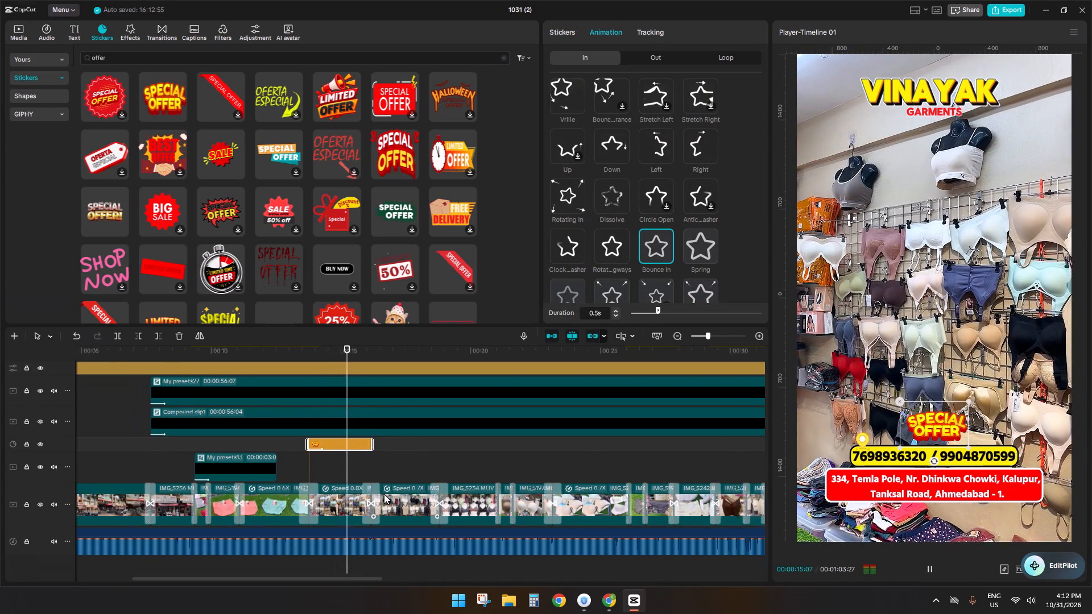
{"action": "scroll", "coordinate": [384, 494], "scroll_direction": "down", "scroll_amount": 1, "text": "ctrl"}
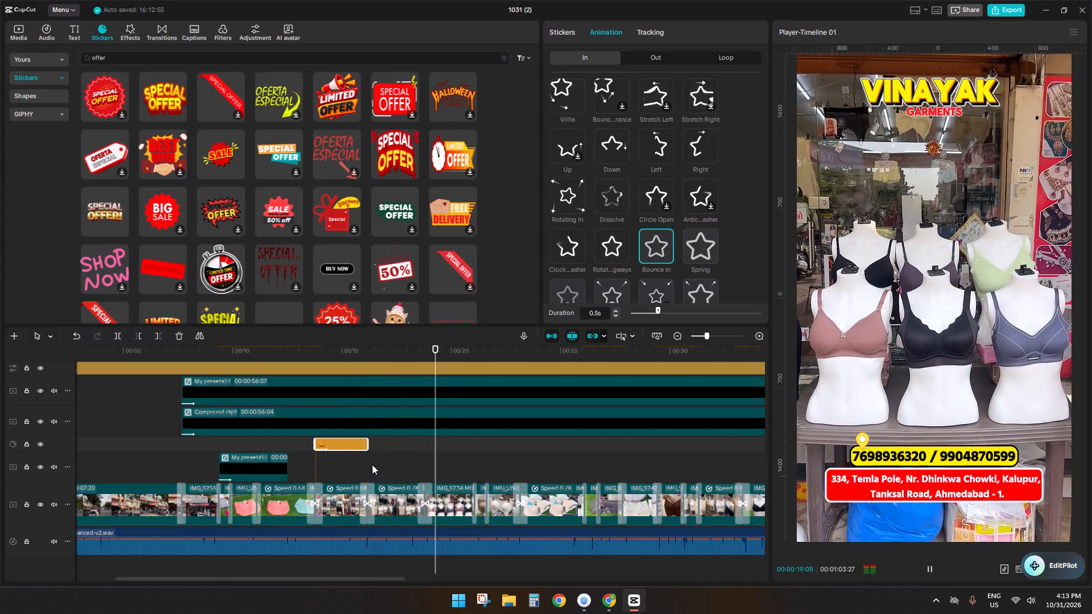
{"action": "key", "text": "space"}
{"action": "left_click", "coordinate": [427, 497]}
{"action": "key", "text": "d"}
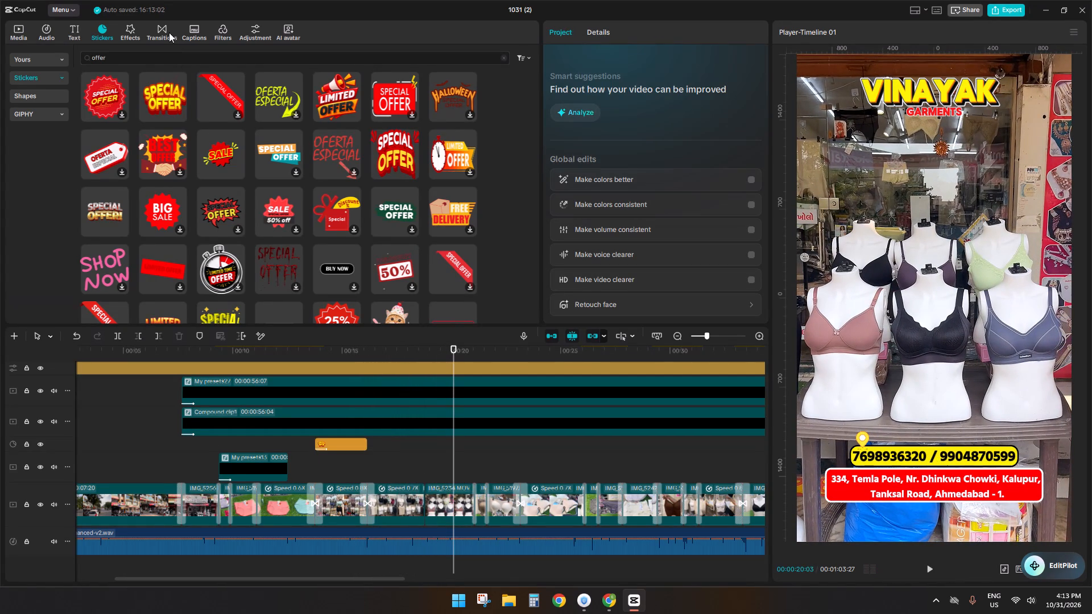
Add the Mix transition at the cut before the IMG_5234 clip, at about 00:00:19.
{"action": "left_click", "coordinate": [169, 32]}
{"action": "left_click_drag", "start_coordinate": [224, 138], "coordinate": [427, 499]}
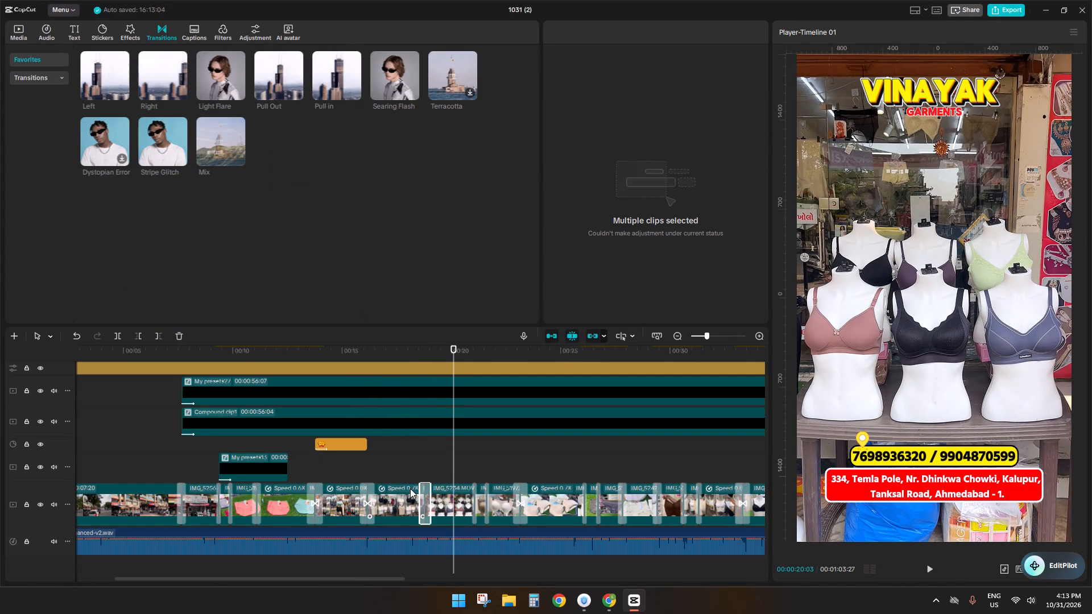
Duplicate the yellow Gujarati caption at 00:00:17:05 and, after checking it against the voiceover, trim its end to about 00:00:20:06.
{"action": "left_click", "coordinate": [376, 461]}
{"action": "key", "text": "space"}
{"action": "key", "text": "space"}
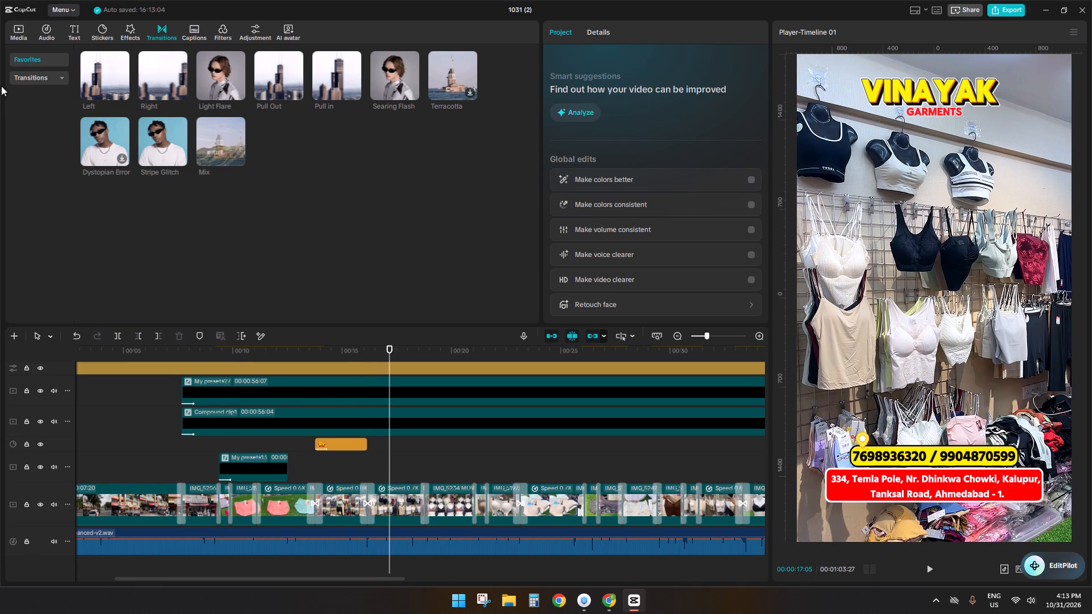
{"action": "left_click", "coordinate": [242, 457]}
{"action": "key", "text": "ctrl+c"}
{"action": "key", "text": "ctrl+v"}
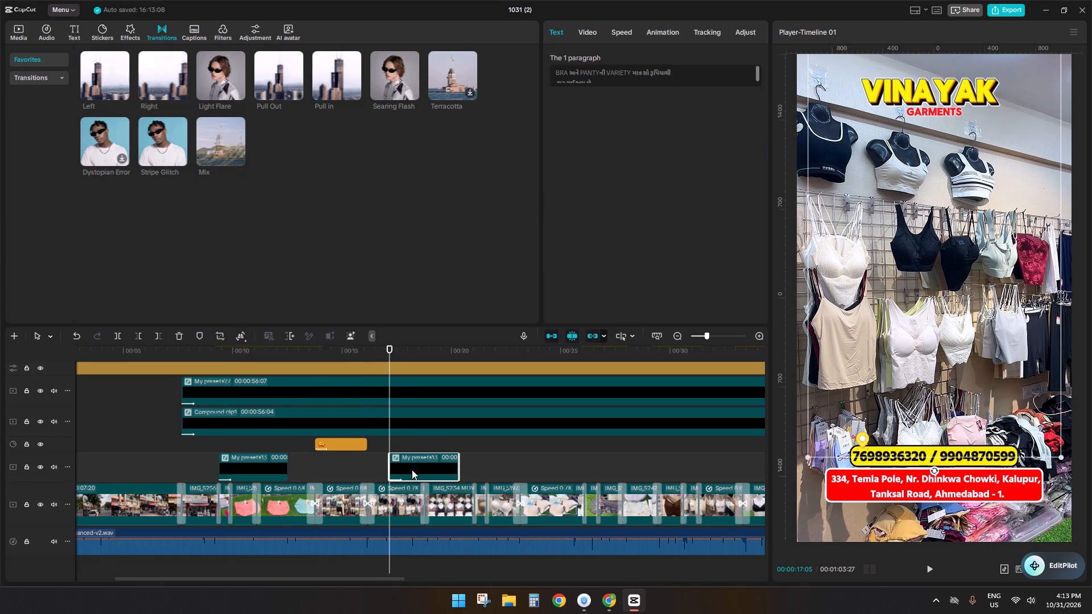
{"action": "key", "text": "space"}
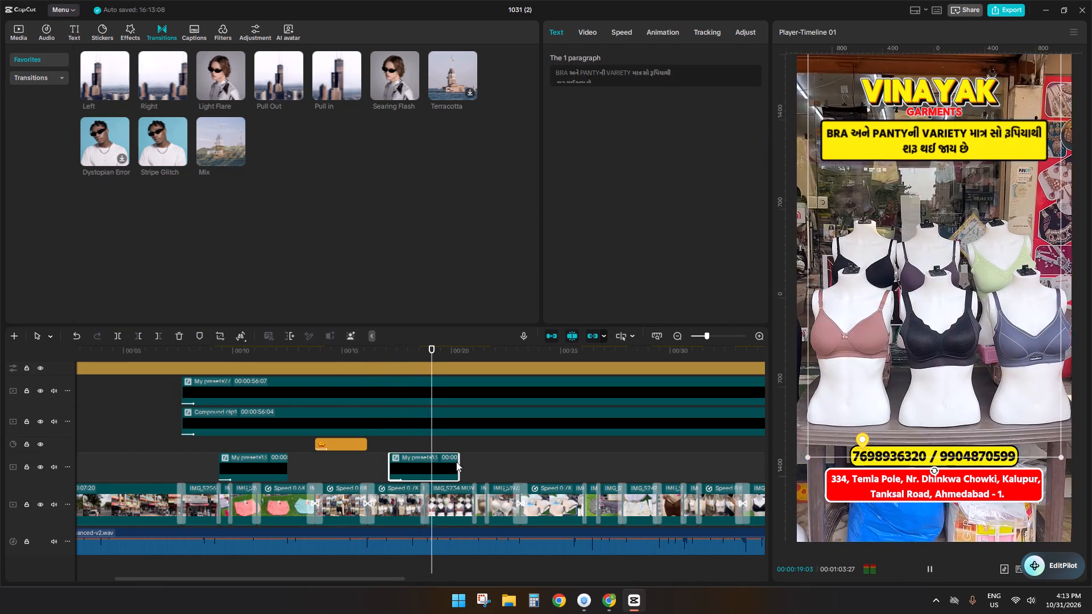
{"action": "key", "text": "space"}
{"action": "left_click", "coordinate": [460, 462]}
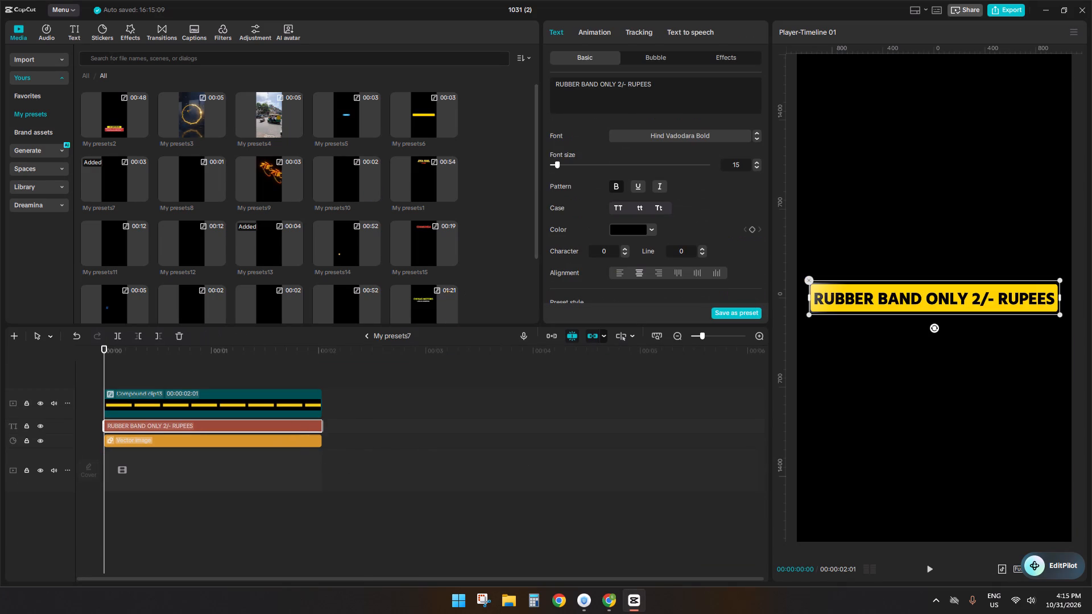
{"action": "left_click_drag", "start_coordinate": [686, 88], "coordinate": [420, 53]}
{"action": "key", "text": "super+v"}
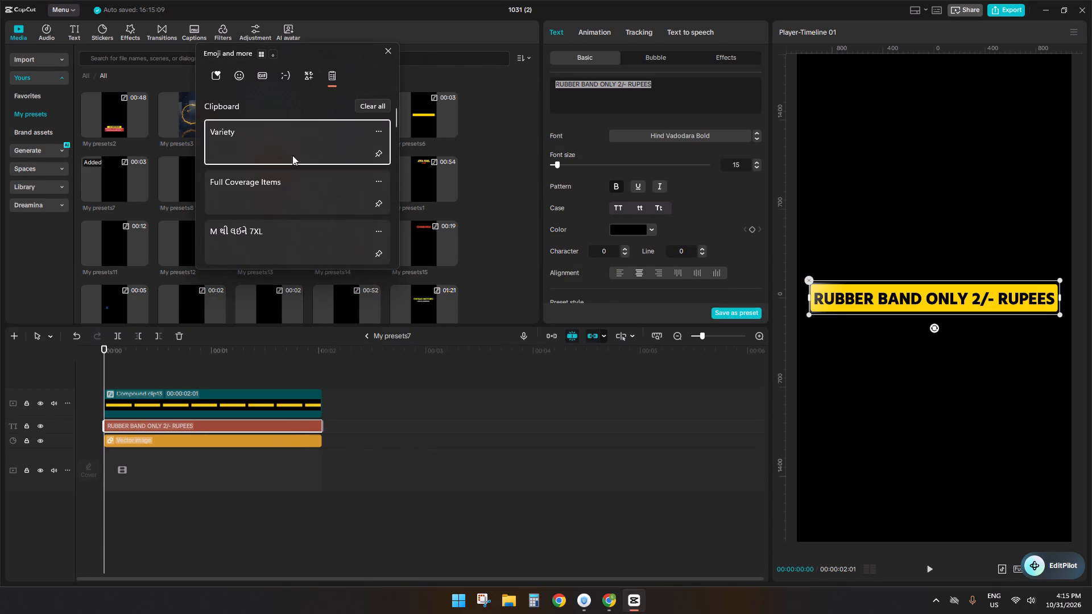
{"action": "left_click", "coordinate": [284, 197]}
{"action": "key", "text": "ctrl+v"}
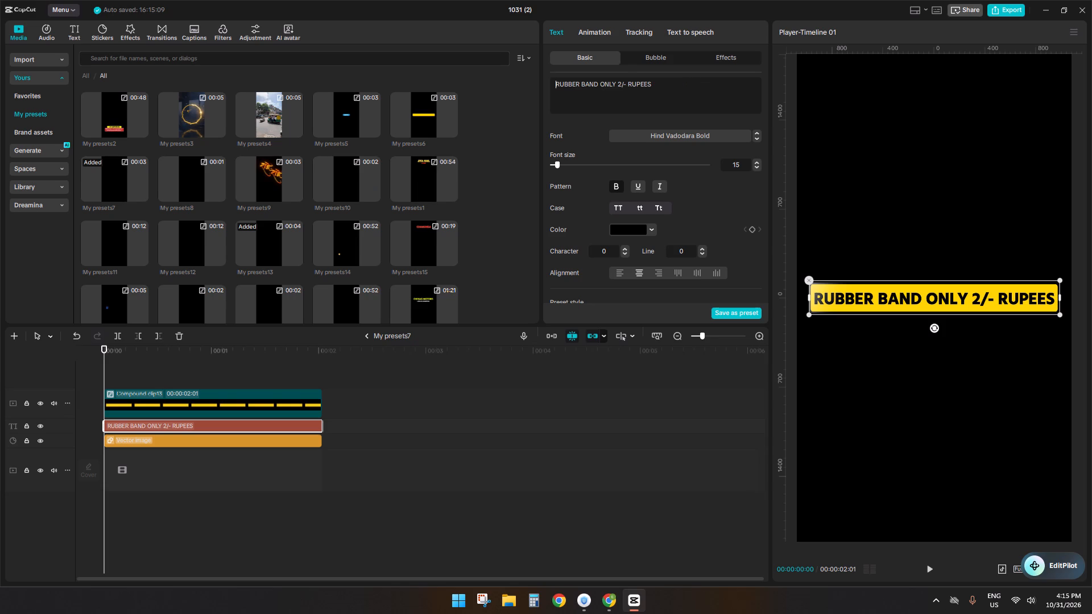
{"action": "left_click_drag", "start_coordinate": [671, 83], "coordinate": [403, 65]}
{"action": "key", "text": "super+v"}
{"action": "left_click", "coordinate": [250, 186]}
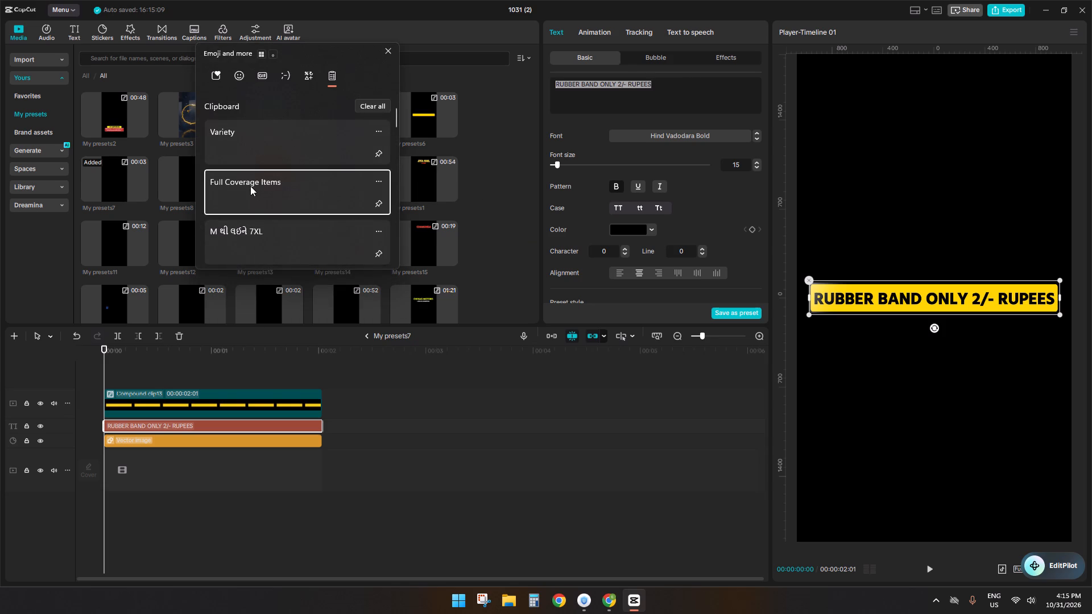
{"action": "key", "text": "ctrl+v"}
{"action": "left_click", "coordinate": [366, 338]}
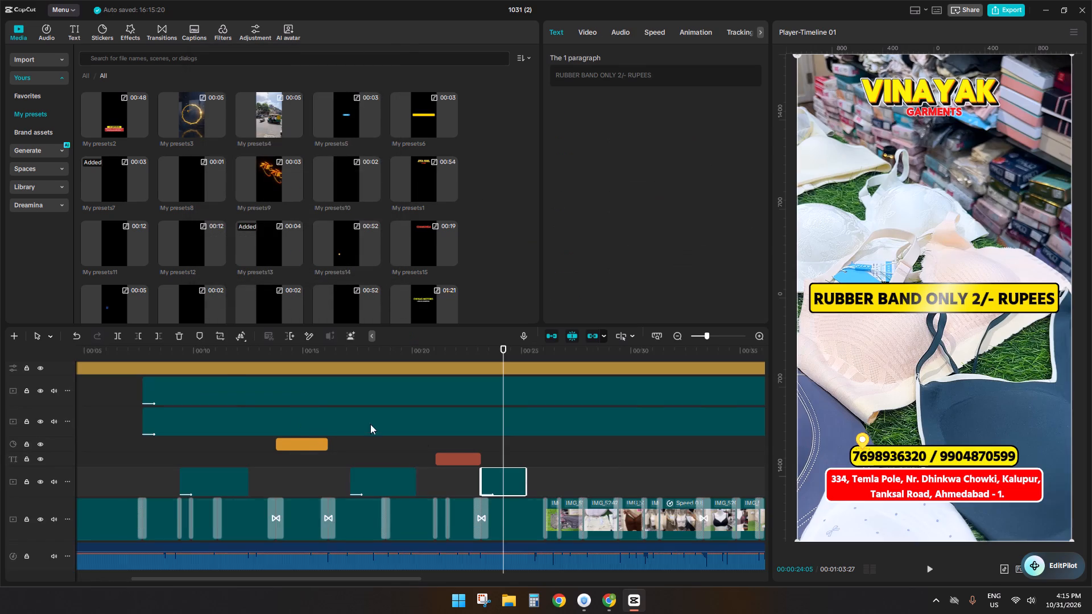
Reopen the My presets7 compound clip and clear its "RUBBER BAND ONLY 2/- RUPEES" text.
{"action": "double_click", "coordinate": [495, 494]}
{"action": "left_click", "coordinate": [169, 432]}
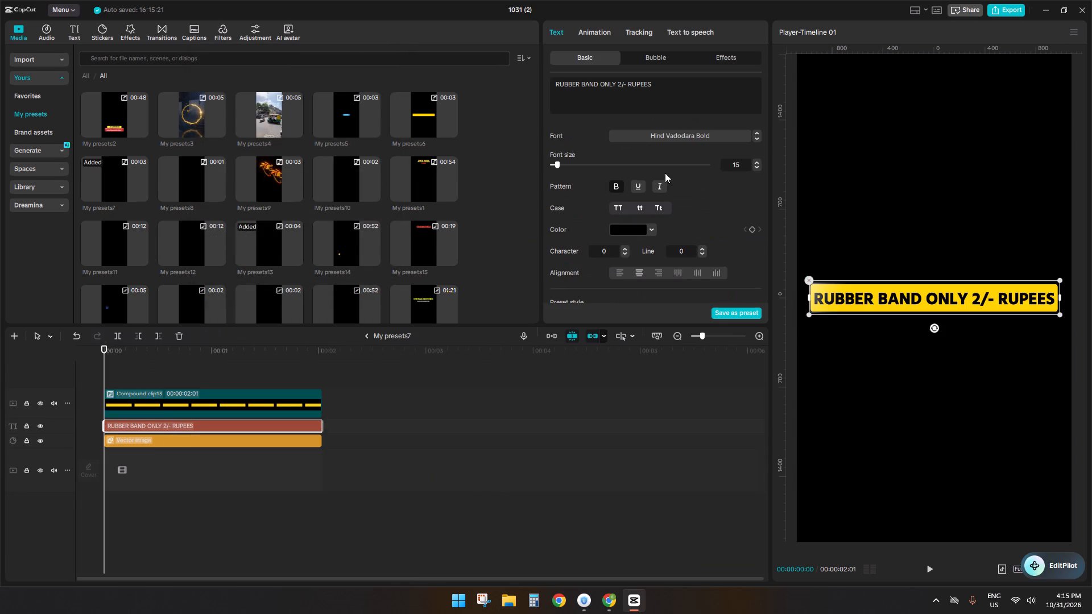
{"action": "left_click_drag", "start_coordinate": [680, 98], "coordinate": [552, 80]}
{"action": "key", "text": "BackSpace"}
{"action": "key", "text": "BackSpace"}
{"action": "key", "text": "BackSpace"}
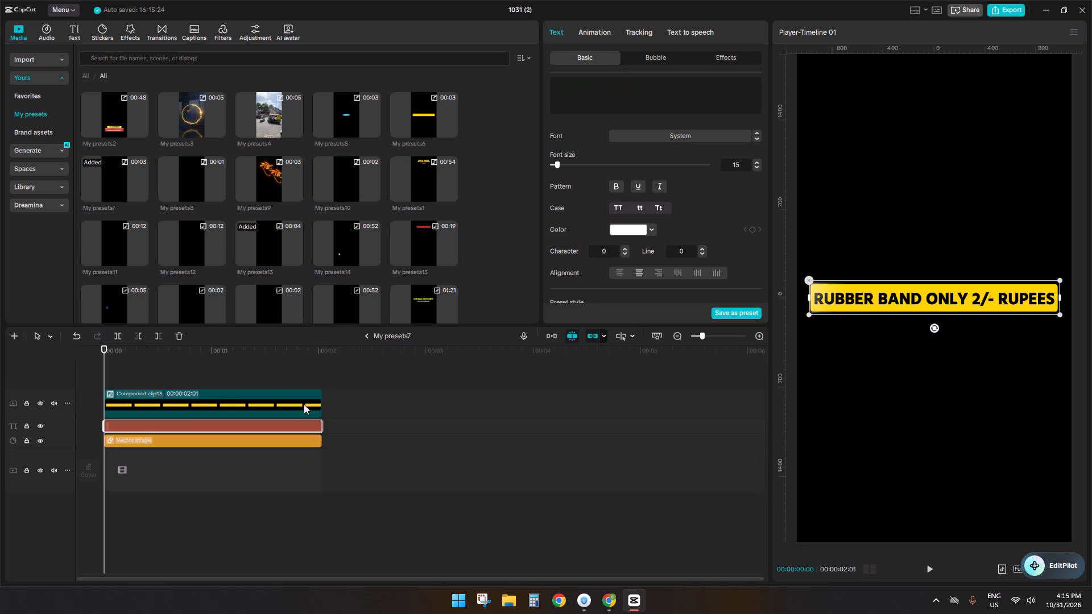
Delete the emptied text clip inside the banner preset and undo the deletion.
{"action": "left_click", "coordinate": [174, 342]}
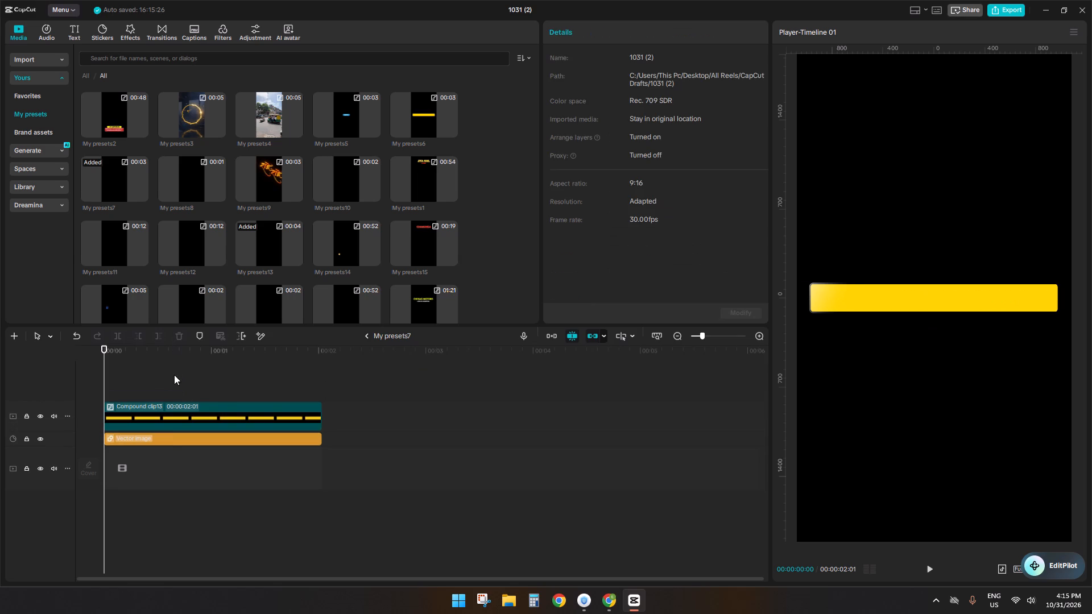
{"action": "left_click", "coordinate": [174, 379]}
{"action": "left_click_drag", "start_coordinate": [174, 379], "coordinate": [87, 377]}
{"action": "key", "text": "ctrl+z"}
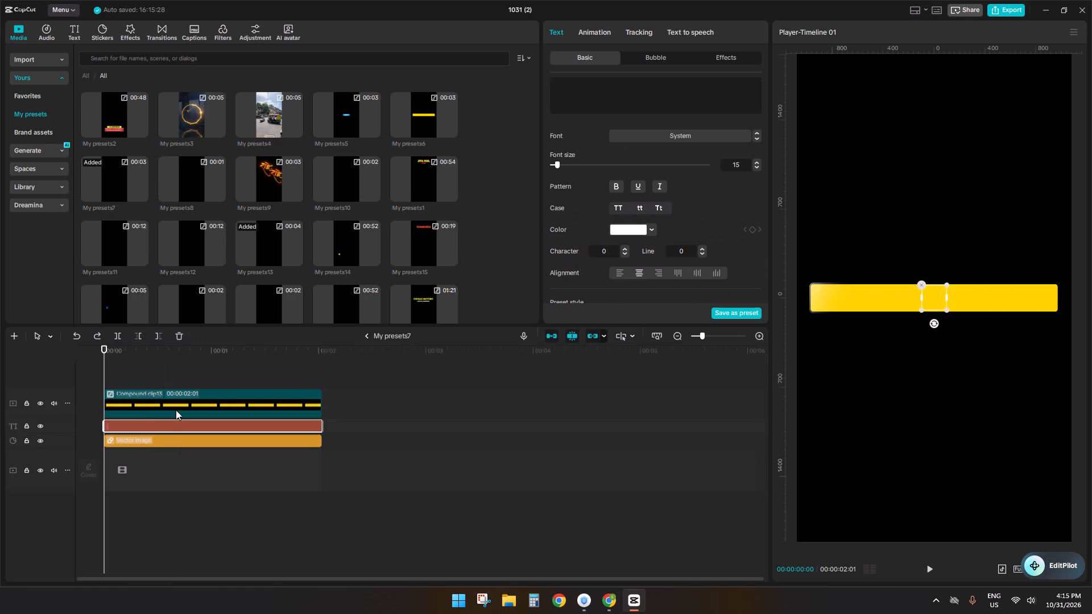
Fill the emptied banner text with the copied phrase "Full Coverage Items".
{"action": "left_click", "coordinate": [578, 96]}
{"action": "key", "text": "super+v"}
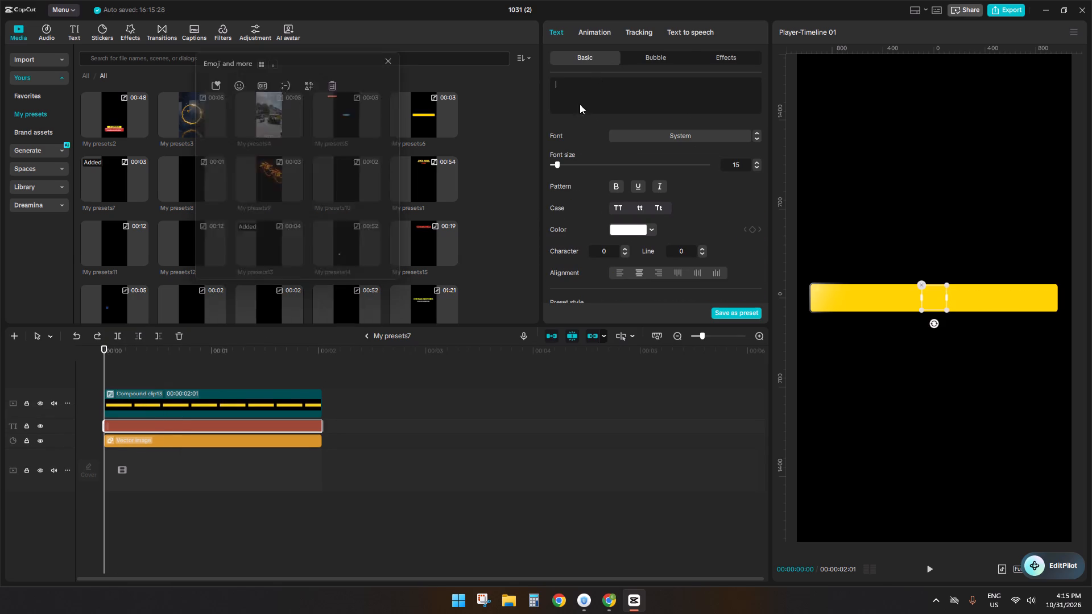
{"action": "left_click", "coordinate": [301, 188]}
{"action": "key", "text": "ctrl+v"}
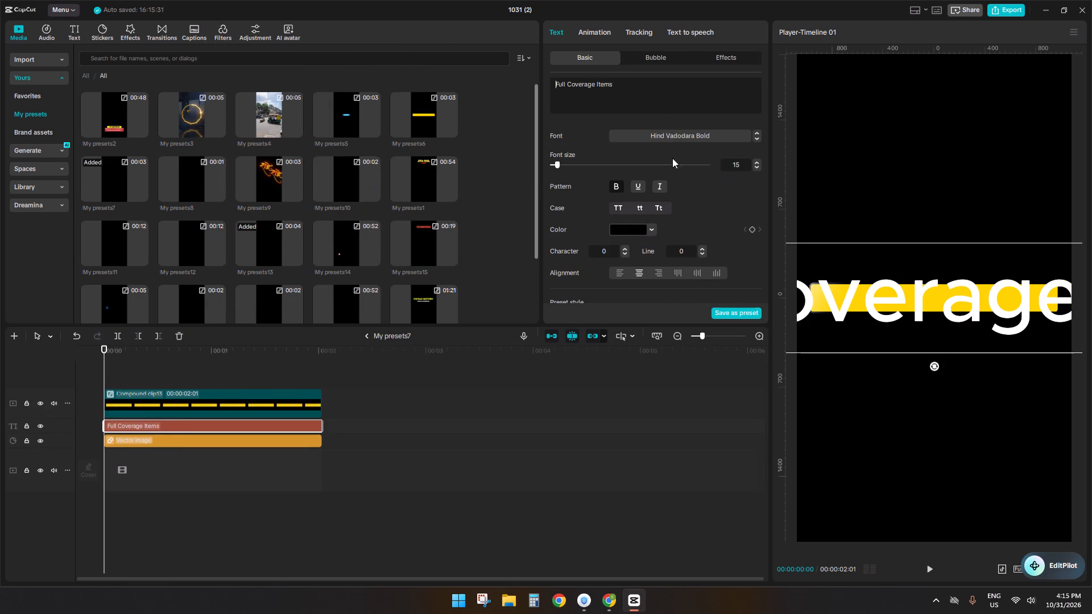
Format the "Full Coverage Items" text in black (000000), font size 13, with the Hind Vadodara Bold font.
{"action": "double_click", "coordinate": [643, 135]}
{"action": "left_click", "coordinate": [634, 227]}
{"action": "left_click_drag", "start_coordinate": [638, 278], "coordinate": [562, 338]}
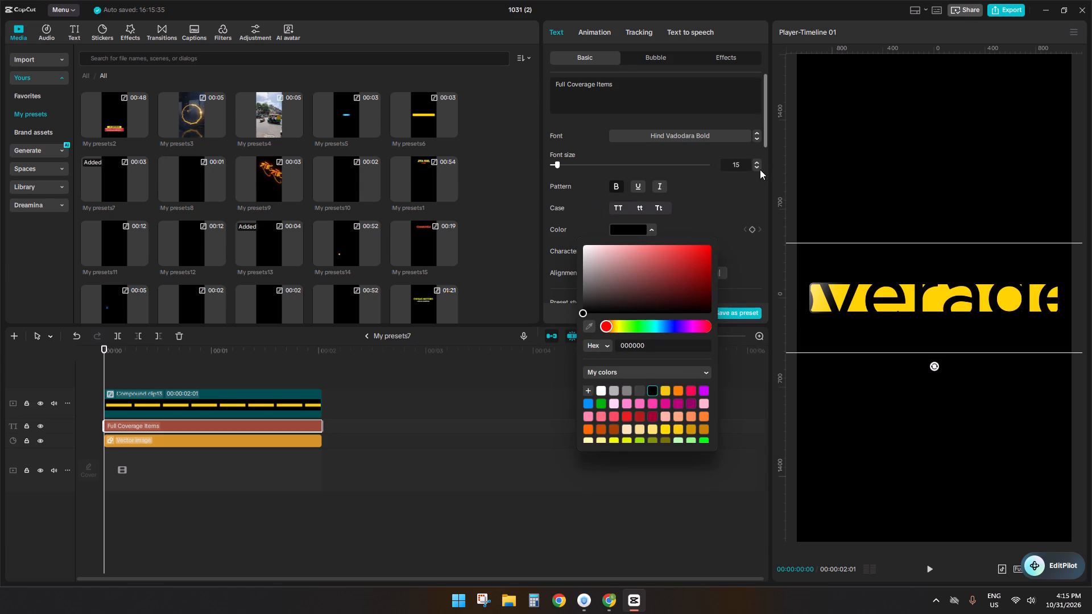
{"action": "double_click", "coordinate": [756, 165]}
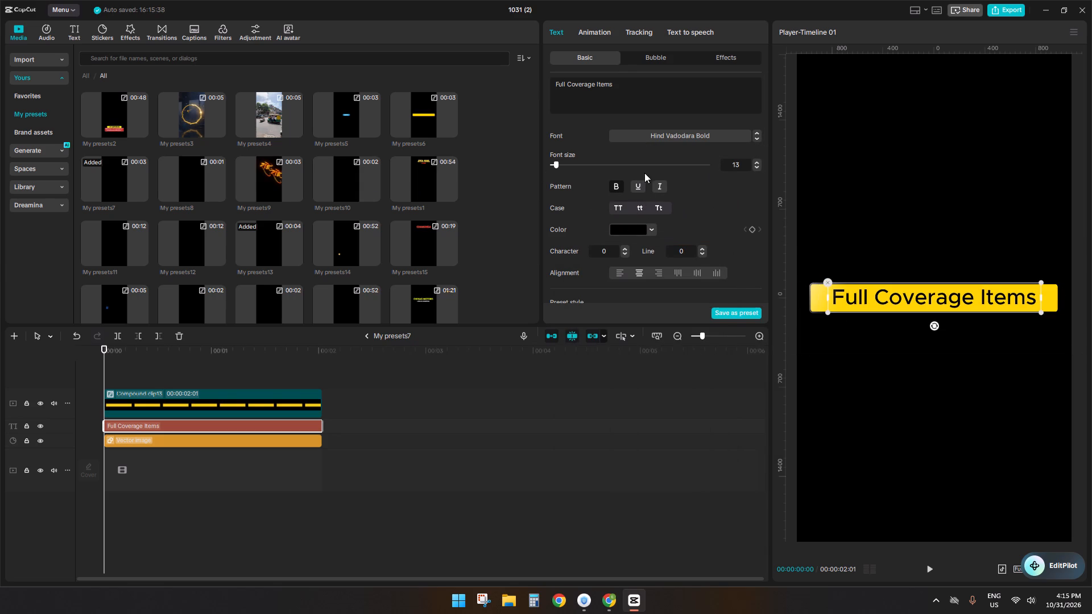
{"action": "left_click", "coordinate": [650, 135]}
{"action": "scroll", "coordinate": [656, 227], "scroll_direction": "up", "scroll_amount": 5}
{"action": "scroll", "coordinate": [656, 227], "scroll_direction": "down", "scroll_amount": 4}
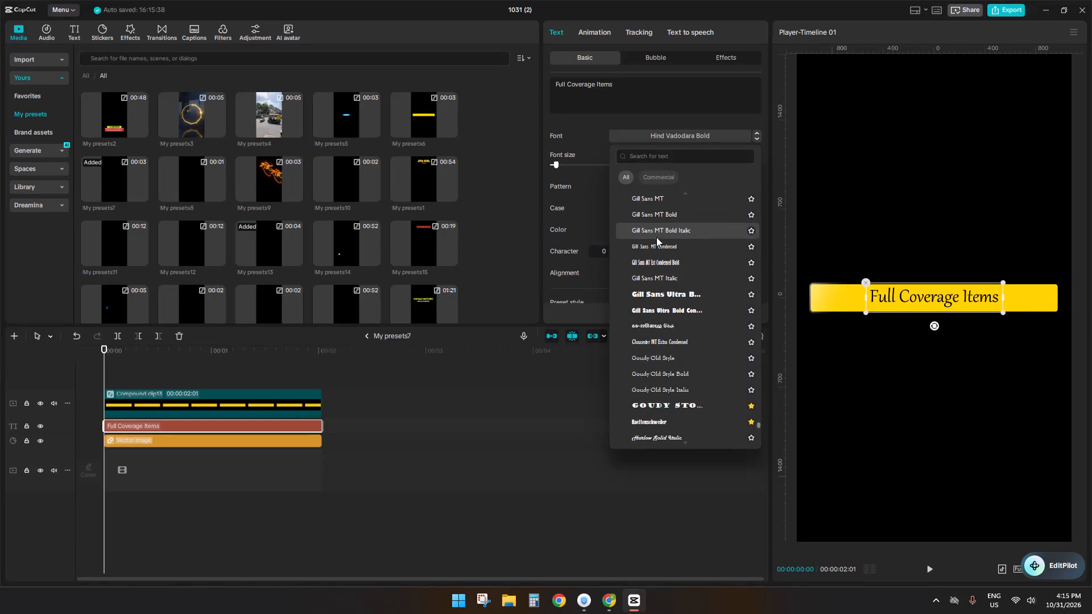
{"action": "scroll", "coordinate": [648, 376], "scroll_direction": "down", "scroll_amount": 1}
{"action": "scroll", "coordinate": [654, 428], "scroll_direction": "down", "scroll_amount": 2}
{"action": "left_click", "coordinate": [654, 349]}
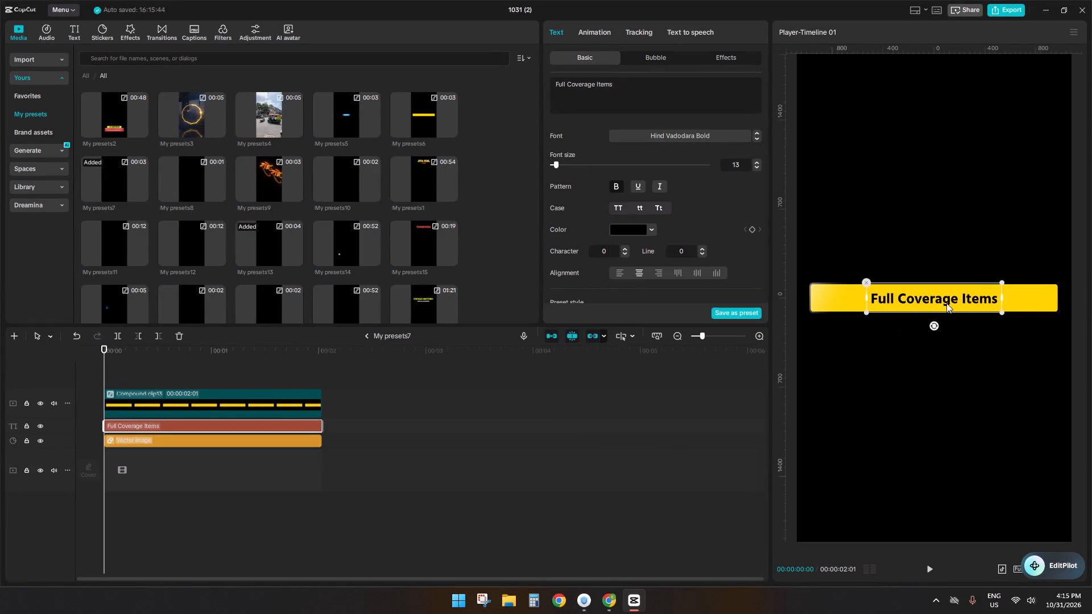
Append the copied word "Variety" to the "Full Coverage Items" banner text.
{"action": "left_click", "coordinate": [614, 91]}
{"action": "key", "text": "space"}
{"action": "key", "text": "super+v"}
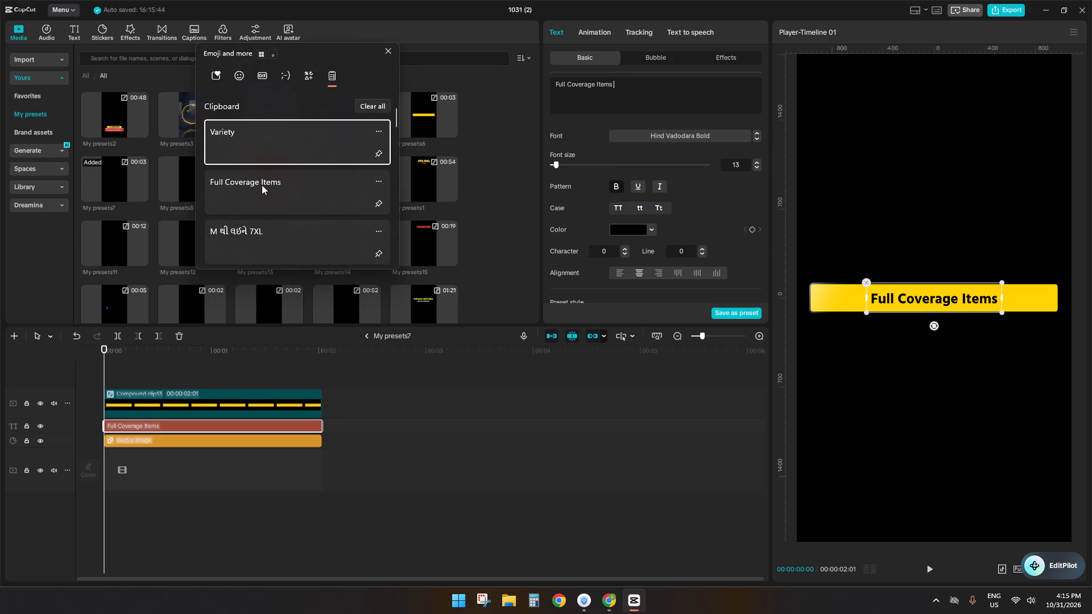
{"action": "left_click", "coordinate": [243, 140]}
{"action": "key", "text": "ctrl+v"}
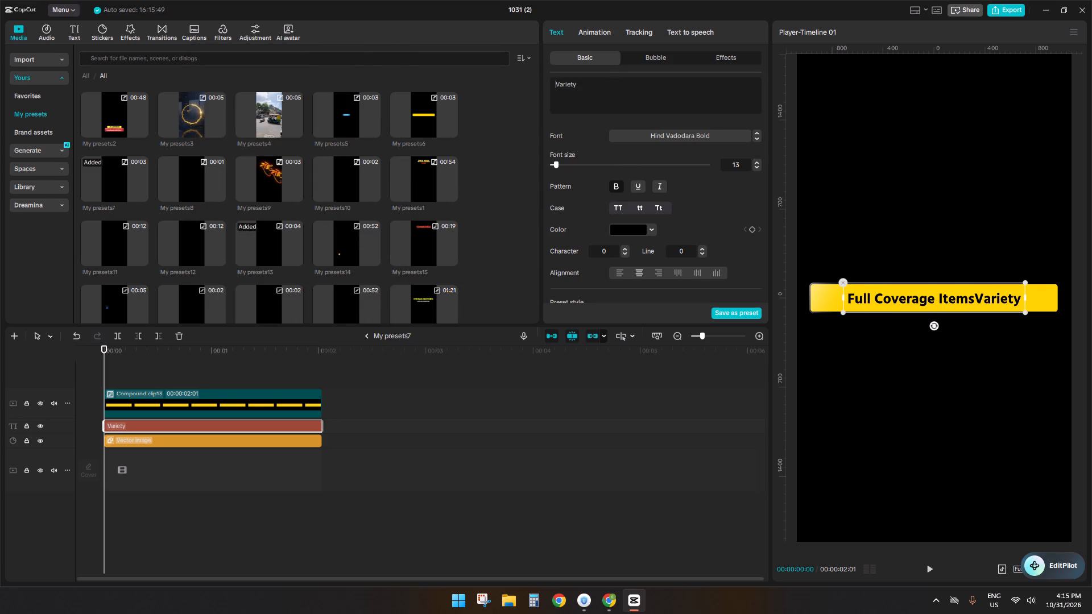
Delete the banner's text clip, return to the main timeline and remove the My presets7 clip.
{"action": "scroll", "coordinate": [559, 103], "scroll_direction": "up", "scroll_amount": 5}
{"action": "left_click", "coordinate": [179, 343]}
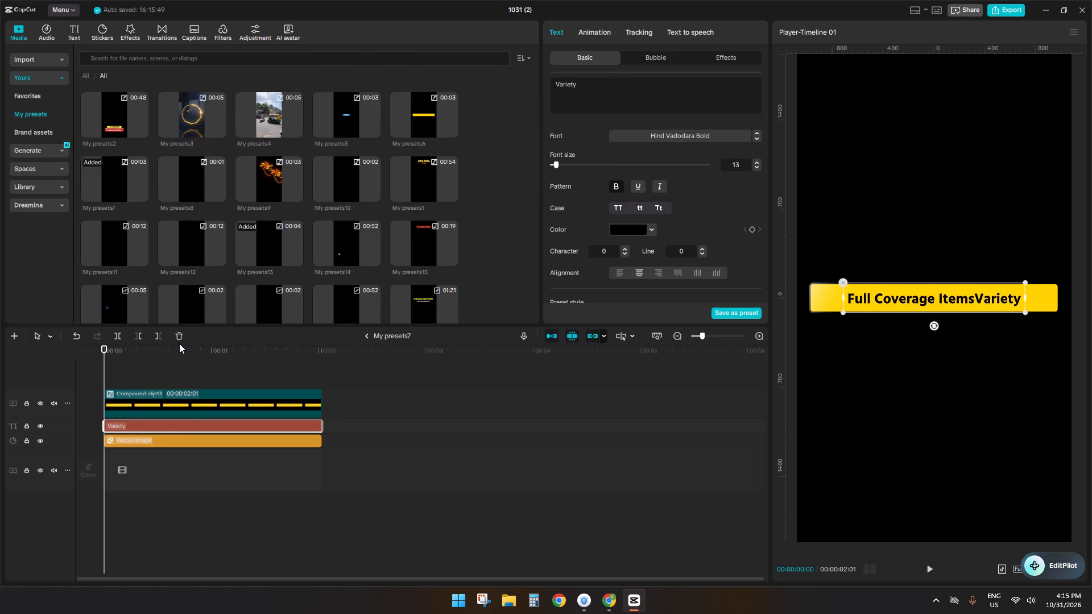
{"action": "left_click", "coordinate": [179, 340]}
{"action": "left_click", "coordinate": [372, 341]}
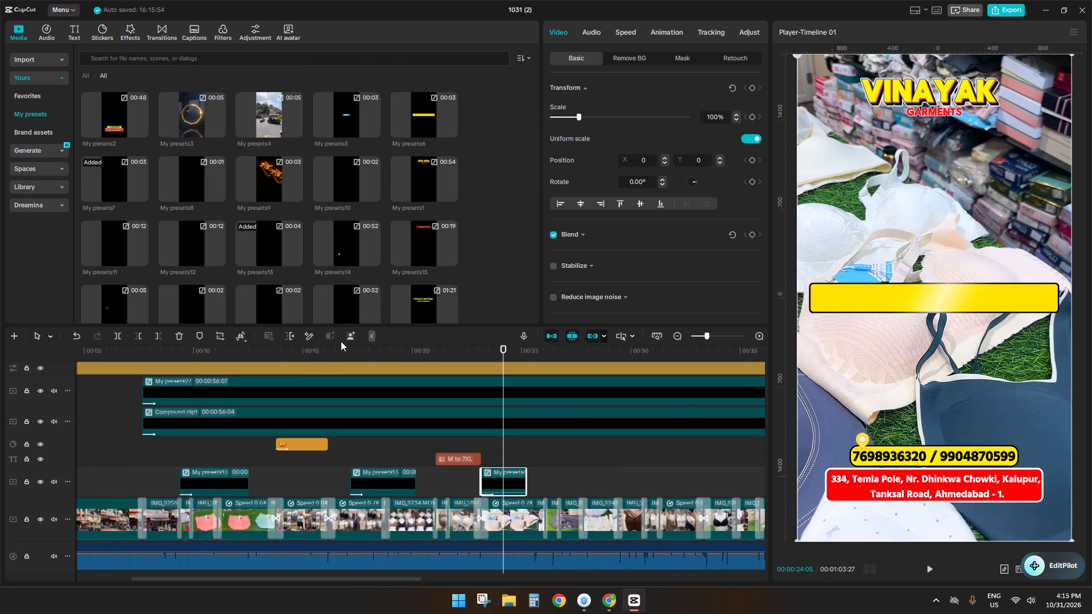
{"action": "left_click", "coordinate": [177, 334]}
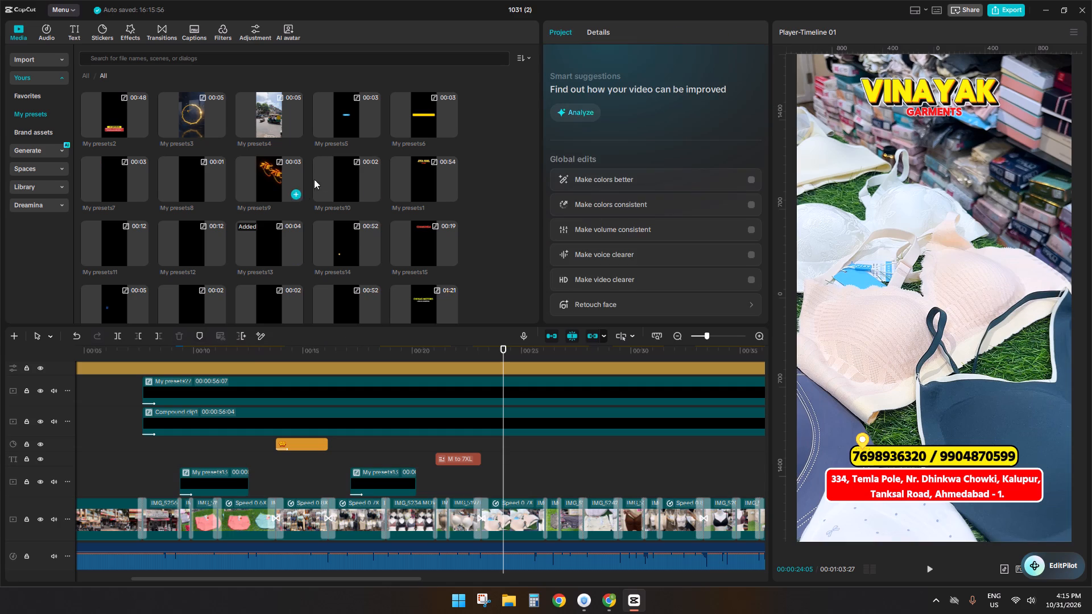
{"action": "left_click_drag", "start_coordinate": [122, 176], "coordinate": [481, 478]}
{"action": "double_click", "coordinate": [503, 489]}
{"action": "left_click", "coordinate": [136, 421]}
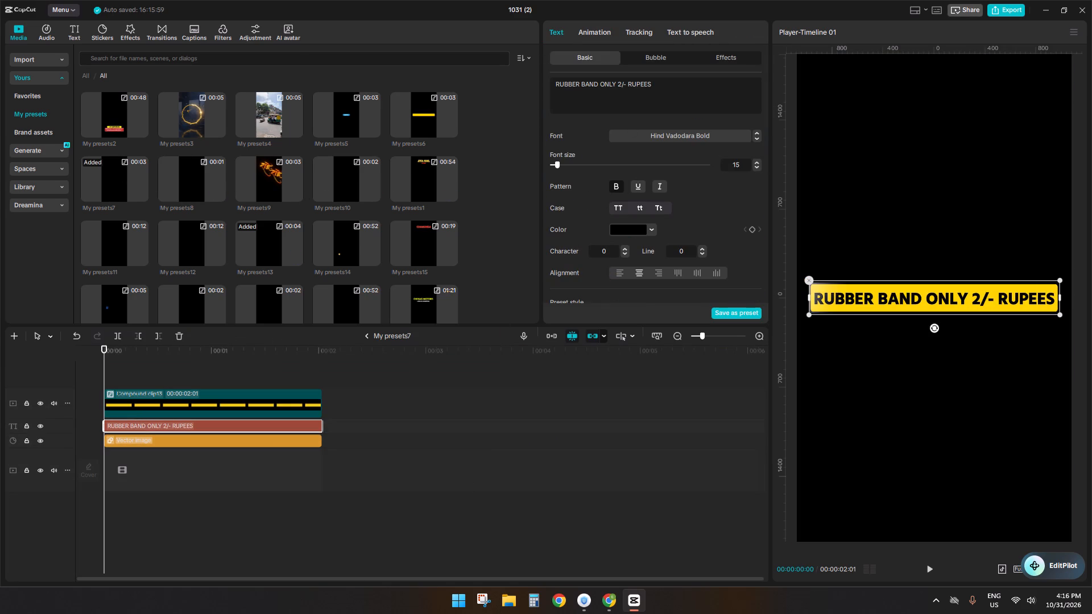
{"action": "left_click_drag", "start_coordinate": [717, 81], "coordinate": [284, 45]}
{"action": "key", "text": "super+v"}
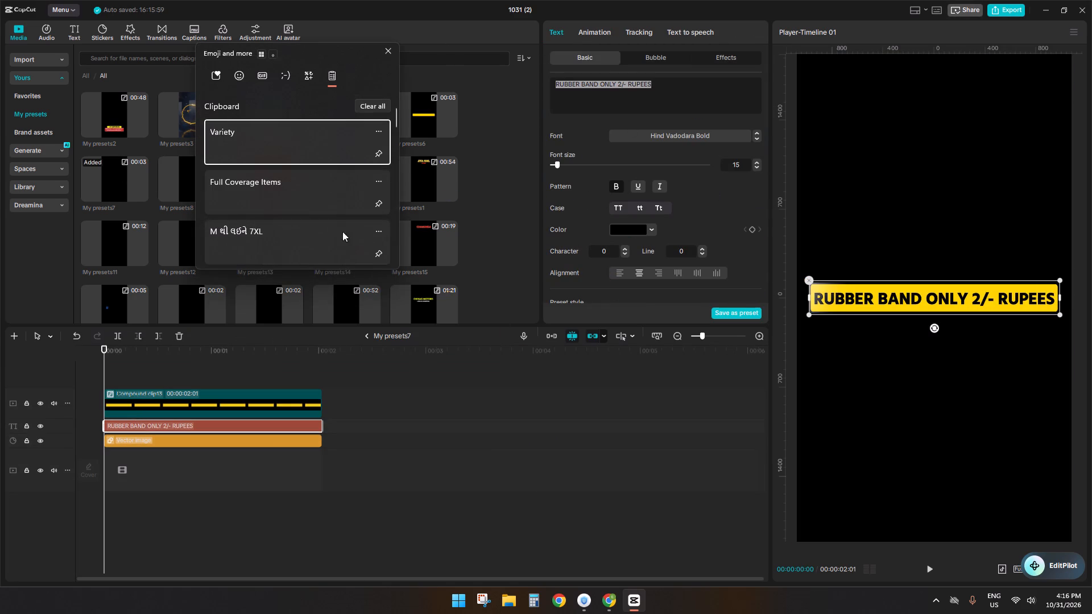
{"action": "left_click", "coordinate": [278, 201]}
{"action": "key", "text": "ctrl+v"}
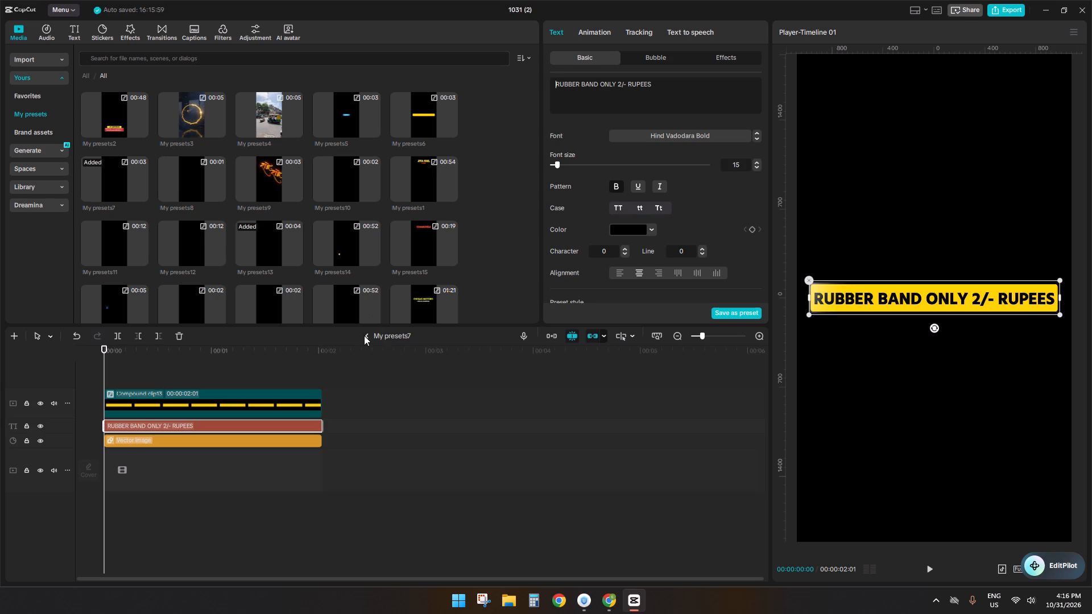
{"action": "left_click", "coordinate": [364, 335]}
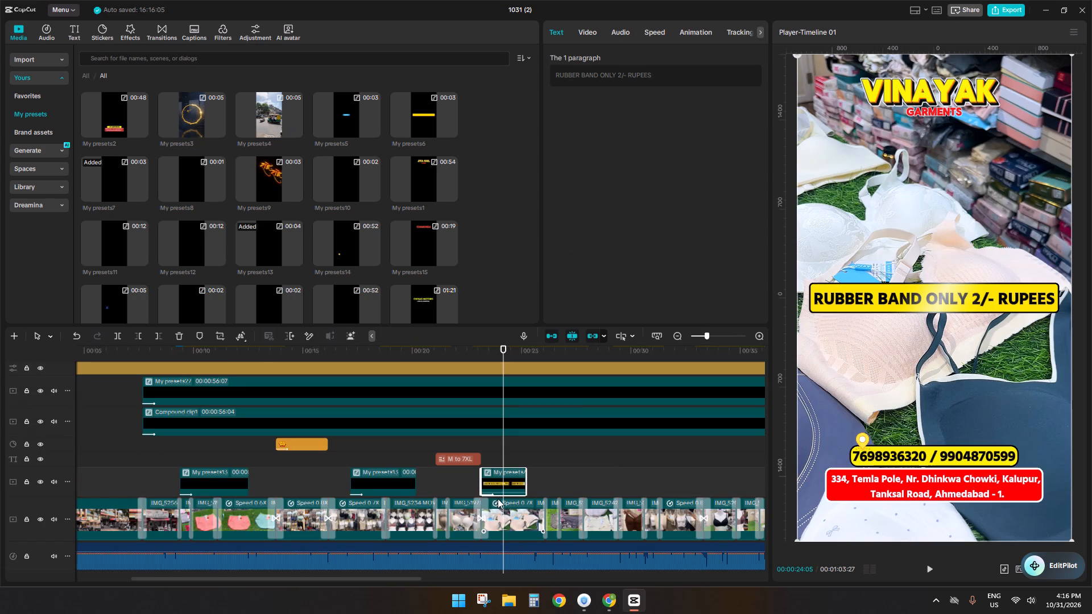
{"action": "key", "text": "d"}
Place the My presets7 banner on the timeline right after the "M to 7XL" label and undo its compound clip.
{"action": "left_click_drag", "start_coordinate": [116, 165], "coordinate": [485, 462]}
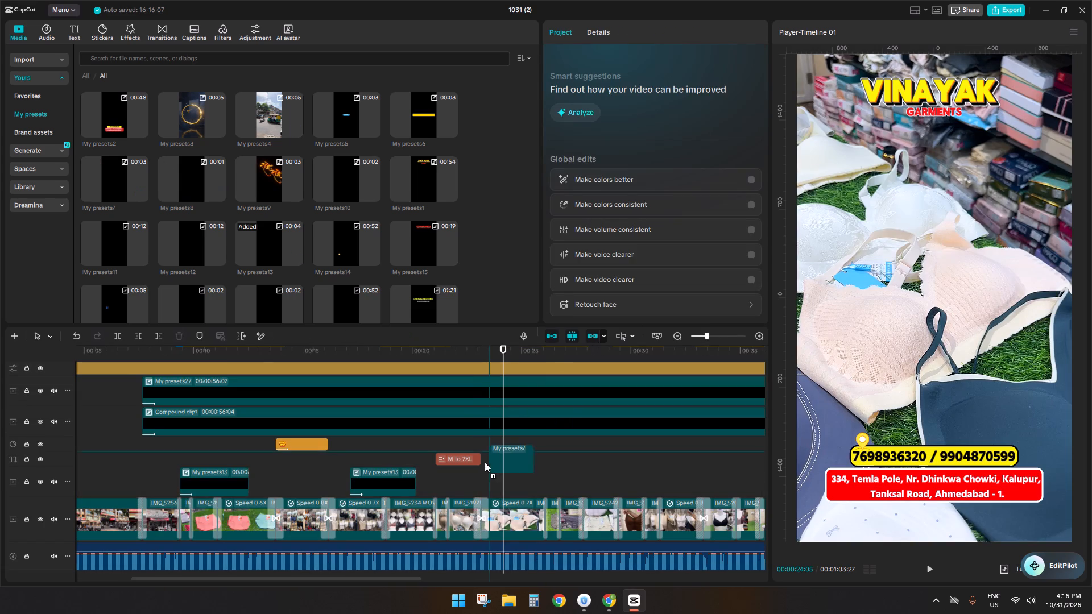
{"action": "left_click_drag", "start_coordinate": [485, 462], "coordinate": [481, 472]}
{"action": "right_click", "coordinate": [508, 476]}
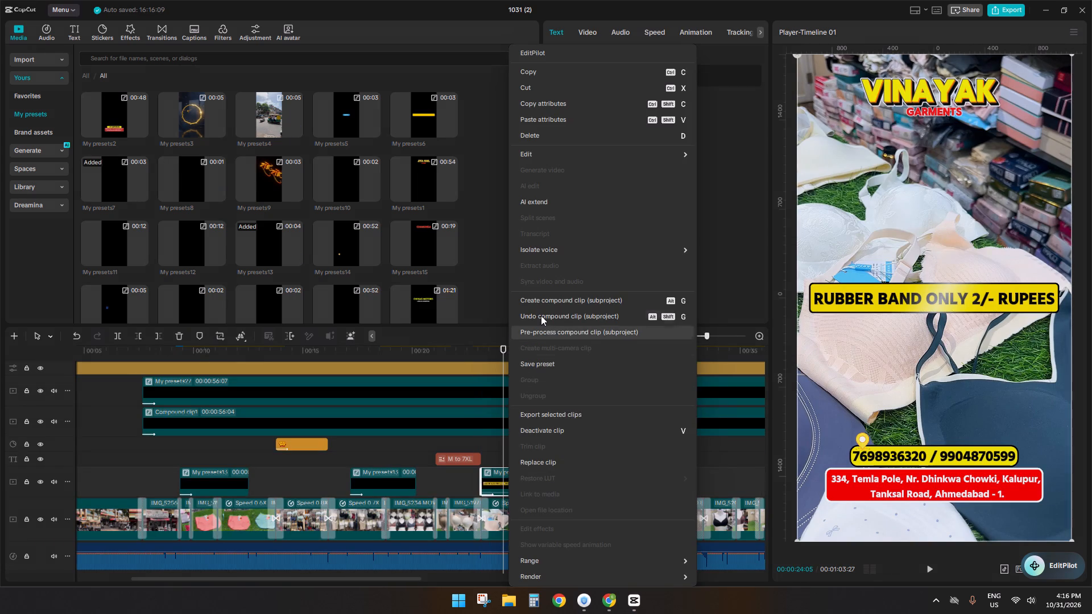
{"action": "left_click", "coordinate": [541, 315]}
Clear the "RUBBER BAND ONLY 2/- RUPEES" wording from the banner's text clip, keeping the clip itself.
{"action": "left_click", "coordinate": [512, 491]}
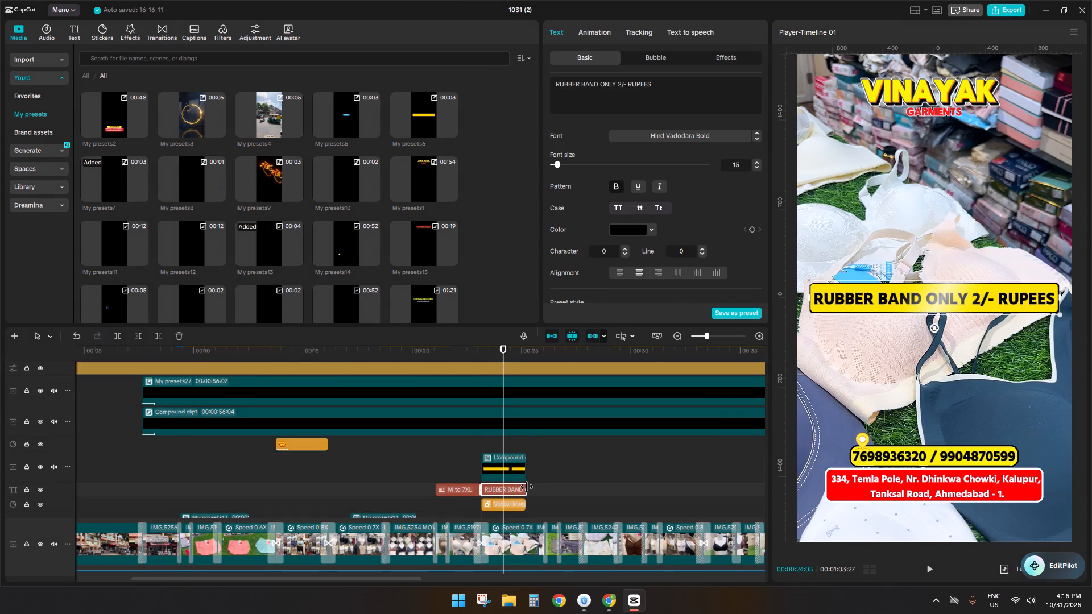
{"action": "left_click_drag", "start_coordinate": [659, 92], "coordinate": [649, 88]}
{"action": "left_click_drag", "start_coordinate": [649, 88], "coordinate": [453, 76]}
{"action": "key", "text": "ctrl+v"}
{"action": "left_click", "coordinate": [664, 89]}
{"action": "left_click_drag", "start_coordinate": [664, 89], "coordinate": [508, 73]}
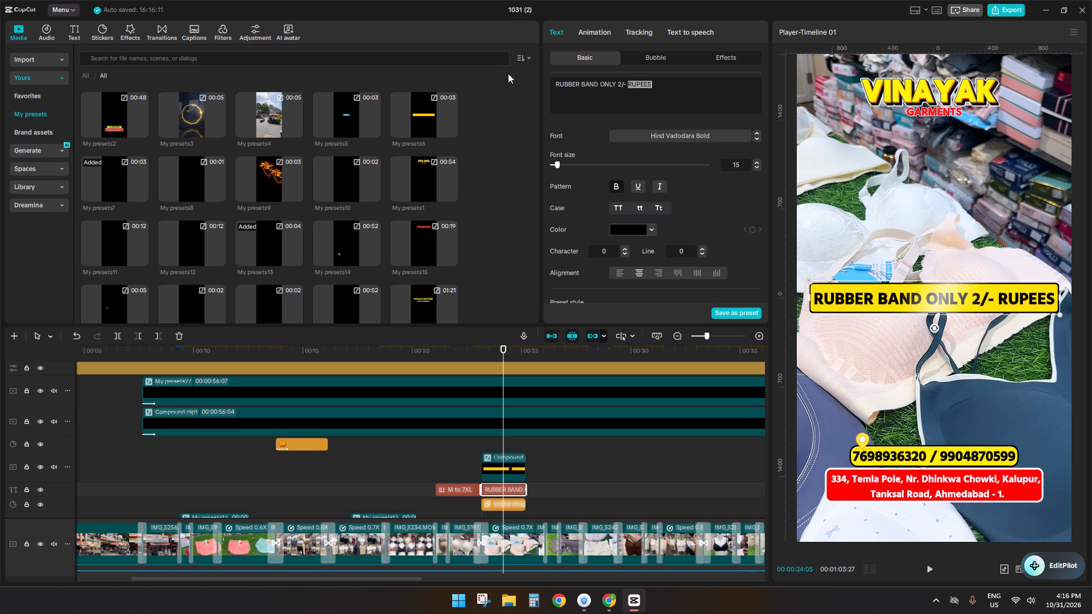
{"action": "left_click_drag", "start_coordinate": [508, 73], "coordinate": [483, 73]}
{"action": "left_click", "coordinate": [665, 92]}
{"action": "left_click_drag", "start_coordinate": [665, 85], "coordinate": [469, 83]}
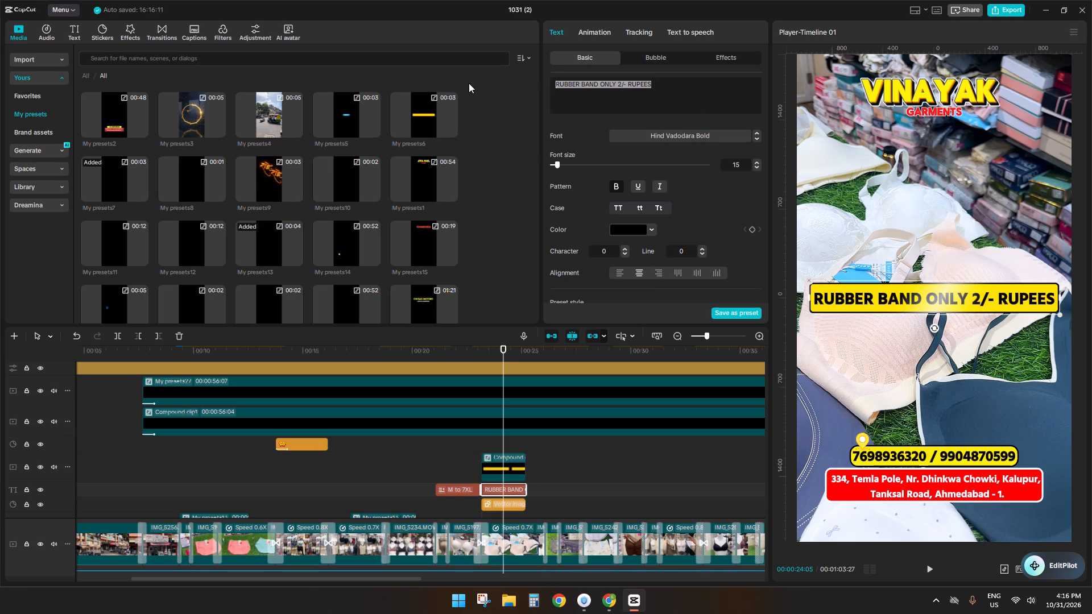
{"action": "key", "text": "BackSpace"}
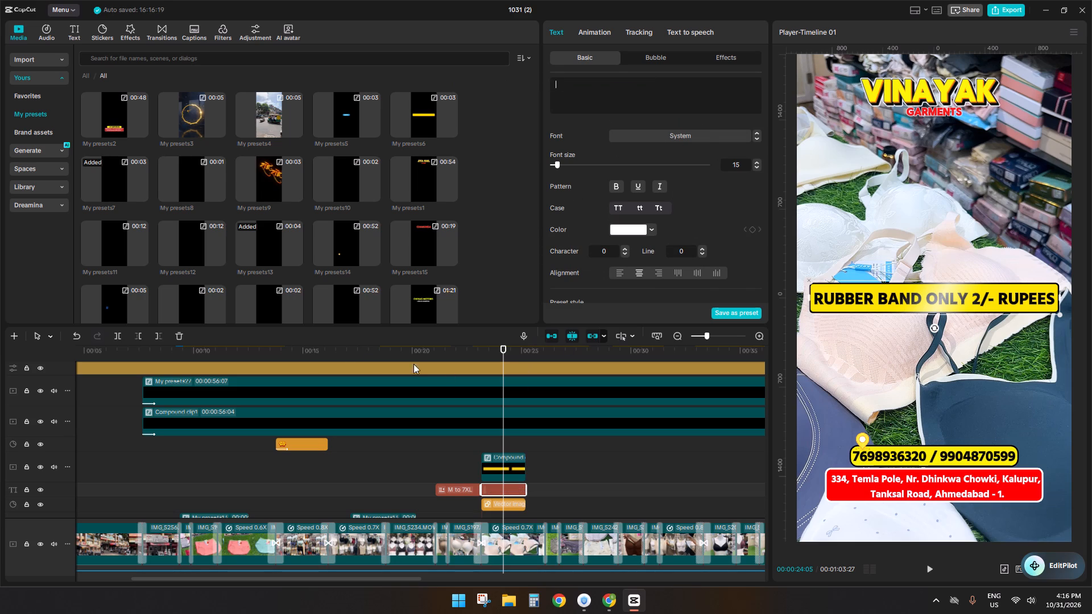
{"action": "left_click", "coordinate": [175, 338]}
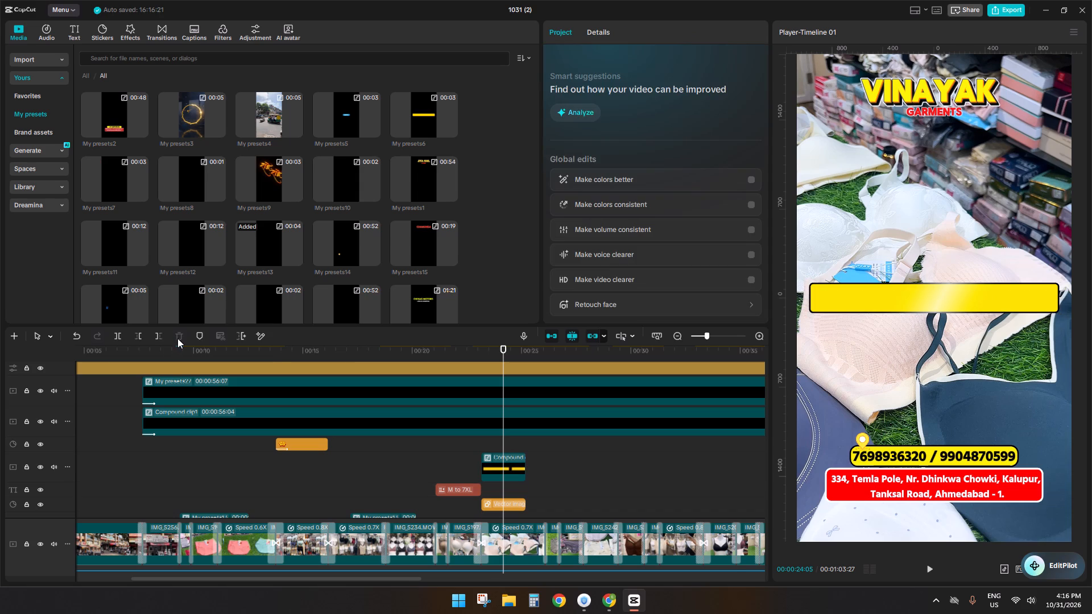
{"action": "key", "text": "ctrl+z"}
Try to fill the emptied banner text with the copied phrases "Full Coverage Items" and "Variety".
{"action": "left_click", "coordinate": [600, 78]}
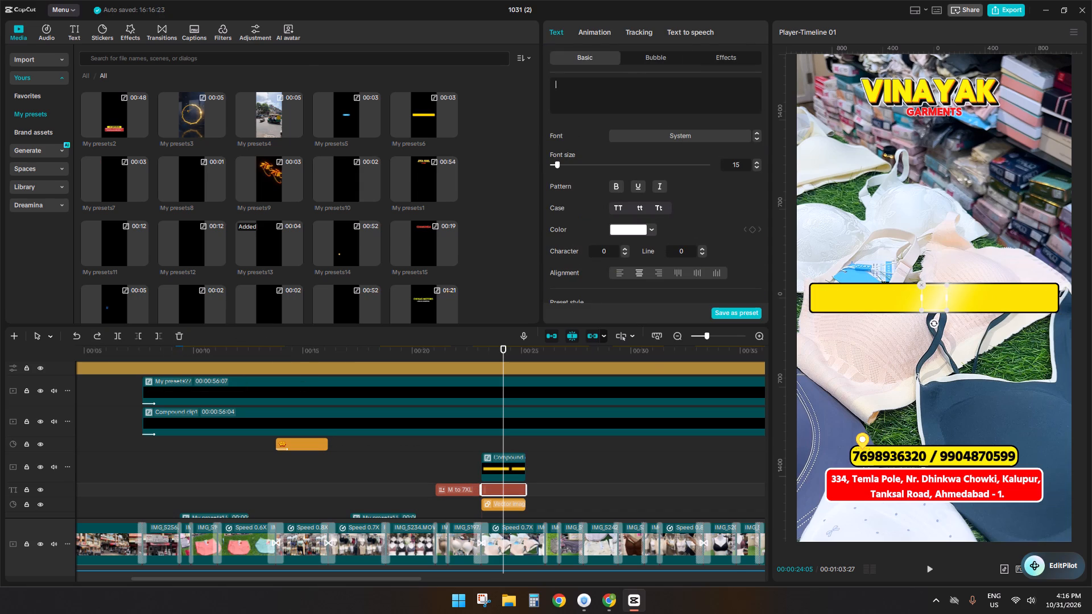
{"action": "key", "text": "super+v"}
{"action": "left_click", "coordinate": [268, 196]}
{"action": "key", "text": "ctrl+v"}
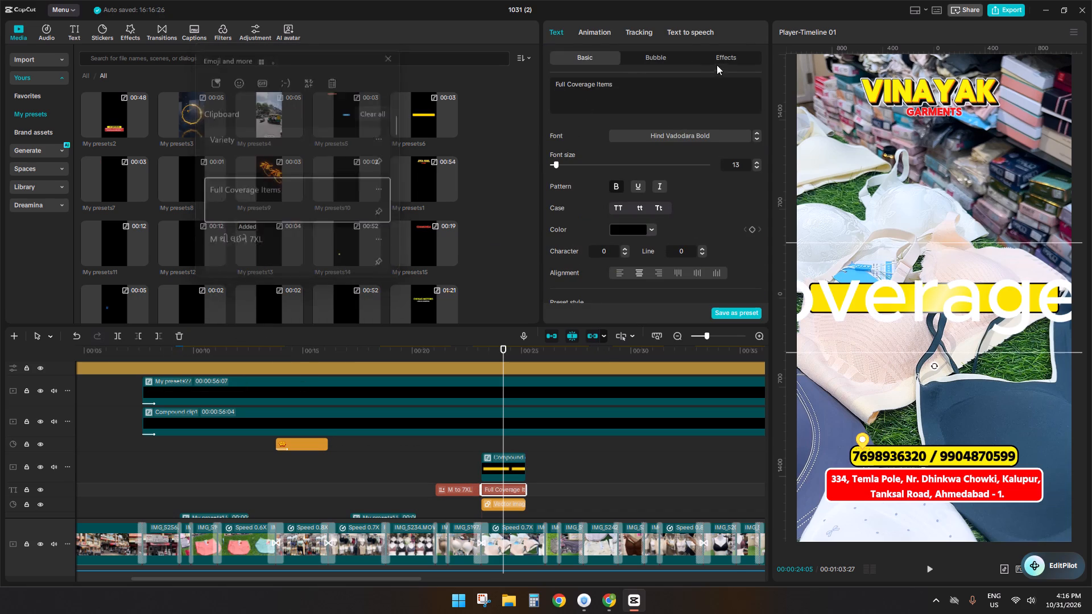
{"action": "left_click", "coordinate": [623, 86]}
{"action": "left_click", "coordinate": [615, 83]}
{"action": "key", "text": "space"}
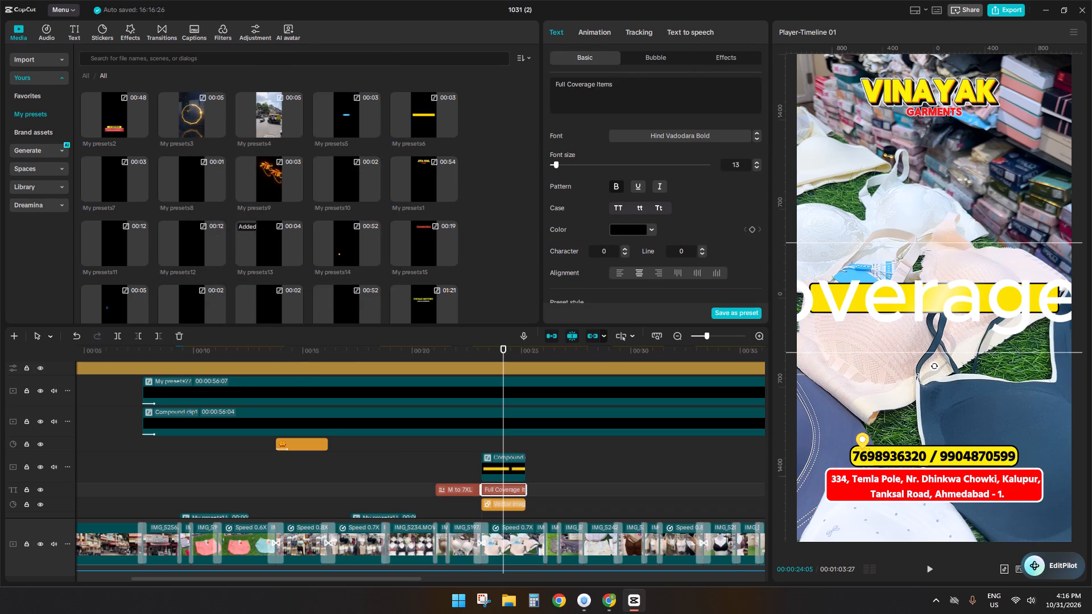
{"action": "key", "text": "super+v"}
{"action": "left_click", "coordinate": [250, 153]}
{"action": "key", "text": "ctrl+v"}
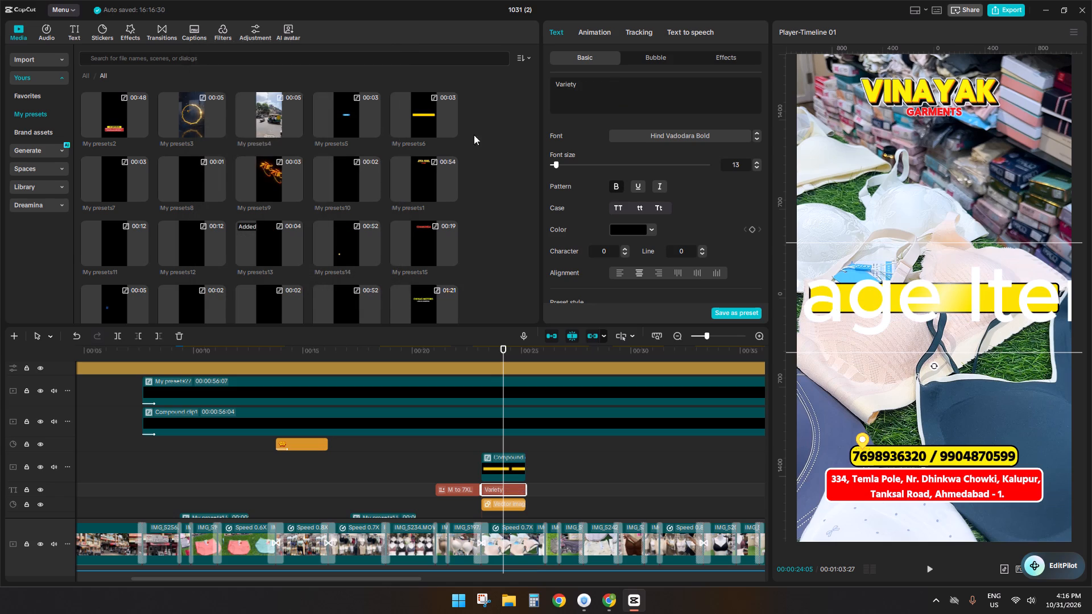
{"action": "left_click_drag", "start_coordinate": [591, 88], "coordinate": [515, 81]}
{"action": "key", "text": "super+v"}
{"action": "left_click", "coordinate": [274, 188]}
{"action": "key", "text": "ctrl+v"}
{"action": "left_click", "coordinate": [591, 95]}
In the Chrome translation page, combine the copied phrases into "Full Coverage Items Variety" and copy the whole text.
{"action": "left_click", "coordinate": [607, 609]}
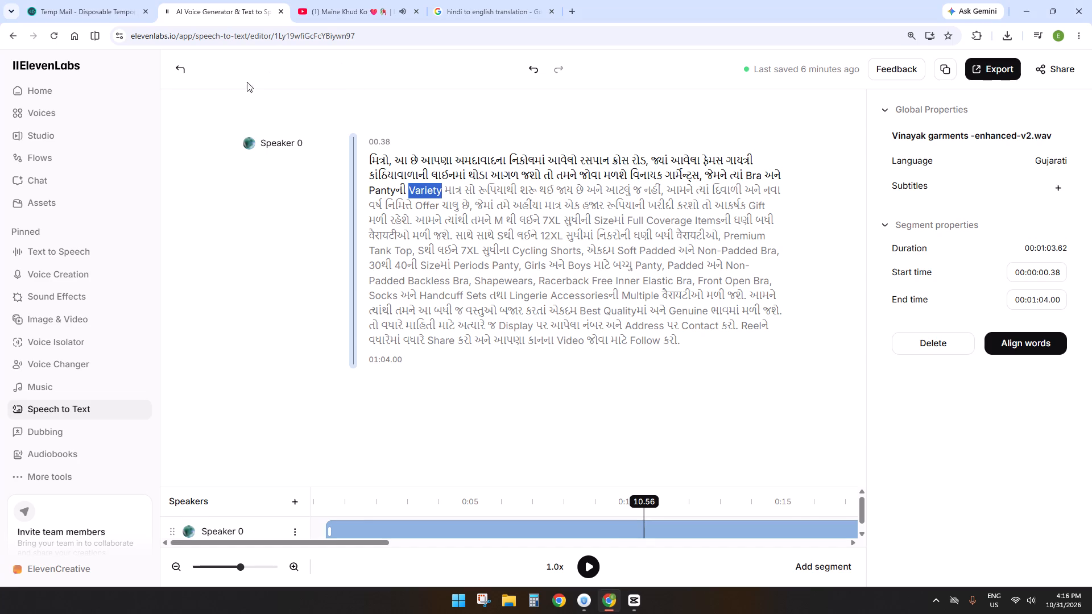
{"action": "left_click", "coordinate": [487, 0]}
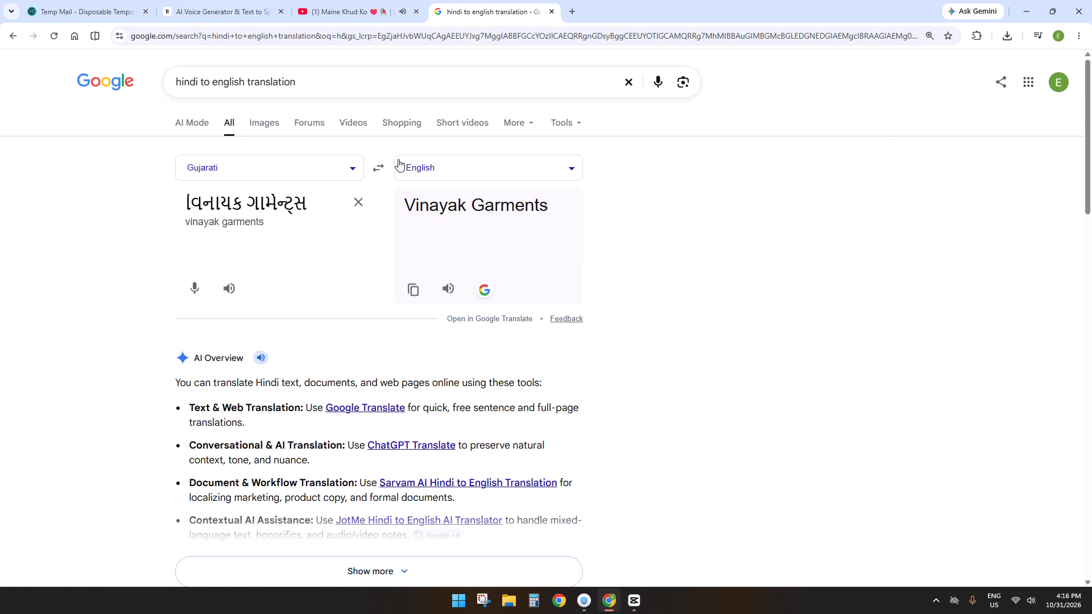
{"action": "left_click", "coordinate": [367, 193]}
{"action": "left_click", "coordinate": [324, 205]}
{"action": "key", "text": "super+v"}
{"action": "left_click", "coordinate": [259, 371]}
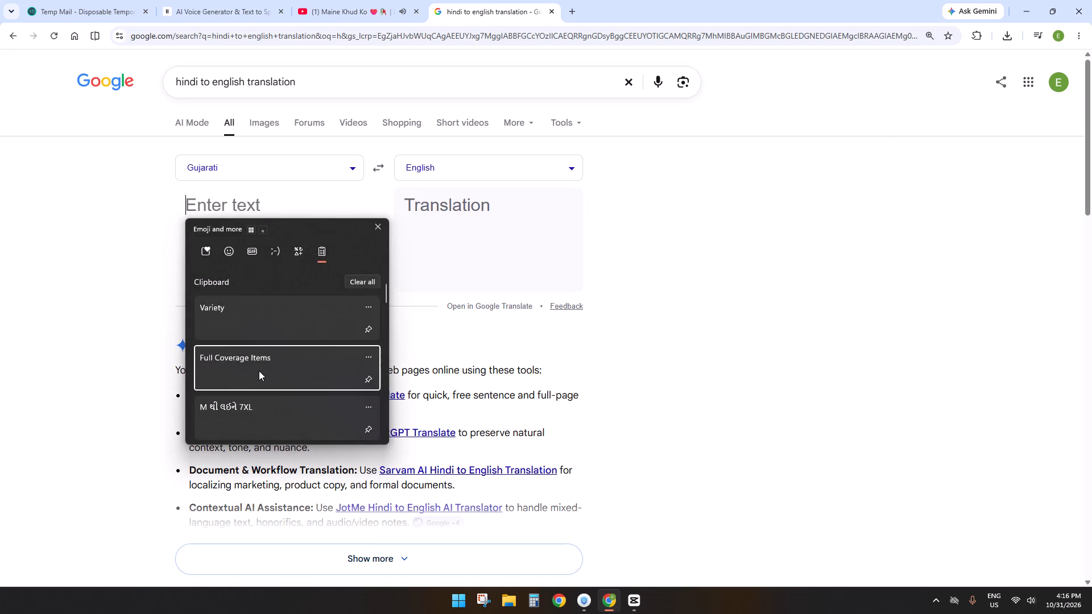
{"action": "key", "text": "ctrl+v"}
{"action": "key", "text": "space"}
{"action": "key", "text": "super+v"}
{"action": "left_click", "coordinate": [379, 316]}
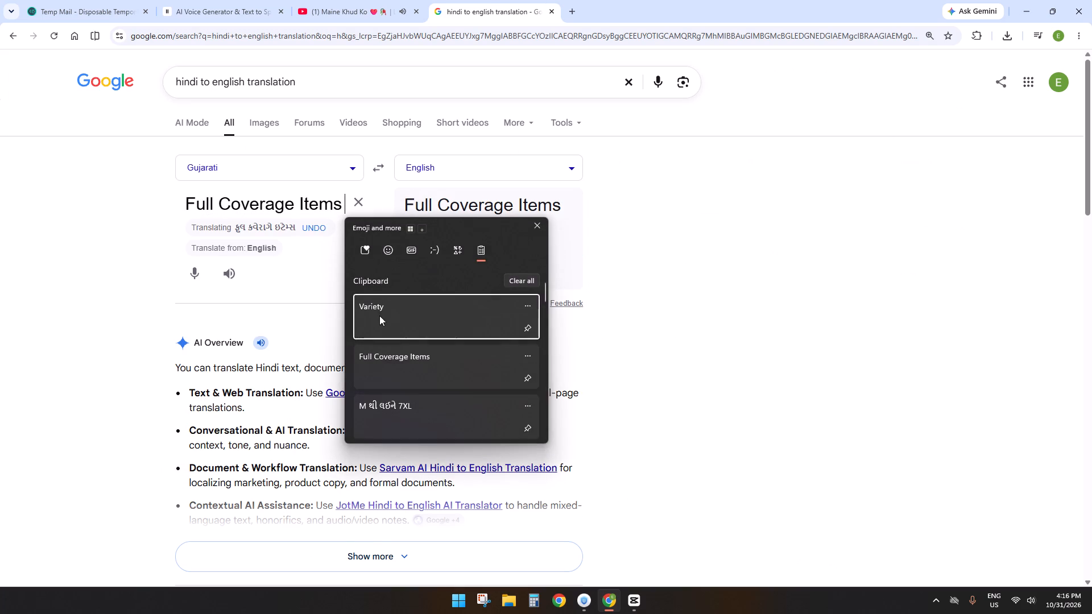
{"action": "key", "text": "ctrl+v"}
{"action": "key", "text": "ctrl+a"}
{"action": "key", "text": "ctrl+c"}
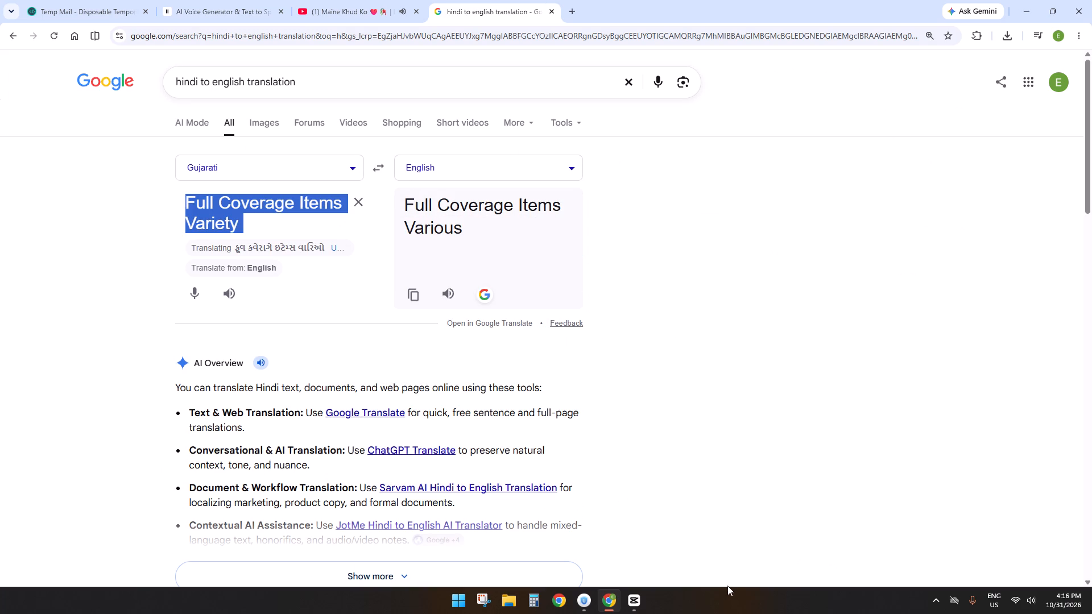
{"action": "key", "text": "ctrl+c"}
Back in CapCut, replace the banner text with the copied phrase "Full Coverage Items Variety".
{"action": "left_click", "coordinate": [635, 593]}
{"action": "left_click_drag", "start_coordinate": [619, 103], "coordinate": [479, 86]}
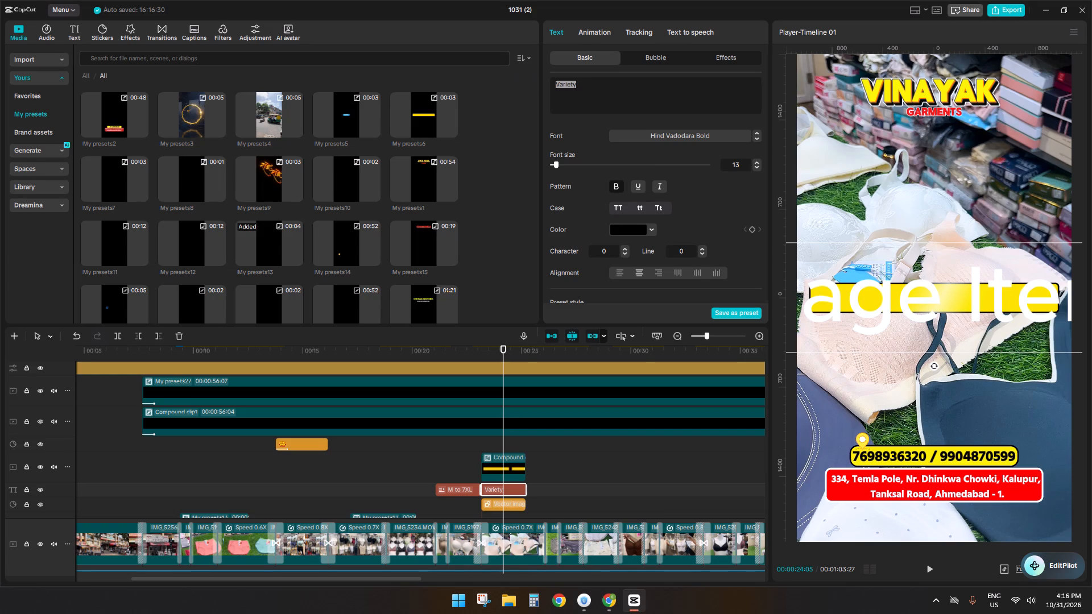
{"action": "key", "text": "ctrl+v"}
{"action": "left_click_drag", "start_coordinate": [591, 88], "coordinate": [518, 73]}
{"action": "key", "text": "BackSpace"}
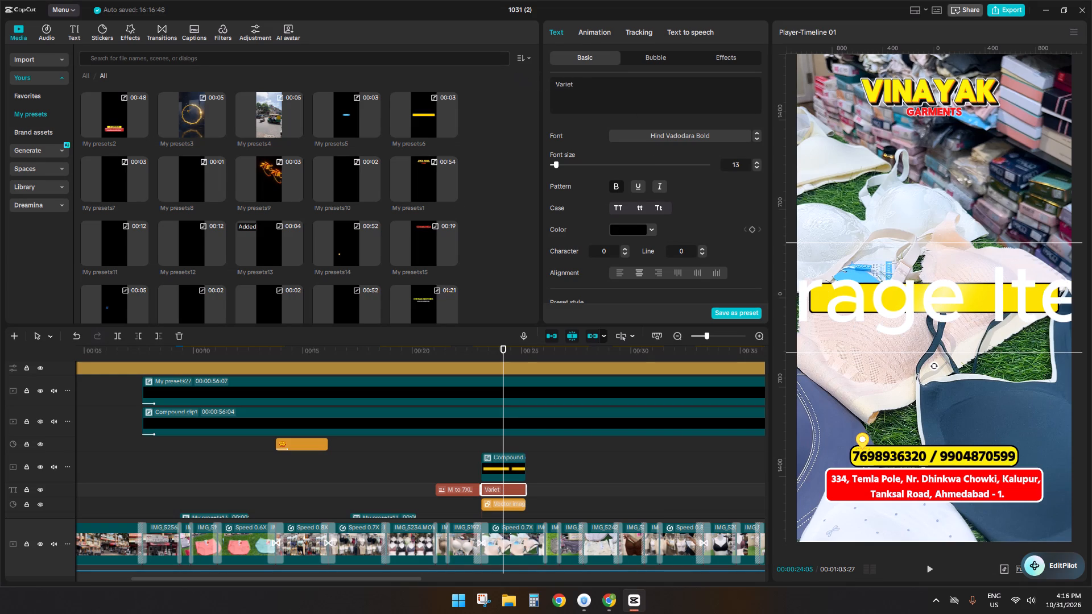
{"action": "left_click_drag", "start_coordinate": [618, 85], "coordinate": [360, 65]}
{"action": "key", "text": "BackSpace"}
{"action": "key", "text": "BackSpace"}
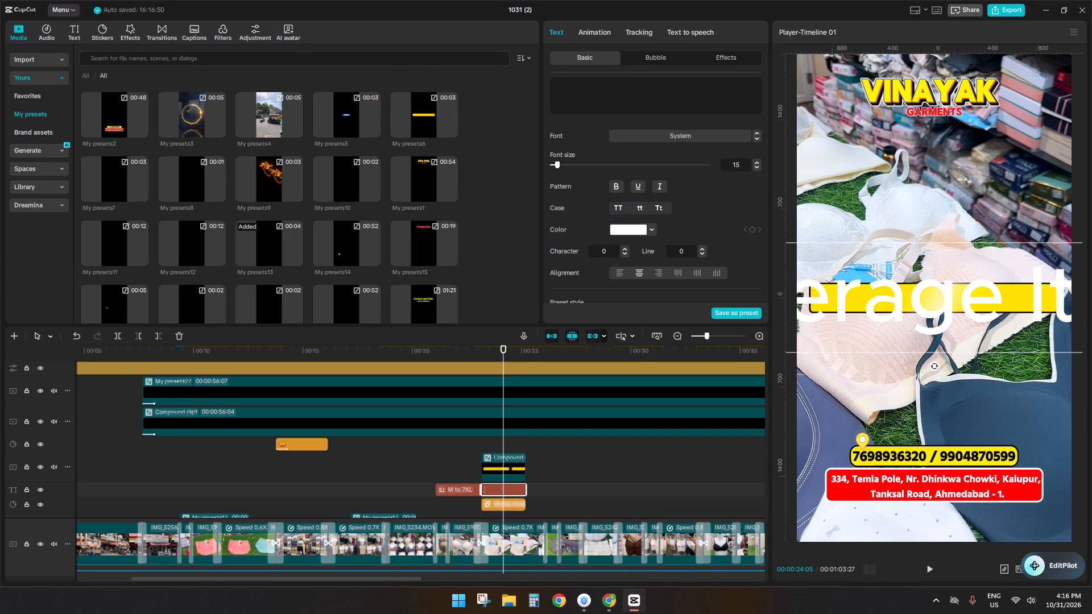
{"action": "key", "text": "BackSpace"}
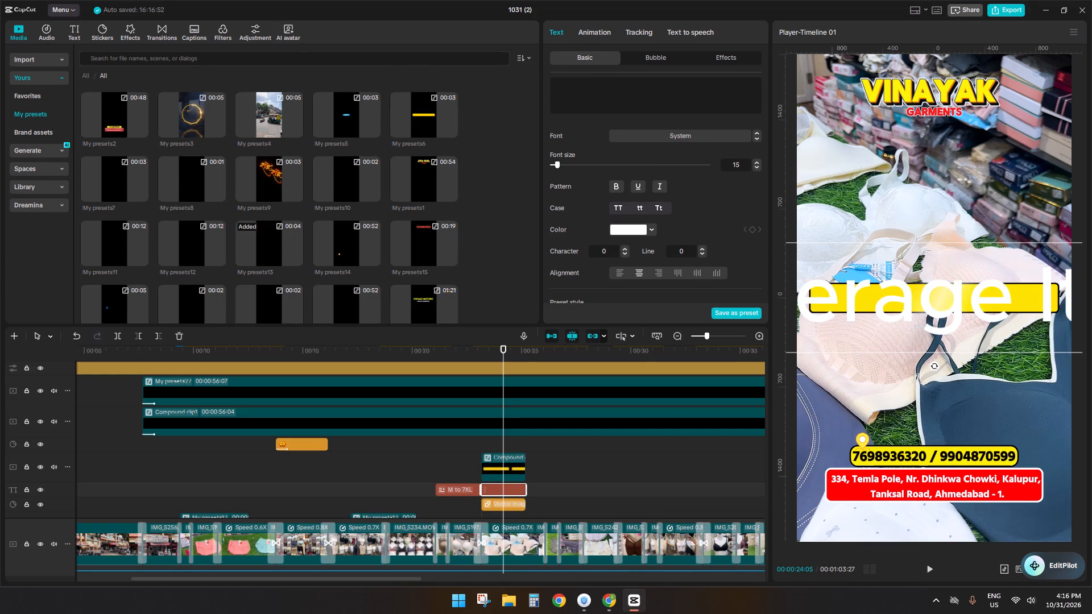
{"action": "key", "text": "BackSpace"}
{"action": "key", "text": "BackSpace"}
{"action": "key", "text": "BackSpace"}
{"action": "key", "text": "BackSpace"}
{"action": "key", "text": "BackSpace"}
{"action": "key", "text": "BackSpace"}
{"action": "key", "text": "BackSpace"}
{"action": "key", "text": "BackSpace"}
{"action": "key", "text": "BackSpace"}
{"action": "key", "text": "BackSpace"}
{"action": "key", "text": "BackSpace"}
{"action": "key", "text": "BackSpace"}
{"action": "key", "text": "BackSpace"}
{"action": "key", "text": "BackSpace"}
{"action": "key", "text": "BackSpace"}
{"action": "key", "text": "BackSpace"}
{"action": "key", "text": "BackSpace"}
{"action": "key", "text": "BackSpace"}
{"action": "key", "text": "BackSpace"}
{"action": "key", "text": "BackSpace"}
{"action": "key", "text": "BackSpace"}
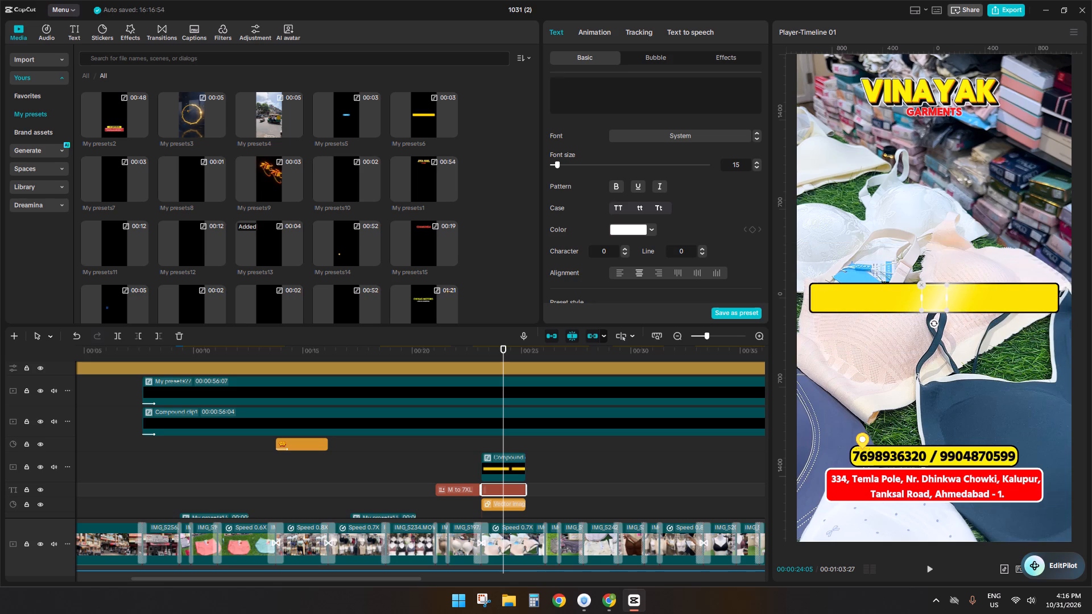
{"action": "key", "text": "ctrl+v"}
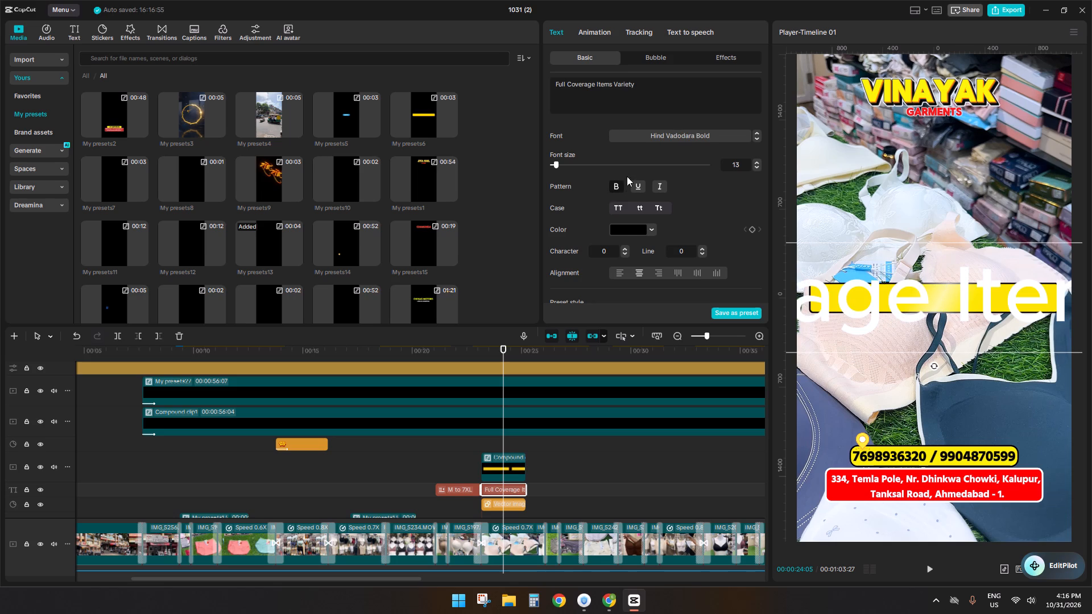
Format the banner text in black (000000) and all uppercase with the Hind Vadodara Bold font.
{"action": "left_click", "coordinate": [623, 232]}
{"action": "left_click_drag", "start_coordinate": [638, 299], "coordinate": [555, 328]}
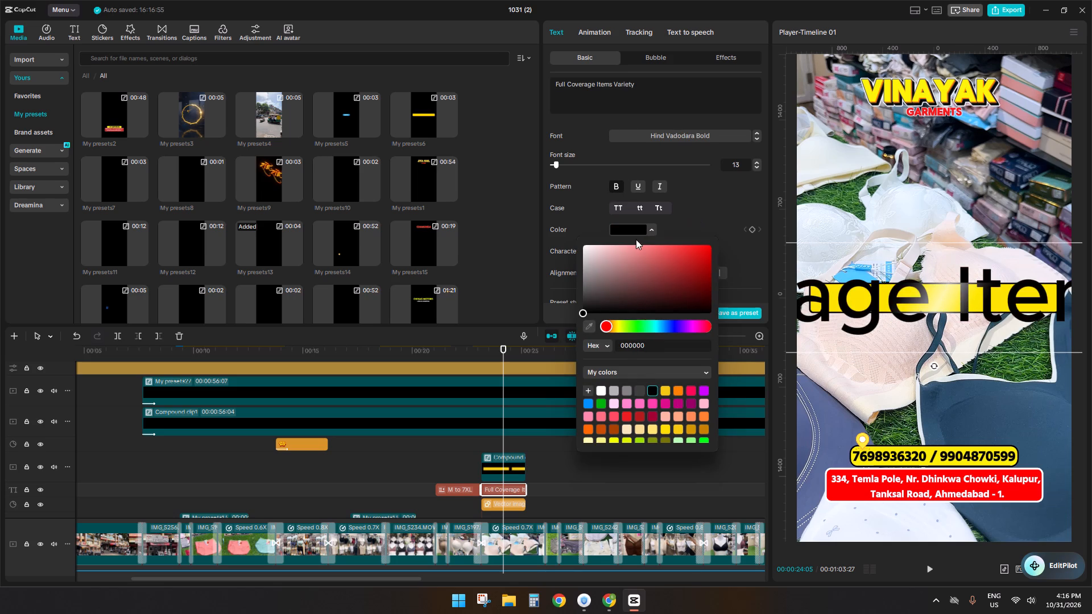
{"action": "left_click", "coordinate": [630, 234]}
{"action": "left_click", "coordinate": [647, 136]}
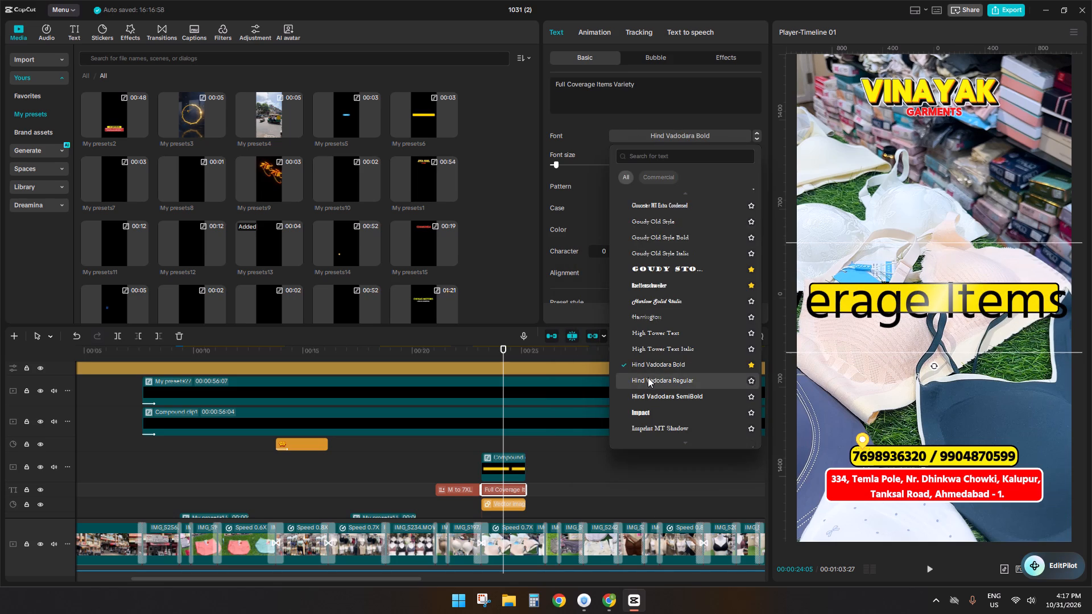
{"action": "left_click", "coordinate": [648, 377]}
{"action": "left_click", "coordinate": [618, 210]}
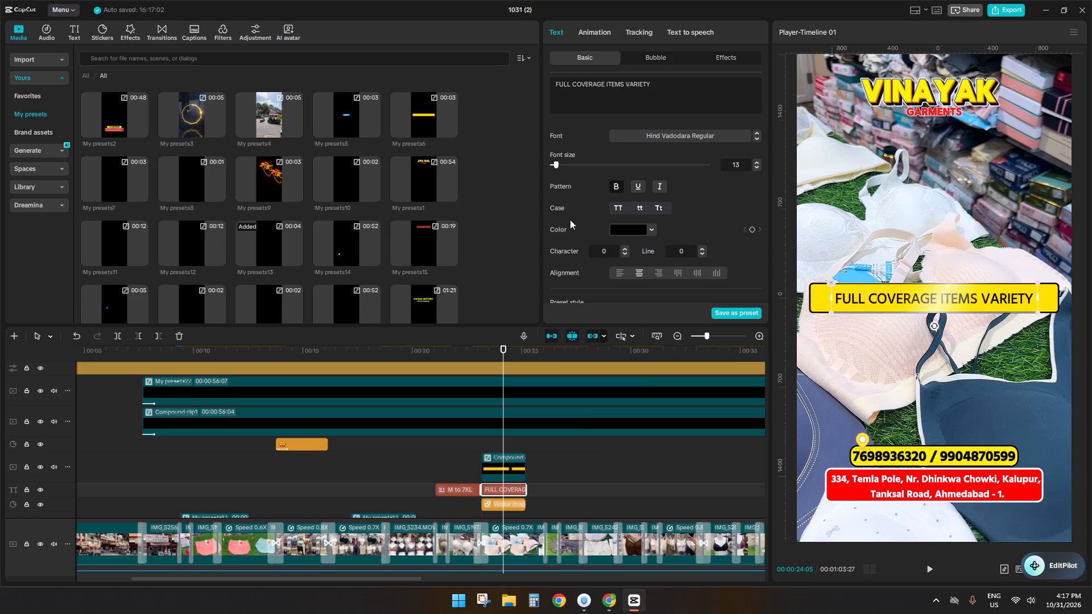
{"action": "left_click", "coordinate": [656, 136]}
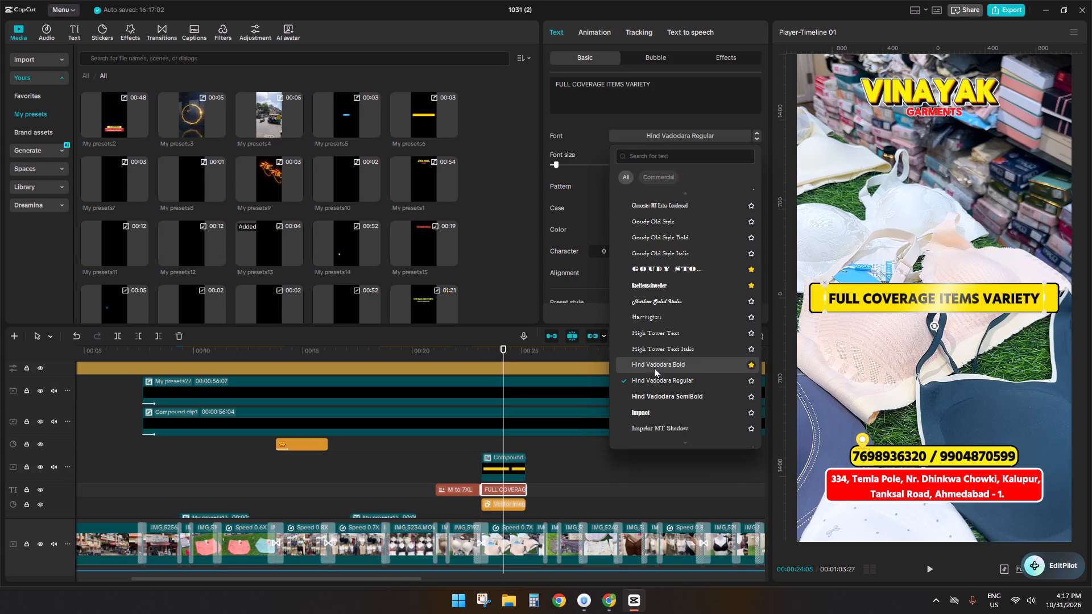
{"action": "left_click", "coordinate": [654, 364]}
Enlarge the "FULL COVERAGE ITEMS VARIETY" text to nearly fill the yellow bar, then move the playhead to the banner's end.
{"action": "left_click_drag", "start_coordinate": [1045, 313], "coordinate": [1069, 313]}
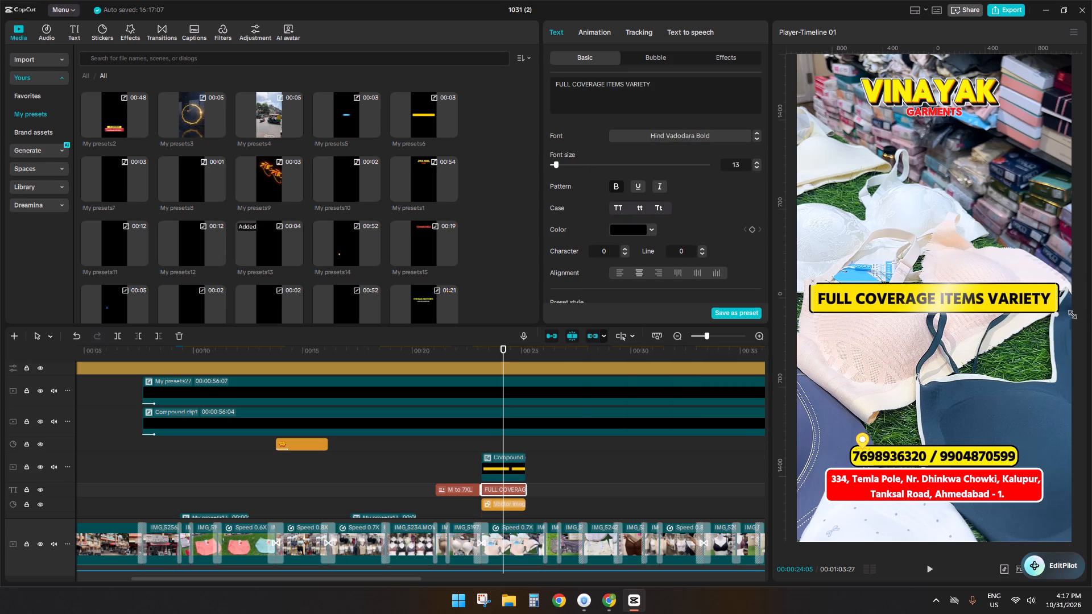
{"action": "left_click_drag", "start_coordinate": [1069, 313], "coordinate": [1072, 313]}
{"action": "double_click", "coordinate": [526, 472]}
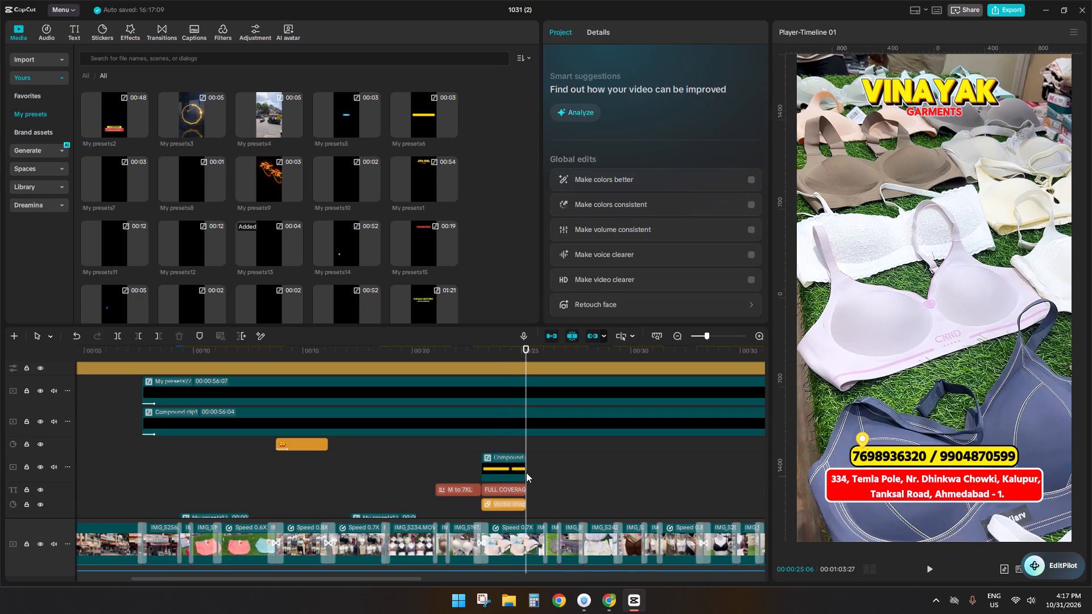
Open the yellow bar's compound clip, stretch the bar layer well beyond its current end, and return to the main timeline.
{"action": "double_click", "coordinate": [509, 469]}
{"action": "left_click_drag", "start_coordinate": [257, 384], "coordinate": [323, 472]}
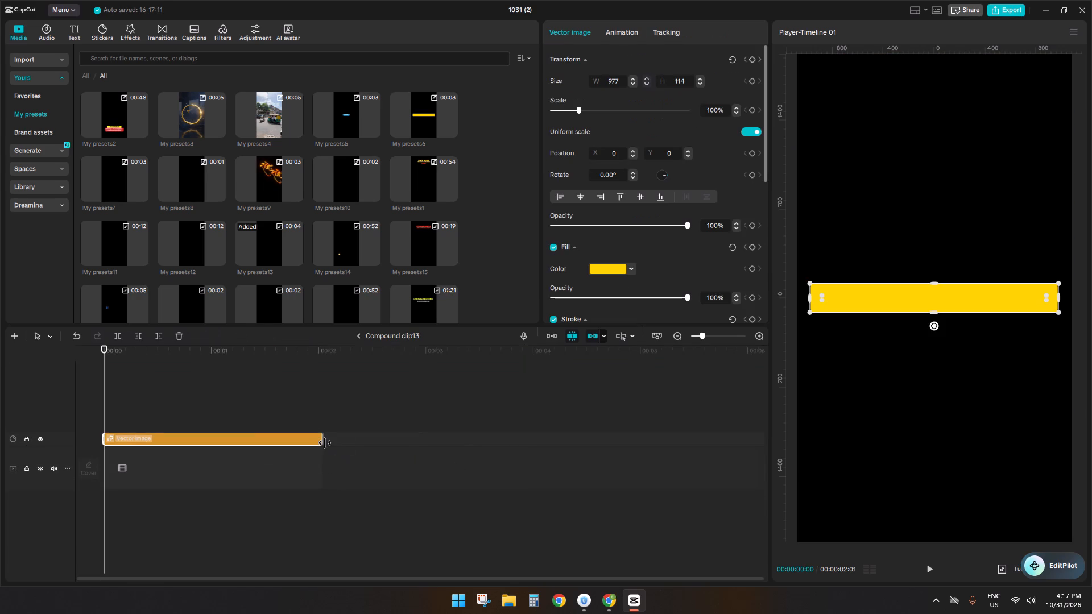
{"action": "left_click_drag", "start_coordinate": [325, 443], "coordinate": [963, 466]}
{"action": "left_click", "coordinate": [359, 339]}
Extend the banner text, yellow bar and its compound clip together to about 6:15, and combine them into one compound clip.
{"action": "left_click_drag", "start_coordinate": [549, 512], "coordinate": [520, 495]}
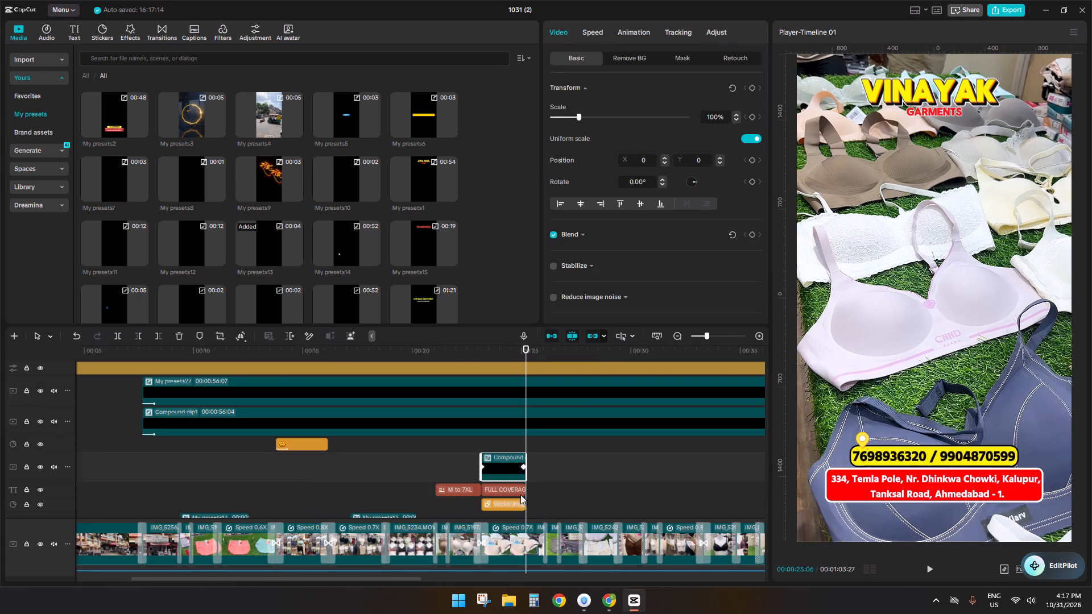
{"action": "left_click_drag", "start_coordinate": [520, 495], "coordinate": [511, 460]}
{"action": "left_click_drag", "start_coordinate": [527, 477], "coordinate": [624, 476]}
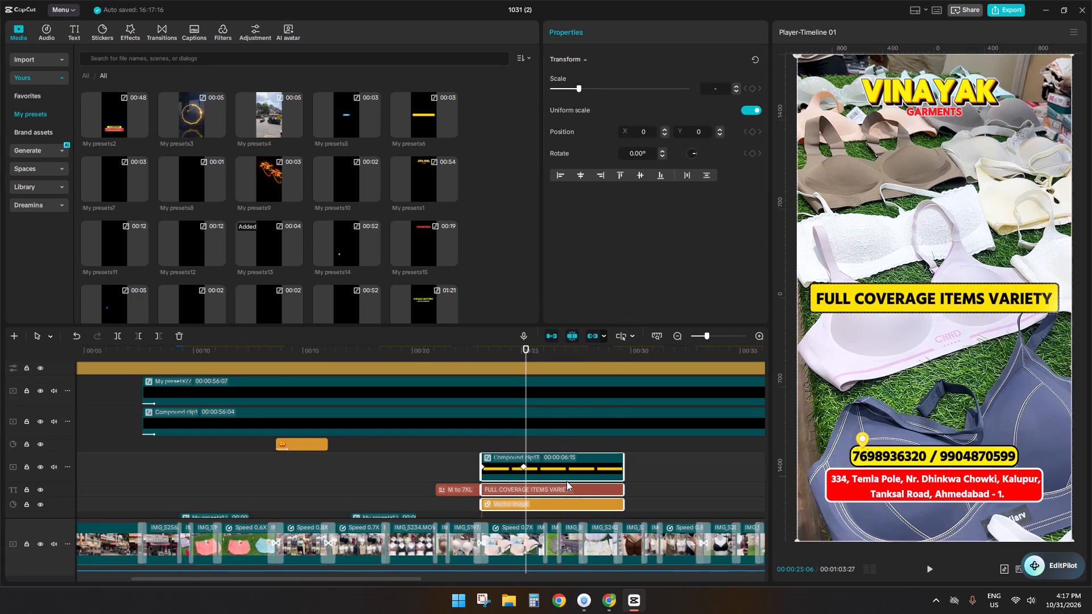
{"action": "key", "text": "alt+g"}
{"action": "scroll", "coordinate": [527, 459], "scroll_direction": "down", "scroll_amount": 2}
{"action": "left_click", "coordinate": [484, 420]}
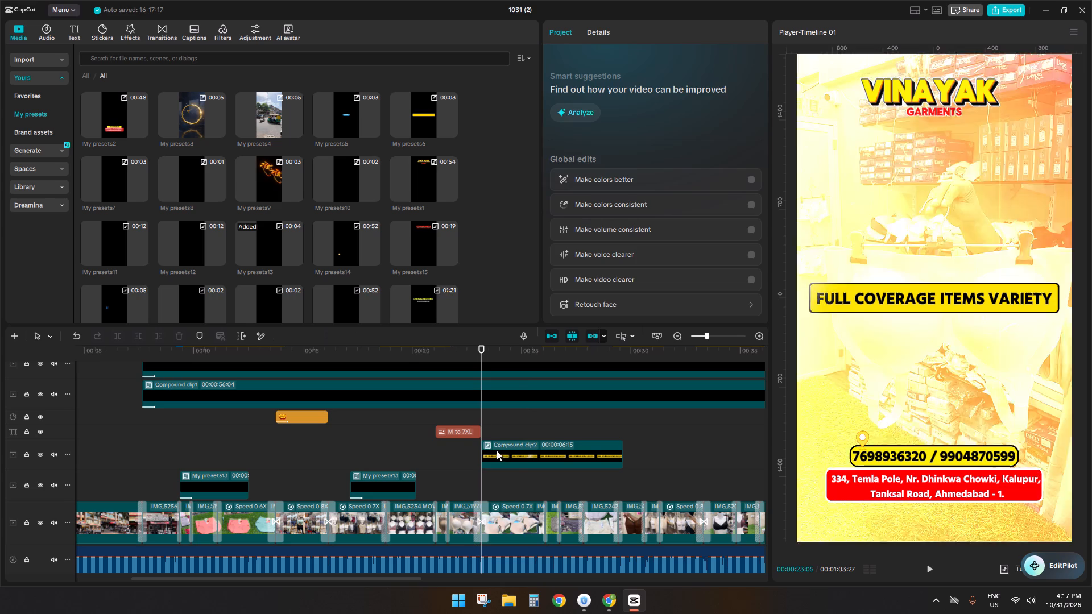
Give the combined banner a 0.5 s Slide Right entrance animation and position it centred directly beneath the GARMENTS title.
{"action": "key", "text": "space"}
{"action": "left_click", "coordinate": [504, 451]}
{"action": "left_click", "coordinate": [661, 35]}
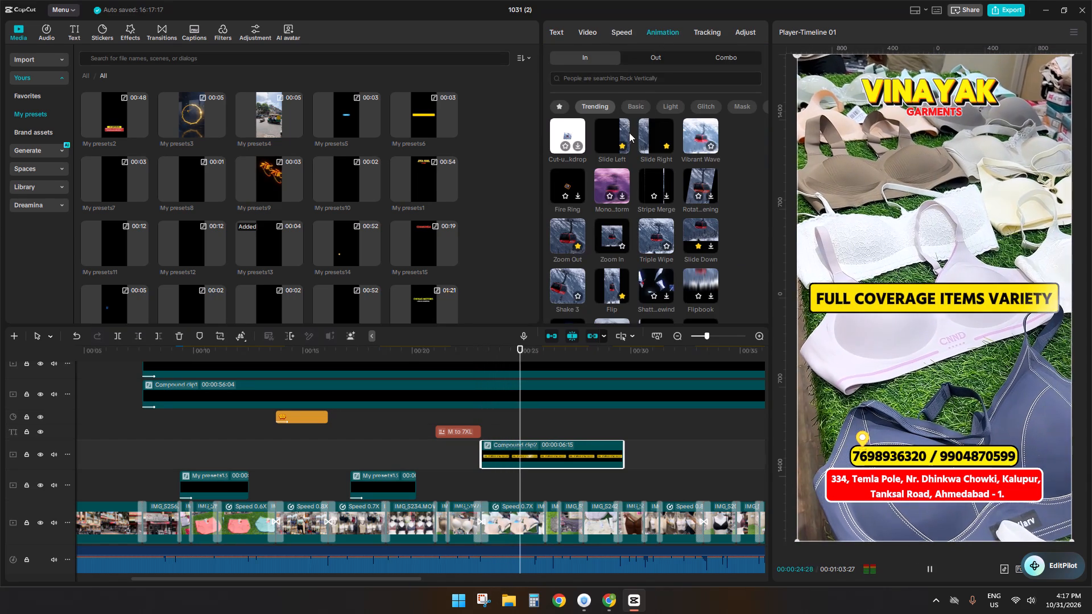
{"action": "key", "text": "space"}
{"action": "left_click", "coordinate": [659, 126]}
{"action": "left_click_drag", "start_coordinate": [954, 308], "coordinate": [952, 151]}
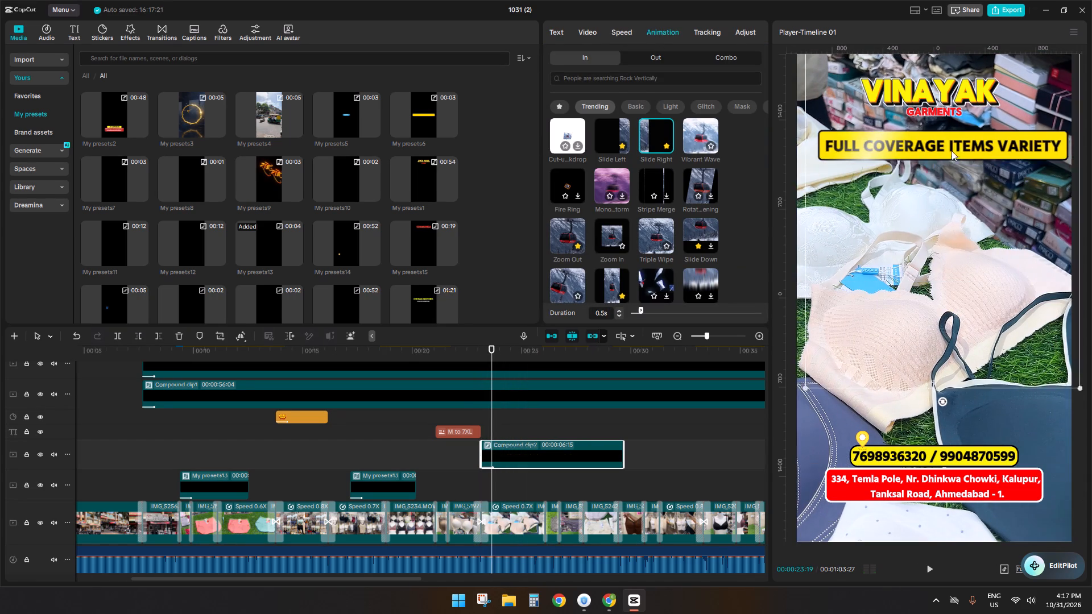
{"action": "left_click_drag", "start_coordinate": [952, 151], "coordinate": [953, 144]}
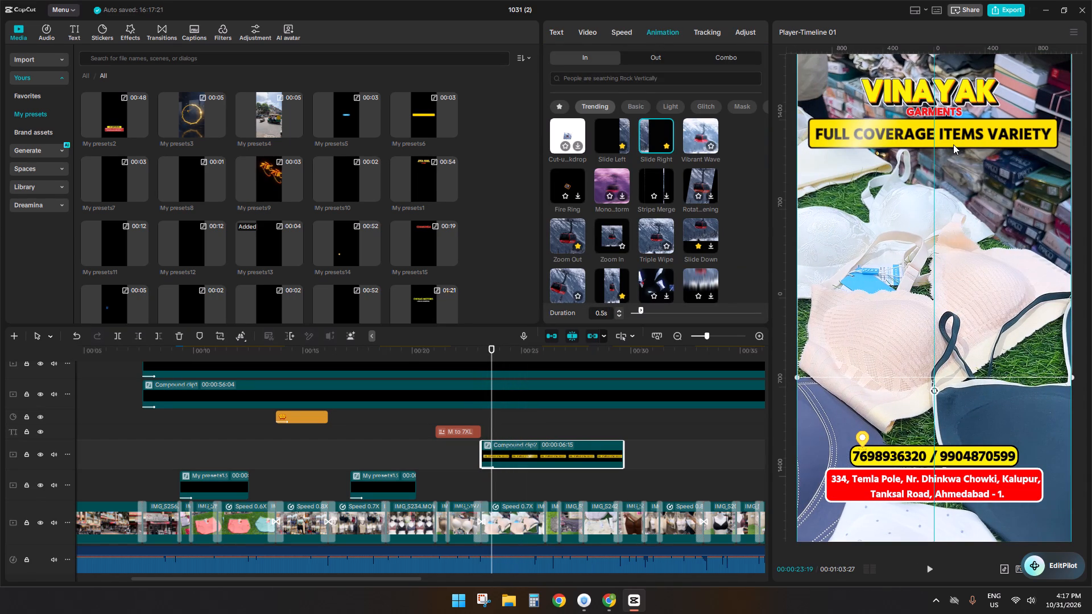
{"action": "left_click_drag", "start_coordinate": [953, 144], "coordinate": [953, 146]}
Play the banner section and trim the banner's end to about 00:00:26:03.
{"action": "key", "text": "space"}
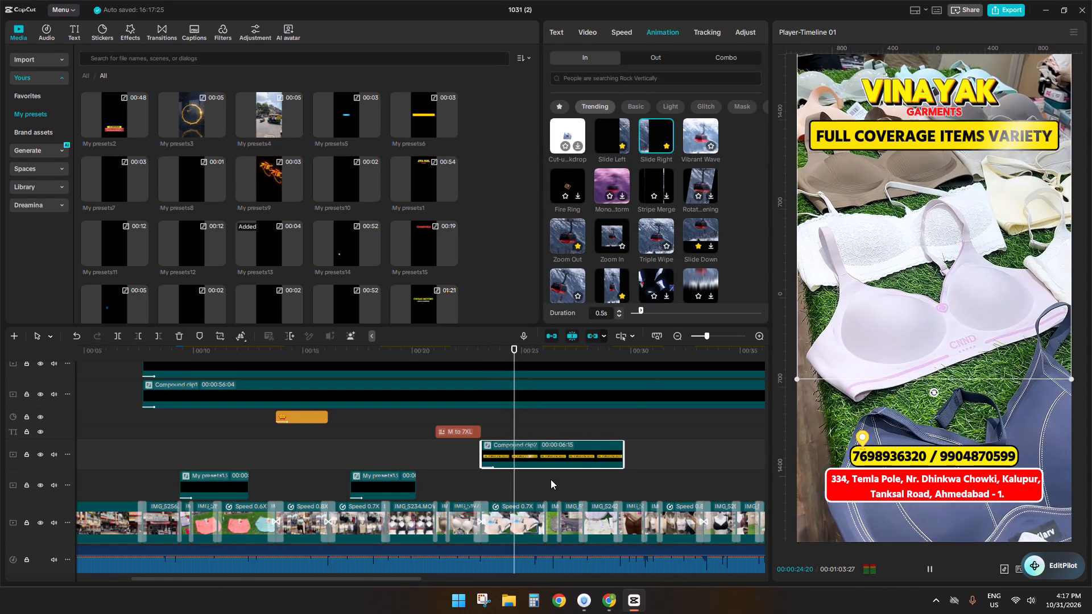
{"action": "left_click", "coordinate": [544, 484]}
{"action": "left_click", "coordinate": [550, 464]}
{"action": "type", "text": "sd"}
{"action": "key", "text": "space"}
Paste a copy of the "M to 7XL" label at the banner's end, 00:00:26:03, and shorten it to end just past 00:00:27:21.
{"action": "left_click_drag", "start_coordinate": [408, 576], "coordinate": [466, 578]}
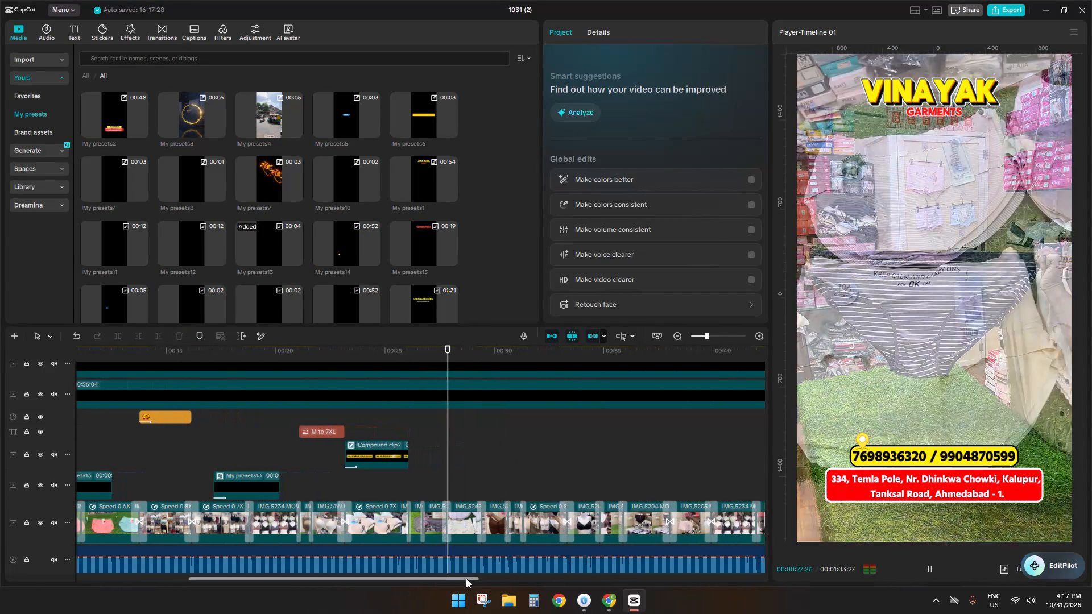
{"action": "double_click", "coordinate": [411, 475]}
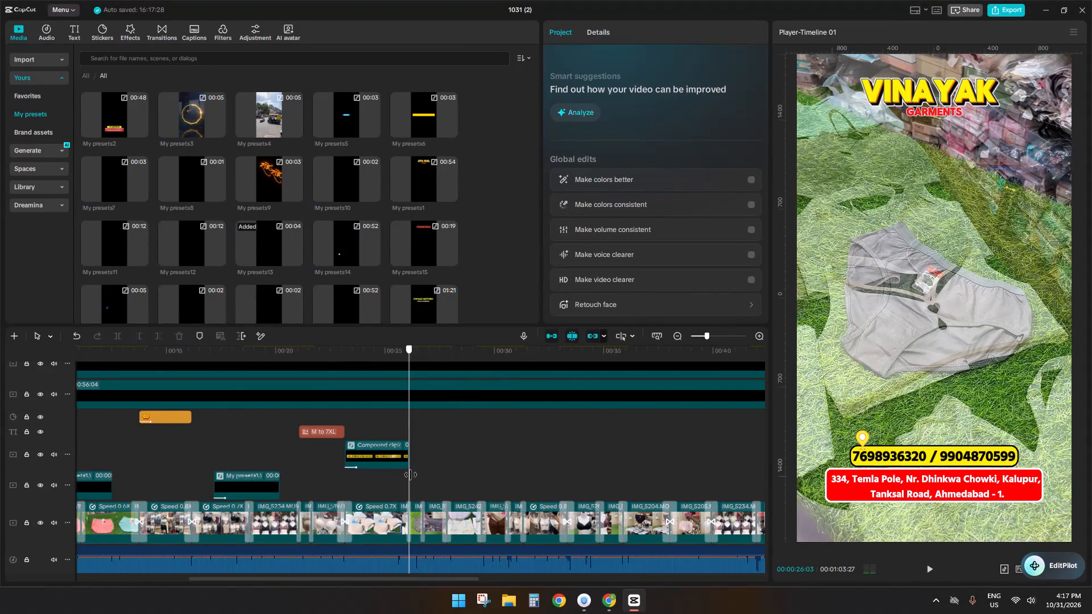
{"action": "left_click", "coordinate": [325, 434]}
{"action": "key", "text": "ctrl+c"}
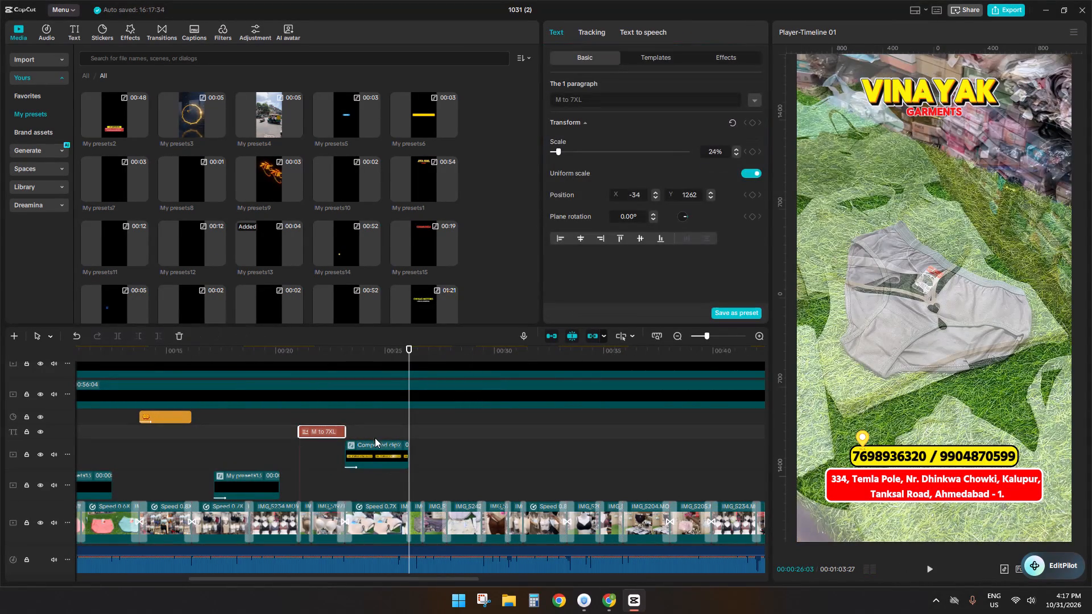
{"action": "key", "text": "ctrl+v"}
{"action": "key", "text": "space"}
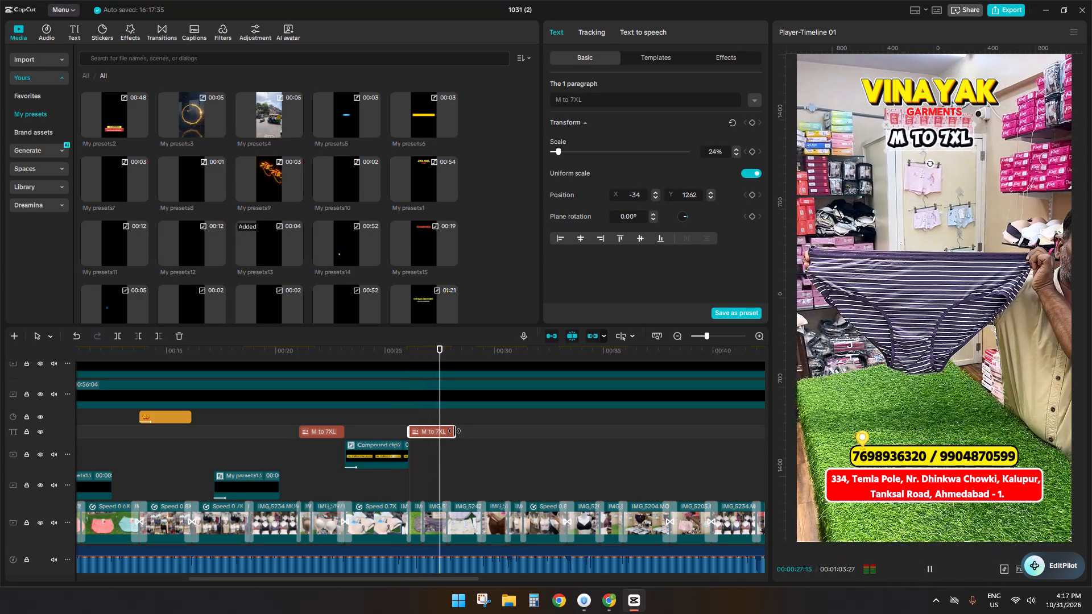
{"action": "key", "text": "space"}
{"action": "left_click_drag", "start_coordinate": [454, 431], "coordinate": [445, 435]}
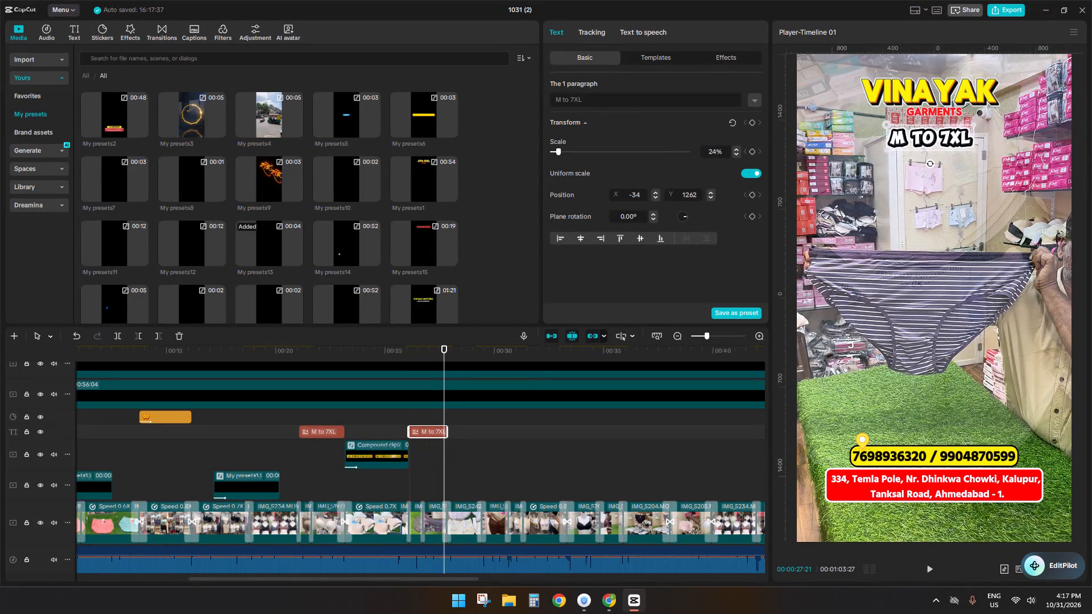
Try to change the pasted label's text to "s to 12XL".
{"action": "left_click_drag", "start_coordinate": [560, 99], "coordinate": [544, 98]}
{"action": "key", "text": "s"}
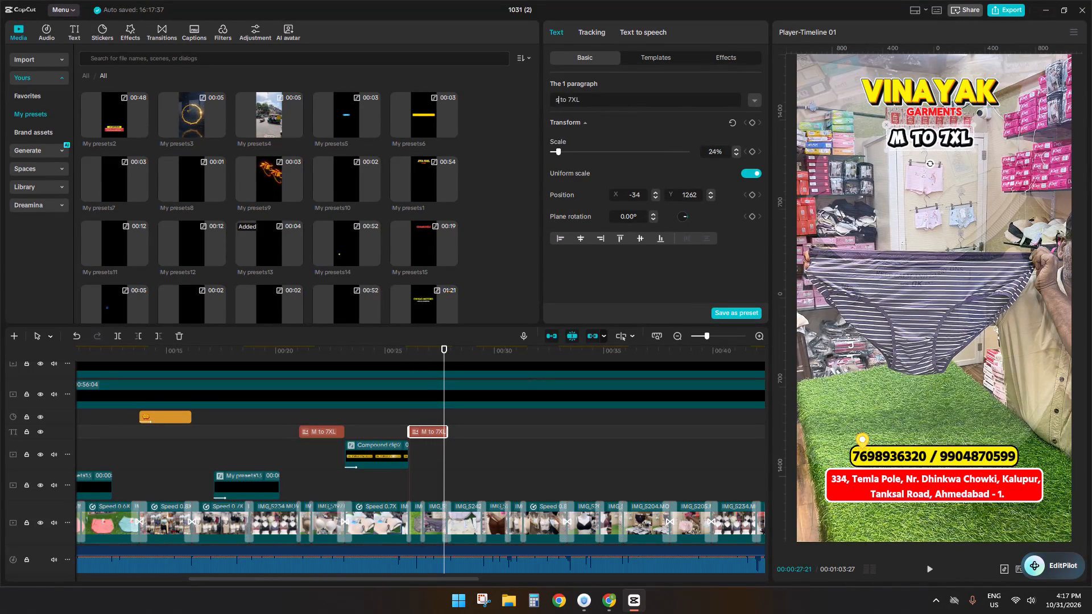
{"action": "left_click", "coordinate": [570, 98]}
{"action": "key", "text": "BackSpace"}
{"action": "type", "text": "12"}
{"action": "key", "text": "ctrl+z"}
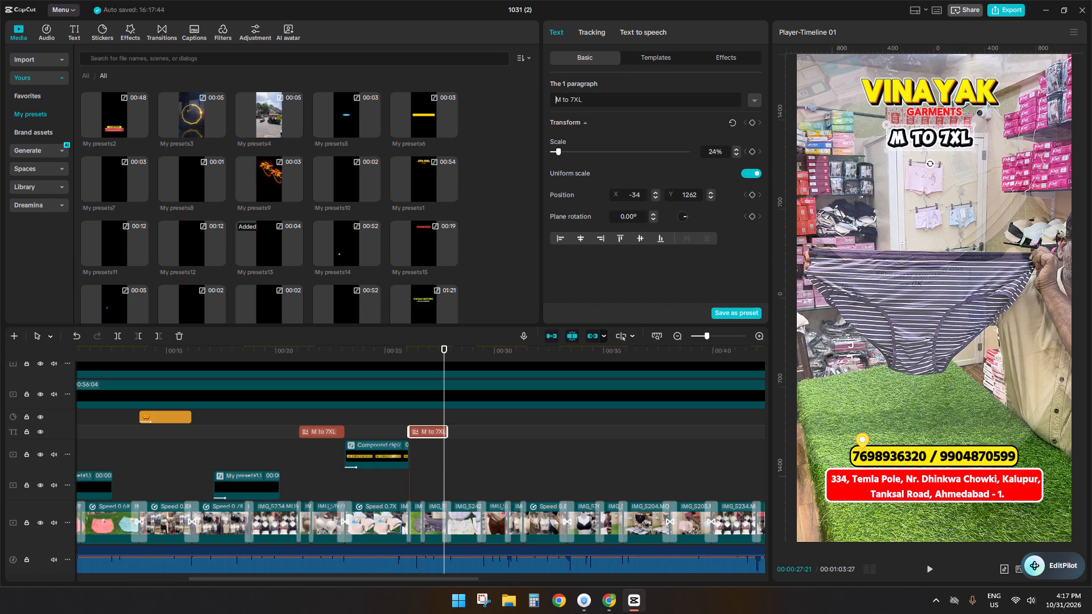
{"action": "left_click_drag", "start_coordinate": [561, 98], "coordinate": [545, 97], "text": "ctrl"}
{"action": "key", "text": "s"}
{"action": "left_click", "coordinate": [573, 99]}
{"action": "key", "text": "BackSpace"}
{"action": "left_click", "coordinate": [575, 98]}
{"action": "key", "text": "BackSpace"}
{"action": "left_click_drag", "start_coordinate": [589, 97], "coordinate": [487, 90]}
{"action": "left_click", "coordinate": [612, 603]}
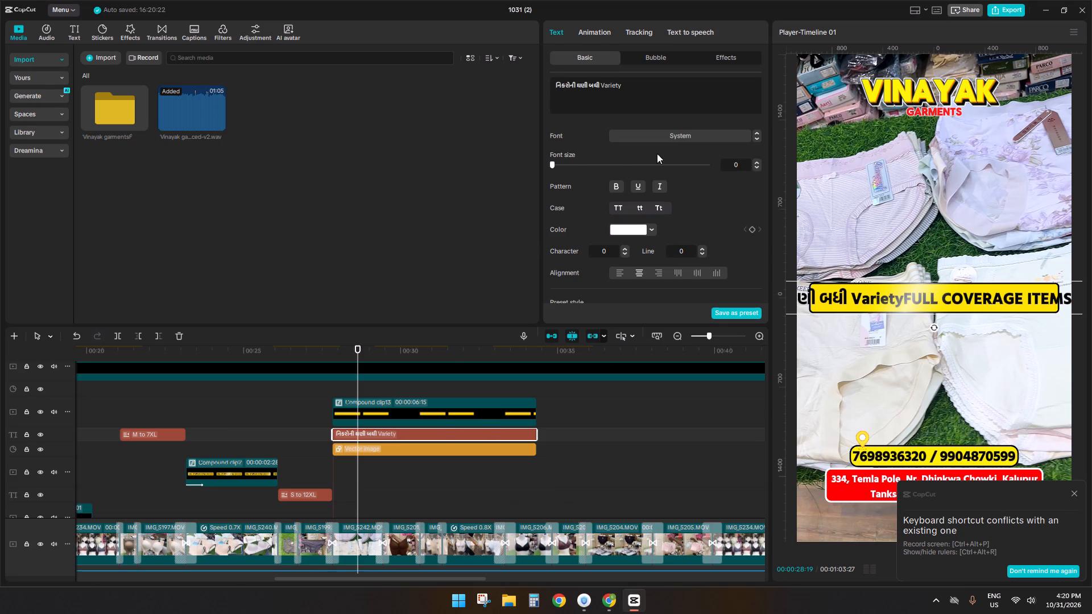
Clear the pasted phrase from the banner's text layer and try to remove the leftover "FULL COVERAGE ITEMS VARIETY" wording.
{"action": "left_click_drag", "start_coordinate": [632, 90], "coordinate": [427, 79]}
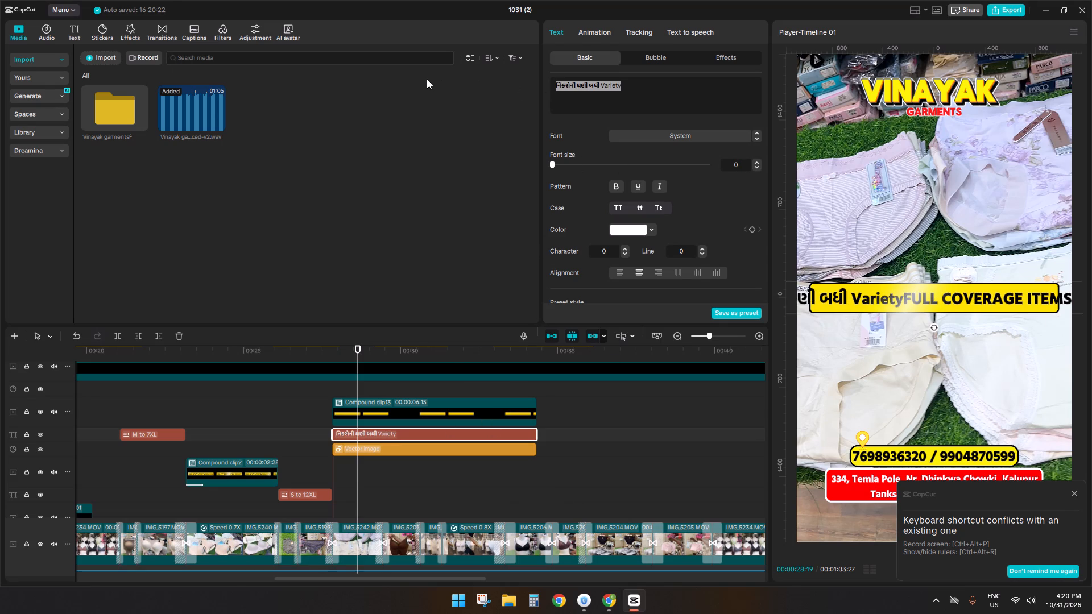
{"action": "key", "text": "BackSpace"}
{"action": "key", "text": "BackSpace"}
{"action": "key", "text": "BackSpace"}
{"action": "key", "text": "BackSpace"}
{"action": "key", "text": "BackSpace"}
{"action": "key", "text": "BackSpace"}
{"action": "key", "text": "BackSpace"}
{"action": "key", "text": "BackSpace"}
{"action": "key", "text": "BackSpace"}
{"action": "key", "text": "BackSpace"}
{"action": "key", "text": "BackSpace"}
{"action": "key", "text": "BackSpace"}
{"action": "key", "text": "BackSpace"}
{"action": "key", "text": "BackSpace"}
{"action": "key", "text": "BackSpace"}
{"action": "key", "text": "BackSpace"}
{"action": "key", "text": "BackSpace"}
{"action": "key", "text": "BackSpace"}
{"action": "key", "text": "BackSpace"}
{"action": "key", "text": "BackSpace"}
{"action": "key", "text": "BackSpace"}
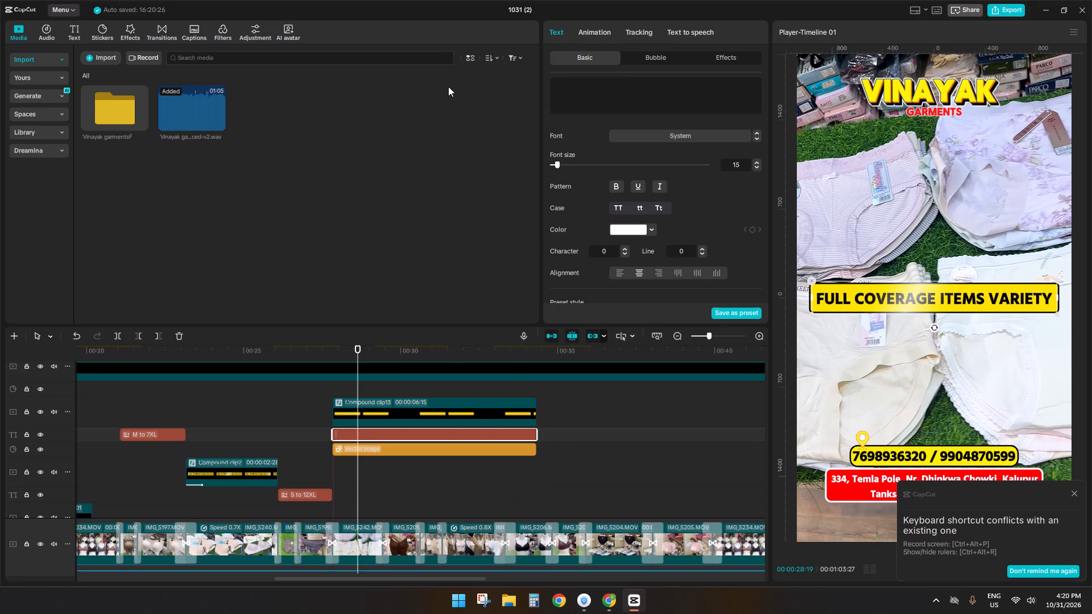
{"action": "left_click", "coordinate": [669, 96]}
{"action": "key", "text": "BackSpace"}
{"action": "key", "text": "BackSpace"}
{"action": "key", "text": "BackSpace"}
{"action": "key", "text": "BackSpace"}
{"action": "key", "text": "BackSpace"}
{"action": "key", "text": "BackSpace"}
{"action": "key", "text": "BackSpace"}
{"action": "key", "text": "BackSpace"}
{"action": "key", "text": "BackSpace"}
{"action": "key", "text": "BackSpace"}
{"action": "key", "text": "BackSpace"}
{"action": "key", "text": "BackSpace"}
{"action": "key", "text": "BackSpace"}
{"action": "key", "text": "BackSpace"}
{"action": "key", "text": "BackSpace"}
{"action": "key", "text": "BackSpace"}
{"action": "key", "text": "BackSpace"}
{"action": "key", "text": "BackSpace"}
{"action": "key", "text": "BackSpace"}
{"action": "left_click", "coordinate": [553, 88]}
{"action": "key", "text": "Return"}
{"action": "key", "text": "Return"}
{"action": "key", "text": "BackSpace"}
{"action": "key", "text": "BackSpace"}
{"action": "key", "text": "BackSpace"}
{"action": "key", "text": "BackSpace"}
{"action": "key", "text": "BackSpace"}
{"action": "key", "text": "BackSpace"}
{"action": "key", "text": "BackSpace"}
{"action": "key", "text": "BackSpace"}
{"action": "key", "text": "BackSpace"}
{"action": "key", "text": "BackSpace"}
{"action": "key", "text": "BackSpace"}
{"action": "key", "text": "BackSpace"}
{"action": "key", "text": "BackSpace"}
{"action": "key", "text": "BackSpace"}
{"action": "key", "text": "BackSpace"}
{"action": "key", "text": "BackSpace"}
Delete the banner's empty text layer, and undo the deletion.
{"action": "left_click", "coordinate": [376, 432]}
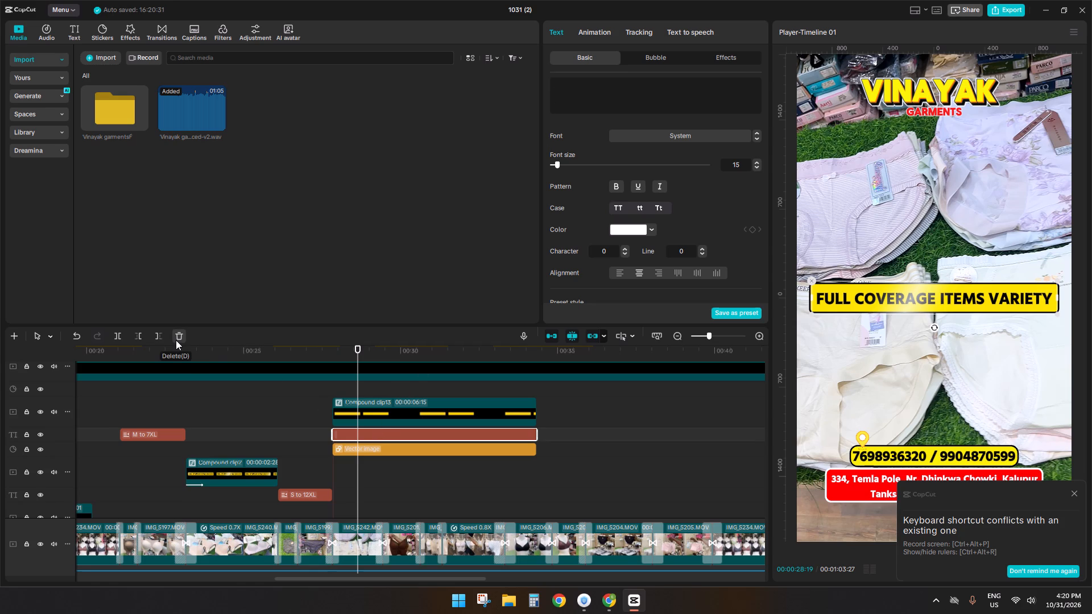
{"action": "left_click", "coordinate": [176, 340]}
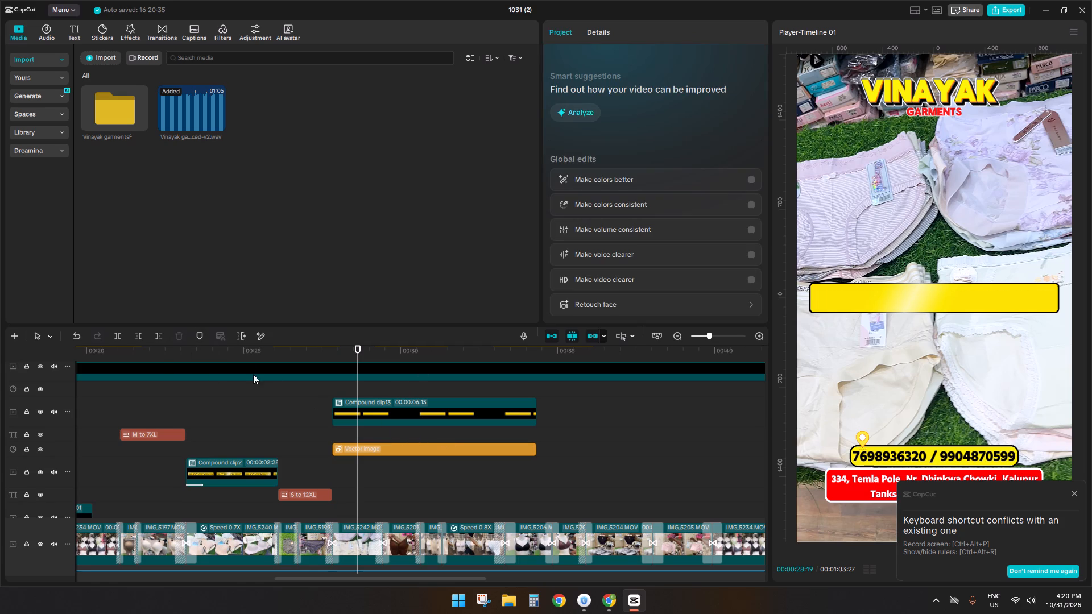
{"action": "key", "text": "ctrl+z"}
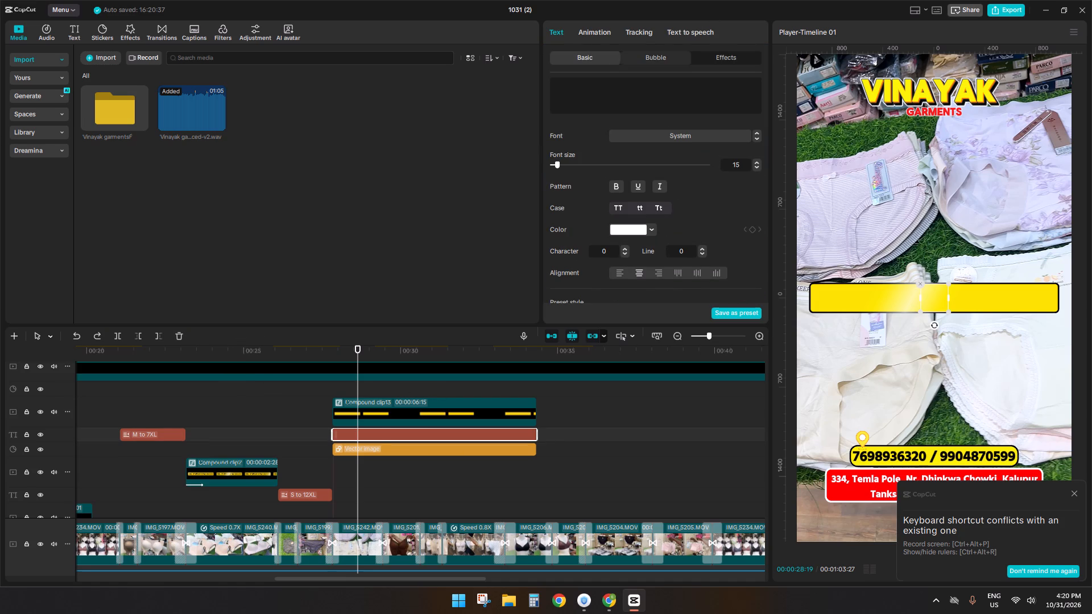
Paste the copied Gujarati phrase into the banner's text layer and set it in black Hind Vadodara Bold.
{"action": "left_click", "coordinate": [611, 91]}
{"action": "key", "text": "ctrl+v"}
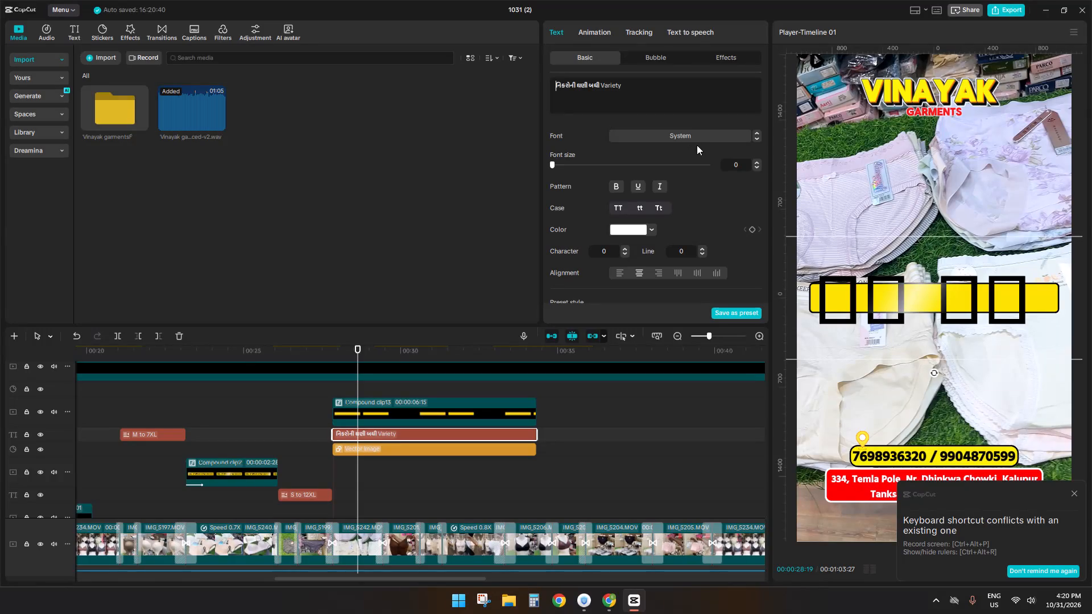
{"action": "left_click", "coordinate": [697, 145]}
{"action": "left_click", "coordinate": [690, 139]}
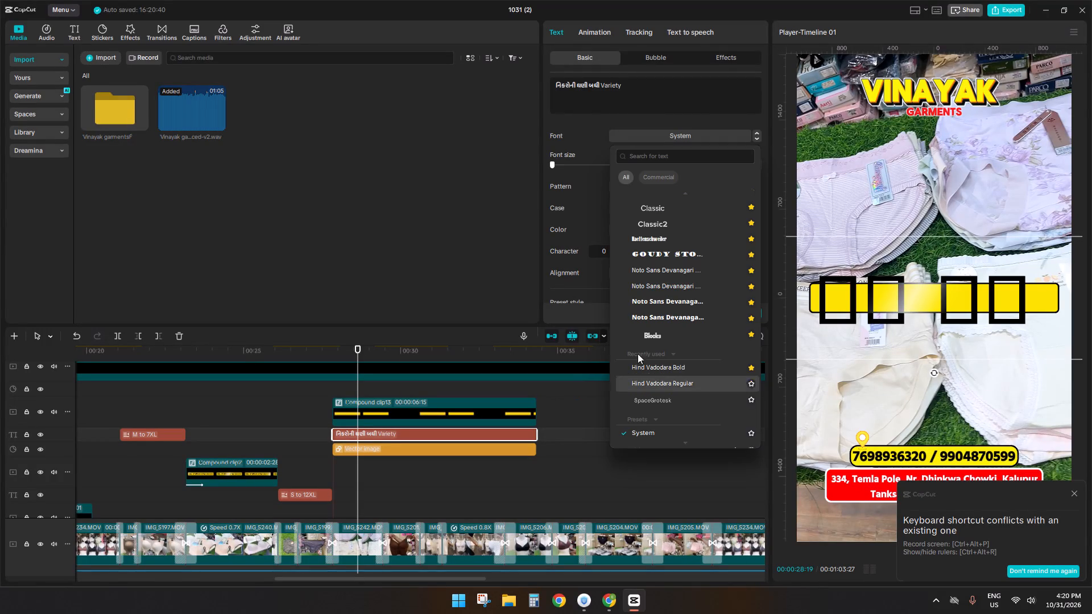
{"action": "scroll", "coordinate": [655, 279], "scroll_direction": "up", "scroll_amount": 4}
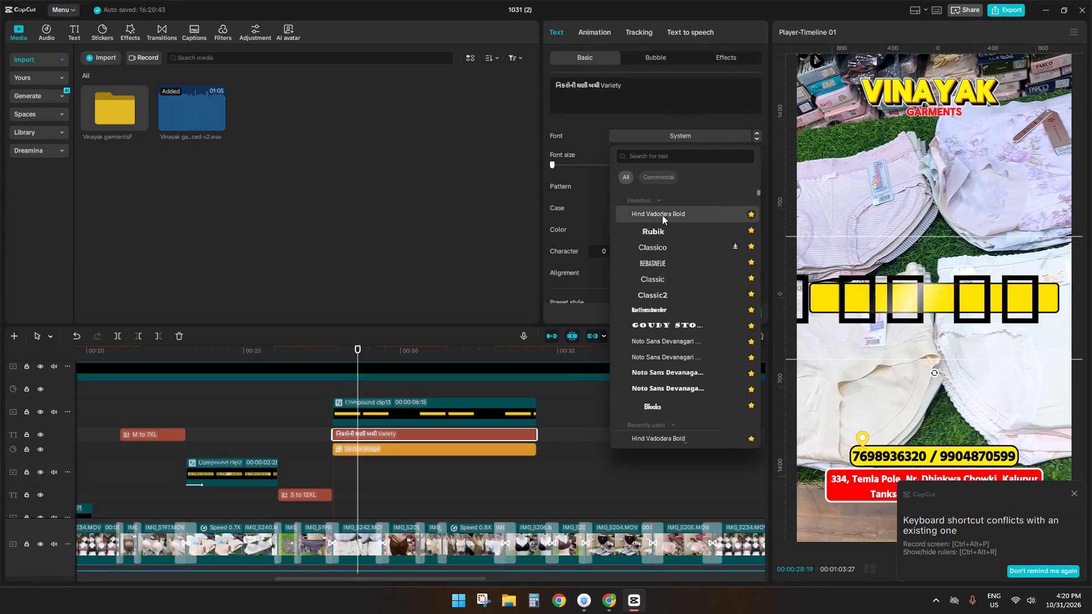
{"action": "left_click", "coordinate": [662, 215]}
{"action": "left_click", "coordinate": [623, 234]}
{"action": "left_click_drag", "start_coordinate": [628, 308], "coordinate": [559, 343]}
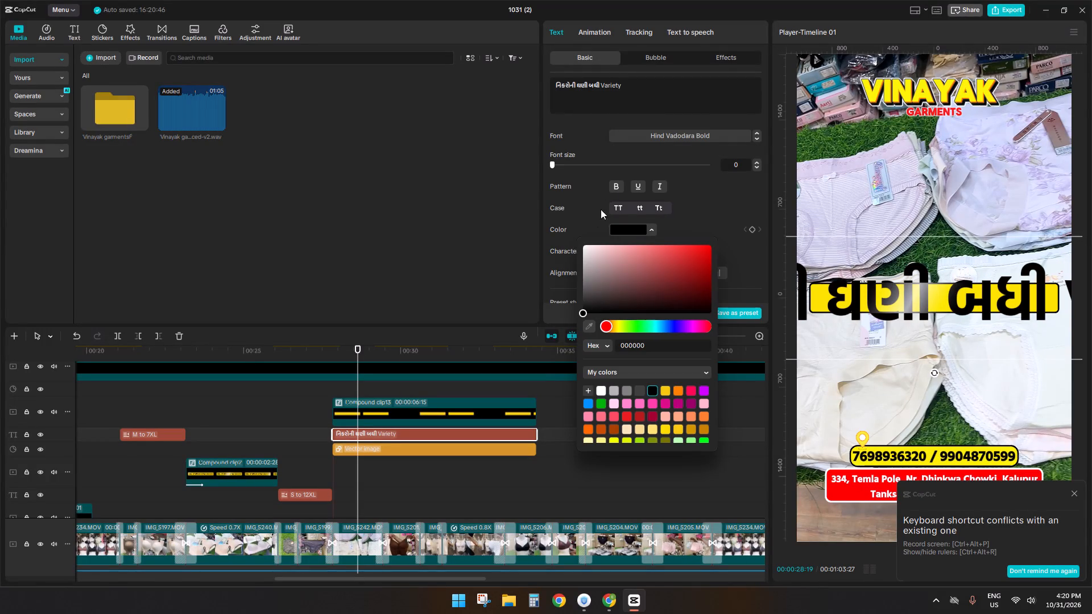
{"action": "left_click", "coordinate": [615, 182]}
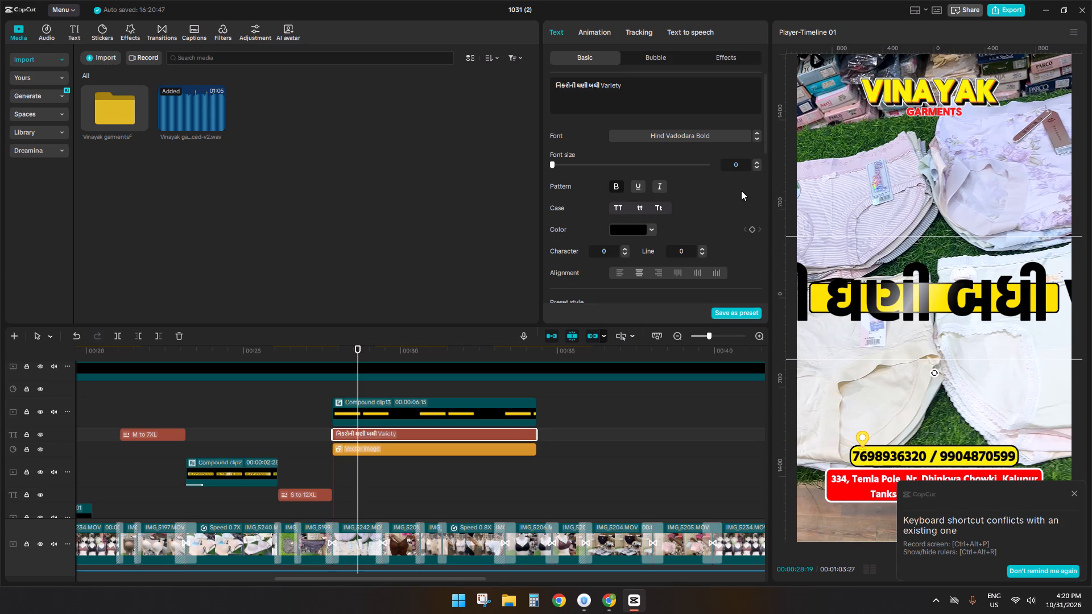
Scale the Gujarati phrase to fit inside the yellow bar and set its case to uppercase so it ends in "VARIETY".
{"action": "scroll", "coordinate": [708, 232], "scroll_direction": "down", "scroll_amount": 5}
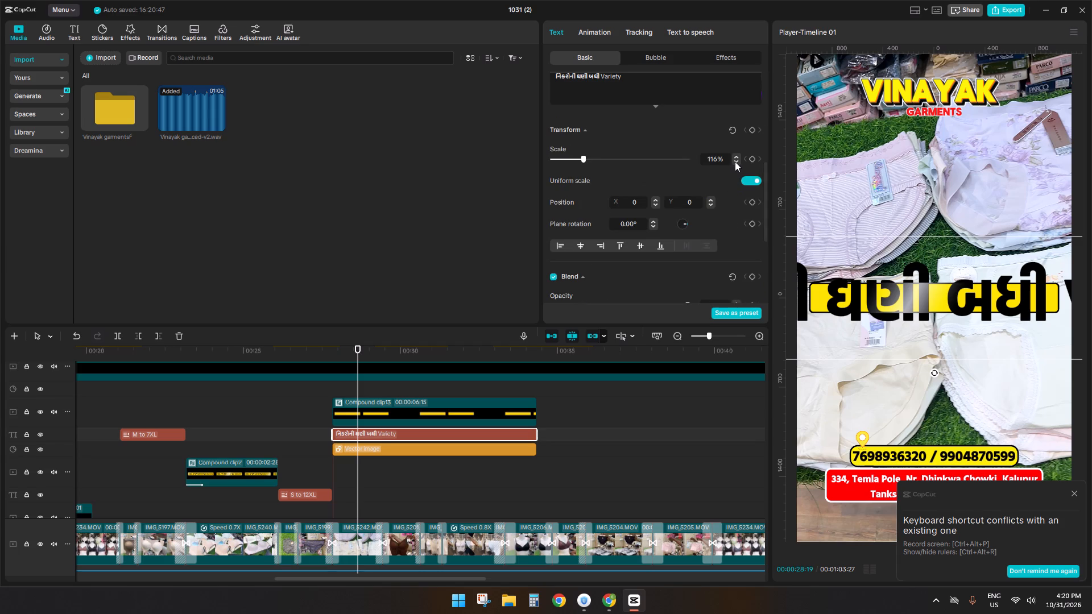
{"action": "left_click", "coordinate": [735, 161]}
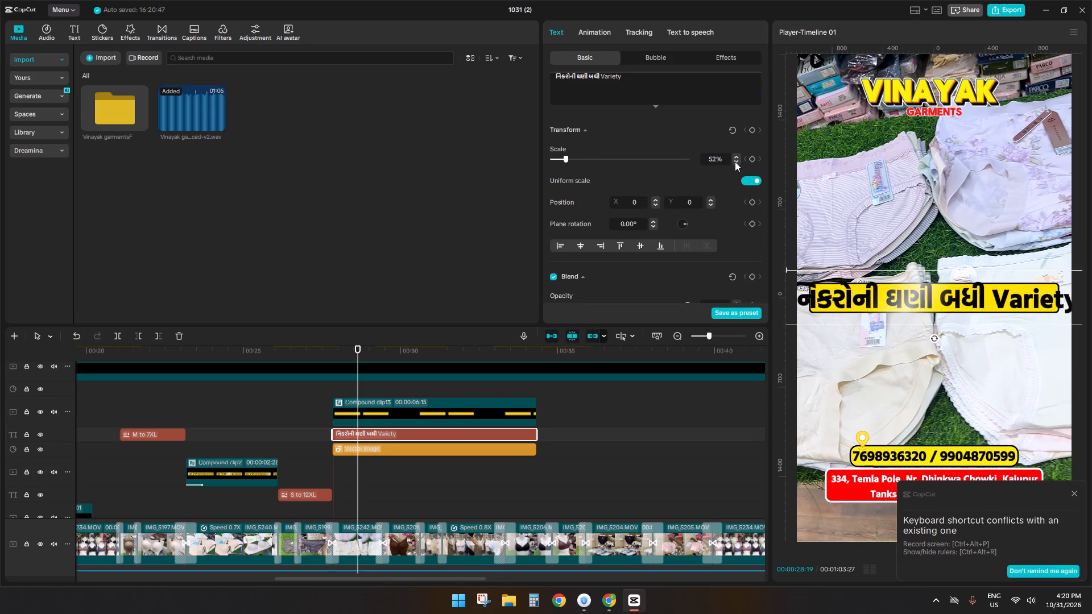
{"action": "scroll", "coordinate": [646, 182], "scroll_direction": "up", "scroll_amount": 4}
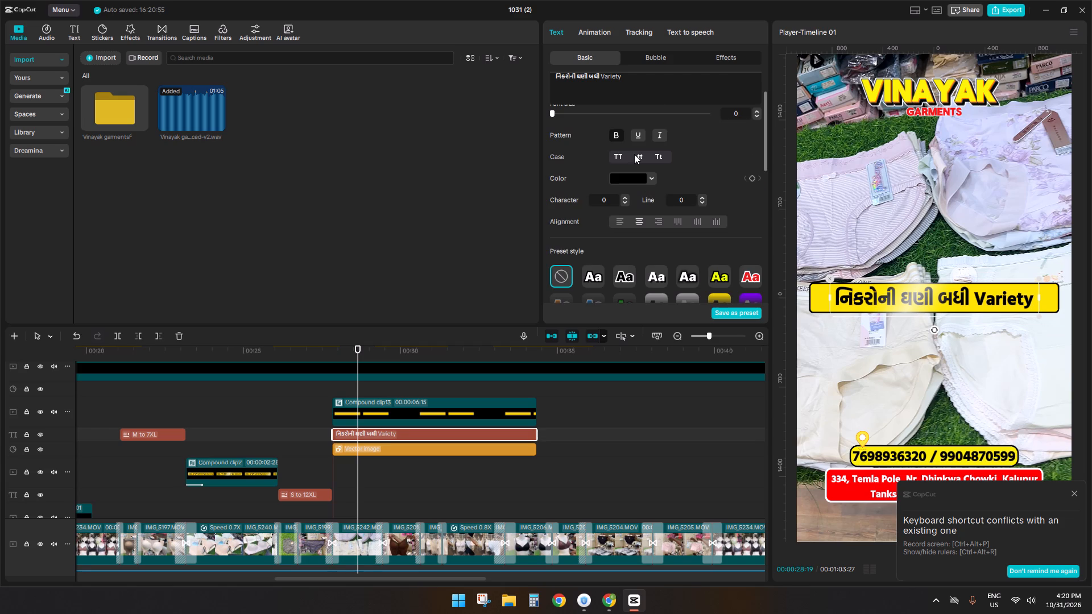
{"action": "left_click", "coordinate": [619, 154]}
{"action": "left_click_drag", "start_coordinate": [1041, 318], "coordinate": [1051, 316]}
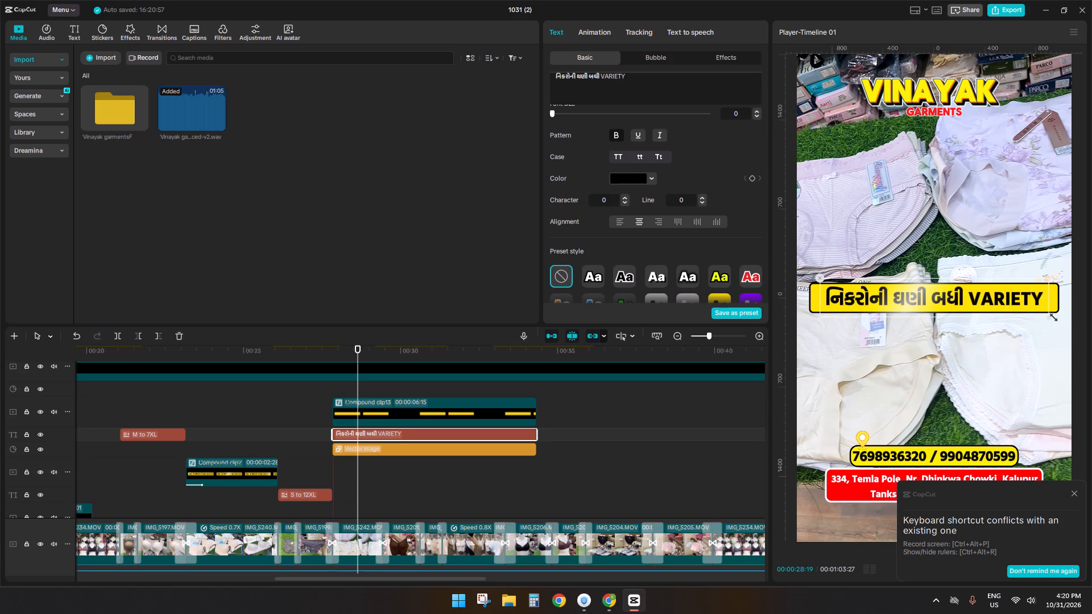
{"action": "left_click_drag", "start_coordinate": [1051, 316], "coordinate": [1063, 316]}
Combine the banner's yellow bar, Gujarati text and overlay layers into one compound clip.
{"action": "left_click_drag", "start_coordinate": [470, 478], "coordinate": [427, 413]}
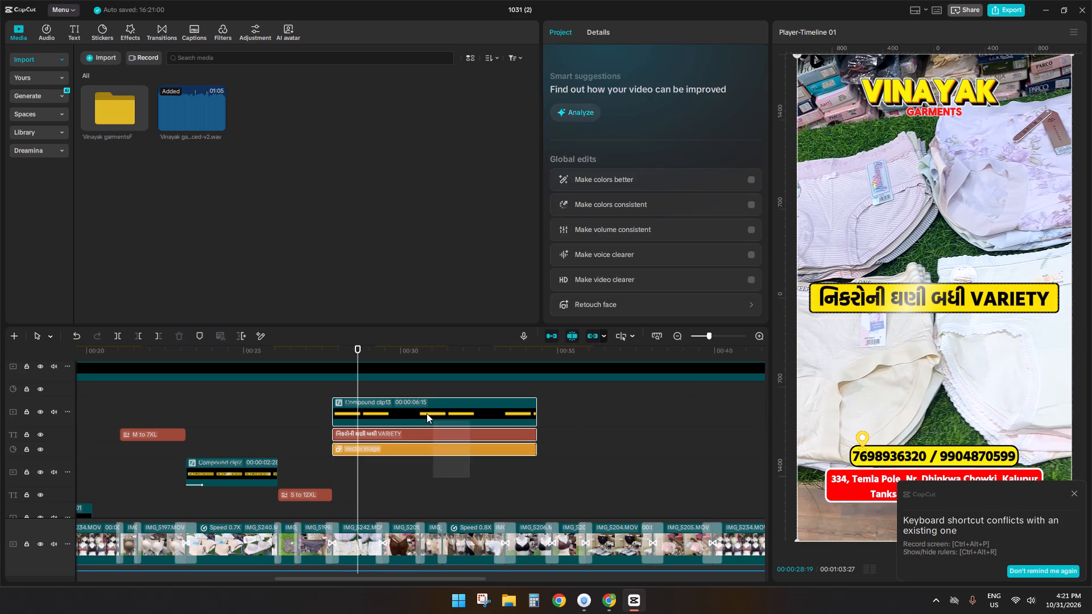
{"action": "left_click_drag", "start_coordinate": [427, 413], "coordinate": [423, 412]}
{"action": "key", "text": "alt+g"}
Apply the Slide Left entrance animation to the Gujarati banner's compound clip.
{"action": "left_click", "coordinate": [331, 457]}
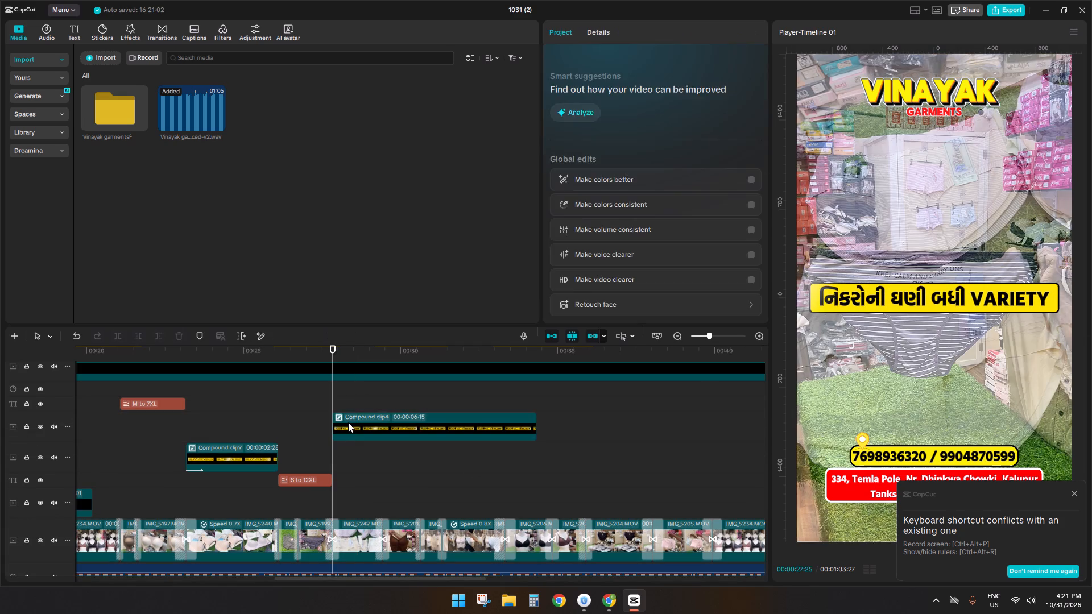
{"action": "left_click", "coordinate": [348, 422]}
{"action": "left_click", "coordinate": [664, 31]}
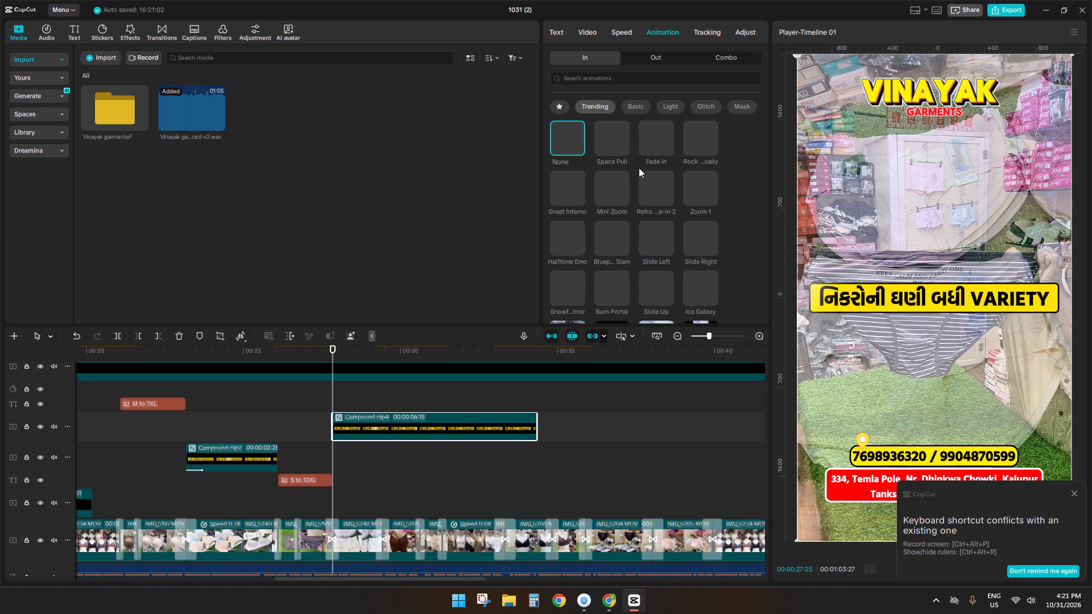
{"action": "left_click", "coordinate": [645, 227]}
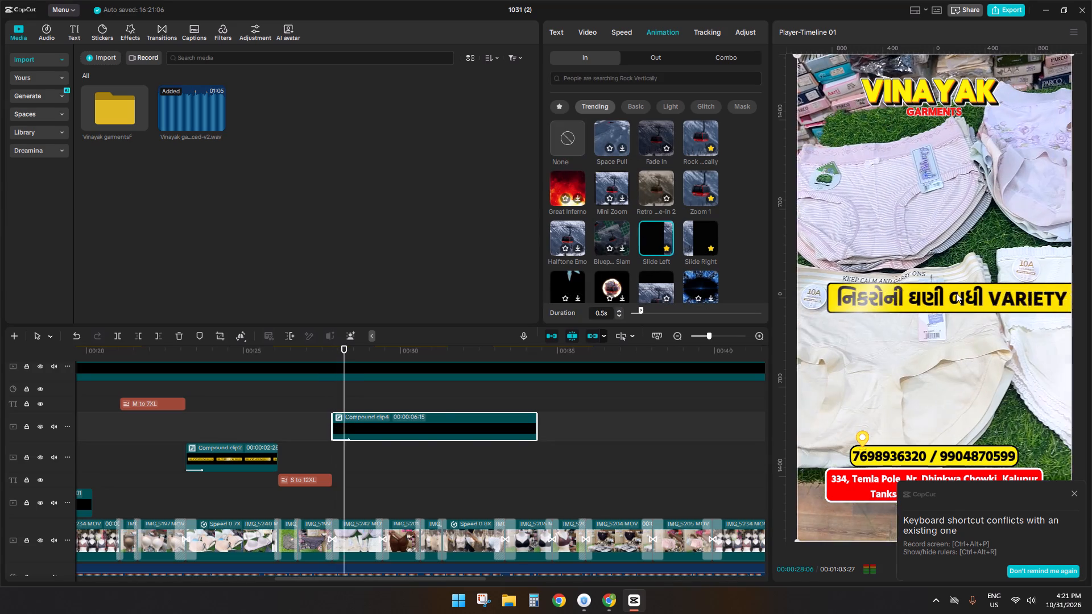
Move the Gujarati banner up beneath the Vinayak Garments title and shrink it slightly.
{"action": "left_click_drag", "start_coordinate": [957, 300], "coordinate": [954, 140]}
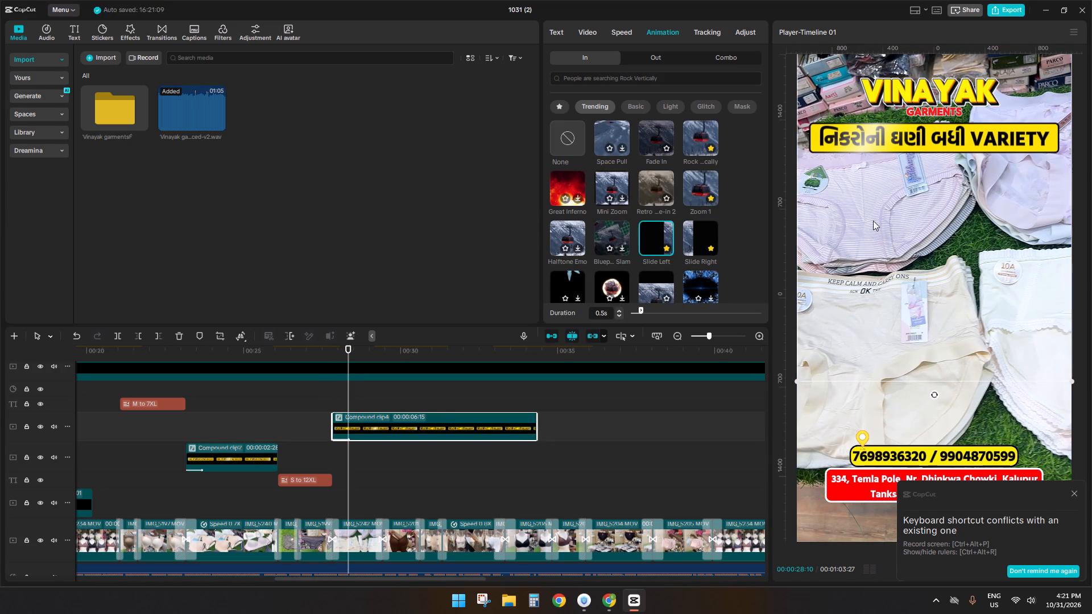
{"action": "left_click_drag", "start_coordinate": [796, 379], "coordinate": [857, 356]}
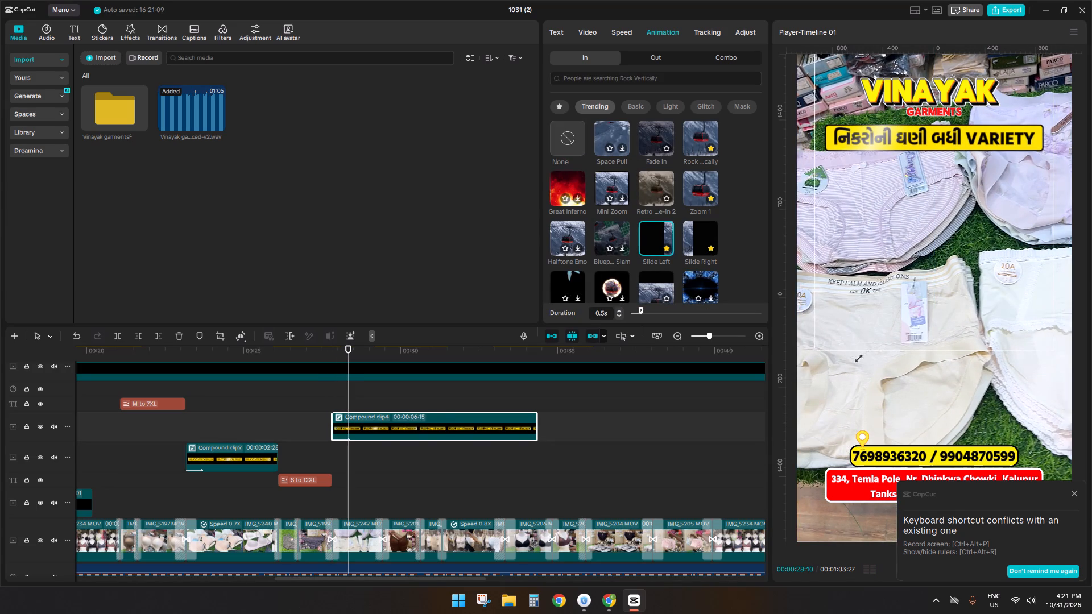
{"action": "left_click_drag", "start_coordinate": [857, 356], "coordinate": [864, 353]}
{"action": "left_click_drag", "start_coordinate": [924, 247], "coordinate": [924, 242]}
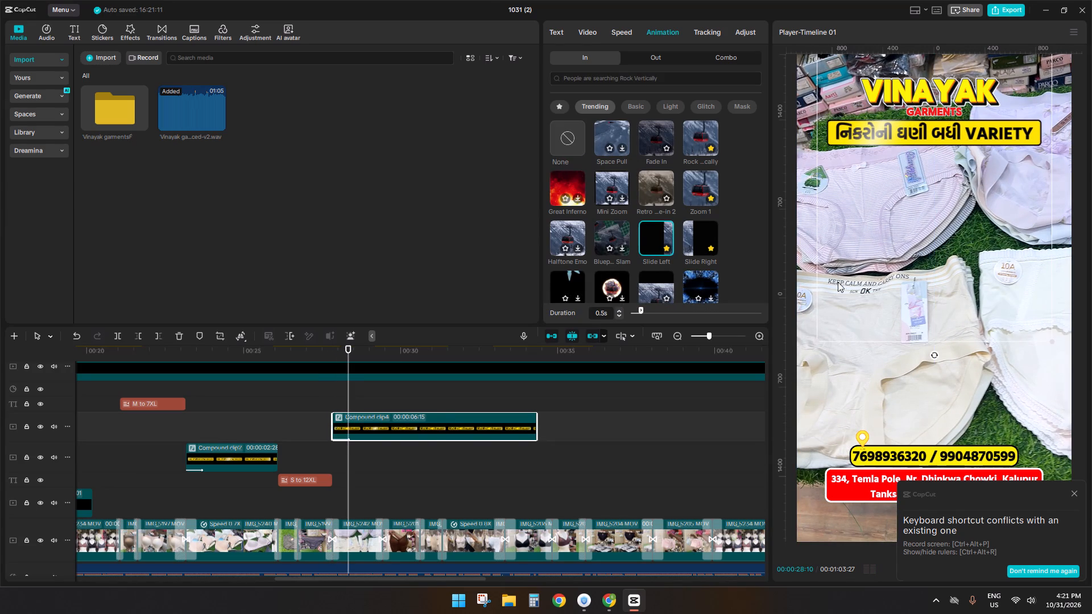
Shrink the earlier "FULL COVERAGE ITEMS VARIETY" banner slightly to match the Gujarati banner's size.
{"action": "left_click", "coordinate": [247, 429]}
{"action": "left_click", "coordinate": [245, 451]}
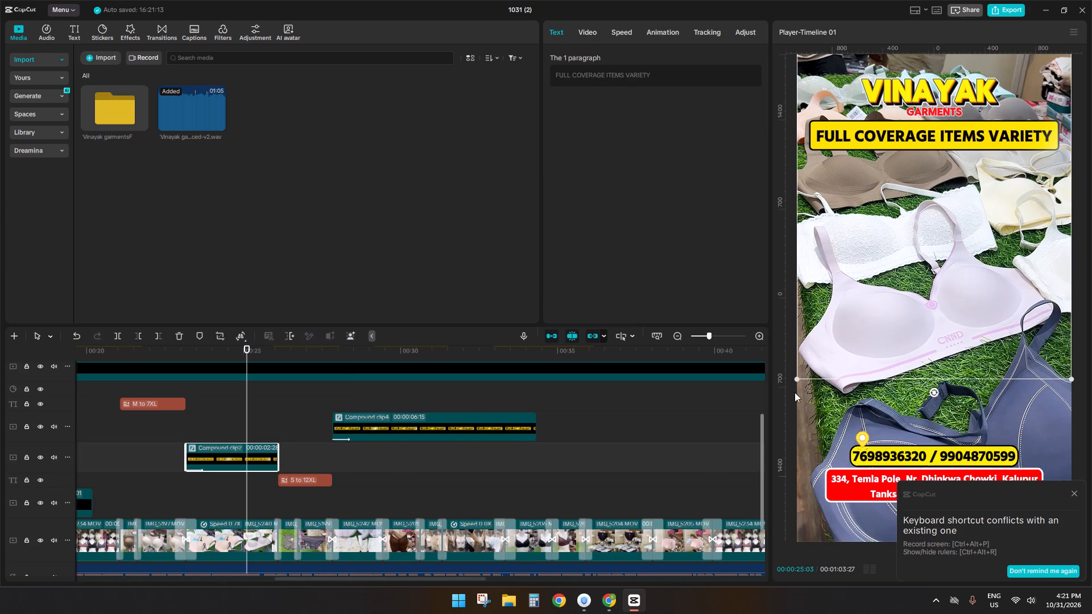
{"action": "left_click_drag", "start_coordinate": [796, 381], "coordinate": [842, 359]}
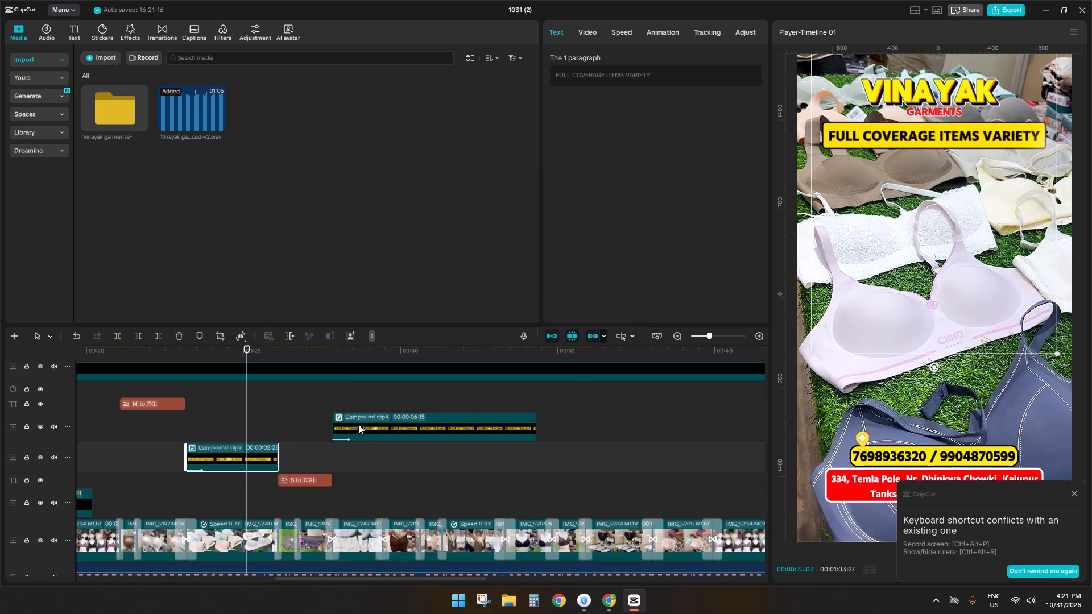
Play through the Gujarati banner, split it at 00:00:29:13 and delete the part after the cut.
{"action": "left_click", "coordinate": [335, 451]}
{"action": "key", "text": "space"}
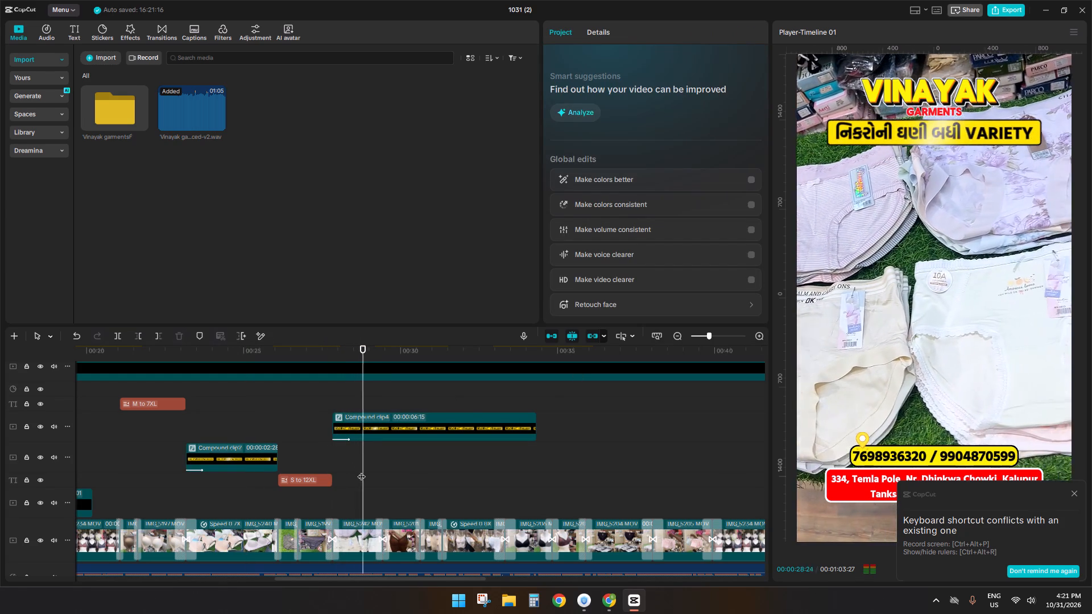
{"action": "left_click", "coordinate": [384, 486]}
{"action": "left_click", "coordinate": [380, 430]}
{"action": "type", "text": "sd"}
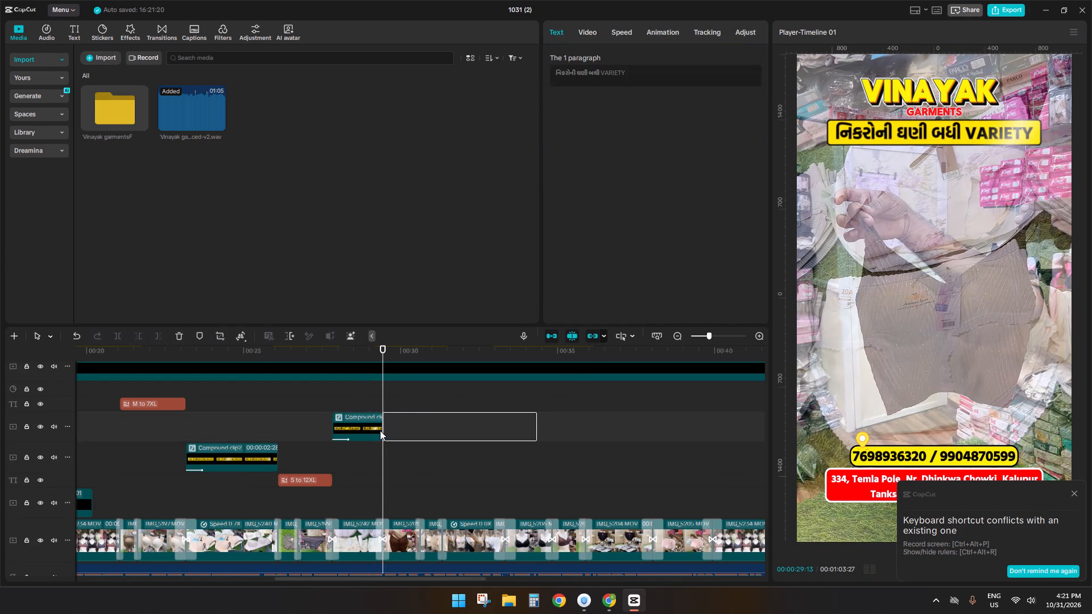
Add the saved preset My presets12, the "LINGERIE ACCESSORY" banner, to the timeline at 00:00:29:13, directly after the Gujarati banner.
{"action": "key", "text": "space"}
{"action": "scroll", "coordinate": [395, 449], "scroll_direction": "down", "scroll_amount": 4, "text": "ctrl"}
{"action": "left_click", "coordinate": [390, 450]}
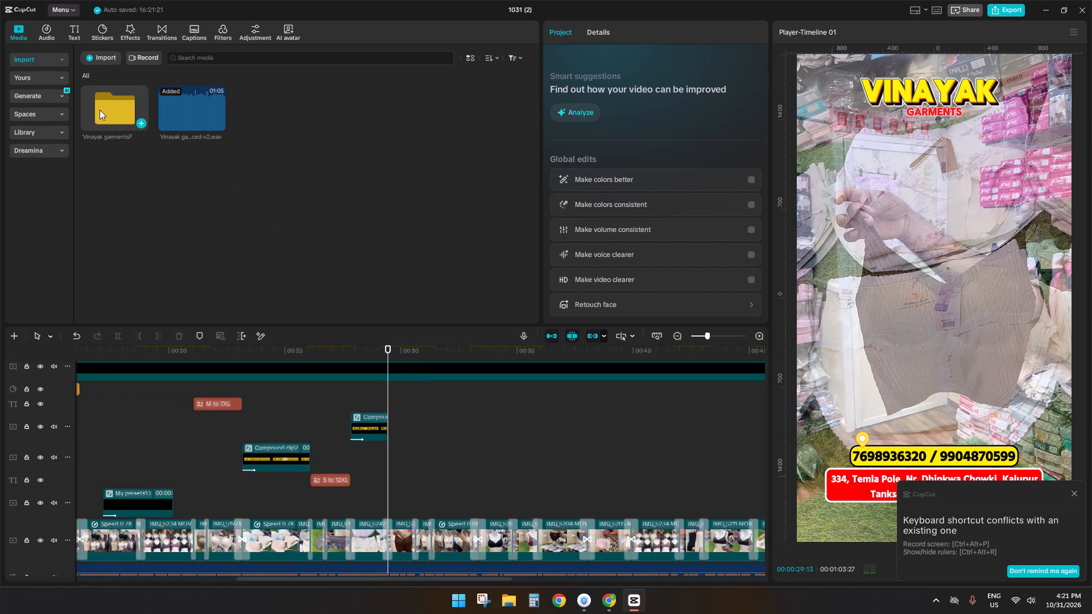
{"action": "left_click", "coordinate": [30, 76]}
{"action": "left_click", "coordinate": [25, 115]}
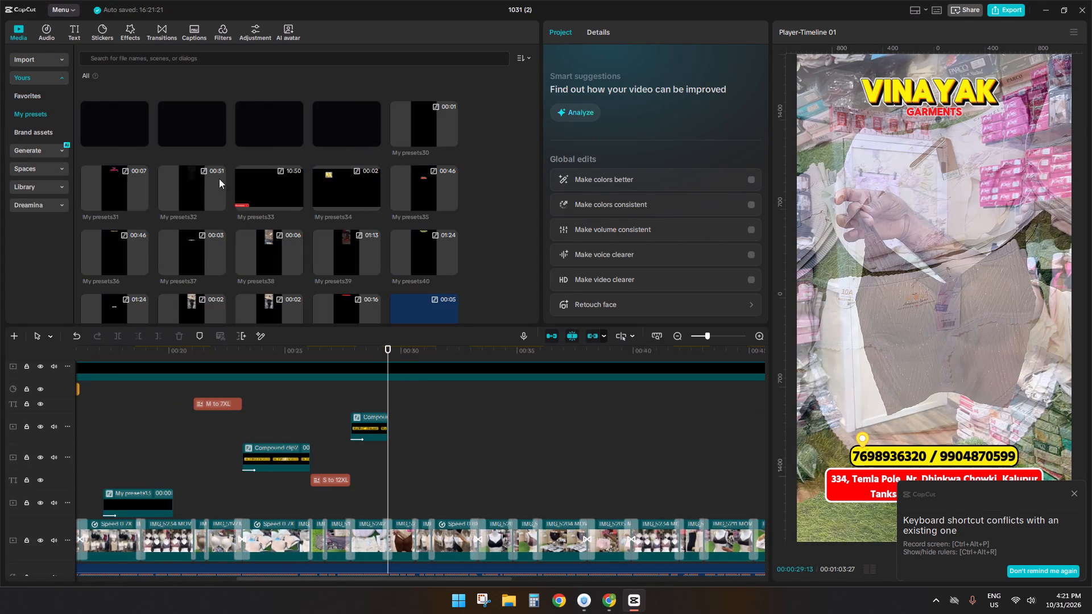
{"action": "scroll", "coordinate": [241, 208], "scroll_direction": "down", "scroll_amount": 4}
{"action": "double_click", "coordinate": [180, 276]}
{"action": "scroll", "coordinate": [289, 223], "scroll_direction": "down", "scroll_amount": 1}
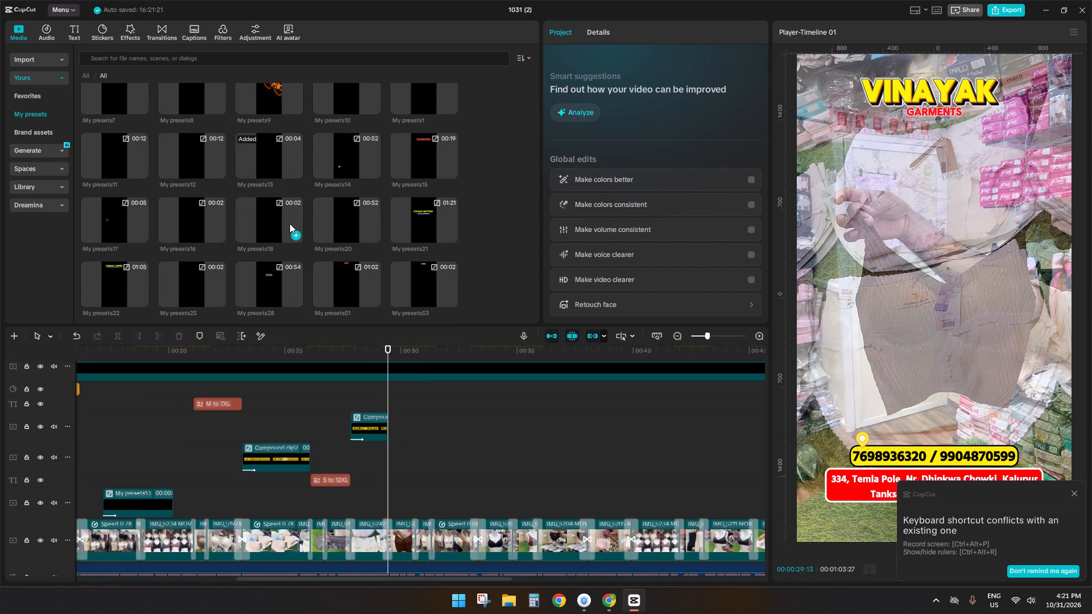
{"action": "scroll", "coordinate": [289, 223], "scroll_direction": "down", "scroll_amount": 1}
{"action": "left_click_drag", "start_coordinate": [187, 140], "coordinate": [246, 159]}
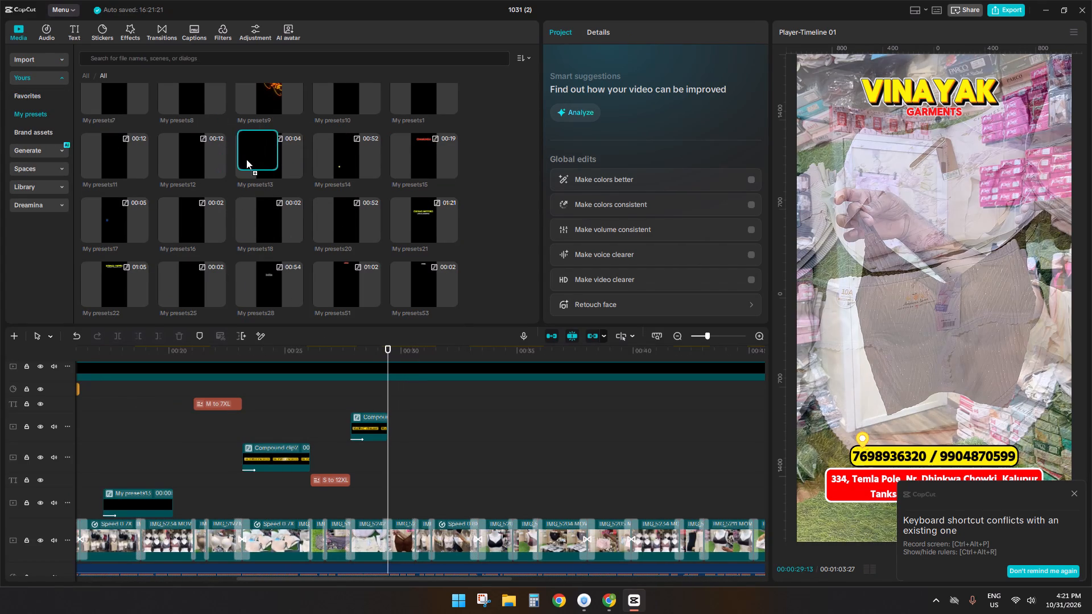
{"action": "left_click_drag", "start_coordinate": [246, 159], "coordinate": [386, 455]}
{"action": "key", "text": "space"}
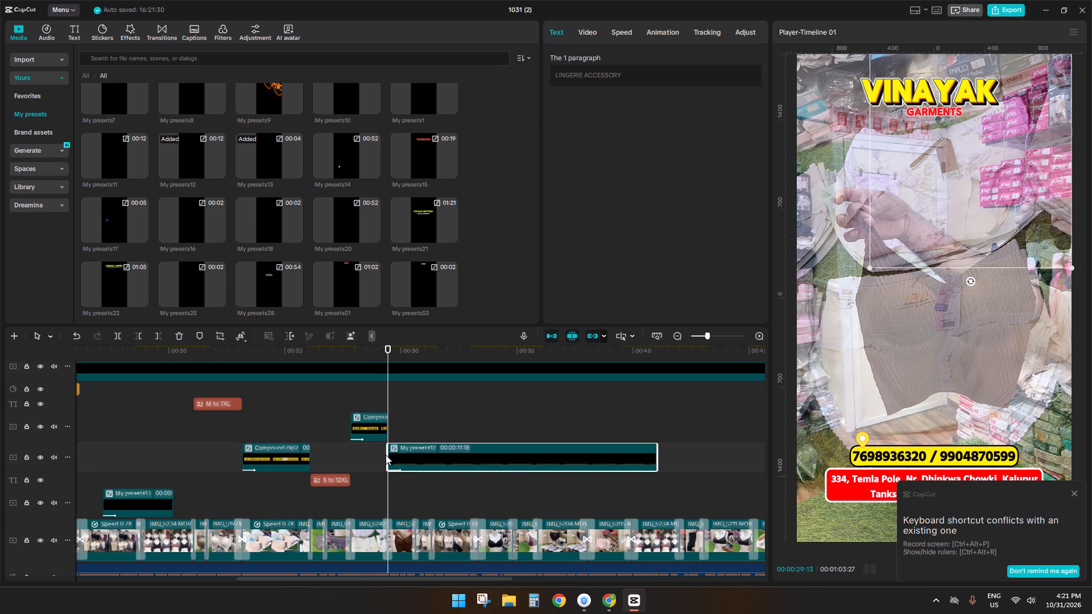
{"action": "scroll", "coordinate": [432, 479], "scroll_direction": "up", "scroll_amount": 9, "text": "ctrl"}
{"action": "key", "text": "space"}
{"action": "left_click_drag", "start_coordinate": [424, 500], "coordinate": [425, 500]}
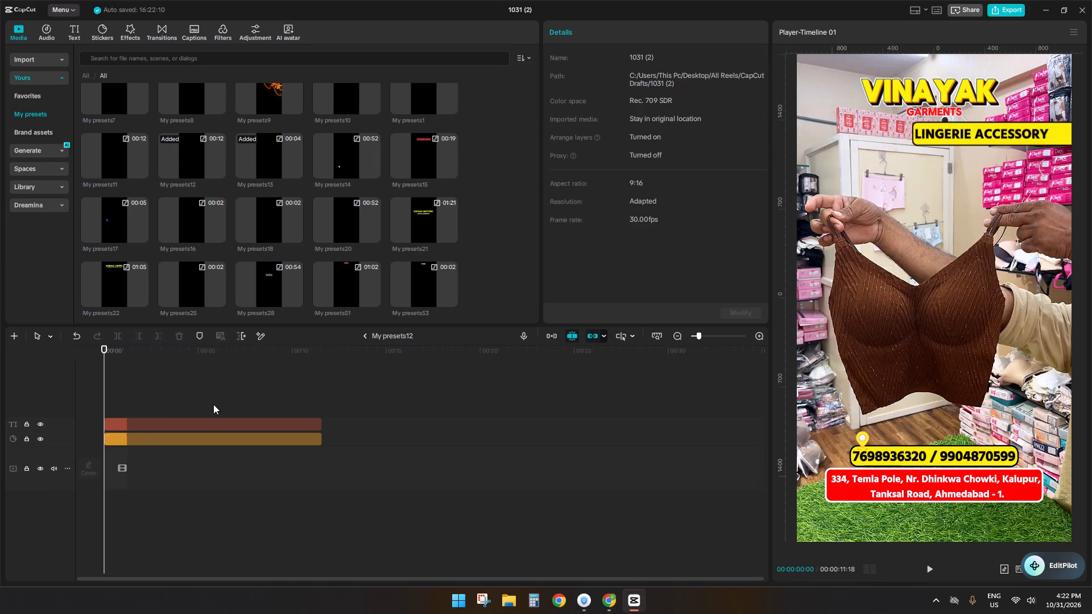
{"action": "left_click", "coordinate": [183, 423]}
{"action": "left_click_drag", "start_coordinate": [648, 77], "coordinate": [396, 56]}
{"action": "left_click_drag", "start_coordinate": [662, 94], "coordinate": [418, 61]}
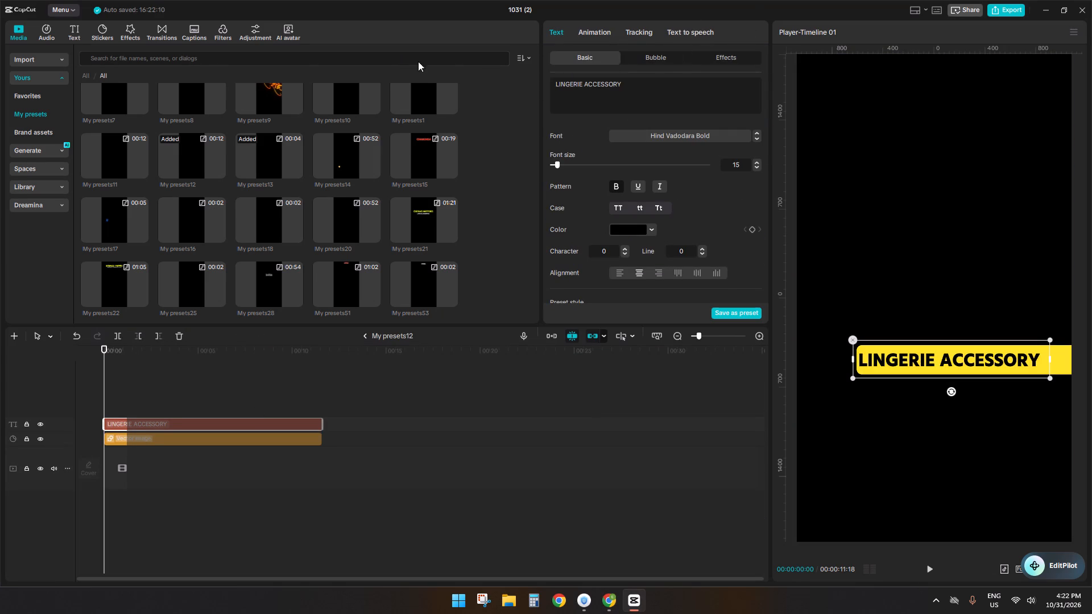
{"action": "left_click_drag", "start_coordinate": [418, 61], "coordinate": [225, 57]}
{"action": "key", "text": "super+v"}
{"action": "scroll", "coordinate": [678, 236], "scroll_direction": "down", "scroll_amount": 3}
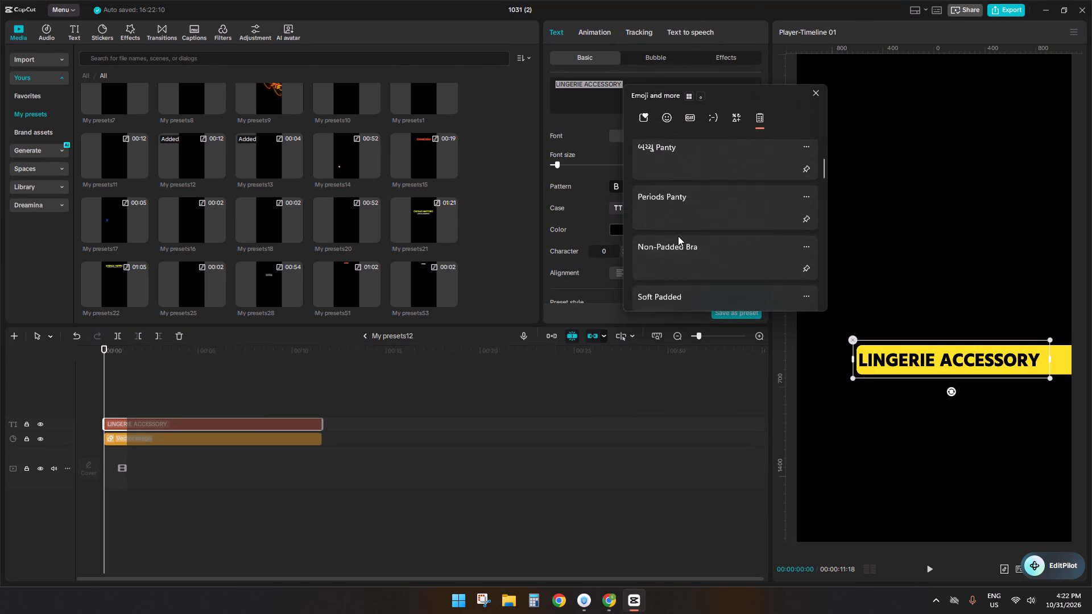
{"action": "scroll", "coordinate": [678, 236], "scroll_direction": "down", "scroll_amount": 11}
{"action": "scroll", "coordinate": [677, 229], "scroll_direction": "up", "scroll_amount": 4}
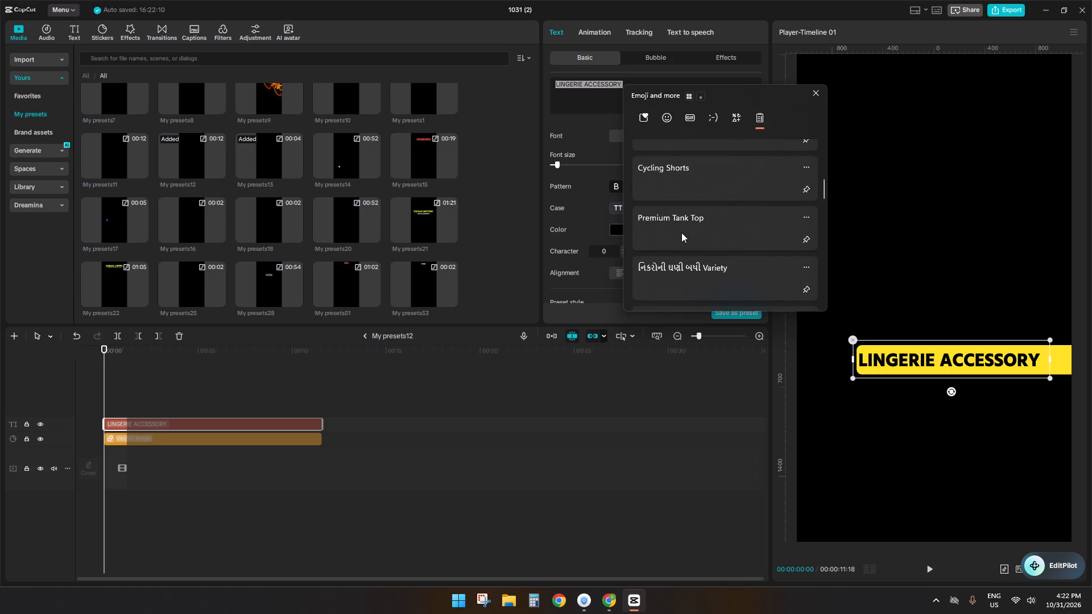
{"action": "left_click", "coordinate": [681, 233]}
{"action": "key", "text": "ctrl+v"}
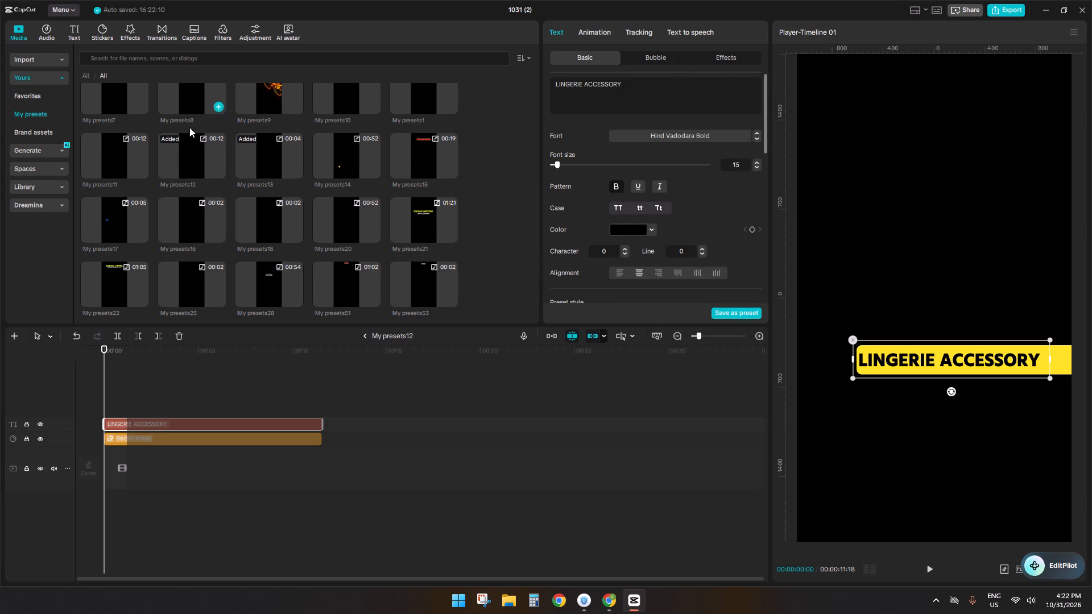
Clear the "LINGERIE ACCESSORY" wording from the text layer inside the compound clip.
{"action": "scroll", "coordinate": [223, 376], "scroll_direction": "down", "scroll_amount": 2, "text": "ctrl"}
{"action": "left_click", "coordinate": [176, 399]}
{"action": "left_click_drag", "start_coordinate": [179, 400], "coordinate": [169, 401]}
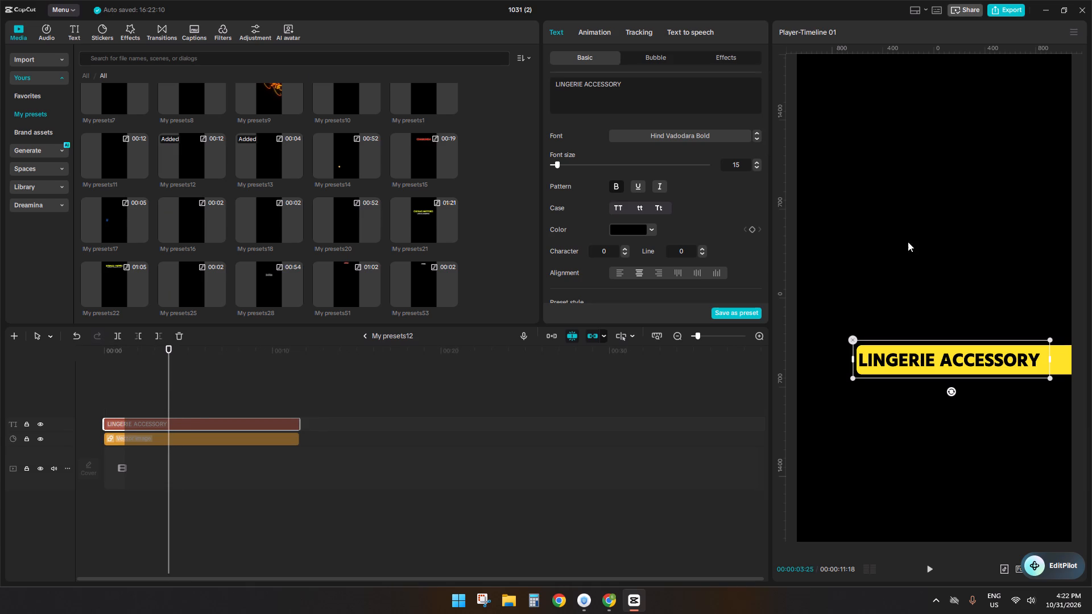
{"action": "left_click_drag", "start_coordinate": [663, 91], "coordinate": [330, 53]}
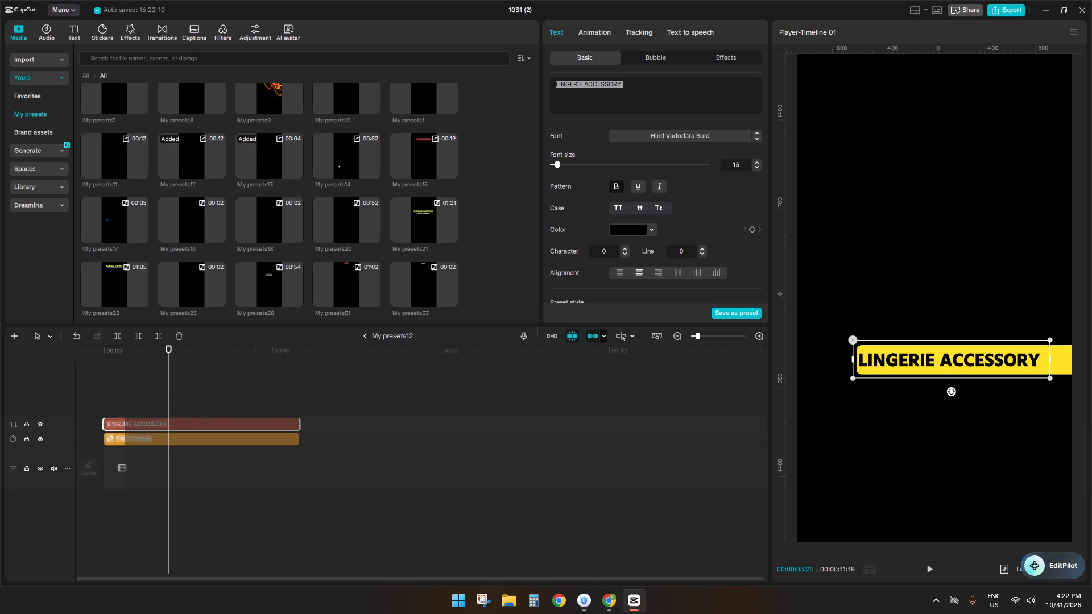
{"action": "key", "text": "BackSpace"}
{"action": "key", "text": "BackSpace"}
{"action": "key", "text": "BackSpace"}
{"action": "key", "text": "BackSpace"}
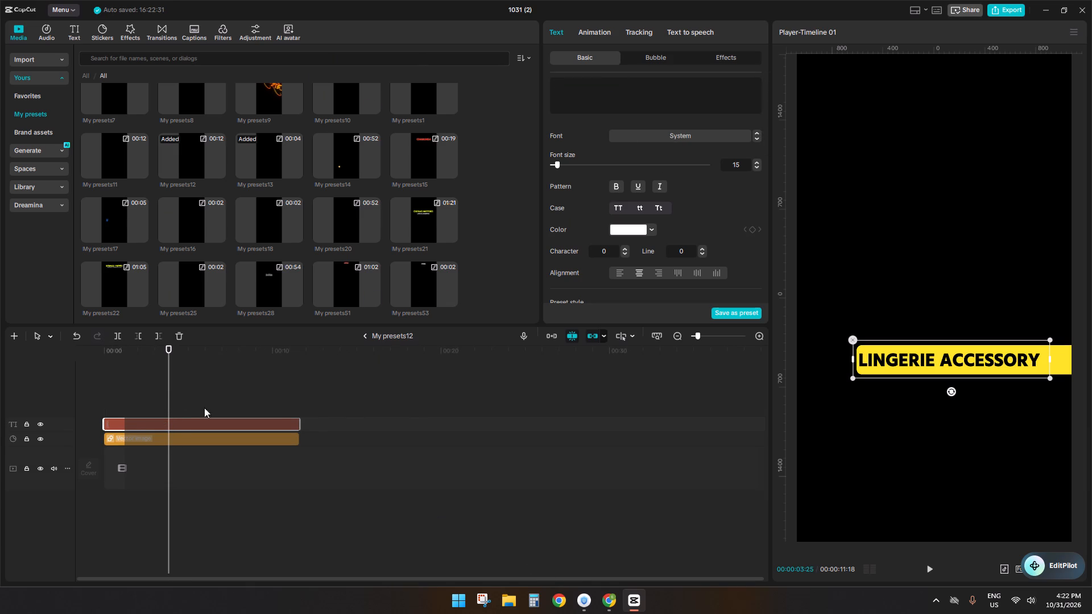
{"action": "key", "text": "BackSpace"}
{"action": "key", "text": "BackSpace"}
{"action": "left_click", "coordinate": [172, 419]}
{"action": "key", "text": "BackSpace"}
{"action": "left_click", "coordinate": [172, 419]}
{"action": "key", "text": "BackSpace"}
{"action": "key", "text": "BackSpace"}
{"action": "key", "text": "BackSpace"}
{"action": "key", "text": "BackSpace"}
{"action": "key", "text": "BackSpace"}
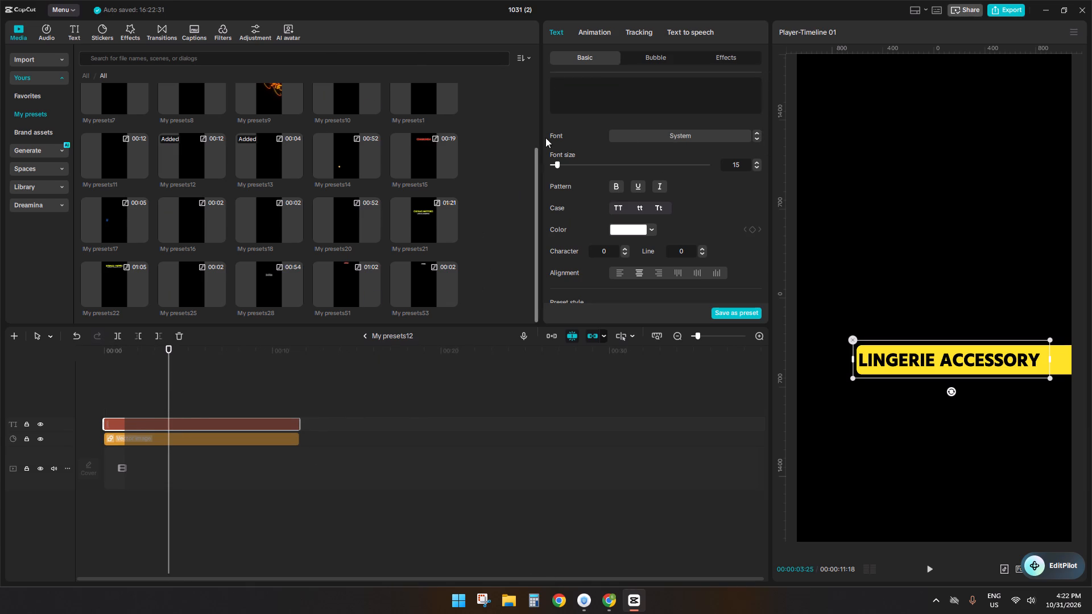
{"action": "key", "text": "BackSpace"}
{"action": "key", "text": "BackSpace"}
{"action": "key", "text": "BackSpace"}
{"action": "key", "text": "BackSpace"}
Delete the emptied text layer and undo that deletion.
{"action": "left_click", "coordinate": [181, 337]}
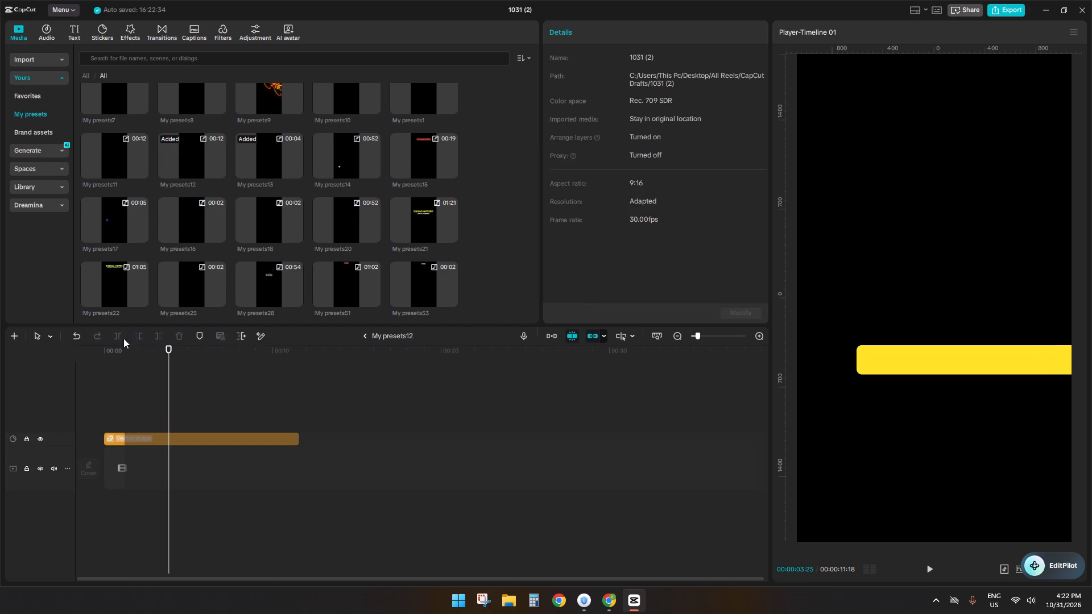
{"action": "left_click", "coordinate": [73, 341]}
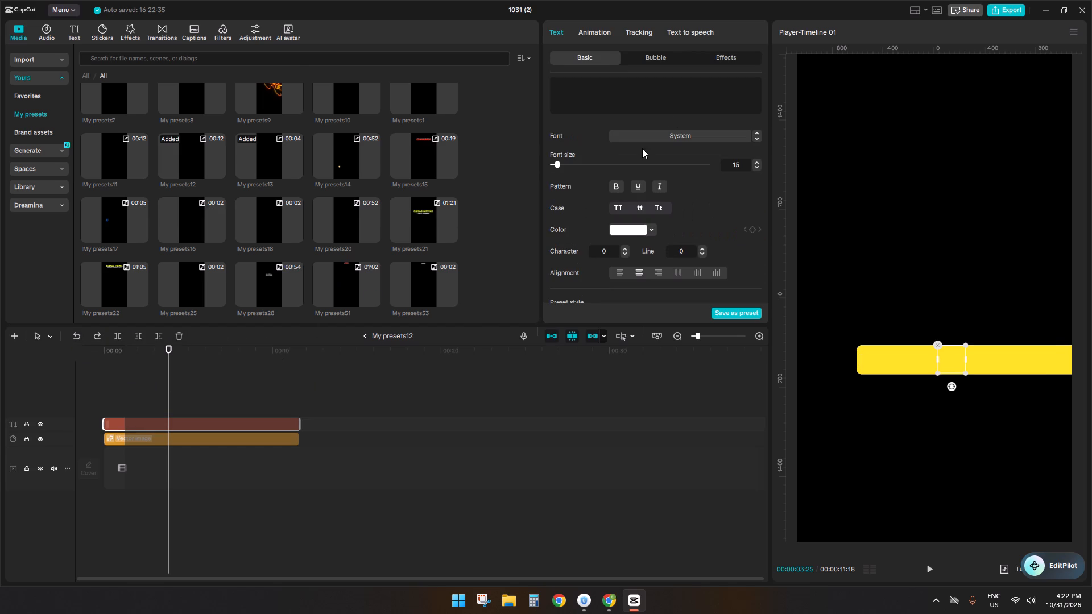
Paste "Premium Tank Top" as the banner's text.
{"action": "left_click", "coordinate": [606, 99]}
{"action": "key", "text": "ctrl+v"}
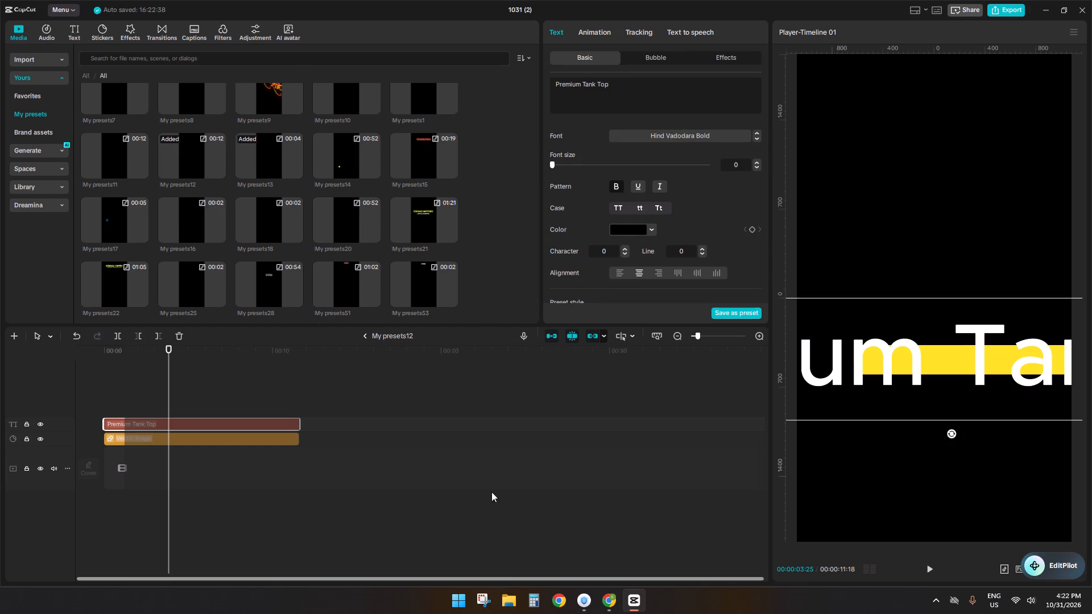
Set the "Premium Tank Top" text colour to black (000000).
{"action": "left_click", "coordinate": [626, 230]}
{"action": "left_click_drag", "start_coordinate": [633, 284], "coordinate": [547, 326]}
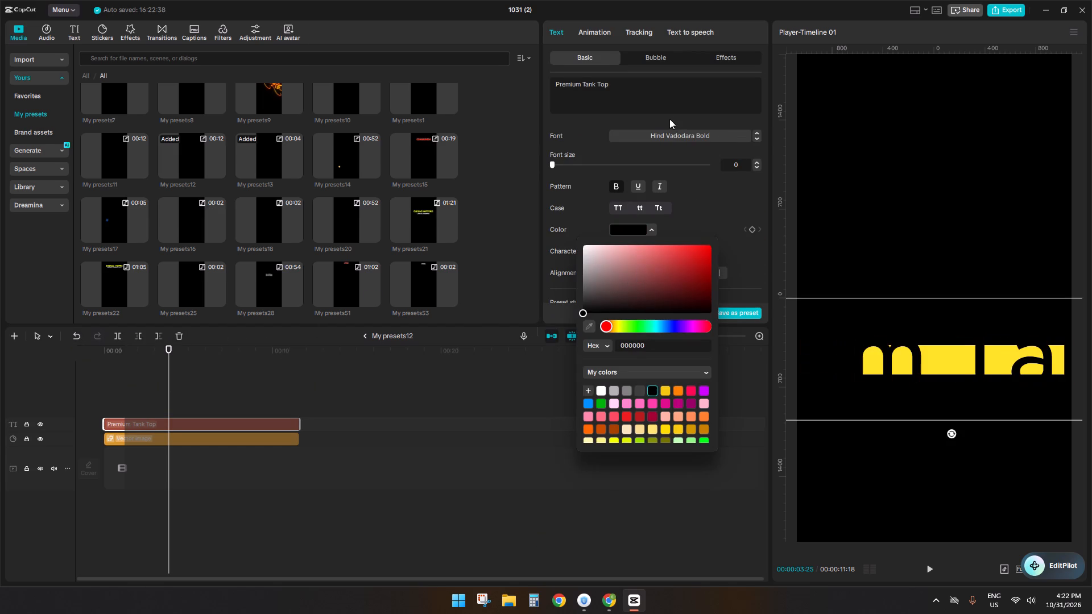
{"action": "left_click", "coordinate": [663, 132]}
{"action": "left_click", "coordinate": [652, 142]}
Scale the "Premium Tank Top" text down to fit within the yellow banner bar.
{"action": "scroll", "coordinate": [652, 142], "scroll_direction": "down", "scroll_amount": 5}
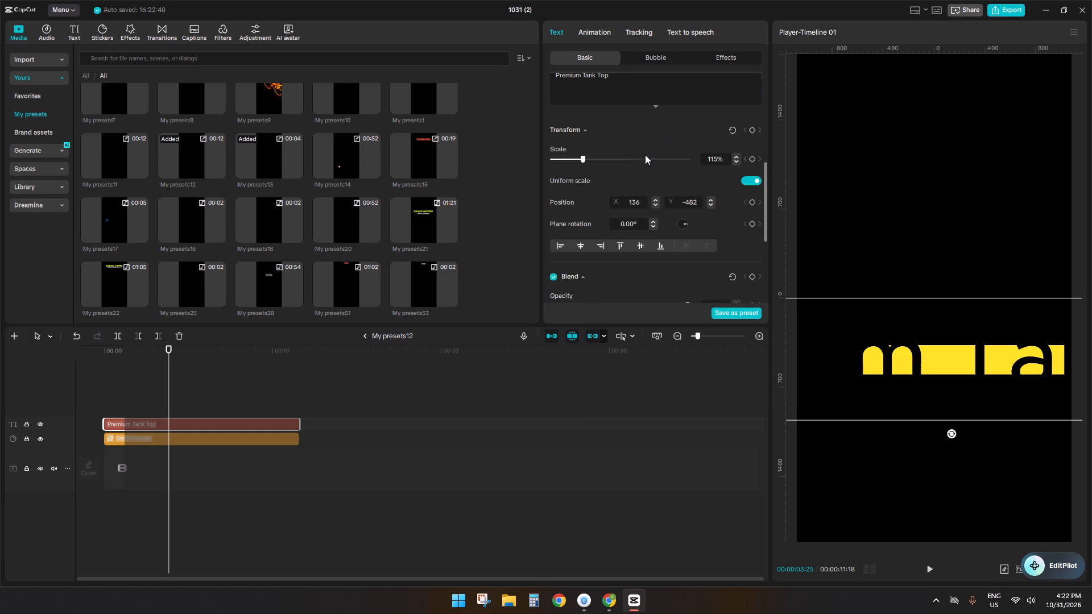
{"action": "scroll", "coordinate": [610, 198], "scroll_direction": "down", "scroll_amount": 2}
{"action": "scroll", "coordinate": [610, 198], "scroll_direction": "up", "scroll_amount": 3}
{"action": "left_click", "coordinate": [556, 214]}
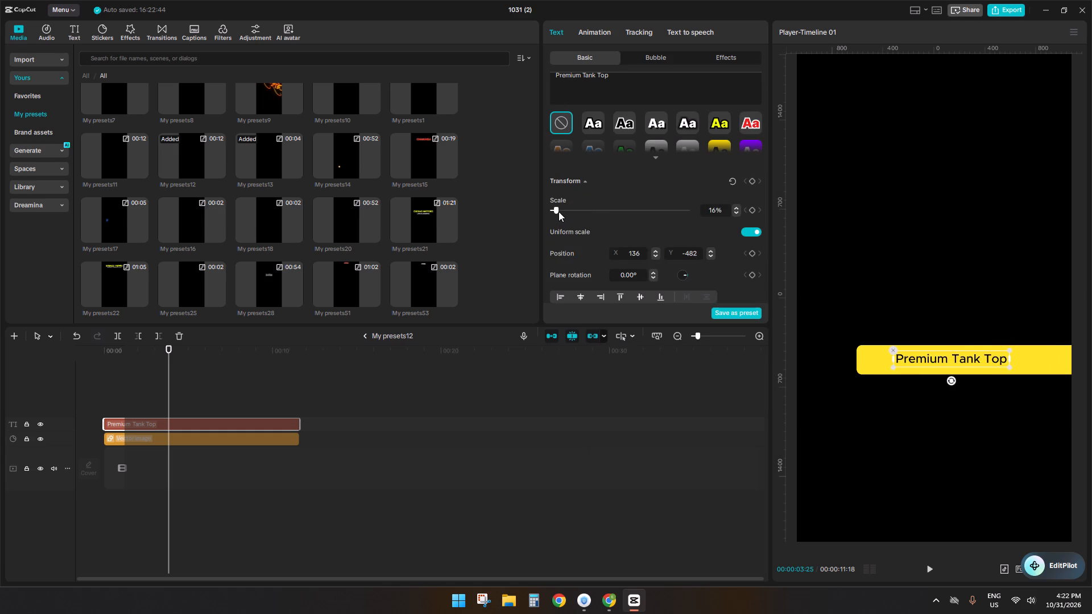
{"action": "left_click", "coordinate": [557, 211]}
{"action": "scroll", "coordinate": [602, 211], "scroll_direction": "up", "scroll_amount": 3}
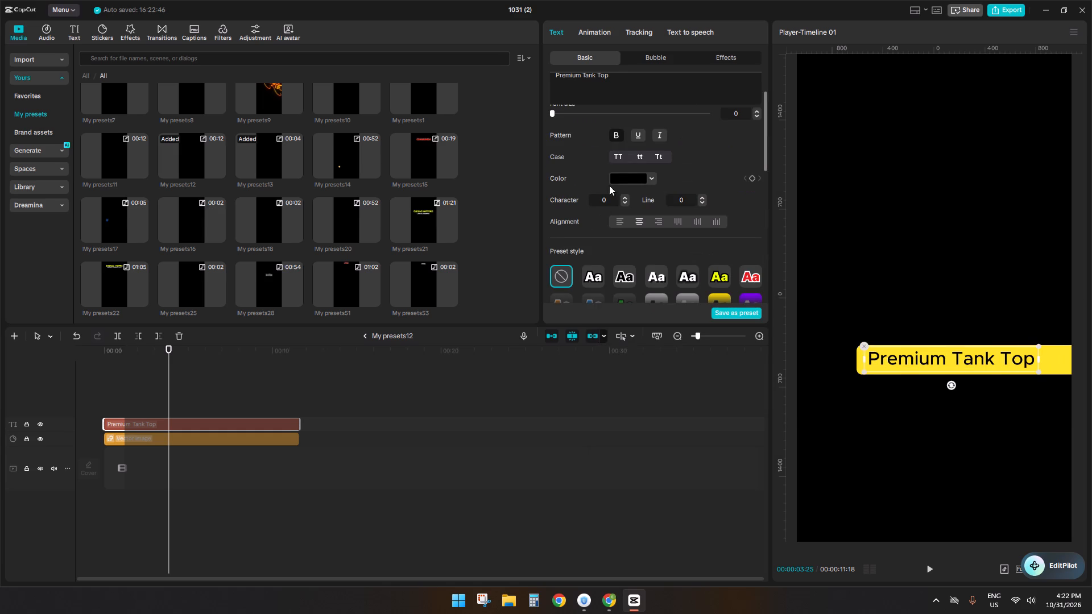
Make the "Premium Tank Top" text uppercase and enlarge it to fill the yellow bar's height.
{"action": "left_click", "coordinate": [615, 157]}
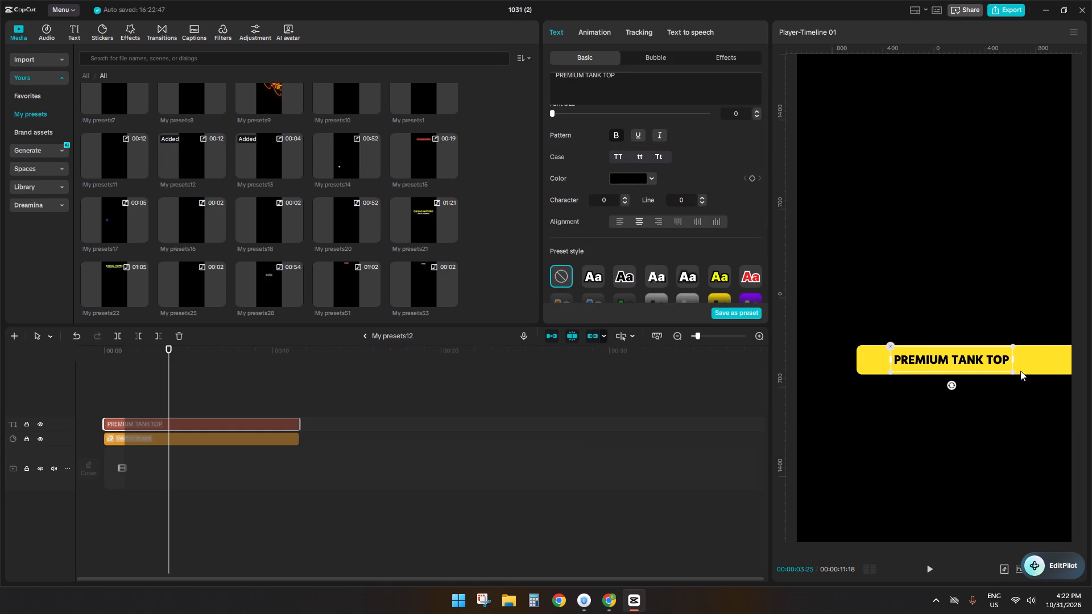
{"action": "left_click_drag", "start_coordinate": [1013, 372], "coordinate": [1083, 372]}
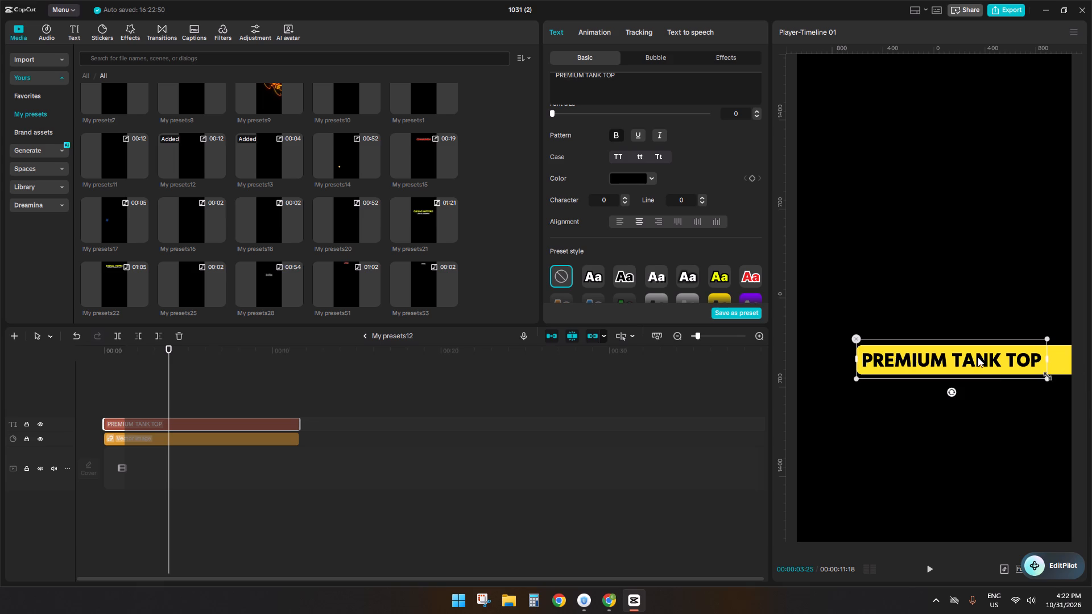
{"action": "left_click", "coordinate": [962, 355]}
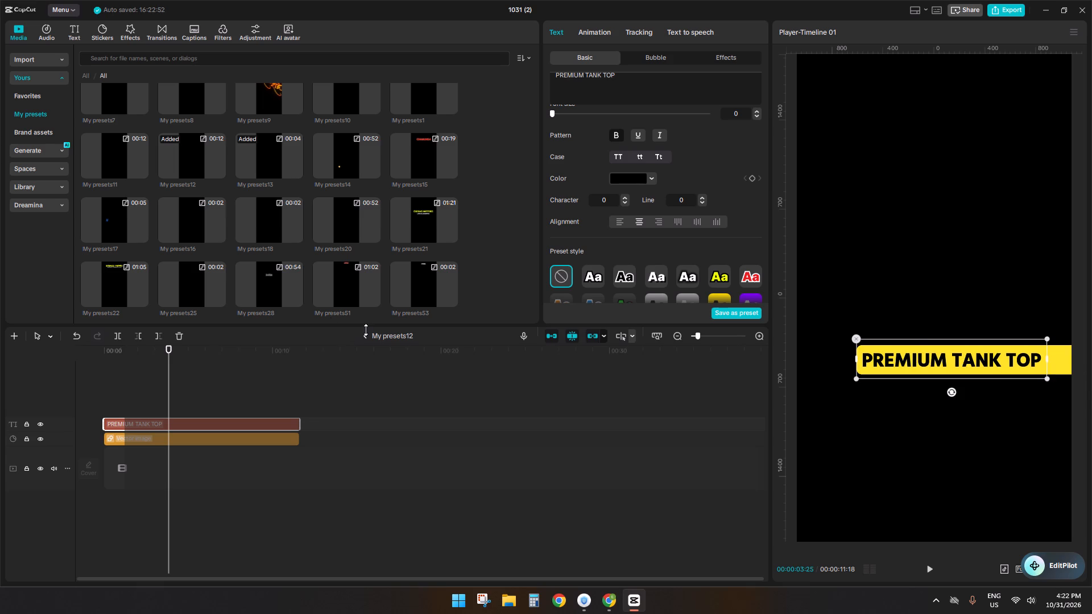
{"action": "left_click", "coordinate": [368, 332]}
{"action": "left_click", "coordinate": [377, 409]}
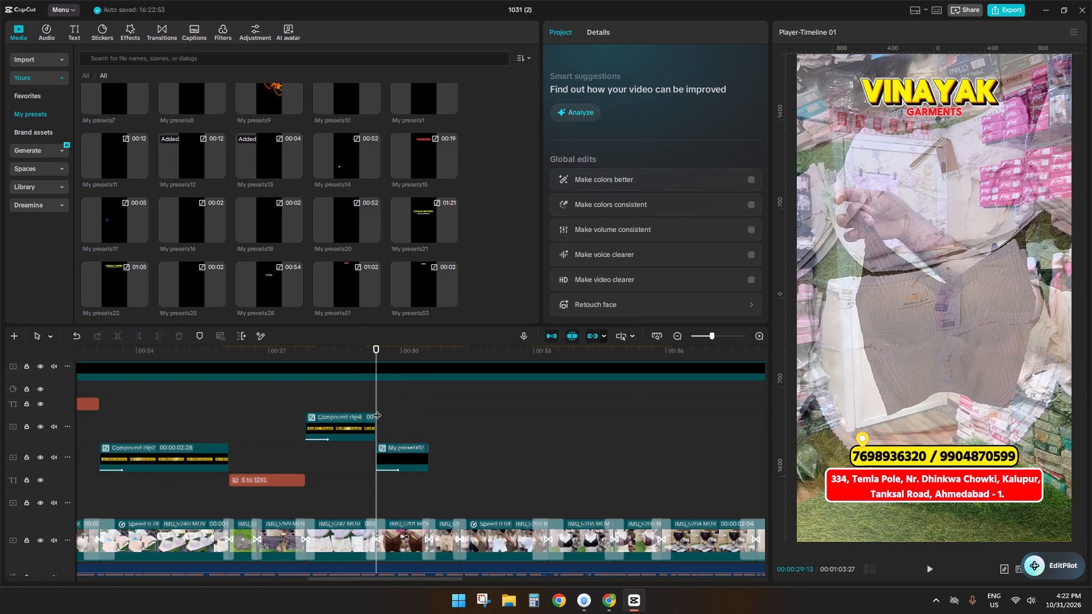
{"action": "key", "text": "space"}
{"action": "key", "text": "space"}
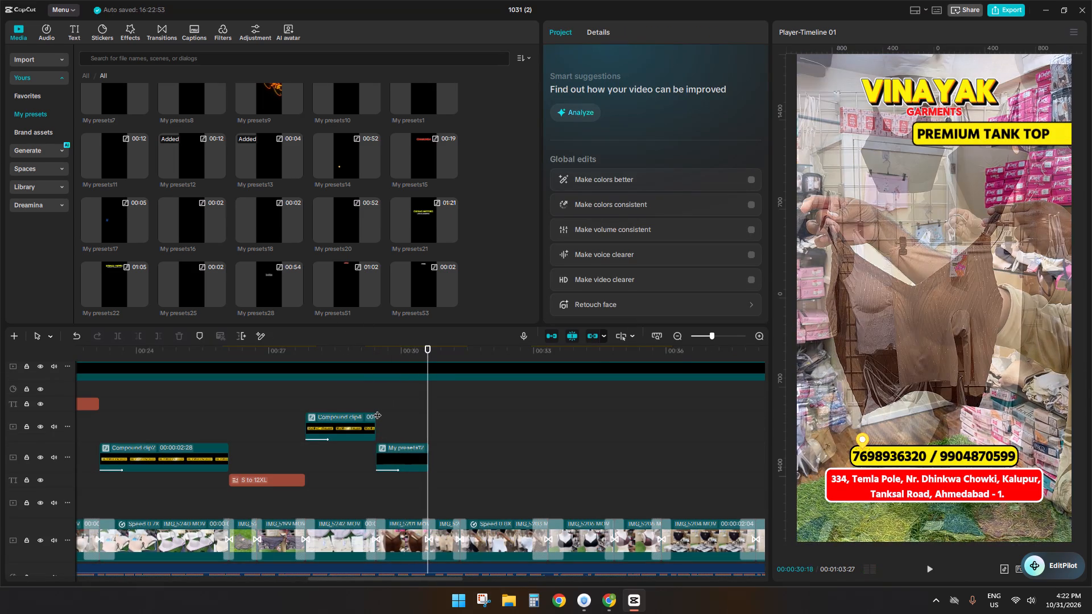
{"action": "key", "text": "space"}
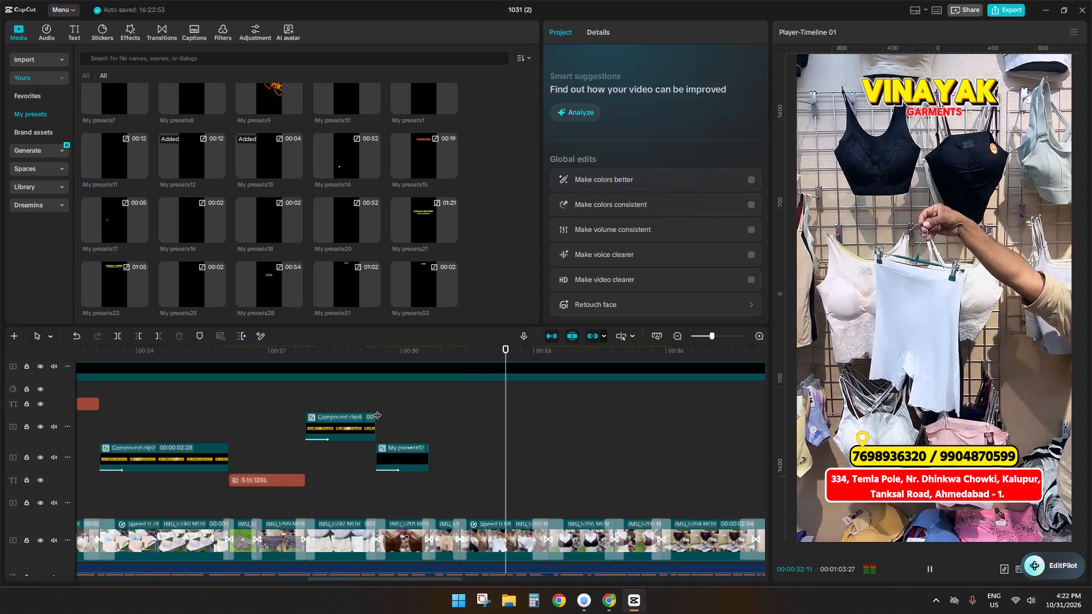
Duplicate the "PREMIUM TANK TOP" banner clip directly after the original and extend the copy to 00:00:02:21.
{"action": "left_click", "coordinate": [427, 417]}
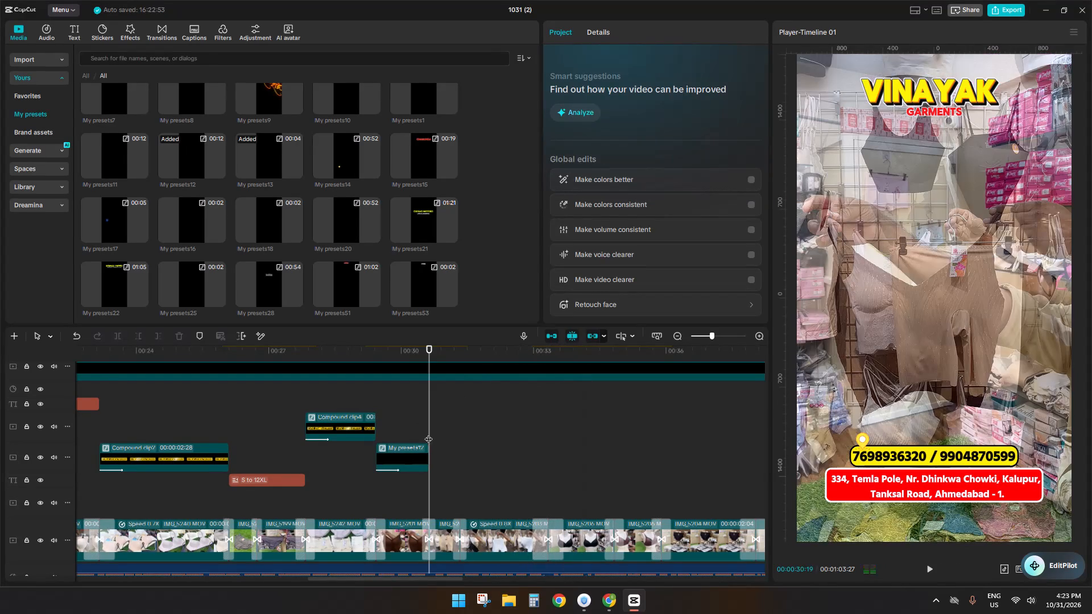
{"action": "left_click", "coordinate": [424, 445]}
{"action": "key", "text": "ctrl+c"}
{"action": "key", "text": "ctrl+v"}
{"action": "key", "text": "space"}
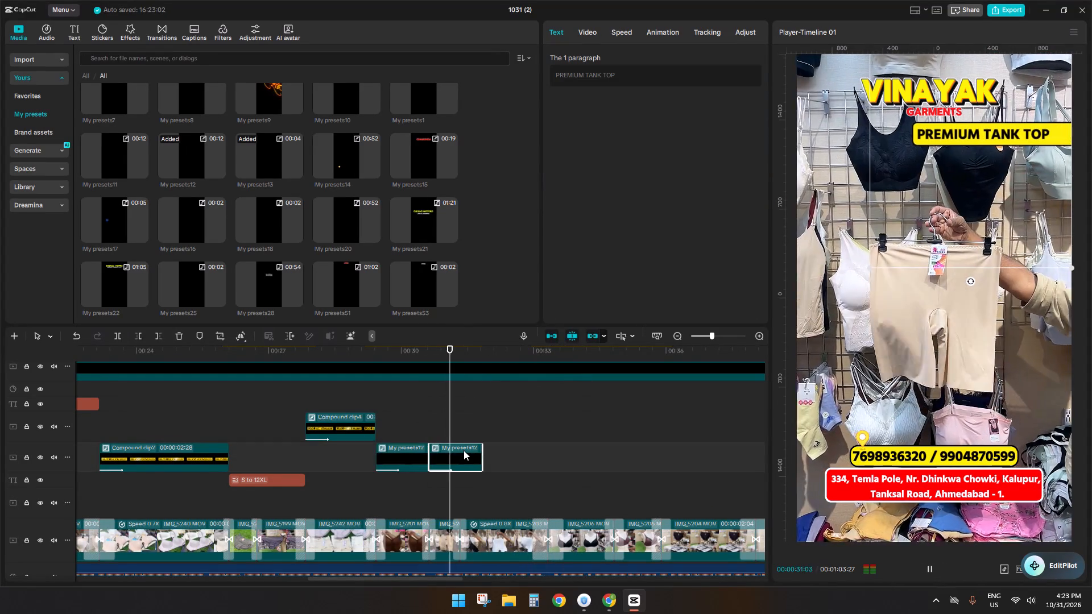
{"action": "key", "text": "space"}
{"action": "left_click_drag", "start_coordinate": [482, 446], "coordinate": [529, 445]}
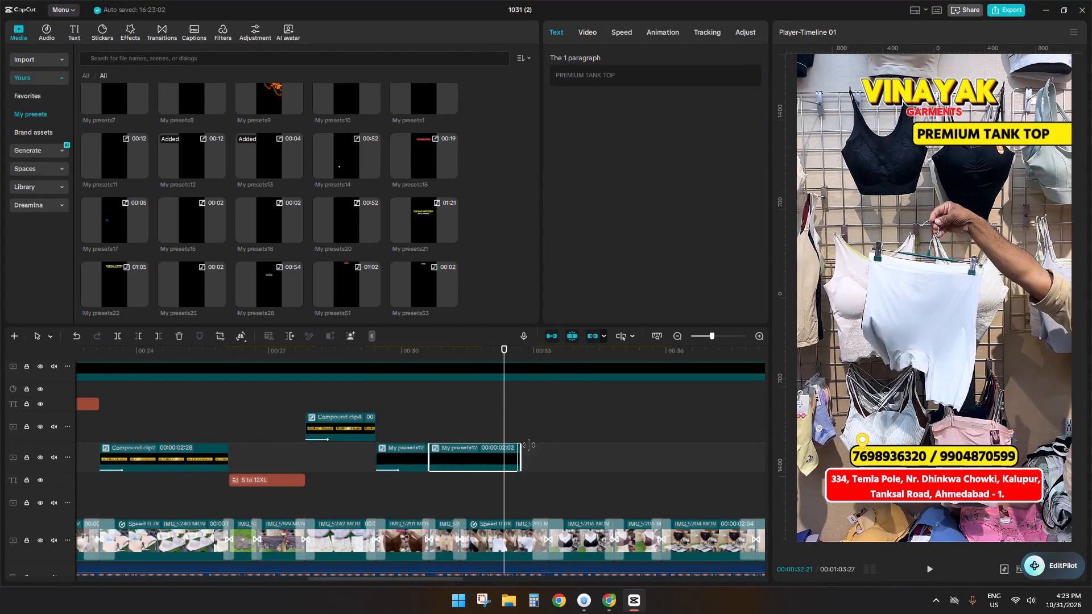
{"action": "left_click_drag", "start_coordinate": [529, 445], "coordinate": [547, 444]}
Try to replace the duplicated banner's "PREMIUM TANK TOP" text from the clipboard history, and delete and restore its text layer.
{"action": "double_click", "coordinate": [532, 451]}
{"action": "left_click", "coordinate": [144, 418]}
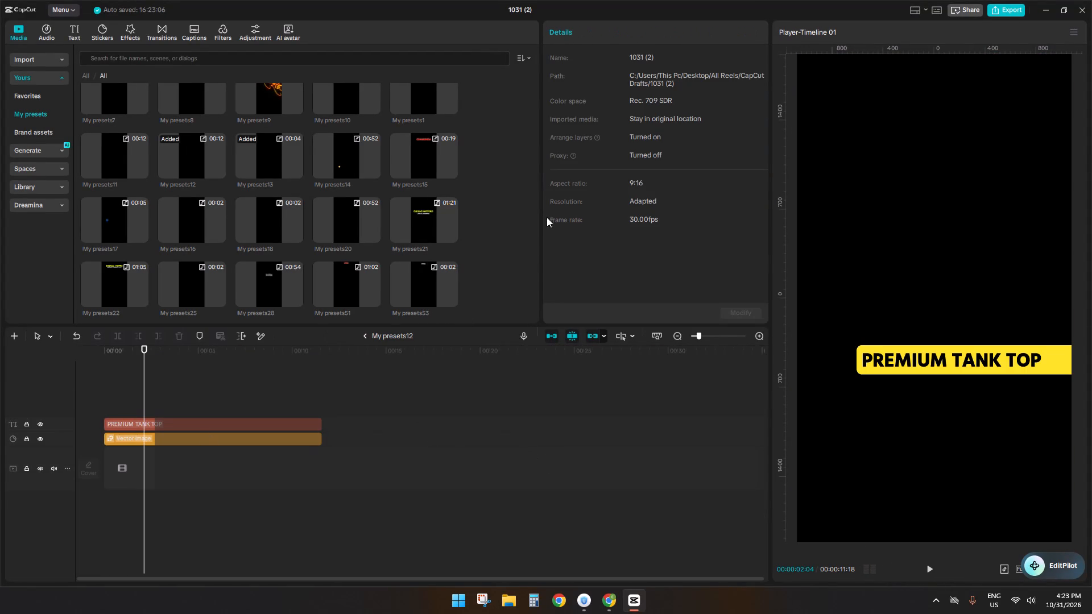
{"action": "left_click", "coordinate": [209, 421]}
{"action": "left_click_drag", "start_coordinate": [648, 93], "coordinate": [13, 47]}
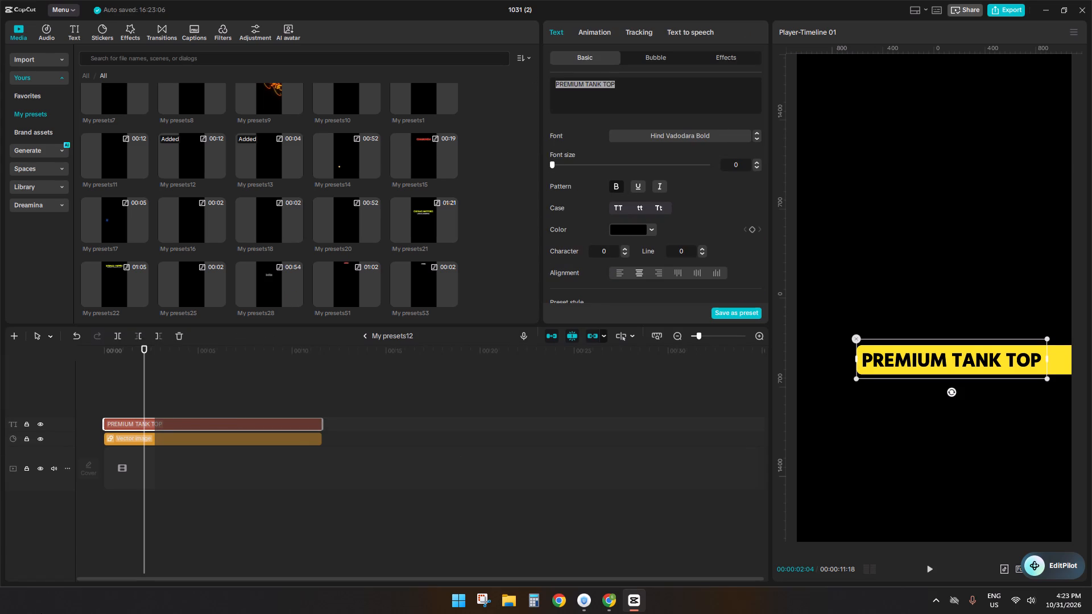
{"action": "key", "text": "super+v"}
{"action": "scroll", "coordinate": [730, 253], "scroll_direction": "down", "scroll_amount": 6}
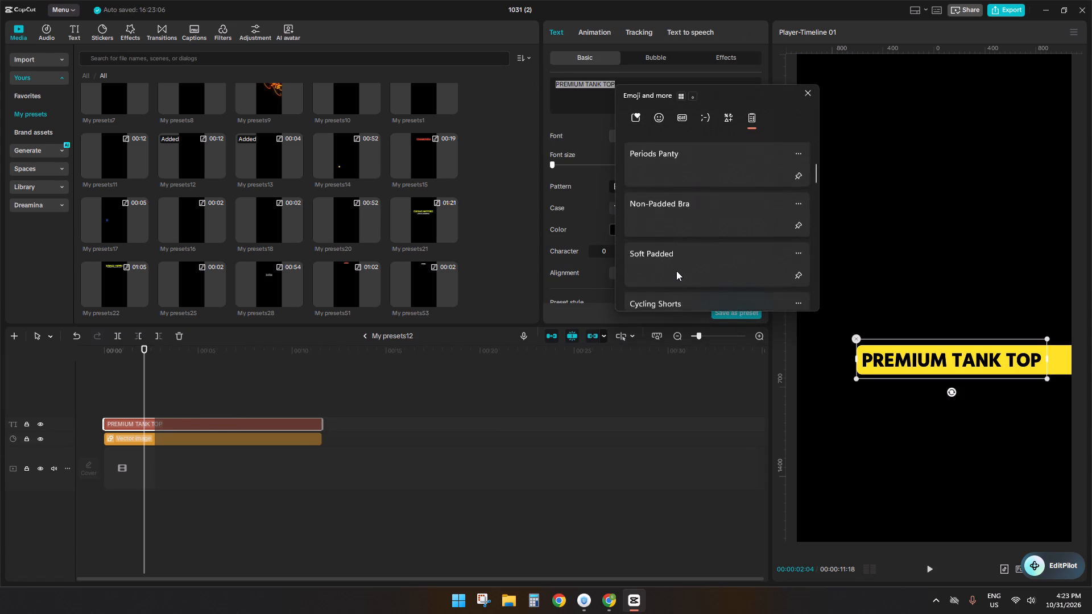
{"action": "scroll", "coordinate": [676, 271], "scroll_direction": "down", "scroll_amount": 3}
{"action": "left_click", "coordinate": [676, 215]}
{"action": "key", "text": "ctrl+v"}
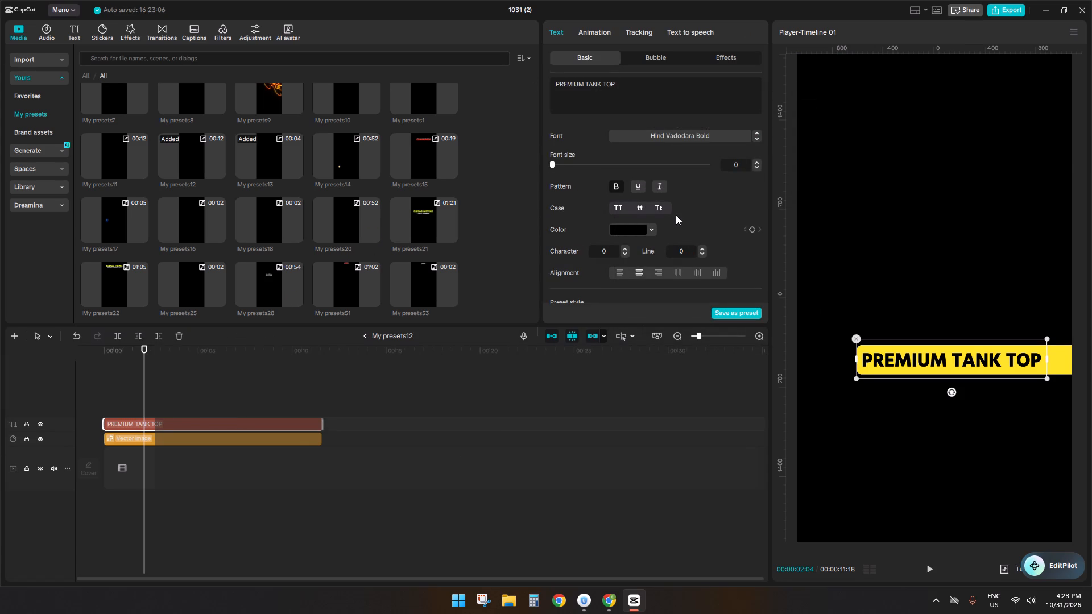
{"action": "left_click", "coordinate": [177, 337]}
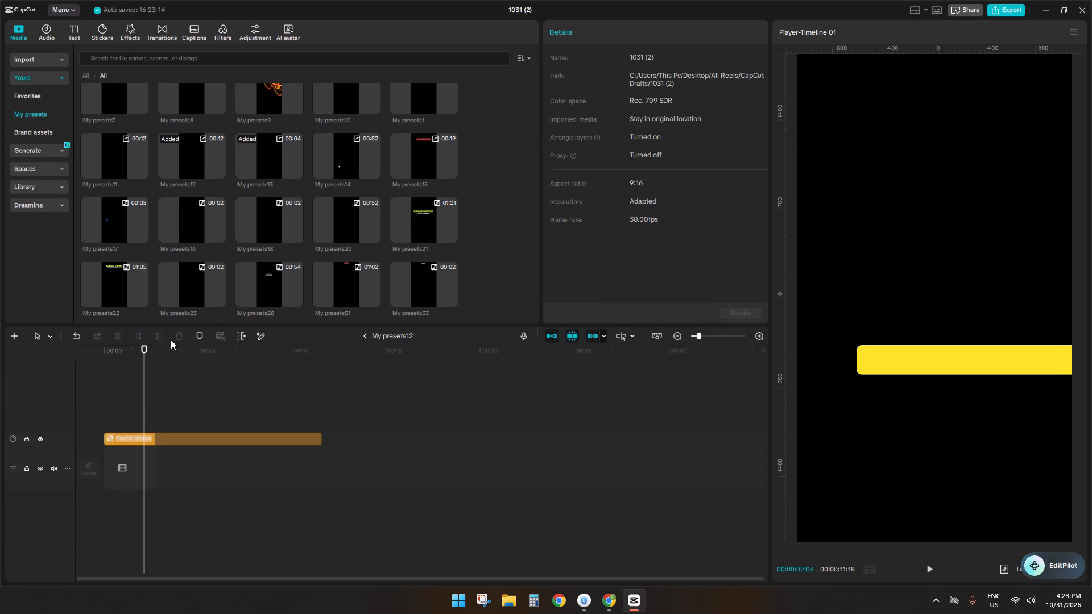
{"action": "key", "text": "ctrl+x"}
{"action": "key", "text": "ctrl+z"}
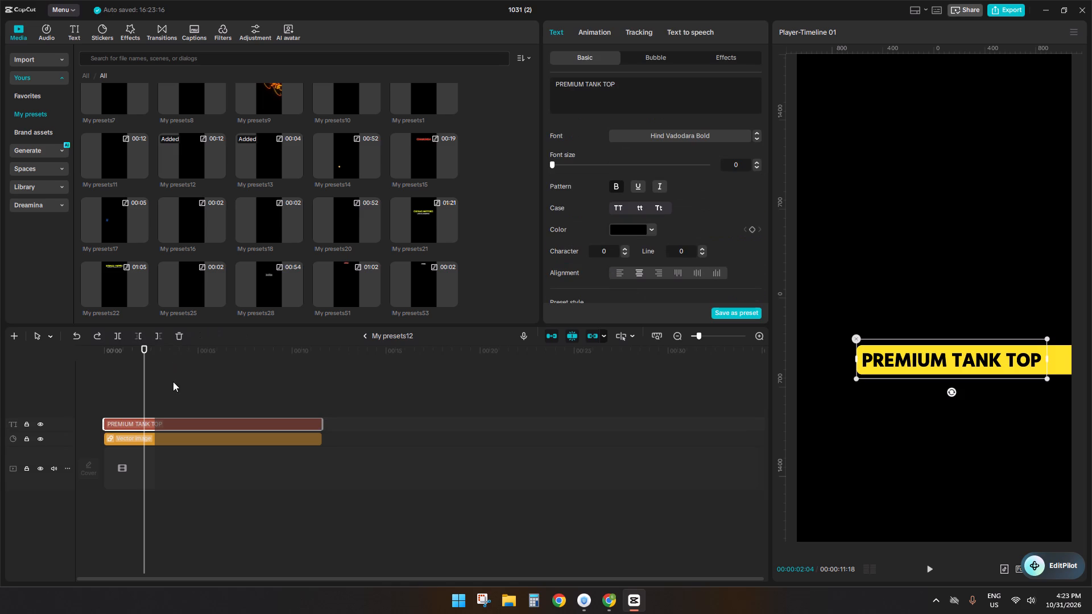
Clear the duplicated banner's "PREMIUM TANK TOP" text, delete the emptied text layer and undo that deletion.
{"action": "left_click_drag", "start_coordinate": [644, 89], "coordinate": [194, 52]}
{"action": "key", "text": "BackSpace"}
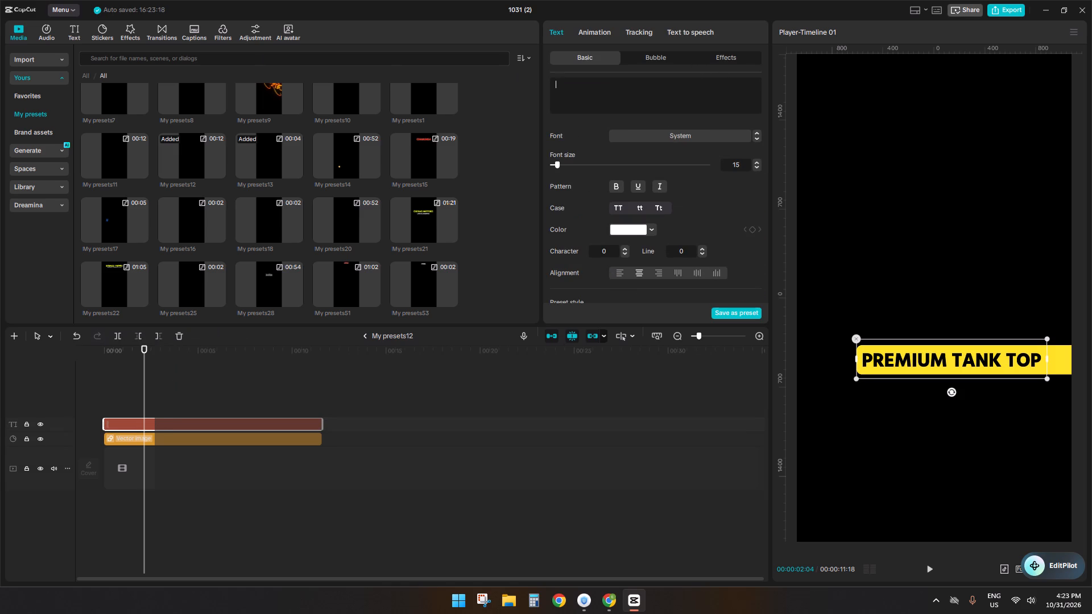
{"action": "left_click", "coordinate": [176, 343]}
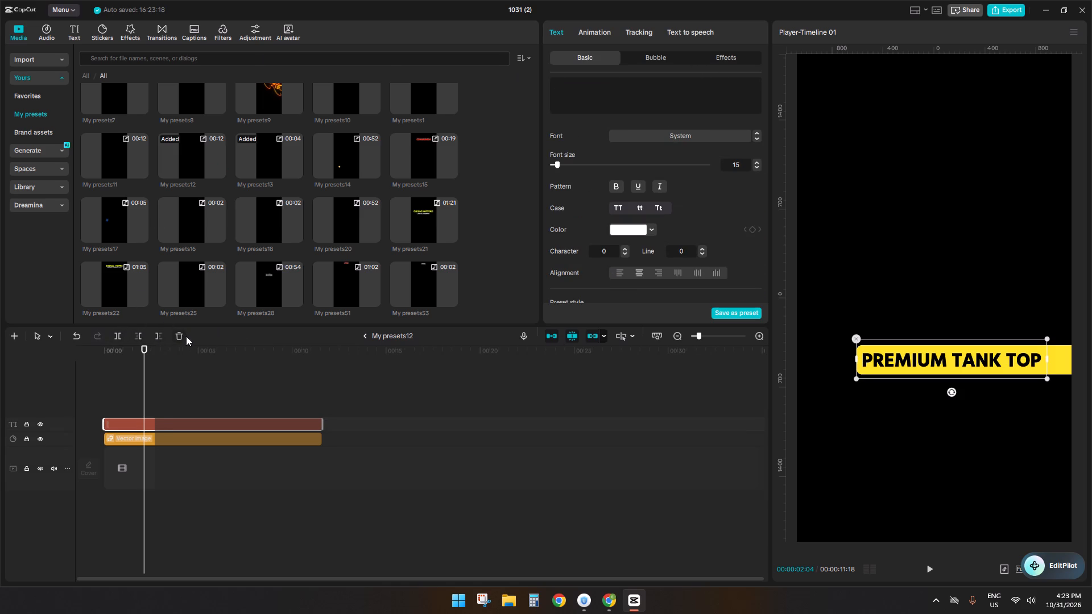
{"action": "left_click", "coordinate": [182, 336]}
{"action": "left_click", "coordinate": [81, 330]}
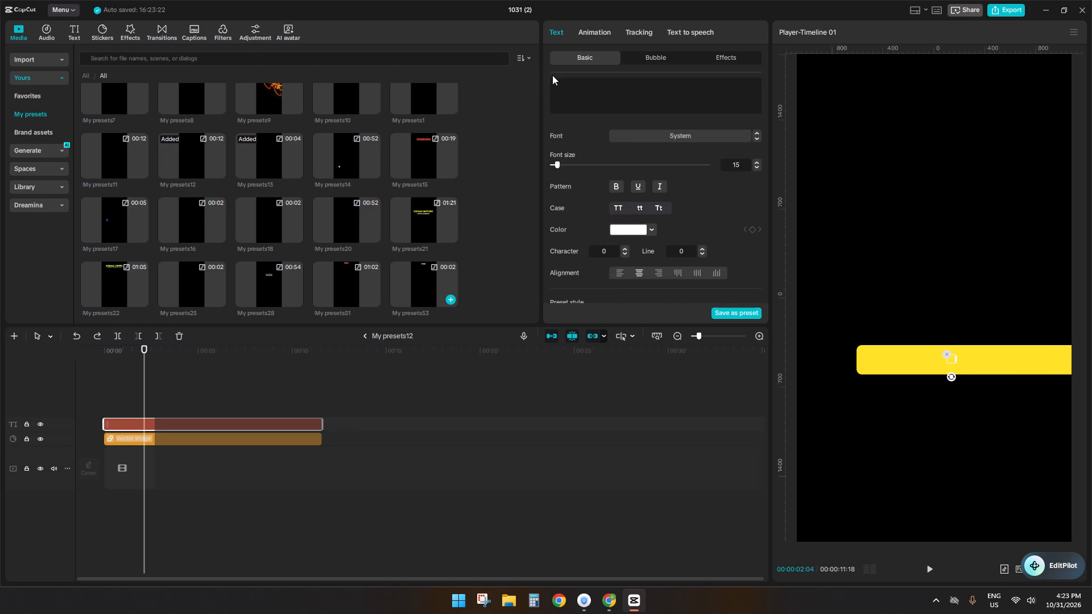
Paste "Cycling Shorts" from the clipboard history as the duplicated banner's text.
{"action": "left_click", "coordinate": [606, 79]}
{"action": "key", "text": "super+v"}
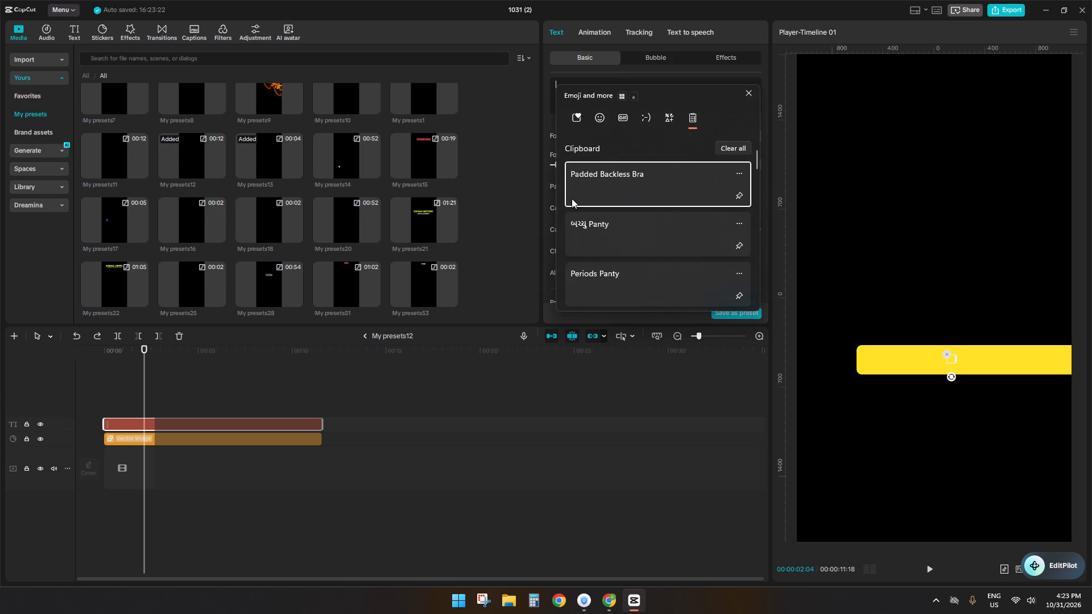
{"action": "scroll", "coordinate": [586, 217], "scroll_direction": "down", "scroll_amount": 1}
{"action": "scroll", "coordinate": [617, 255], "scroll_direction": "down", "scroll_amount": 6}
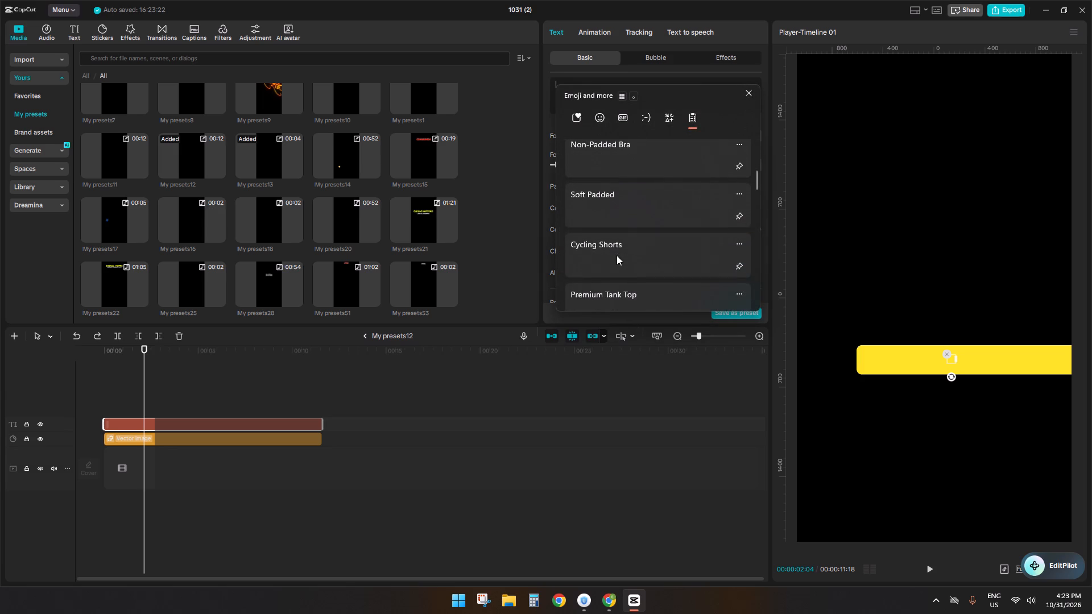
{"action": "left_click", "coordinate": [617, 255]}
{"action": "key", "text": "ctrl+v"}
Set the "Cycling Shorts" text colour to black.
{"action": "left_click", "coordinate": [625, 226]}
{"action": "left_click_drag", "start_coordinate": [627, 287], "coordinate": [562, 322]}
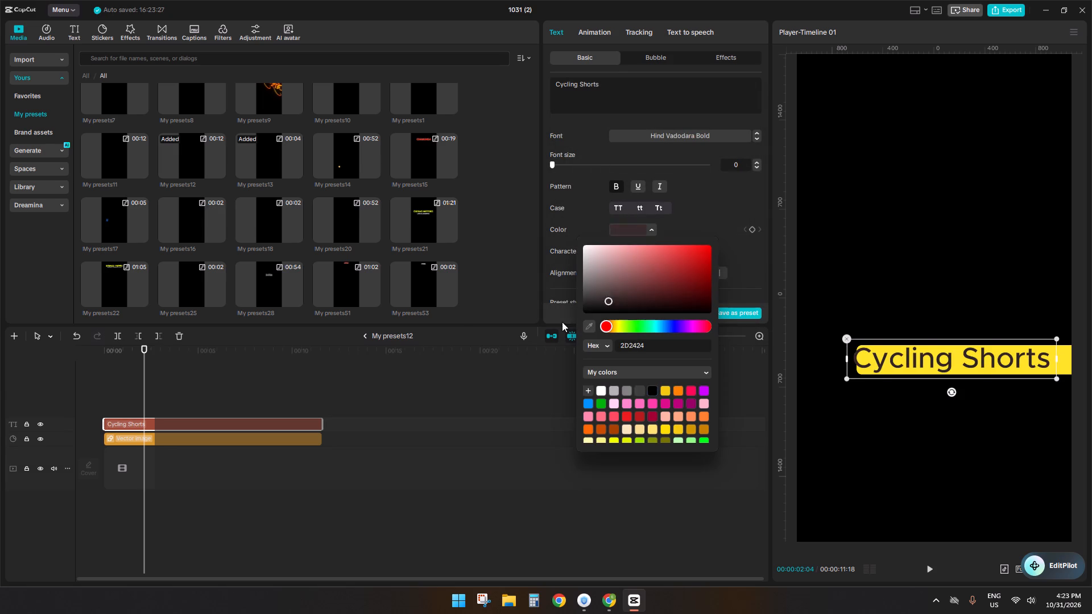
{"action": "left_click_drag", "start_coordinate": [562, 322], "coordinate": [561, 322]}
Make the "Cycling Shorts" text uppercase and move it against the left end of the yellow bar.
{"action": "left_click", "coordinate": [619, 207]}
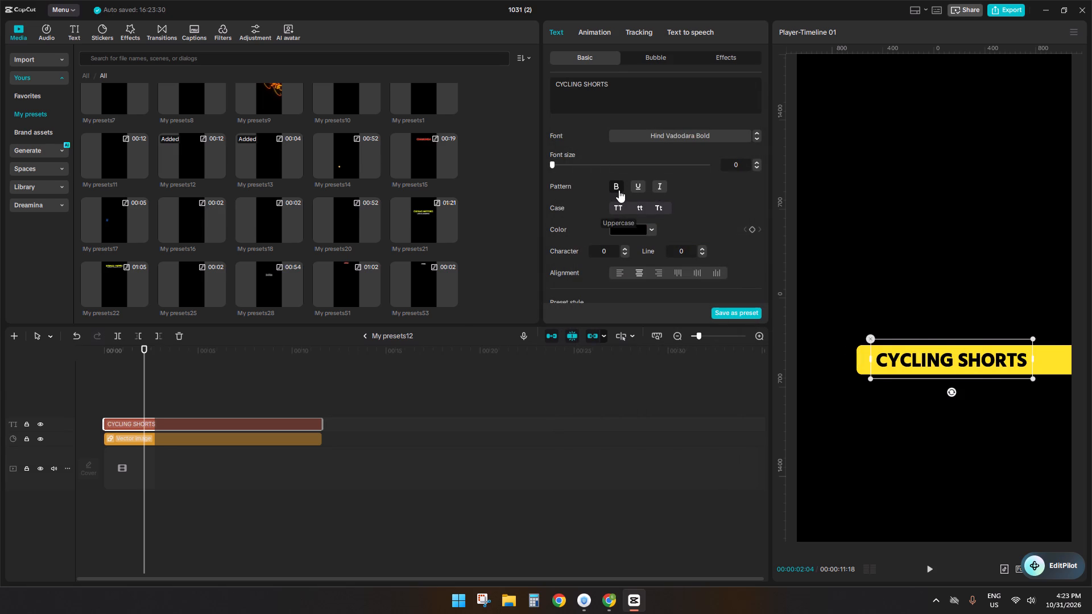
{"action": "left_click_drag", "start_coordinate": [901, 352], "coordinate": [897, 352]}
{"action": "left_click_drag", "start_coordinate": [897, 352], "coordinate": [886, 352]}
{"action": "left_click", "coordinate": [367, 340]}
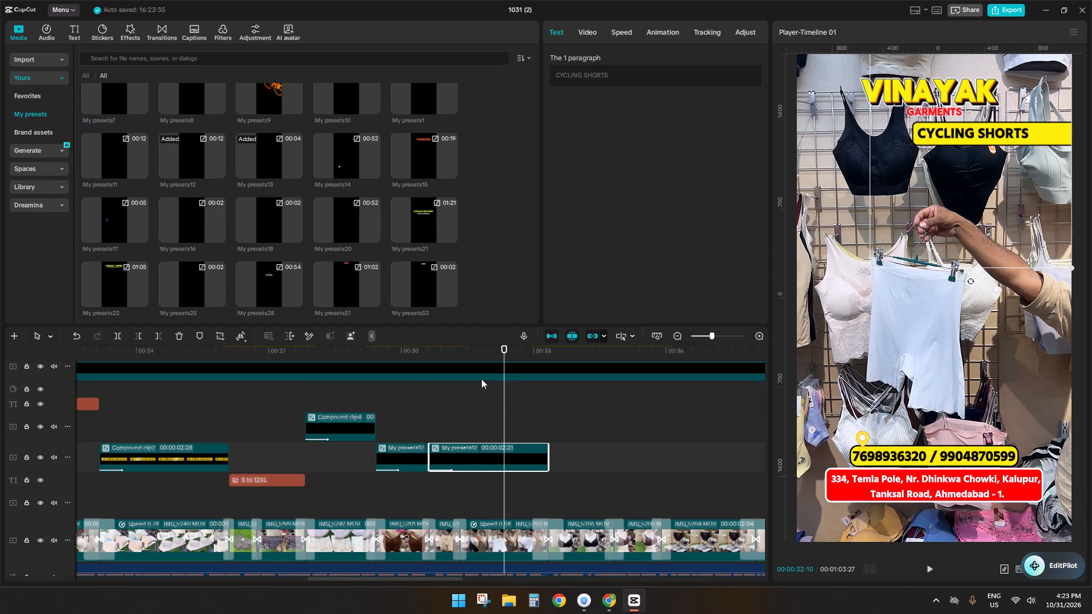
{"action": "left_click", "coordinate": [431, 433]}
{"action": "key", "text": "space"}
{"action": "left_click", "coordinate": [446, 447]}
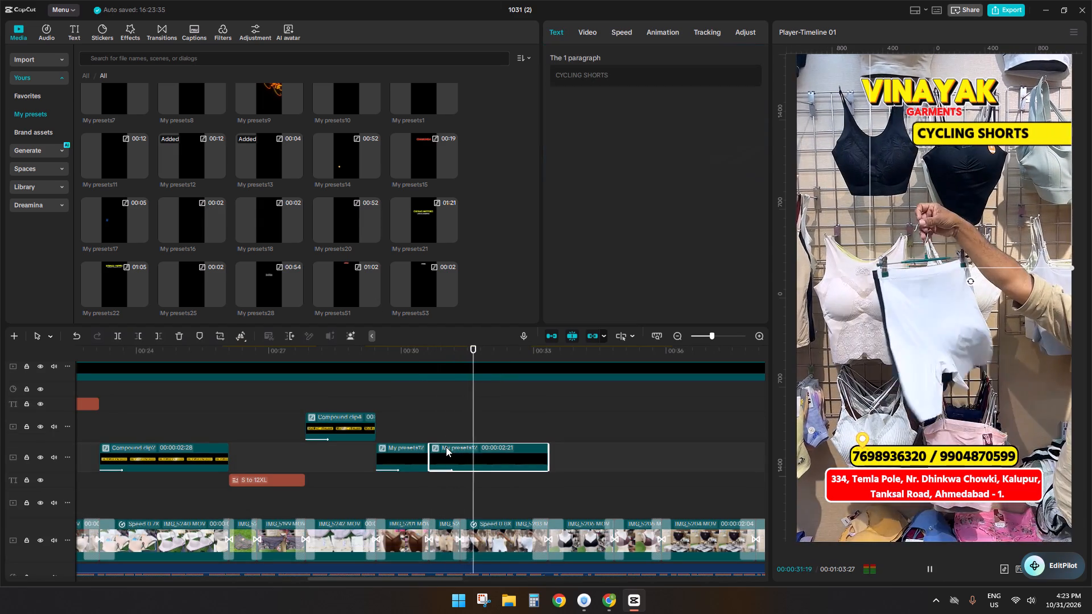
Duplicate the "CYCLING SHORTS" banner clip directly after itself and trim the copy to 00:00:02:17.
{"action": "left_click", "coordinate": [549, 433]}
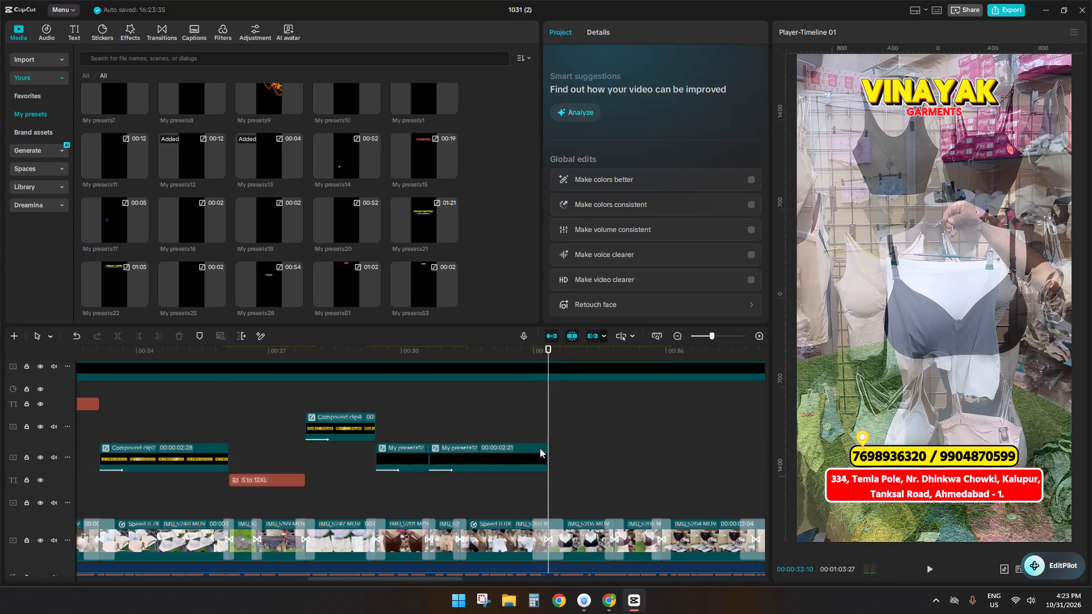
{"action": "left_click", "coordinate": [540, 448]}
{"action": "key", "text": "ctrl+c"}
{"action": "key", "text": "ctrl+v"}
{"action": "key", "text": "space"}
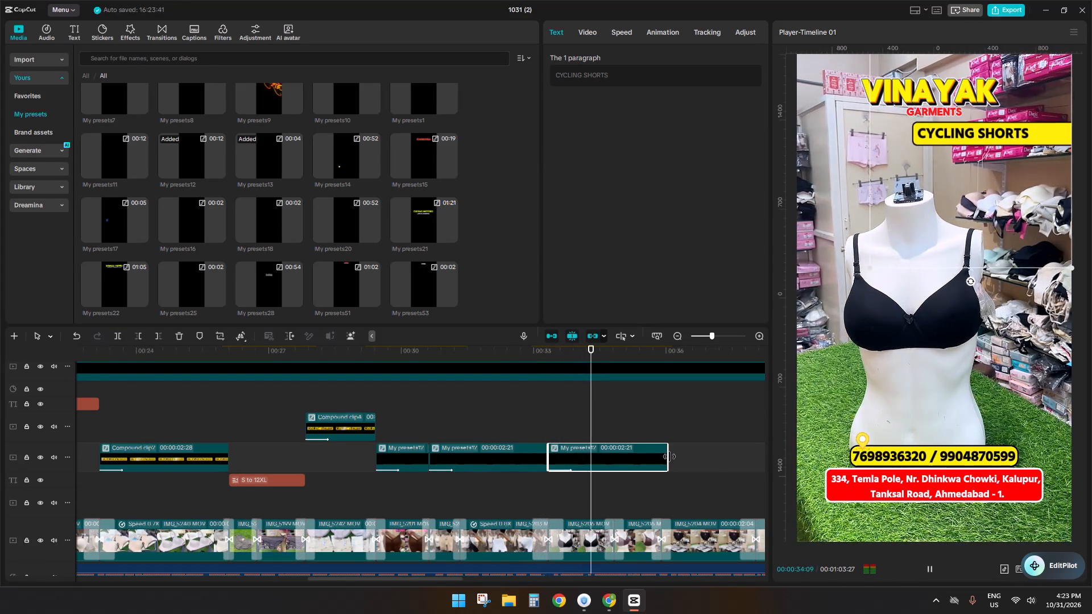
{"action": "left_click_drag", "start_coordinate": [669, 457], "coordinate": [660, 458]}
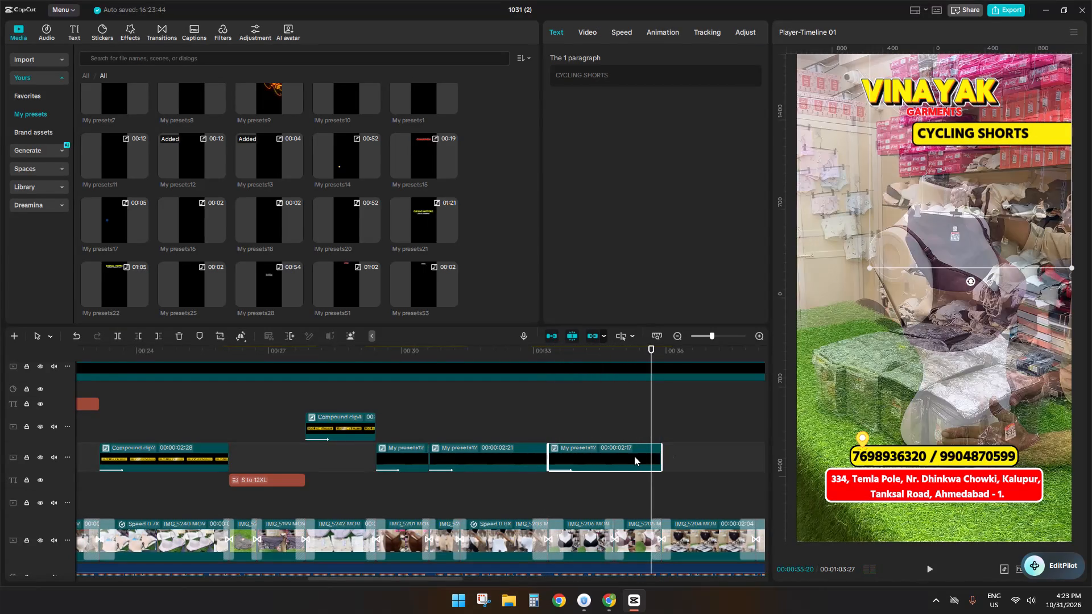
Clear the text inside the copied "CYCLING SHORTS" banner, delete the emptied text layer and undo that deletion.
{"action": "double_click", "coordinate": [634, 456]}
{"action": "left_click", "coordinate": [234, 424]}
{"action": "left_click_drag", "start_coordinate": [634, 86], "coordinate": [96, 25]}
{"action": "key", "text": "BackSpace"}
{"action": "left_click", "coordinate": [175, 335]}
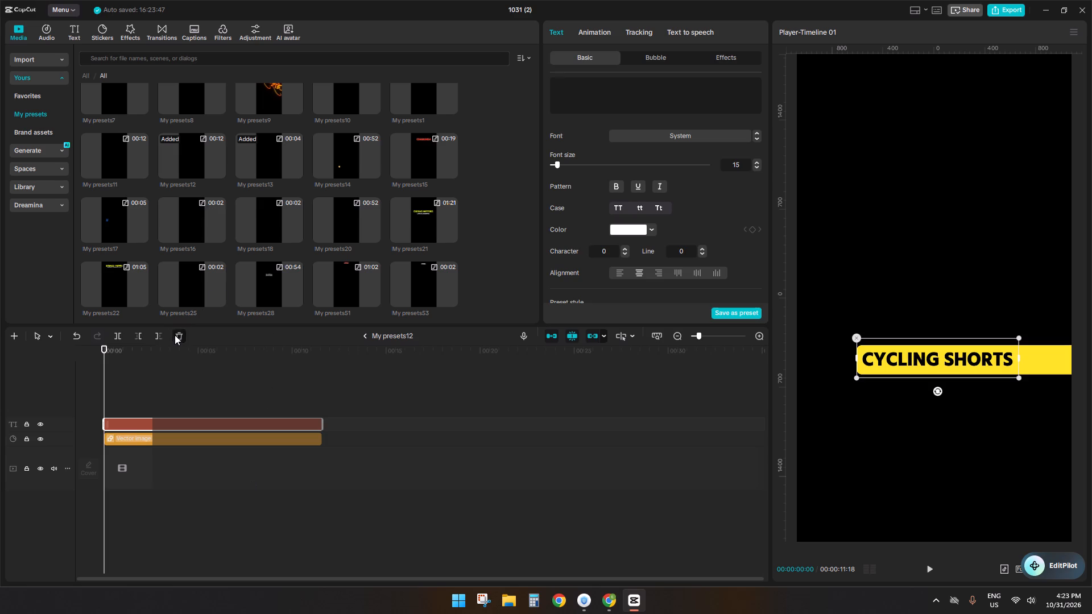
{"action": "key", "text": "ctrl+z"}
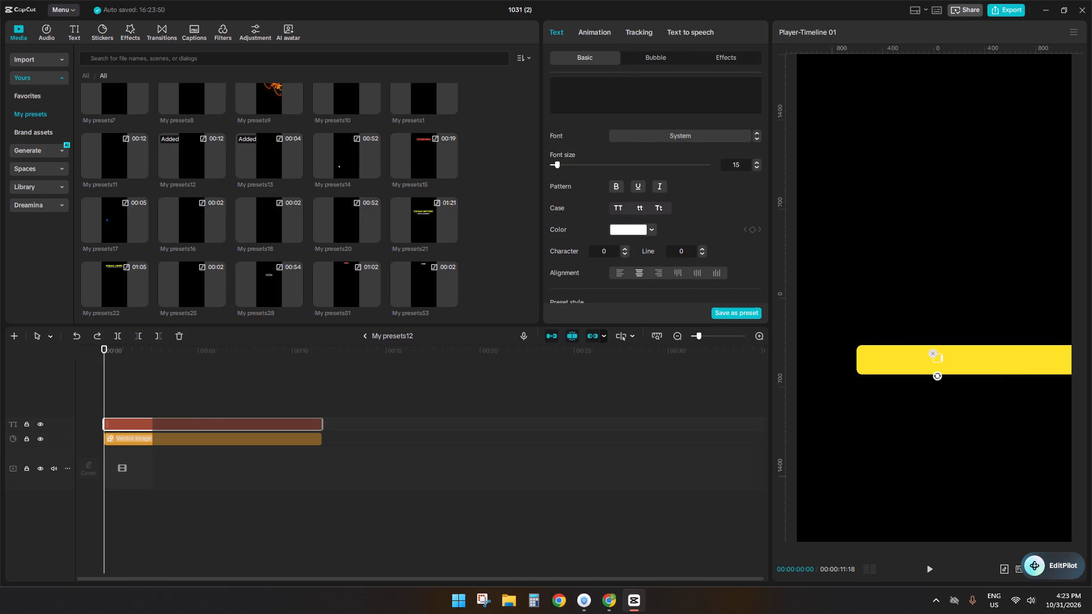
Paste "Soft Padded" from the clipboard history as the new banner's text.
{"action": "left_click", "coordinate": [597, 80]}
{"action": "key", "text": "super+v"}
{"action": "scroll", "coordinate": [598, 282], "scroll_direction": "down", "scroll_amount": 2}
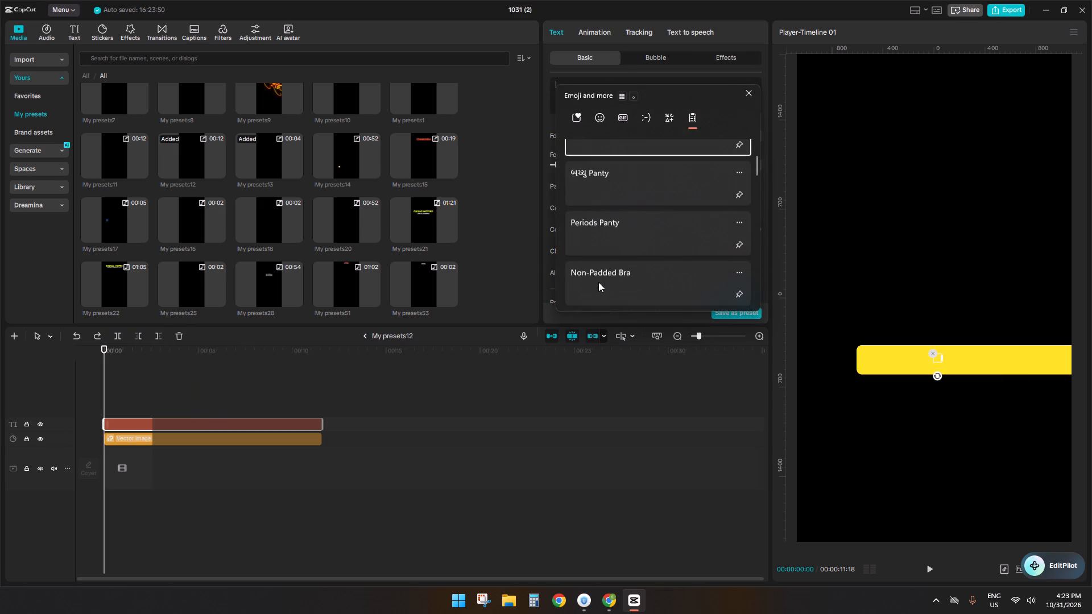
{"action": "scroll", "coordinate": [598, 282], "scroll_direction": "down", "scroll_amount": 2}
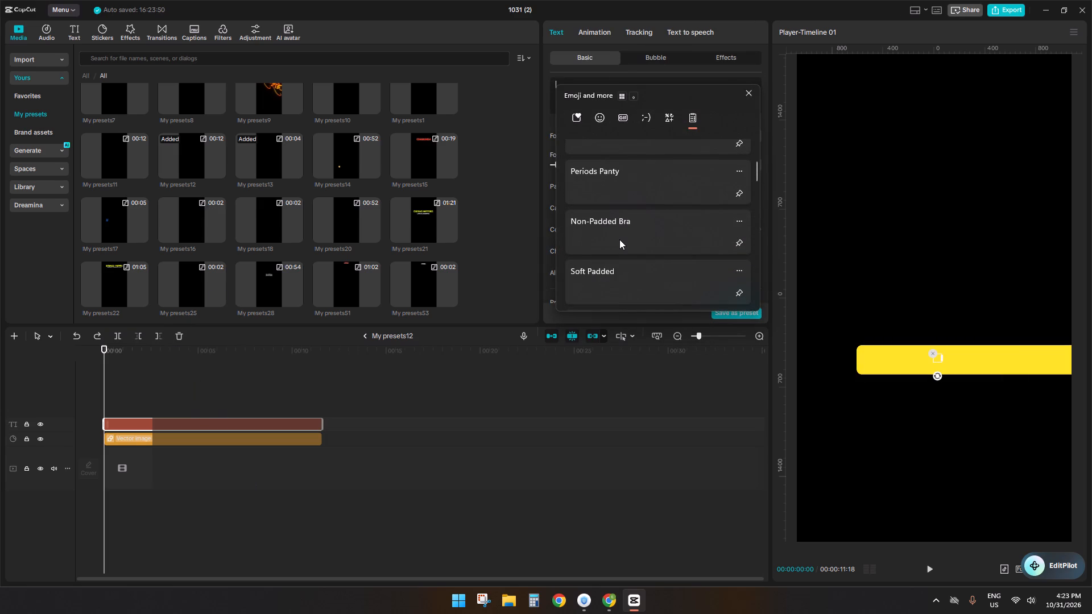
{"action": "left_click", "coordinate": [609, 276]}
{"action": "key", "text": "ctrl+v"}
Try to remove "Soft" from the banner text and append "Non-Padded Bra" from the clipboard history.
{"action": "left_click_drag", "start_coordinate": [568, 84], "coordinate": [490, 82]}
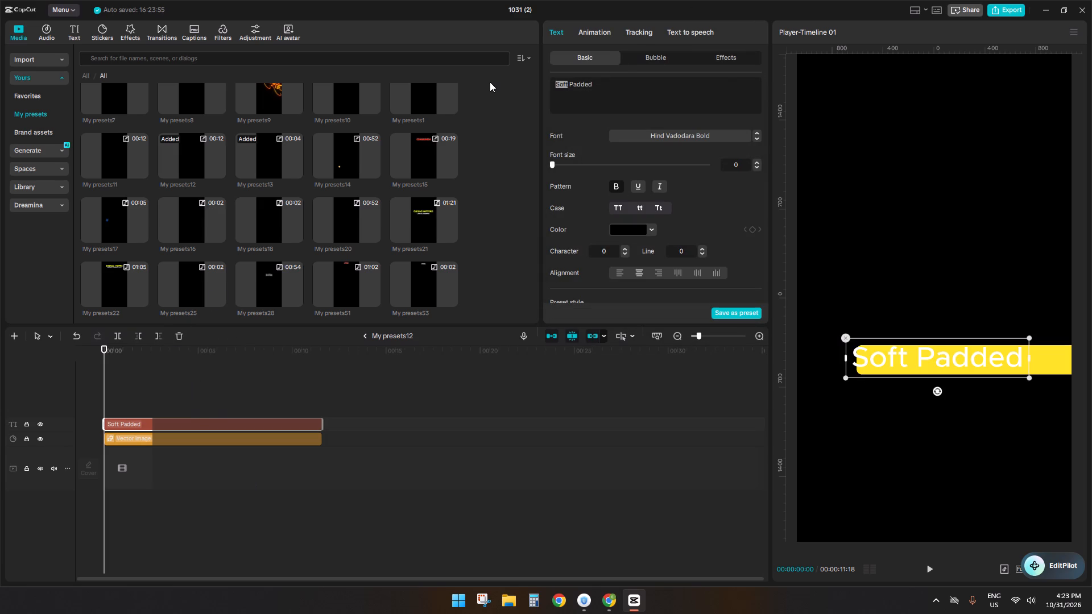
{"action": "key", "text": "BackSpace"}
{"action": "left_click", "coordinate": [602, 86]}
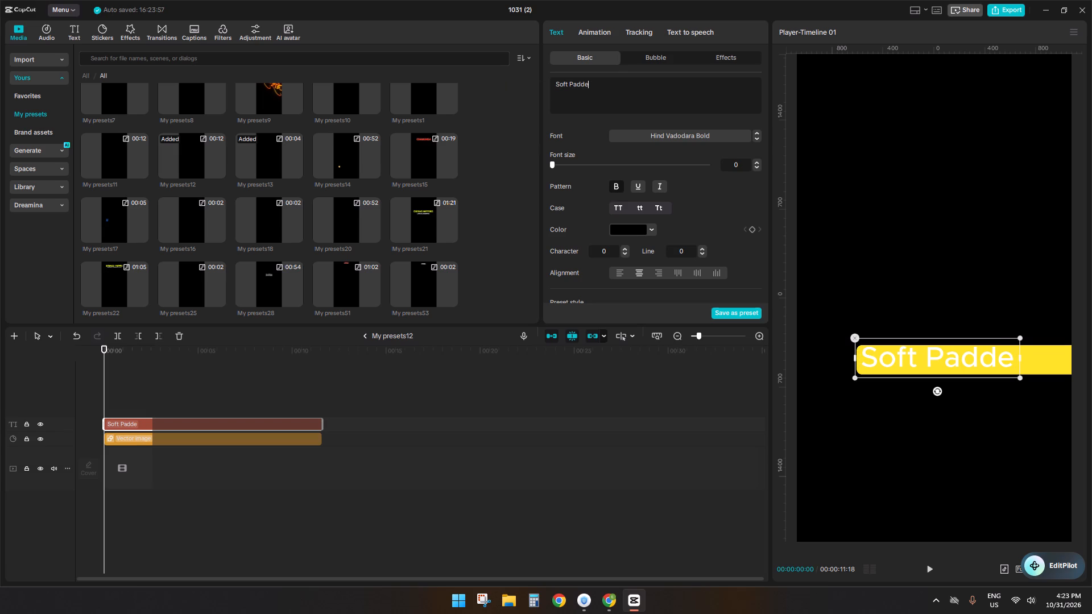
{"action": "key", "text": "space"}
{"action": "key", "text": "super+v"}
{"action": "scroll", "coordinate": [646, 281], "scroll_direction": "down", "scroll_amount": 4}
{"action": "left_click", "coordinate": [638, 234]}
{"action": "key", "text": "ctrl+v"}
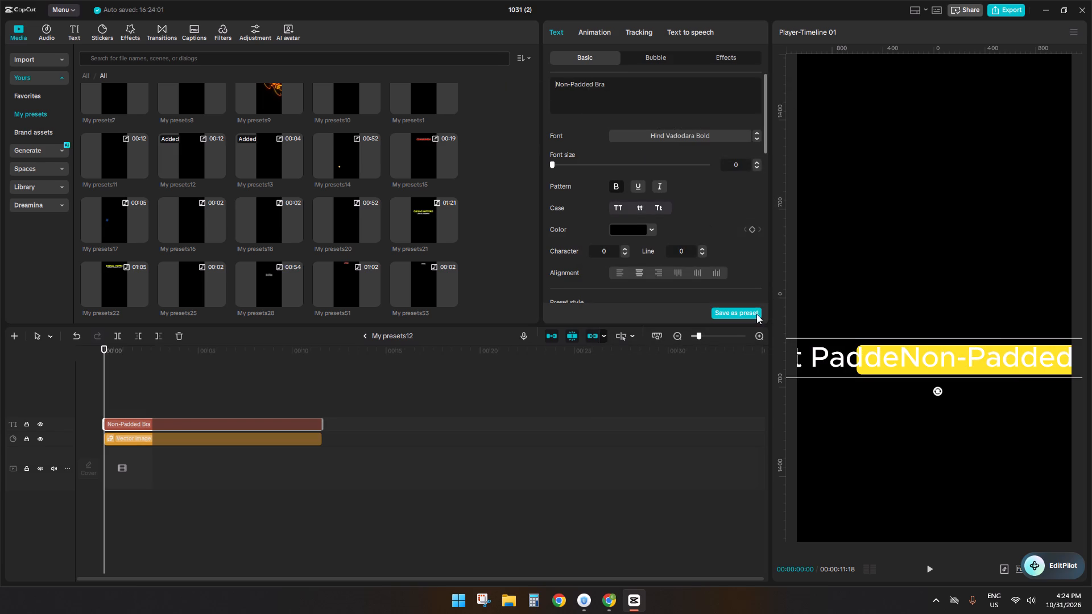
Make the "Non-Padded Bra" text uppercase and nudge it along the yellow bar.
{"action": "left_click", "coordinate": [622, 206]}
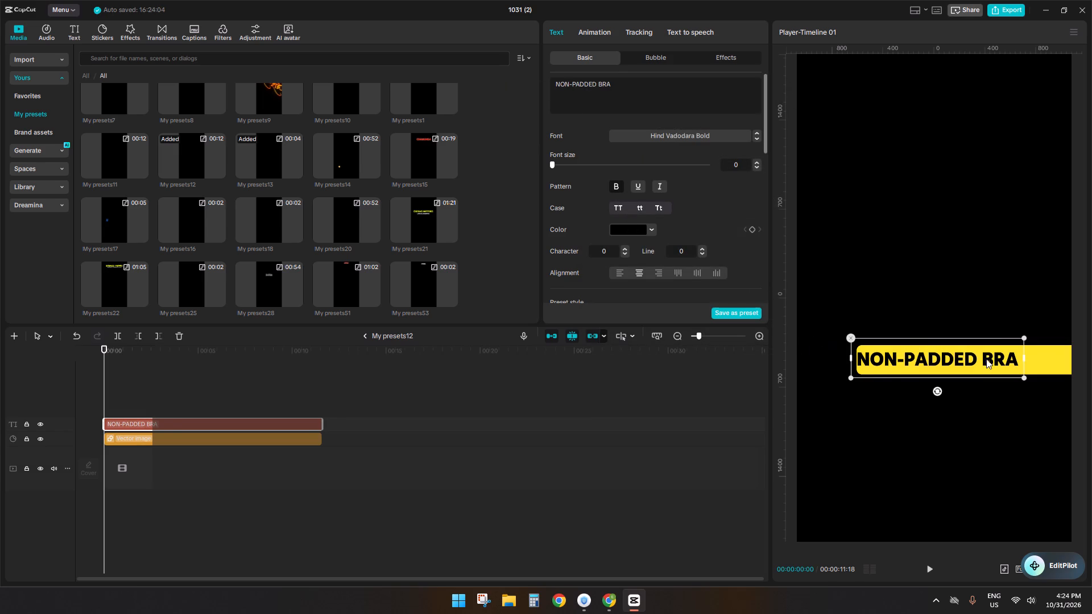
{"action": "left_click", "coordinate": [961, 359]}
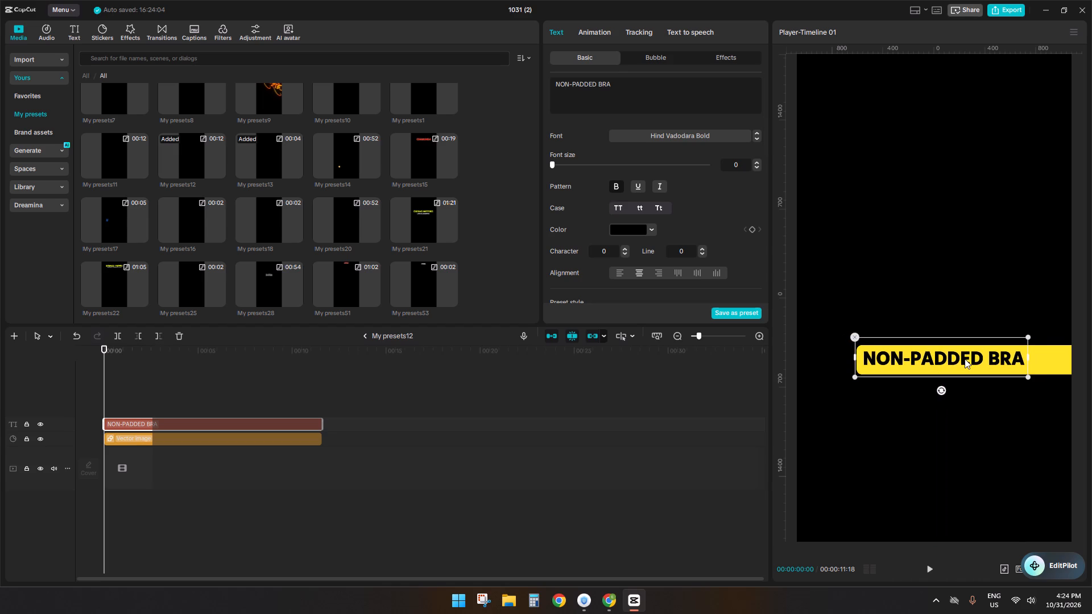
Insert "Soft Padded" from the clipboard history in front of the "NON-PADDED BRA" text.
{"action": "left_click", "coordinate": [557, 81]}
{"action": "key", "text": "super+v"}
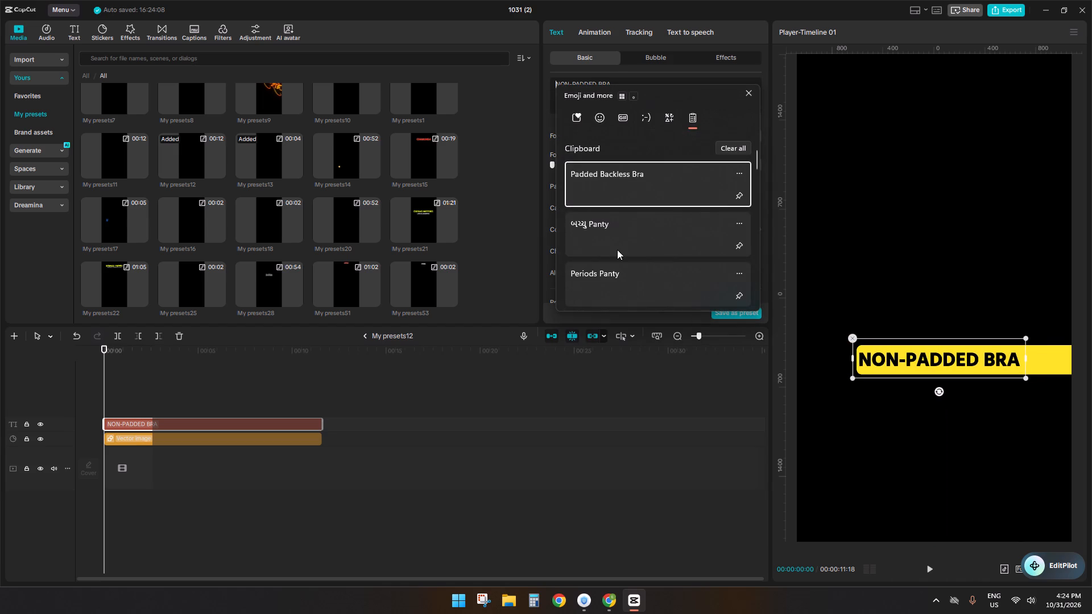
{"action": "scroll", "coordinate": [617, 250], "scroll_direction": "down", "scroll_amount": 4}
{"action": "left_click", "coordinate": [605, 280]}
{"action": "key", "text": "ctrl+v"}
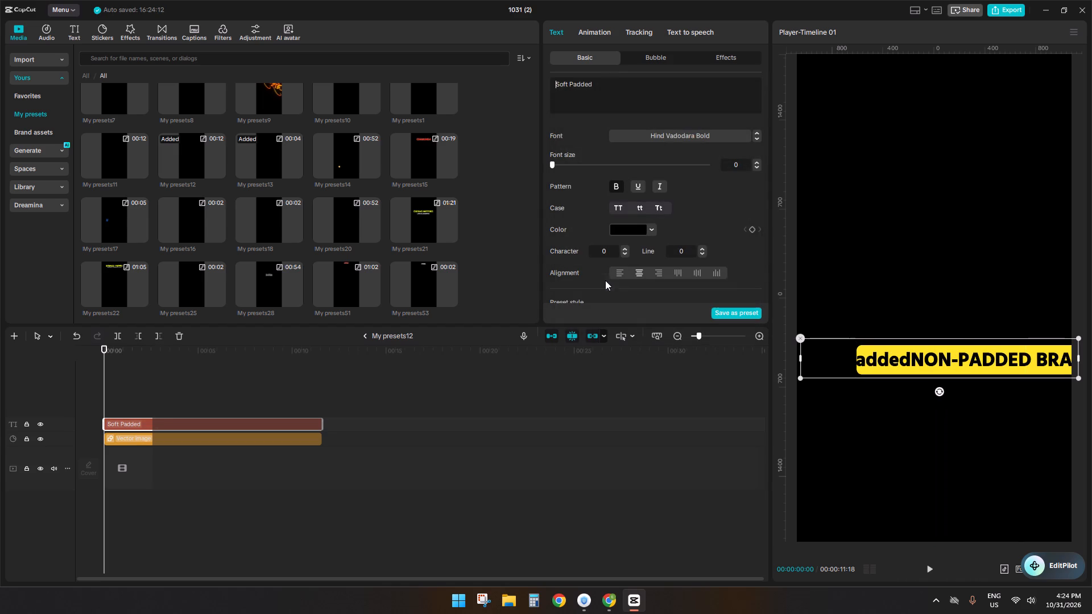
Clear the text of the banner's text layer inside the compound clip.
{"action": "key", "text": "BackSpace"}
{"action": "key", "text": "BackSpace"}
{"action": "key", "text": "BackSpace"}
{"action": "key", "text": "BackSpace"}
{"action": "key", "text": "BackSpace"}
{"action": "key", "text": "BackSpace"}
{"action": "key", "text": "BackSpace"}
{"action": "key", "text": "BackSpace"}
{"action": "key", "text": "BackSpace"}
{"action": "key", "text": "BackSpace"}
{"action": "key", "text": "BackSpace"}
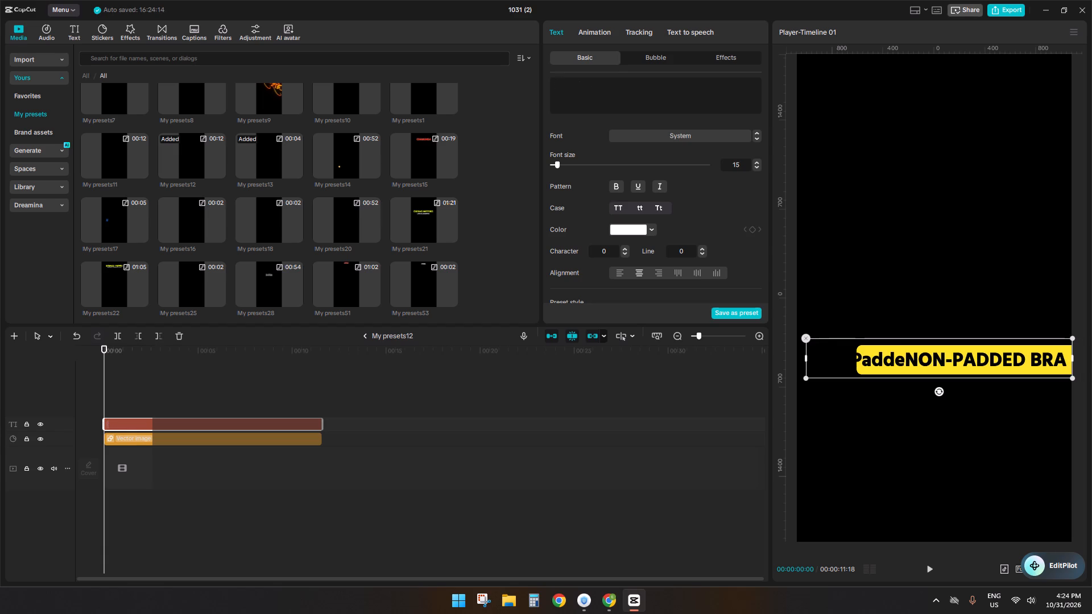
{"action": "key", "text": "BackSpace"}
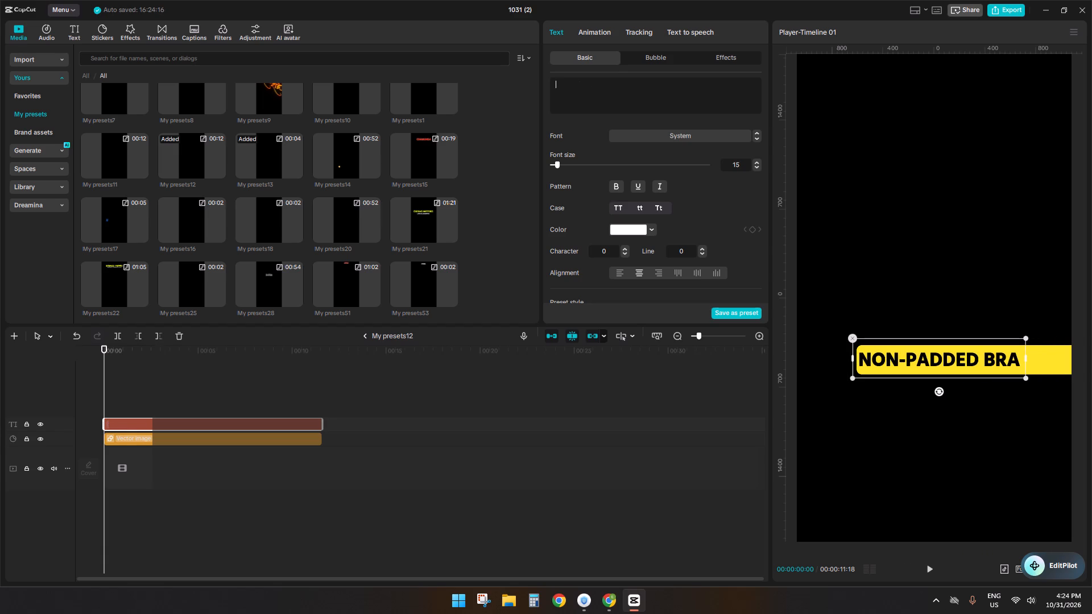
Return to the main timeline and break the third product banner's compound clip back into its separate layers.
{"action": "left_click", "coordinate": [369, 335]}
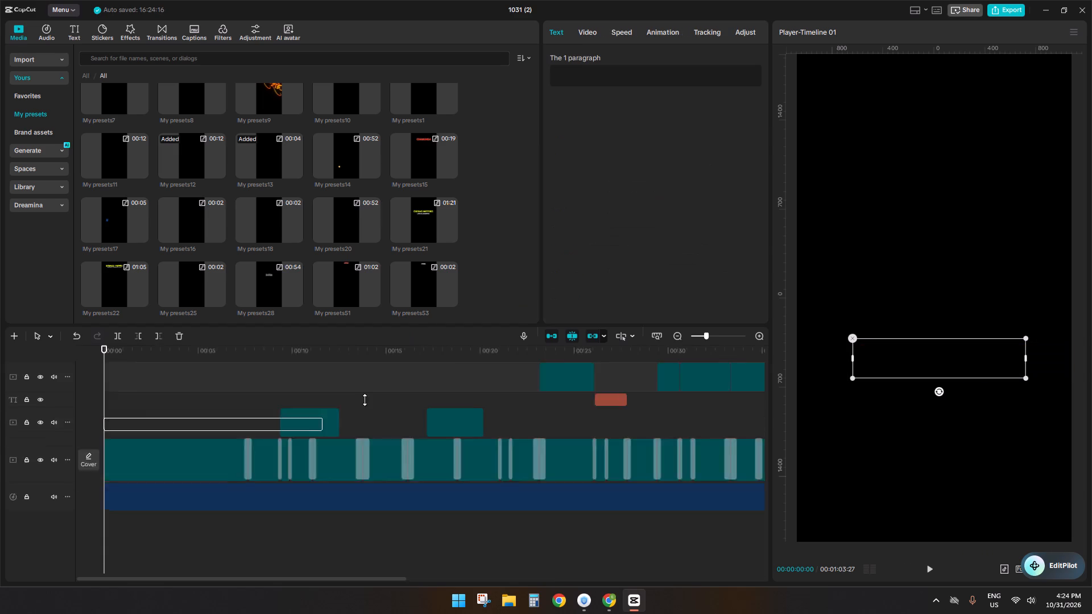
{"action": "left_click", "coordinate": [549, 427]}
{"action": "key", "text": "space"}
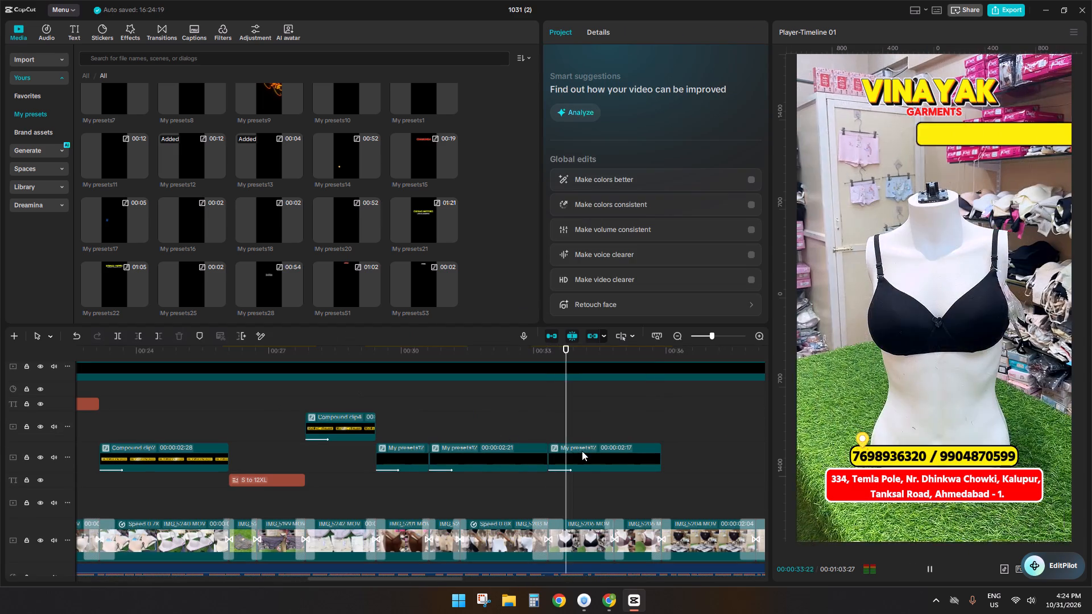
{"action": "key", "text": "space"}
{"action": "left_click", "coordinate": [590, 450]}
{"action": "right_click", "coordinate": [586, 450]}
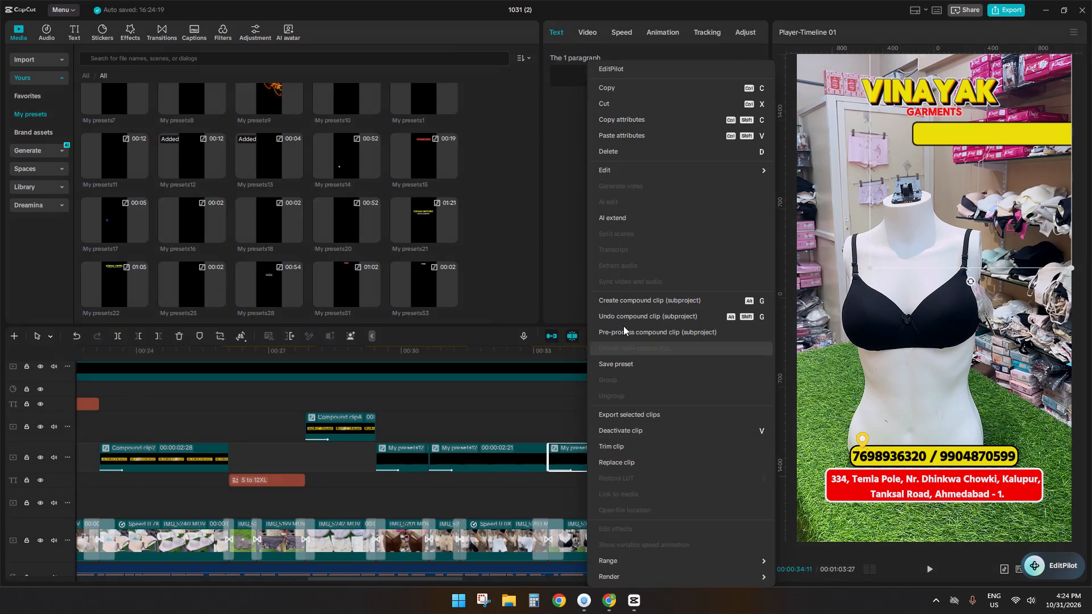
{"action": "left_click", "coordinate": [624, 316]}
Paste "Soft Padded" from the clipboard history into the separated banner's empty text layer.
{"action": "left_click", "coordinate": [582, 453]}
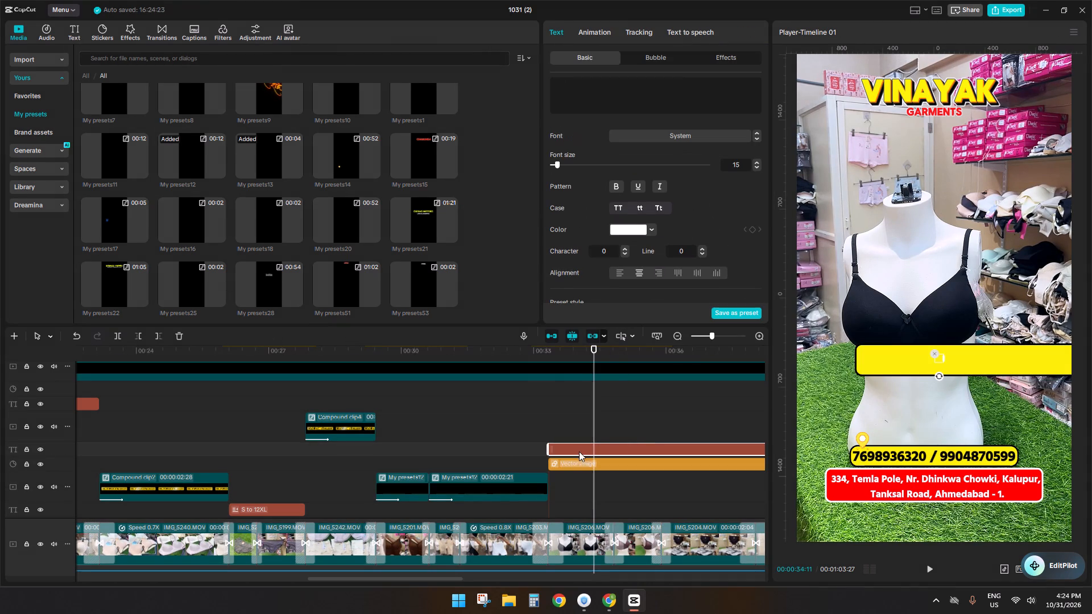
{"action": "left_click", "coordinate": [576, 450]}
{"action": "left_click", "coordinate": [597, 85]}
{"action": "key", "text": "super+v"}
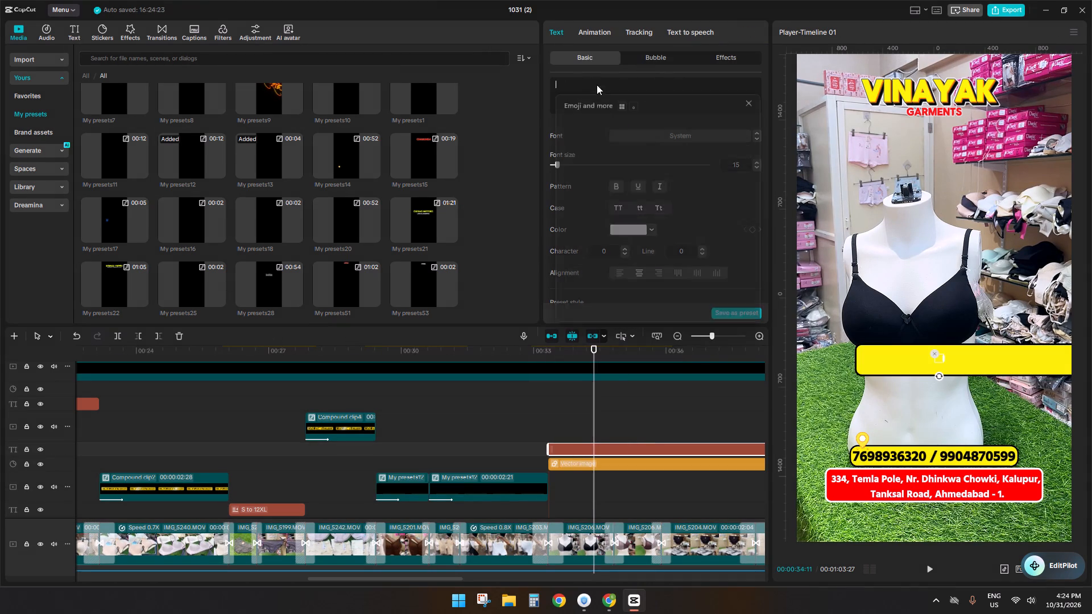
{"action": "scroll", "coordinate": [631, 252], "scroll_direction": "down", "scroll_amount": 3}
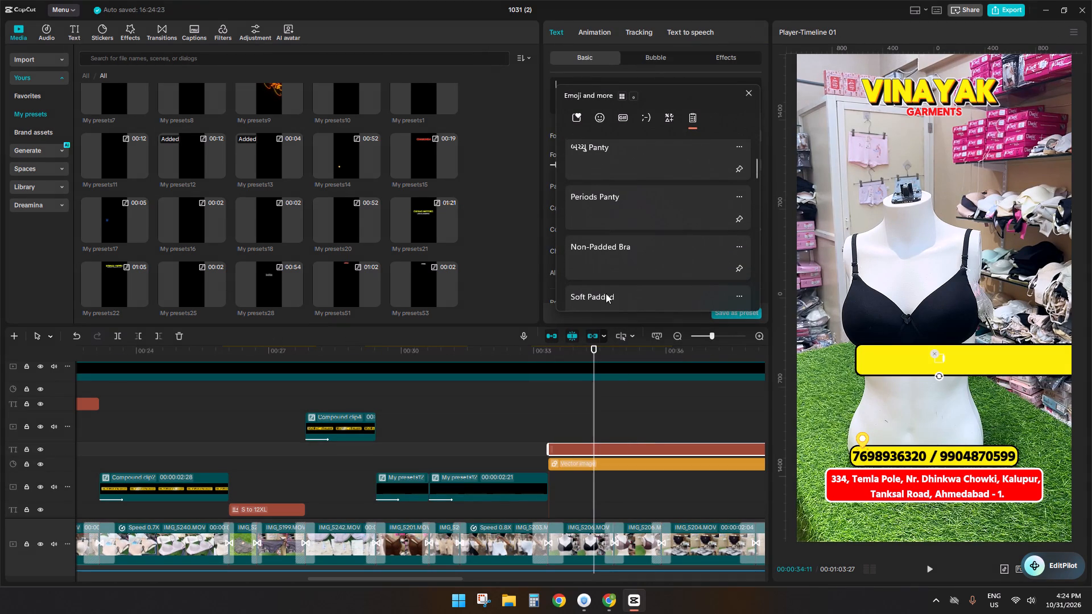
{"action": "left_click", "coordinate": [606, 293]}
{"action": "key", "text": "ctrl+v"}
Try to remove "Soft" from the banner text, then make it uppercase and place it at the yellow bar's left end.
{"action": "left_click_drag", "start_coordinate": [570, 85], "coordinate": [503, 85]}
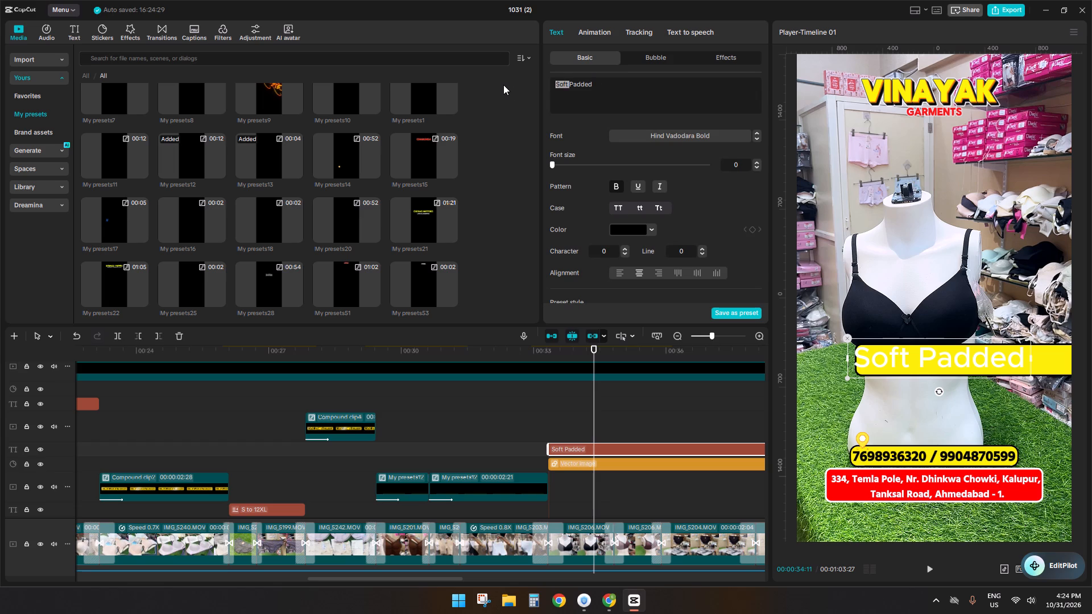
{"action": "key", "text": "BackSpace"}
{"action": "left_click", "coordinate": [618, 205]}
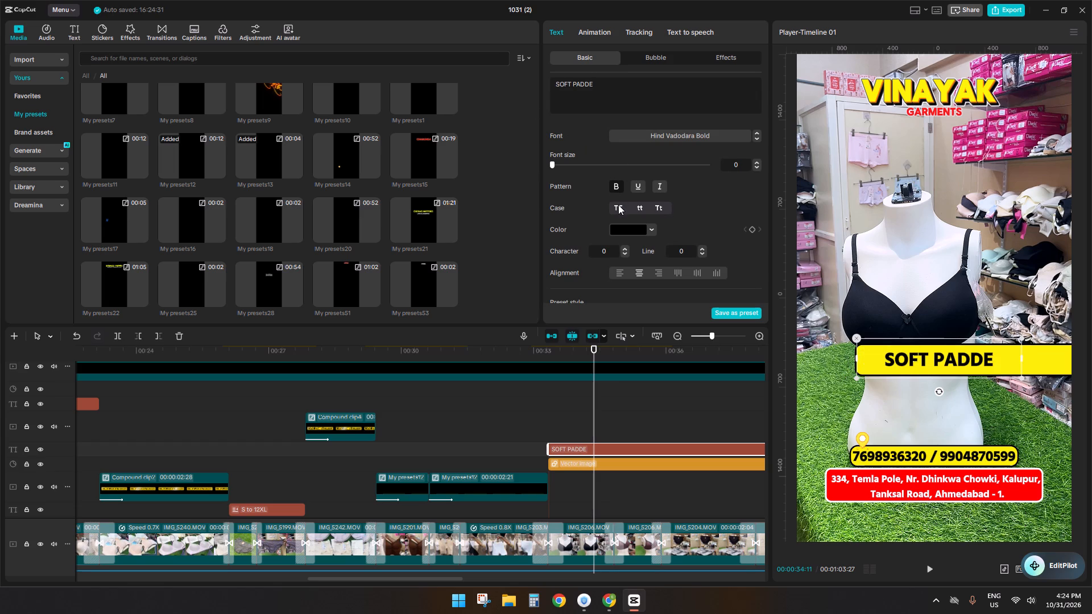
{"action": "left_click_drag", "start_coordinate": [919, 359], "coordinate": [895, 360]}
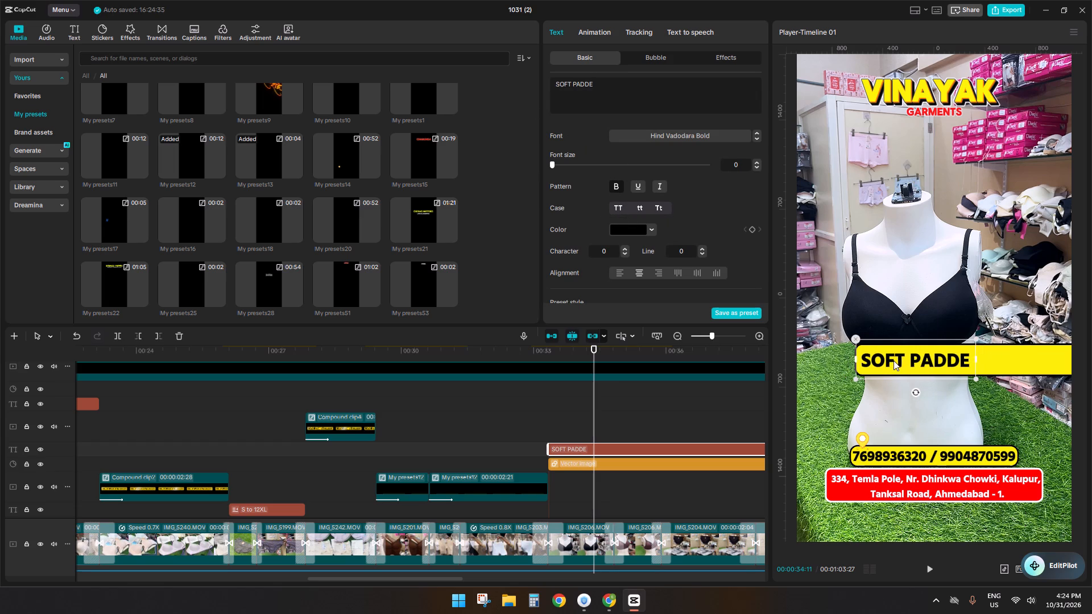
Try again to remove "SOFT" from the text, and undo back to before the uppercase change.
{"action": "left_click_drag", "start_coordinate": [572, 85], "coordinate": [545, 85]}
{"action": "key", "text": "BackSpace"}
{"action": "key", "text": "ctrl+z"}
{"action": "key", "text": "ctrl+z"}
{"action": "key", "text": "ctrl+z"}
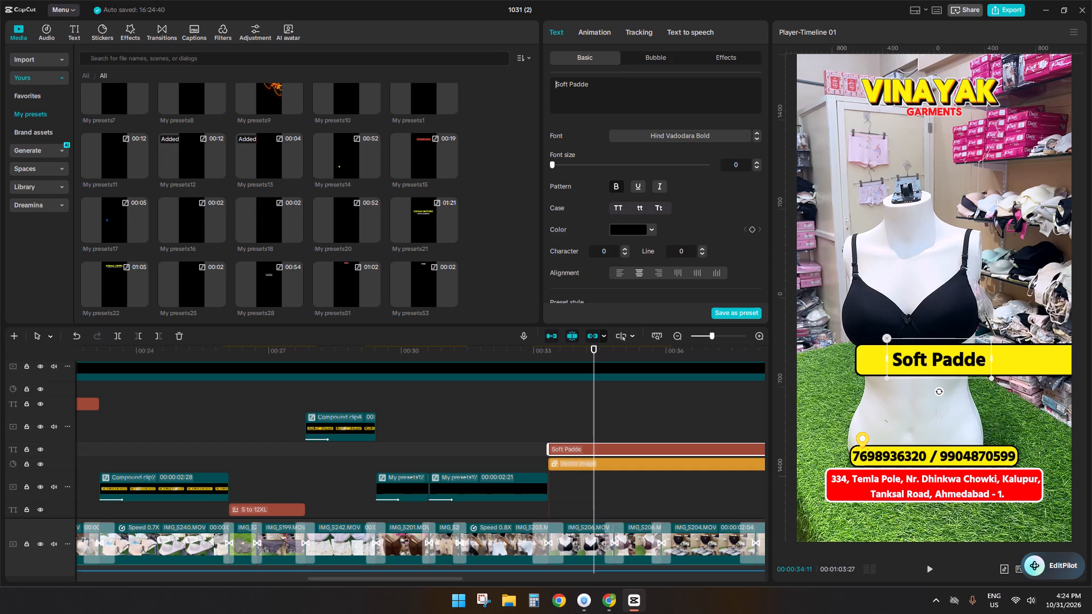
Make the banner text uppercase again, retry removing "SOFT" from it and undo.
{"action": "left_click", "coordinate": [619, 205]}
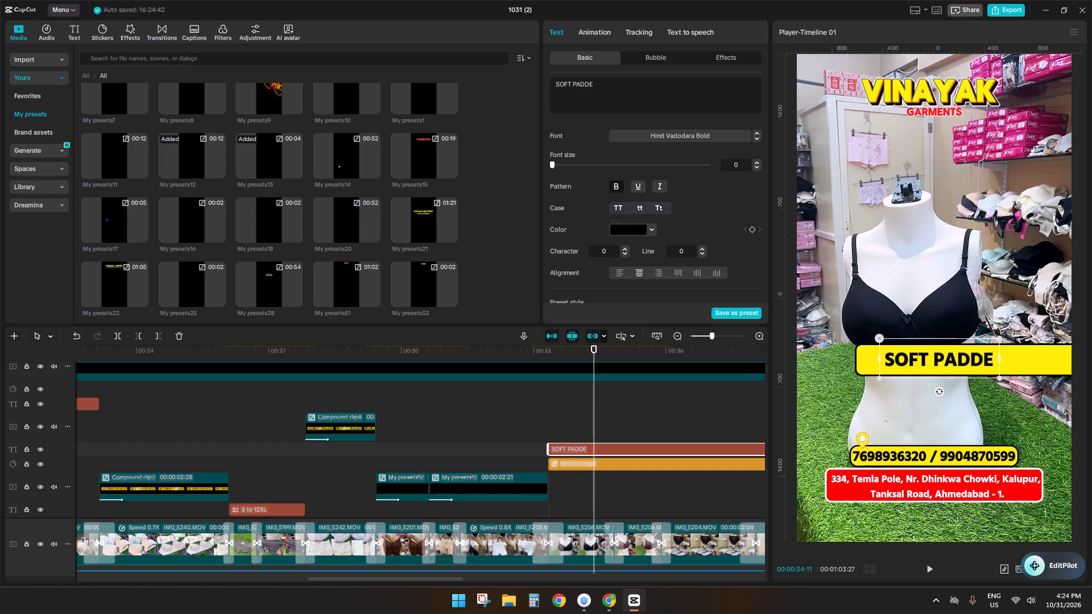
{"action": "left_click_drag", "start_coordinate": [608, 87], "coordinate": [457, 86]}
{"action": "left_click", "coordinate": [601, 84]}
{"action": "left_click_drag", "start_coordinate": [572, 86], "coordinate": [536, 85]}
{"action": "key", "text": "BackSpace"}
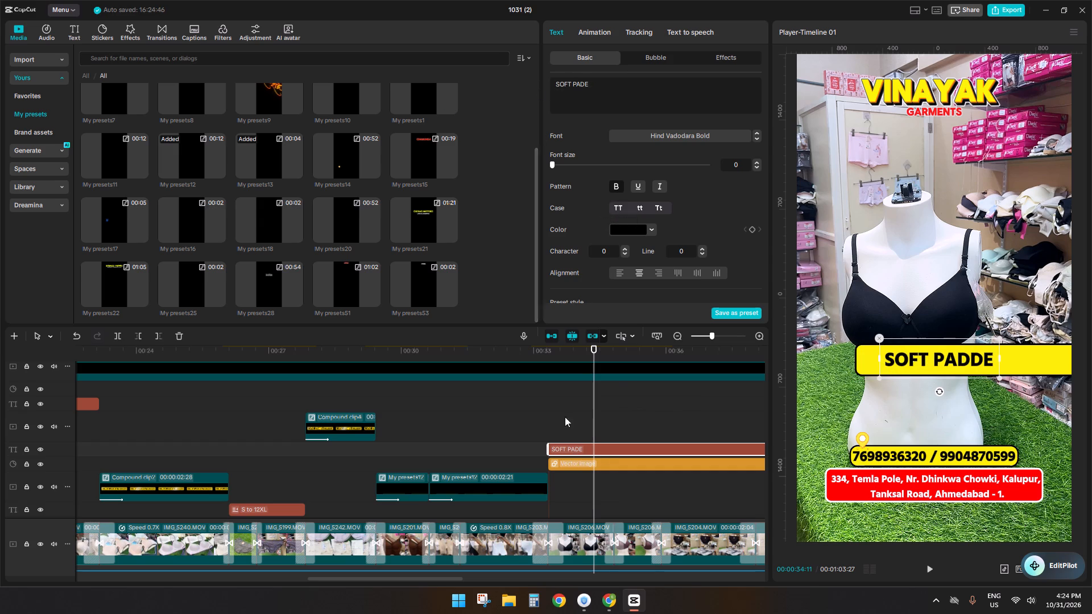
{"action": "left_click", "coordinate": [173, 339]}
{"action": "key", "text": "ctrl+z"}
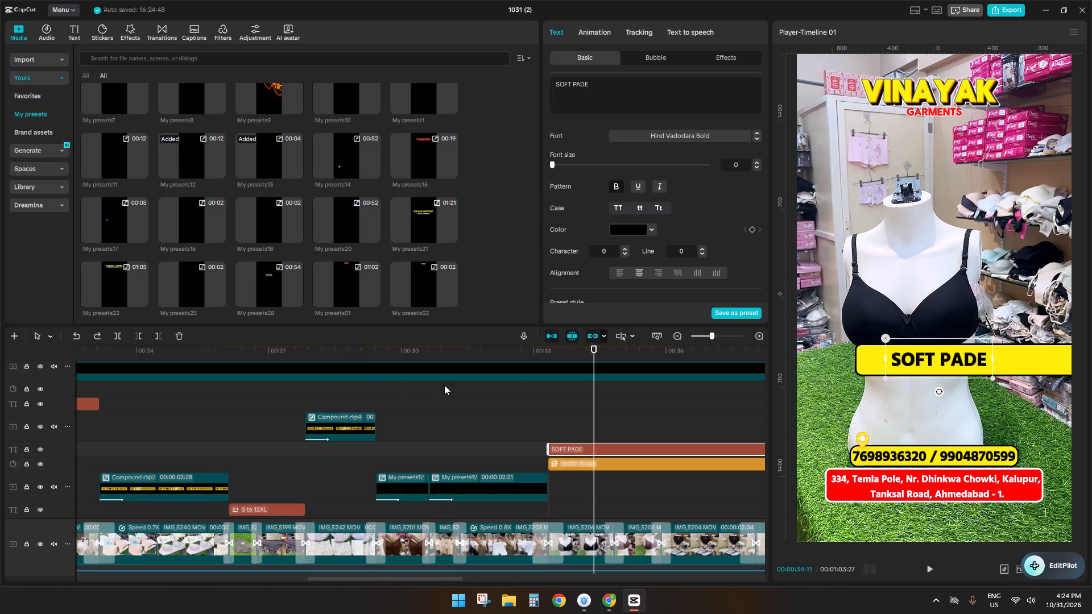
Clear all text from the separated banner's text layer.
{"action": "left_click_drag", "start_coordinate": [573, 85], "coordinate": [485, 72]}
{"action": "key", "text": "BackSpace"}
{"action": "key", "text": "BackSpace"}
{"action": "key", "text": "BackSpace"}
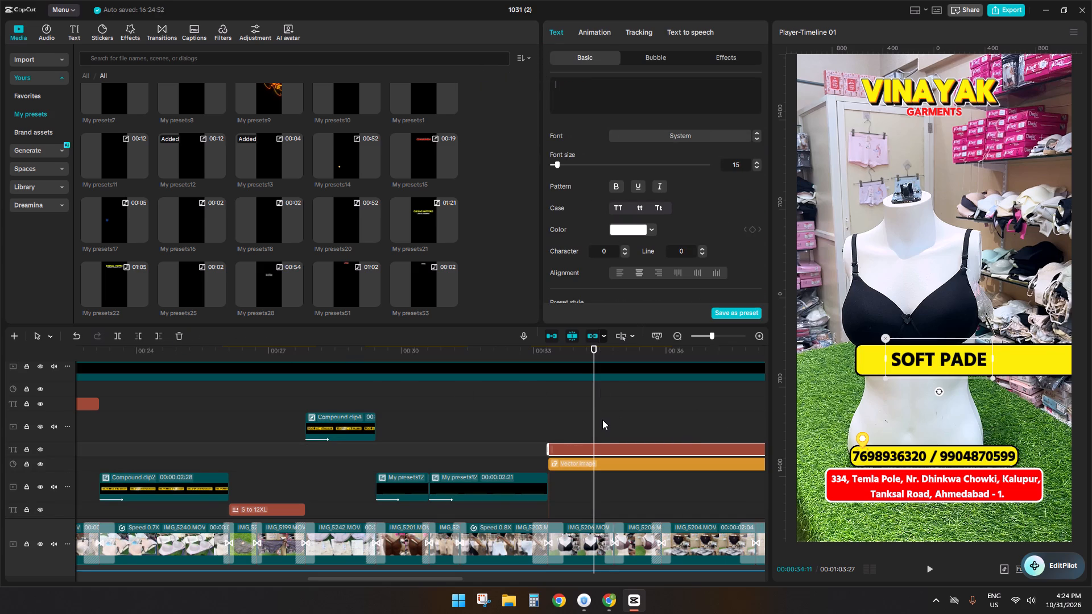
{"action": "key", "text": "BackSpace"}
{"action": "key", "text": "BackSpace"}
Switch to the Google translation page in Chrome and replace the source text with "Soft Padded" from the clipboard history.
{"action": "left_click", "coordinate": [610, 600]}
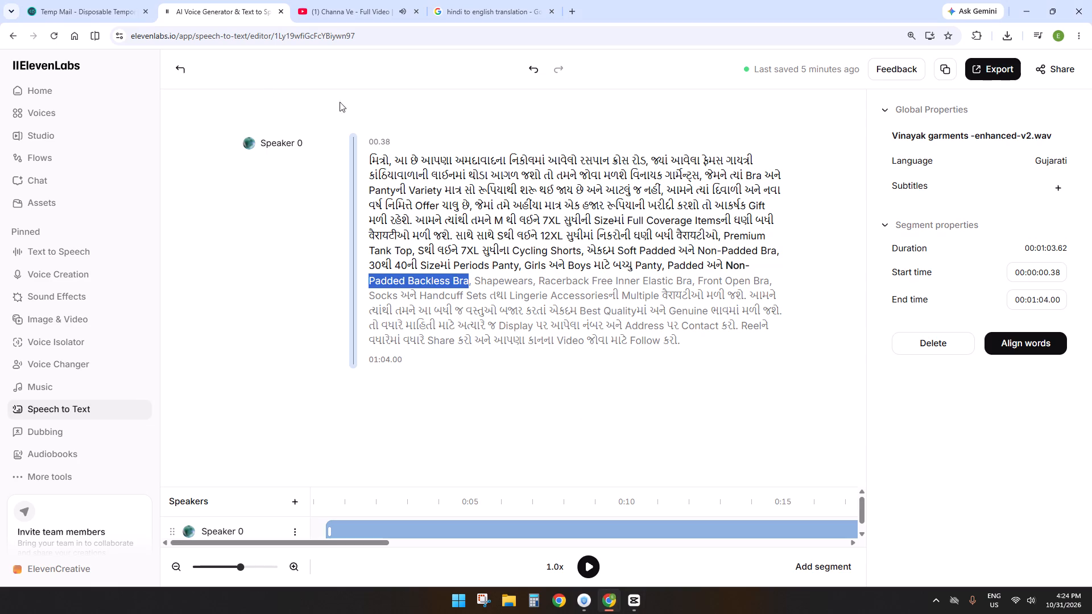
{"action": "left_click", "coordinate": [485, 3]}
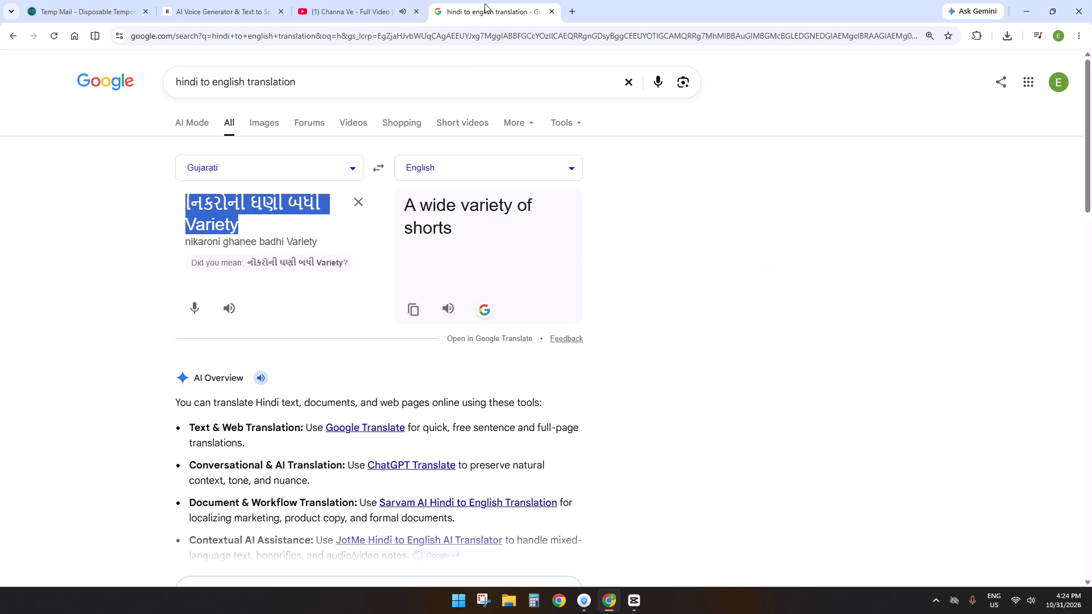
{"action": "left_click", "coordinate": [365, 199]}
{"action": "left_click", "coordinate": [317, 204]}
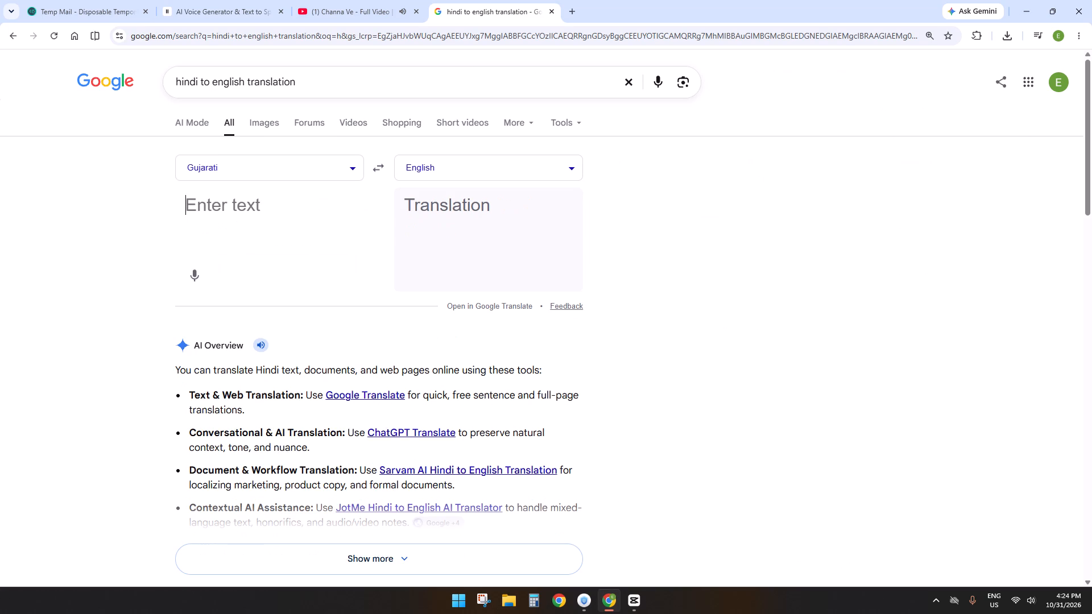
{"action": "key", "text": "super+v"}
{"action": "scroll", "coordinate": [260, 379], "scroll_direction": "down", "scroll_amount": 5}
{"action": "left_click", "coordinate": [252, 383]}
{"action": "key", "text": "ctrl+v"}
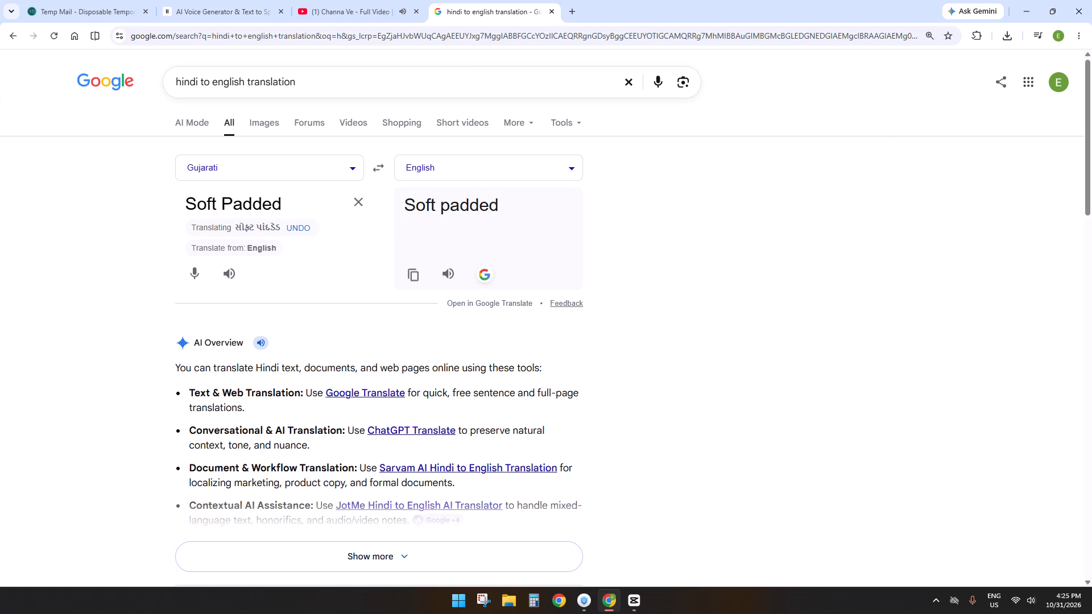
Remove "Soft" from the translator's source text and add a space after "Padded".
{"action": "left_click_drag", "start_coordinate": [222, 198], "coordinate": [148, 192]}
{"action": "key", "text": "BackSpace"}
{"action": "left_click", "coordinate": [256, 198]}
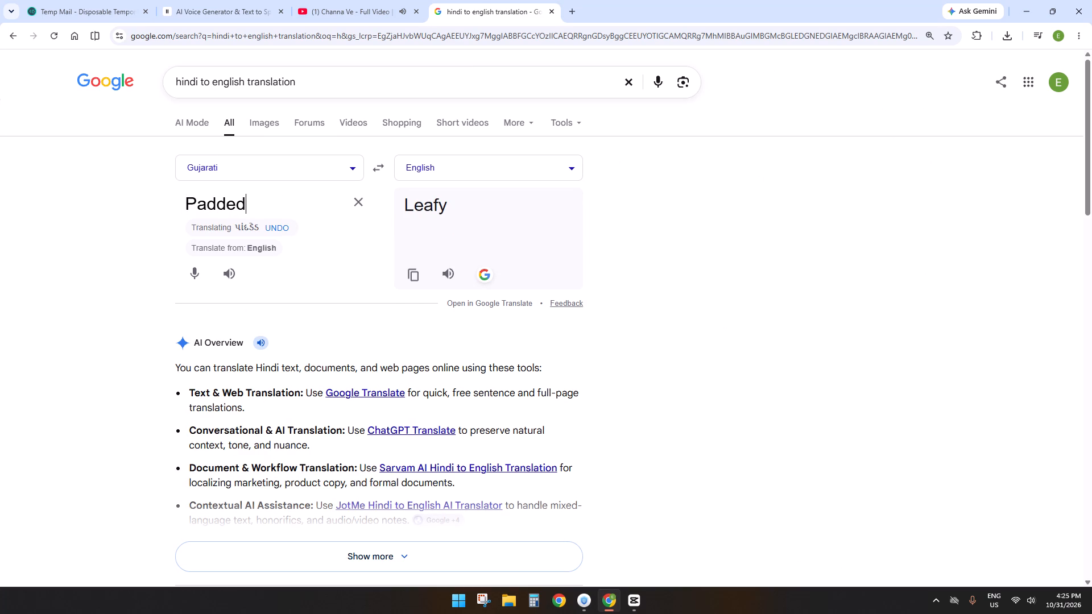
{"action": "key", "text": "space"}
{"action": "left_click", "coordinate": [251, 200]}
Append "Non-Padded Bra" from the clipboard history after "Padded" and delete the word "Bra".
{"action": "key", "text": "super+v"}
{"action": "scroll", "coordinate": [307, 397], "scroll_direction": "down", "scroll_amount": 3}
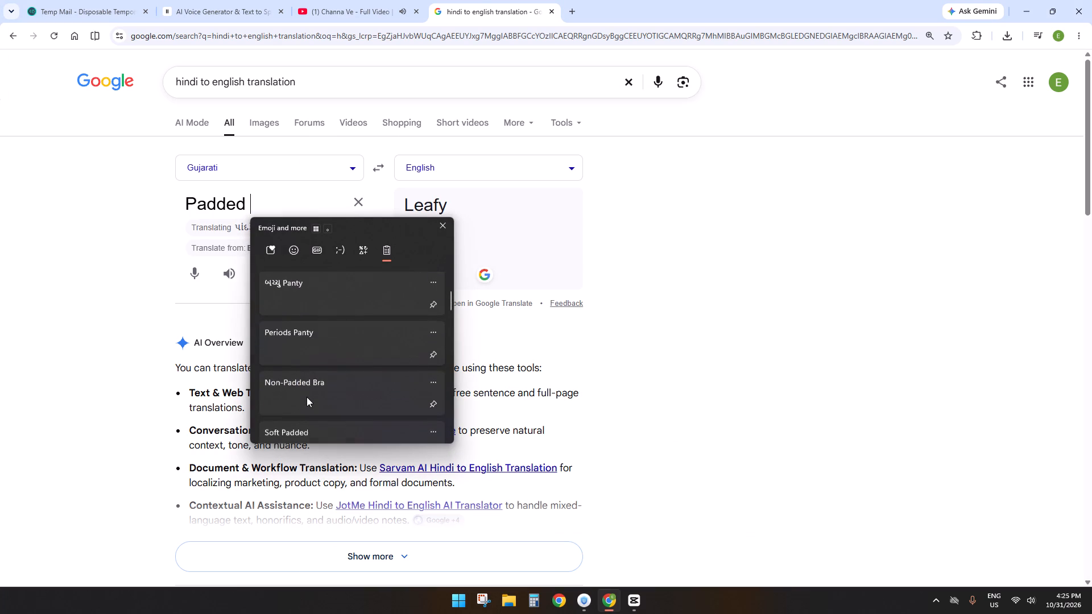
{"action": "left_click", "coordinate": [307, 397]}
{"action": "key", "text": "ctrl+v"}
{"action": "left_click_drag", "start_coordinate": [254, 223], "coordinate": [301, 224]}
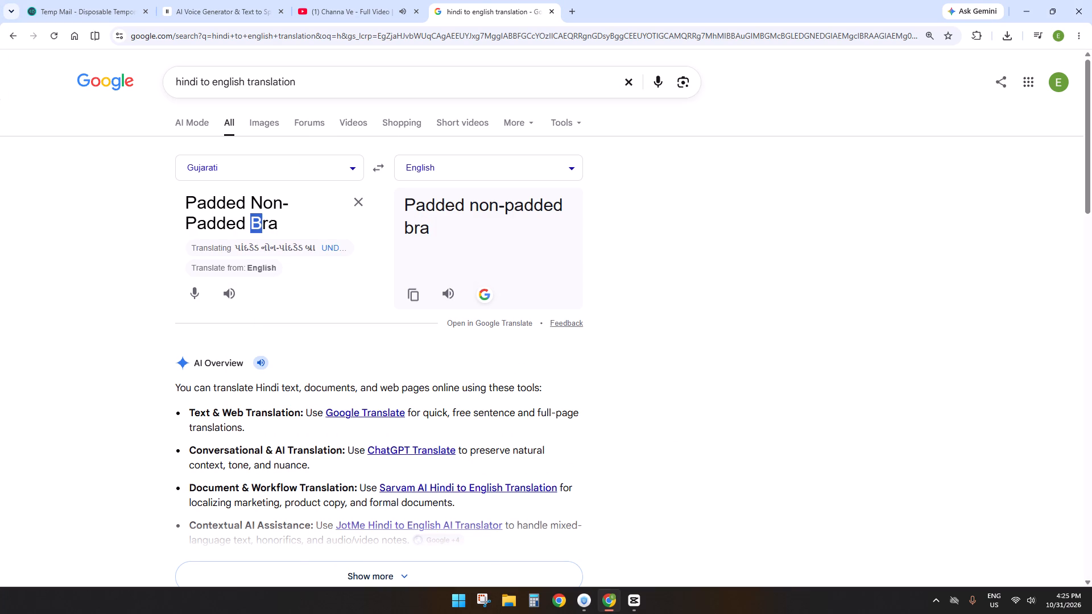
{"action": "key", "text": "BackSpace"}
Copy "Padded Non-Padded" from the translator's source text and paste it into the banner's empty text layer in CapCut.
{"action": "left_click_drag", "start_coordinate": [255, 224], "coordinate": [146, 188]}
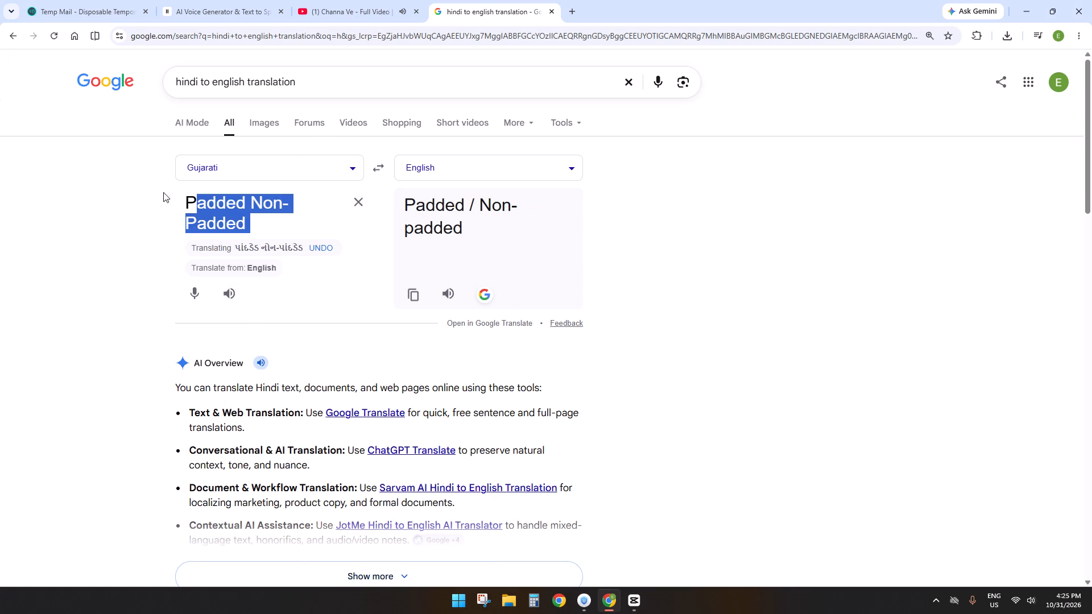
{"action": "key", "text": "ctrl+c"}
{"action": "key", "text": "ctrl+c"}
{"action": "left_click", "coordinate": [635, 598]}
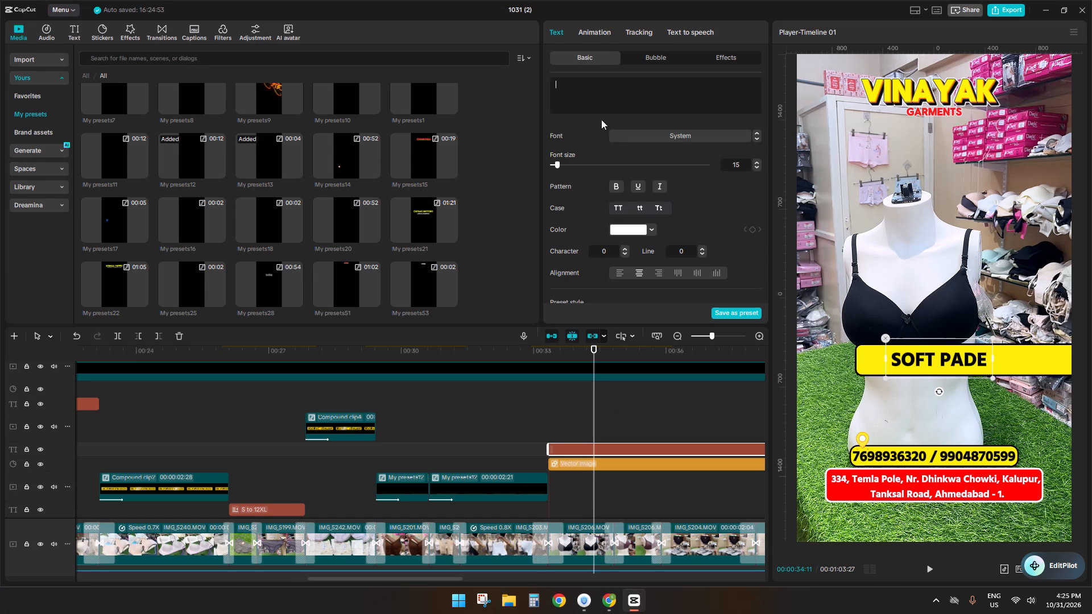
{"action": "left_click", "coordinate": [179, 332]}
{"action": "key", "text": "ctrl+x"}
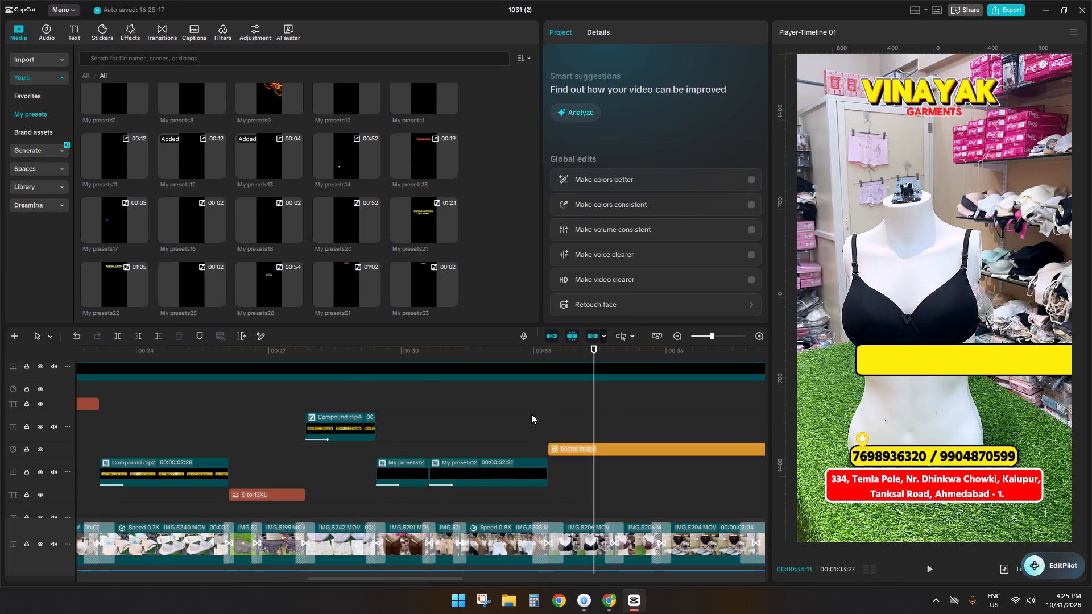
{"action": "key", "text": "ctrl+z"}
{"action": "left_click", "coordinate": [580, 99]}
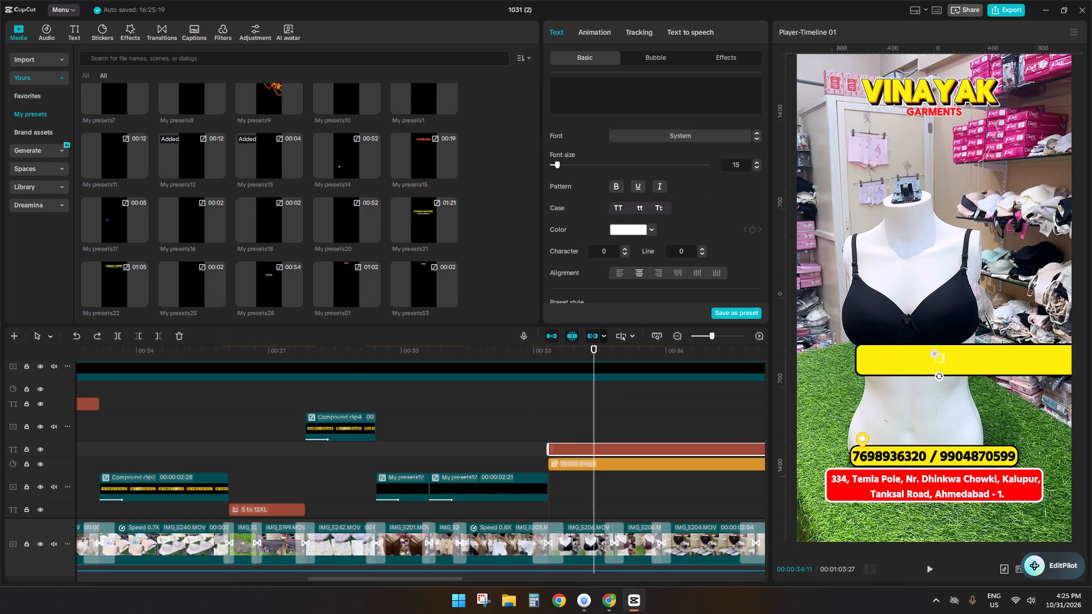
{"action": "key", "text": "ctrl+v"}
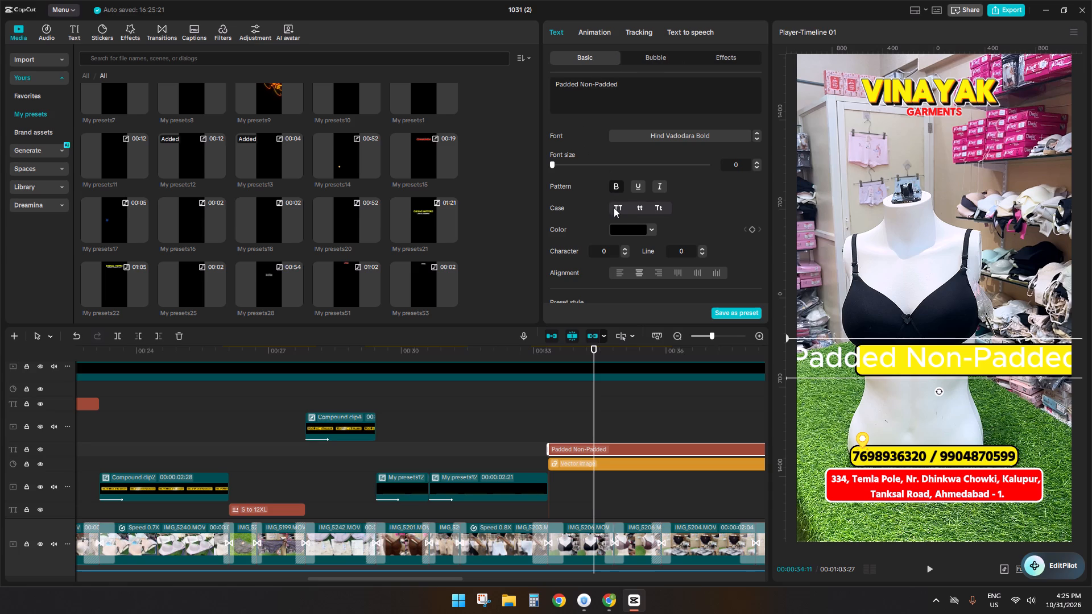
Set the "Padded Non-Padded" text to uppercase and position it at the start of the yellow bar.
{"action": "left_click", "coordinate": [614, 208]}
{"action": "left_click_drag", "start_coordinate": [949, 362], "coordinate": [947, 362]}
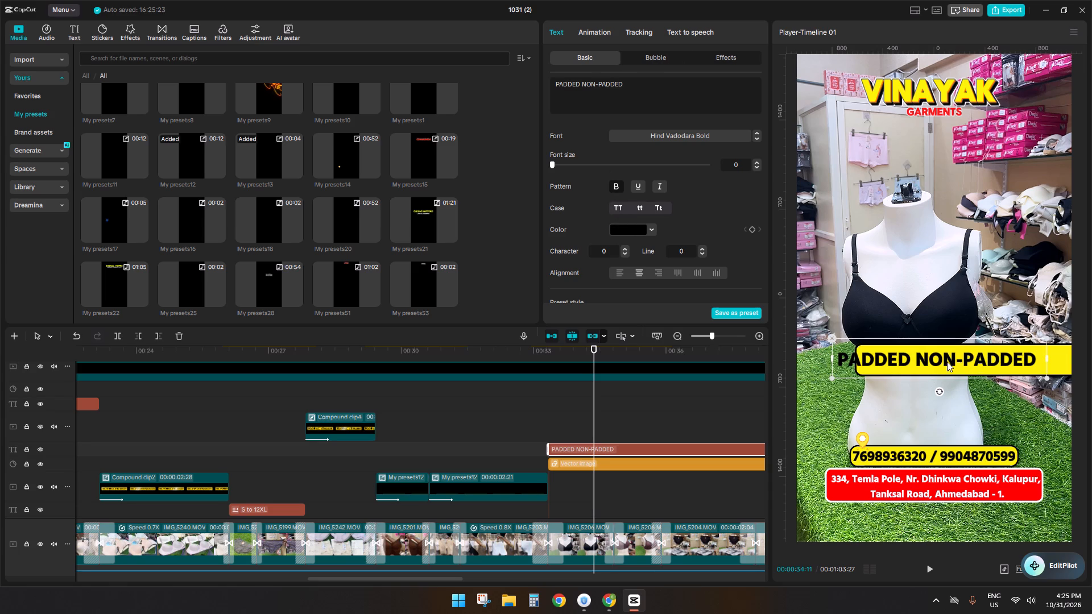
{"action": "left_click_drag", "start_coordinate": [947, 362], "coordinate": [972, 363]}
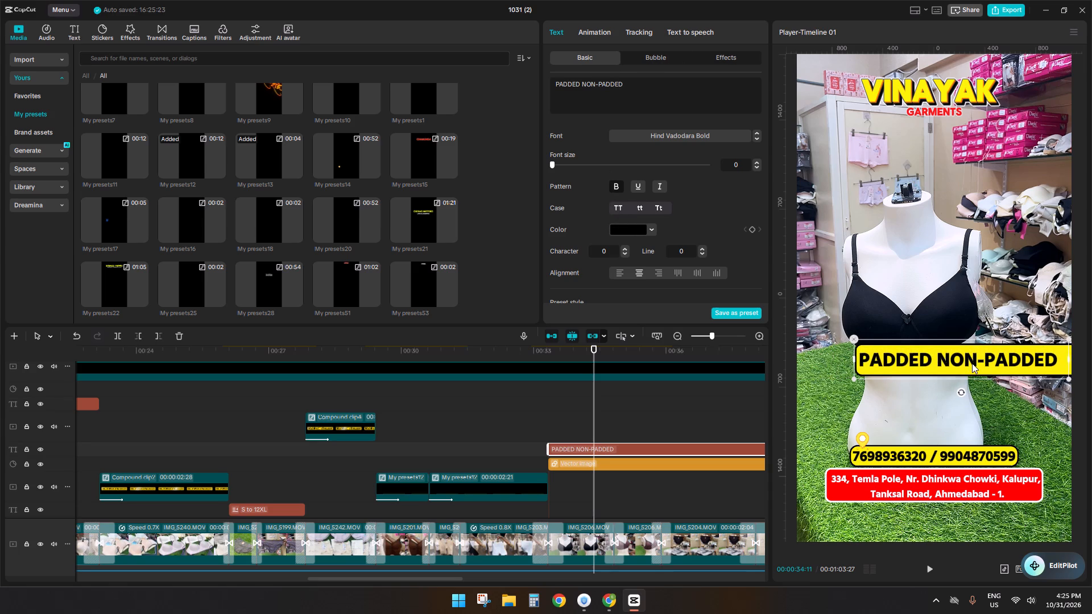
{"action": "left_click_drag", "start_coordinate": [972, 363], "coordinate": [970, 362]}
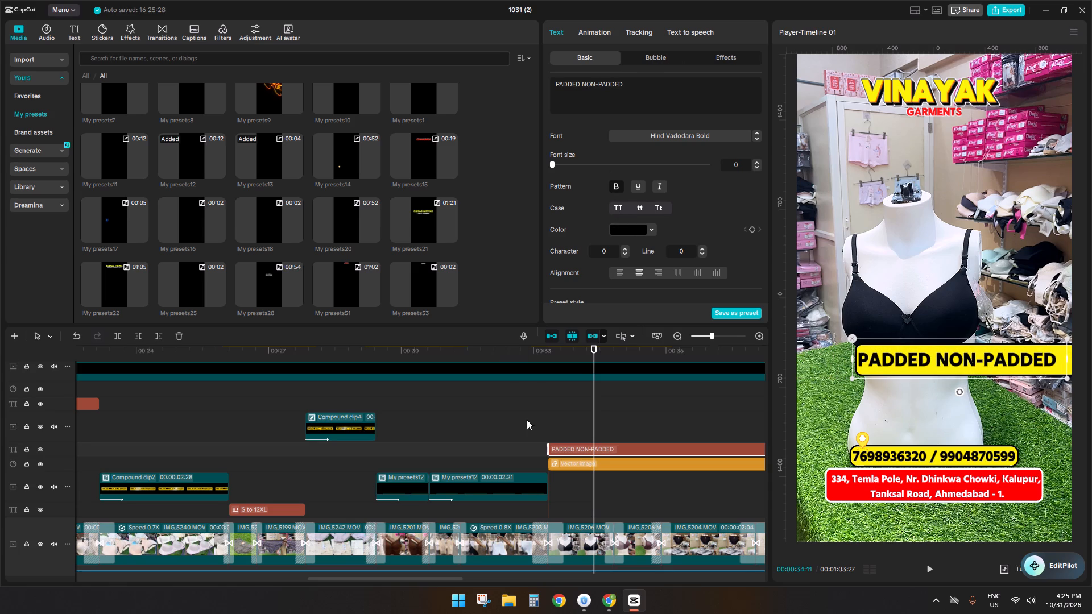
Combine the text and yellow bar into a compound clip and give it the Slide Left in animation.
{"action": "left_click_drag", "start_coordinate": [565, 432], "coordinate": [595, 464]}
{"action": "key", "text": "alt+g"}
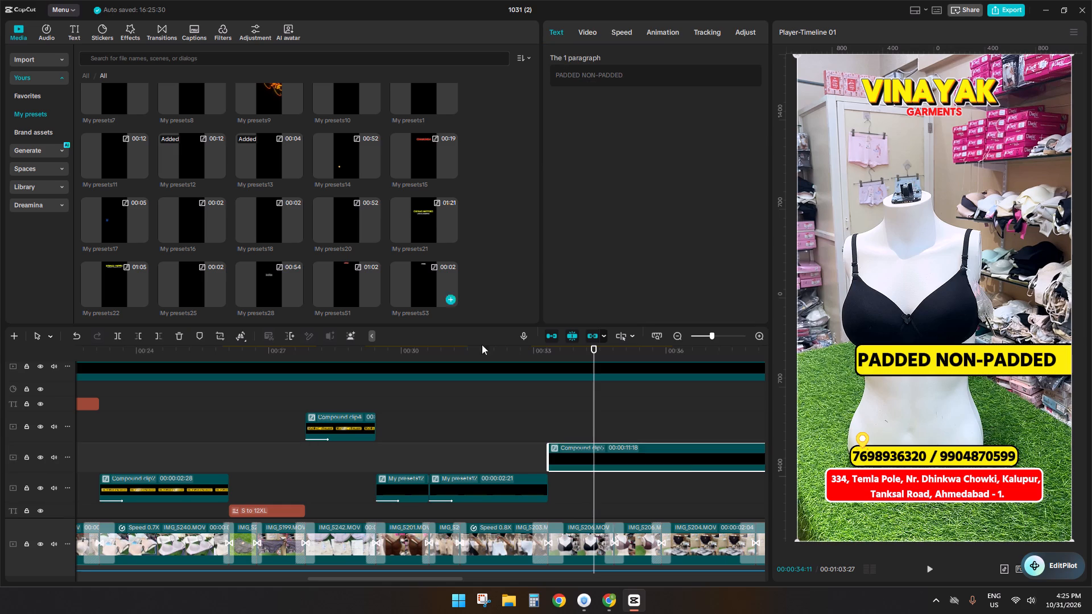
{"action": "left_click", "coordinate": [659, 40]}
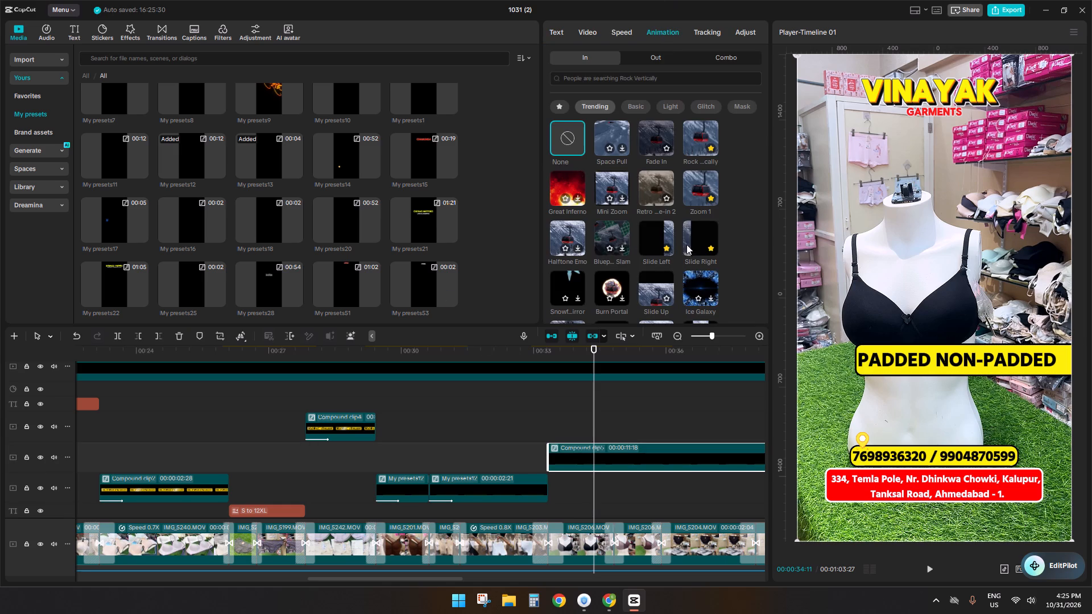
{"action": "left_click", "coordinate": [655, 233]}
Move the "PADDED NON-PADDED" banner up below the Vinayak Garments title, shrink it and align it with the frame's right edge.
{"action": "left_click_drag", "start_coordinate": [964, 368], "coordinate": [970, 275]}
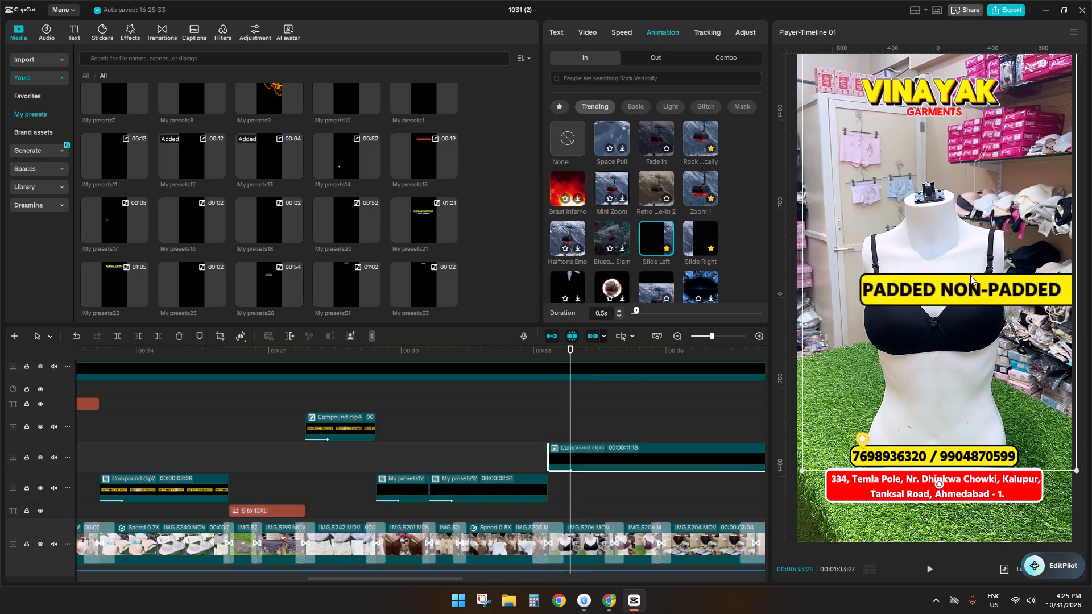
{"action": "left_click_drag", "start_coordinate": [970, 275], "coordinate": [964, 142]}
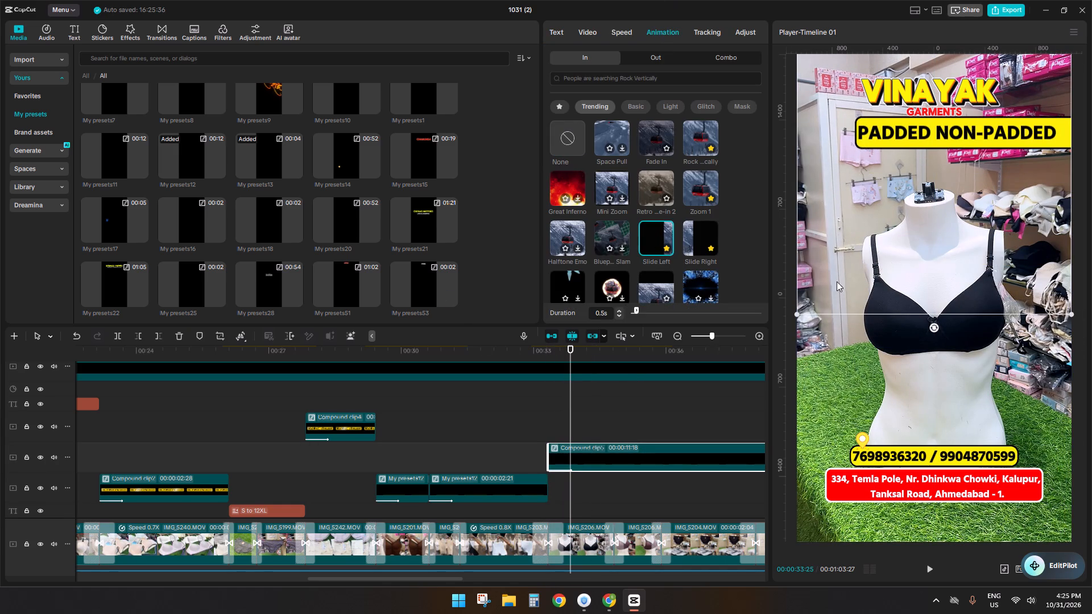
{"action": "left_click_drag", "start_coordinate": [796, 313], "coordinate": [909, 267]}
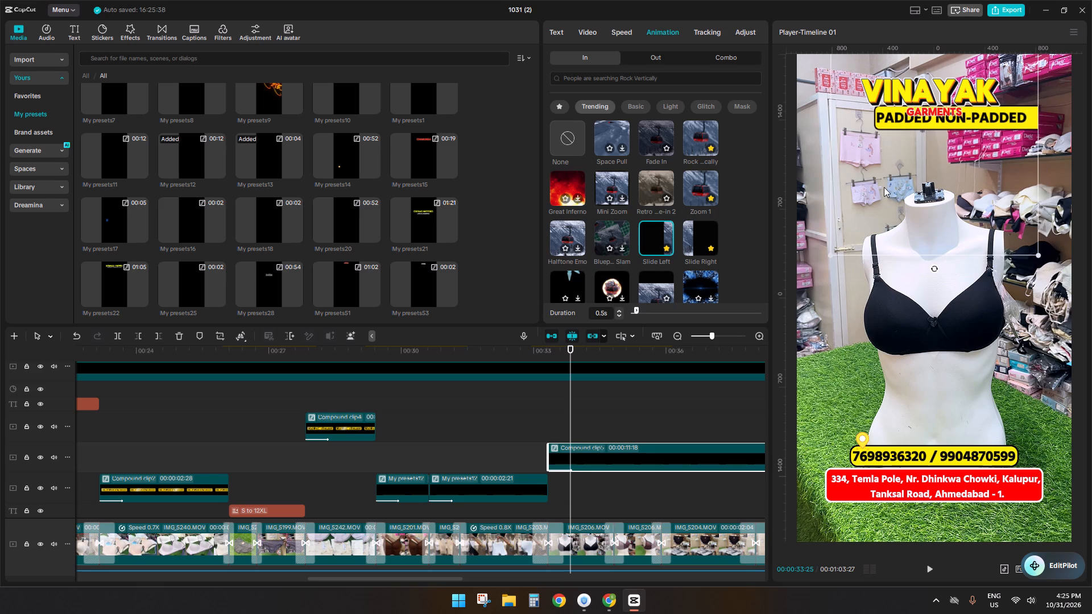
{"action": "left_click_drag", "start_coordinate": [884, 187], "coordinate": [915, 204]}
Trim the end of the "PADDED NON-PADDED" clip to a 2:17 duration and move it onto the other banners' track.
{"action": "key", "text": "space"}
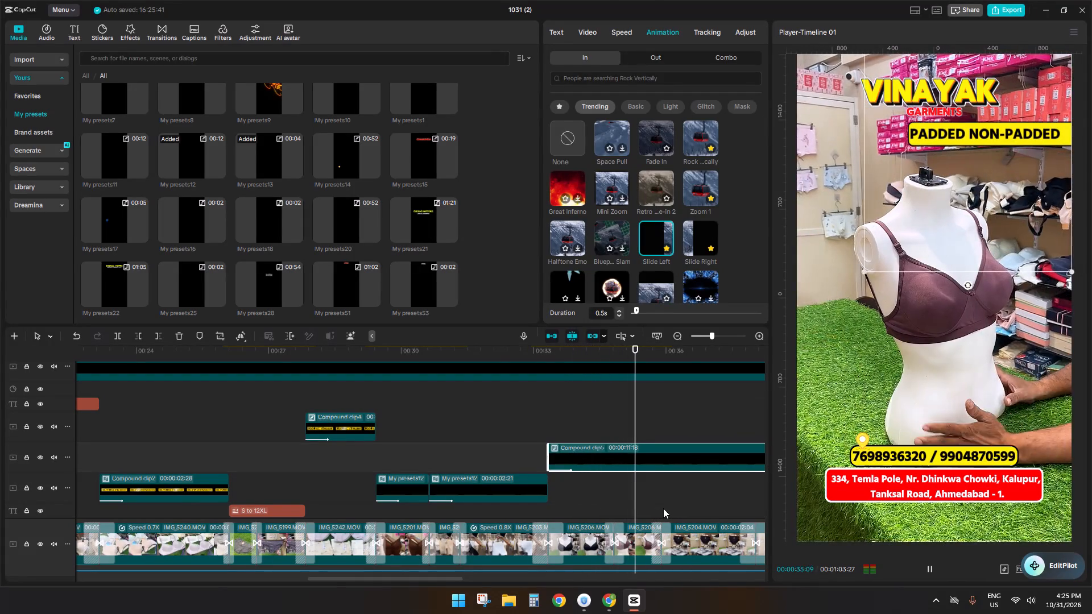
{"action": "left_click", "coordinate": [663, 508]}
{"action": "left_click", "coordinate": [656, 465]}
{"action": "type", "text": "sd"}
{"action": "left_click_drag", "start_coordinate": [583, 456], "coordinate": [583, 483]}
Add a square shape to the timeline starting at the end of the "PADDED NON-PADDED" banner.
{"action": "left_click_drag", "start_coordinate": [379, 580], "coordinate": [439, 580]}
{"action": "key", "text": "space"}
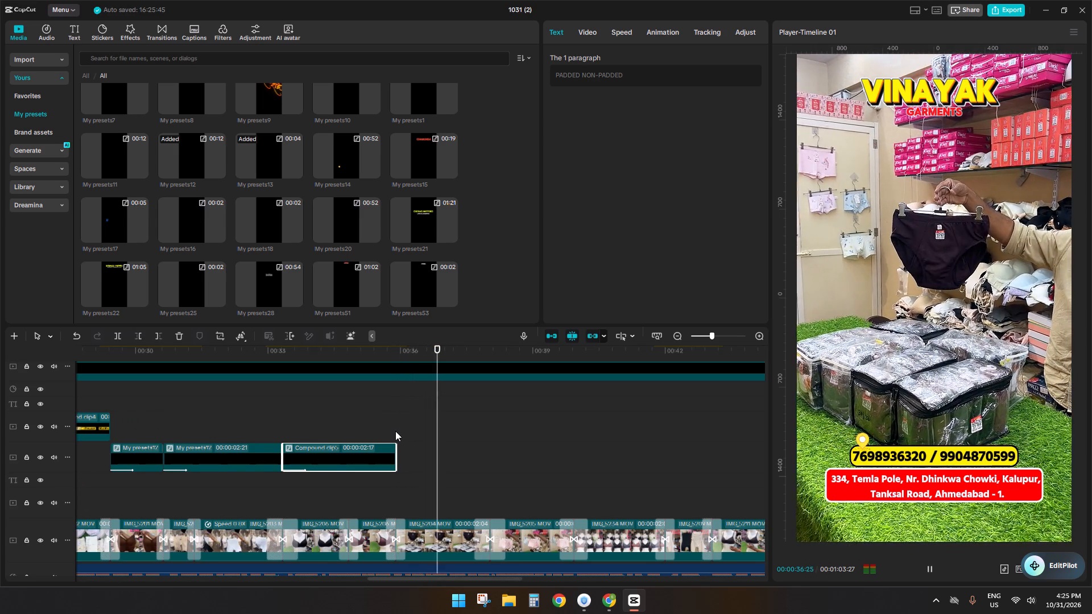
{"action": "left_click", "coordinate": [395, 431]}
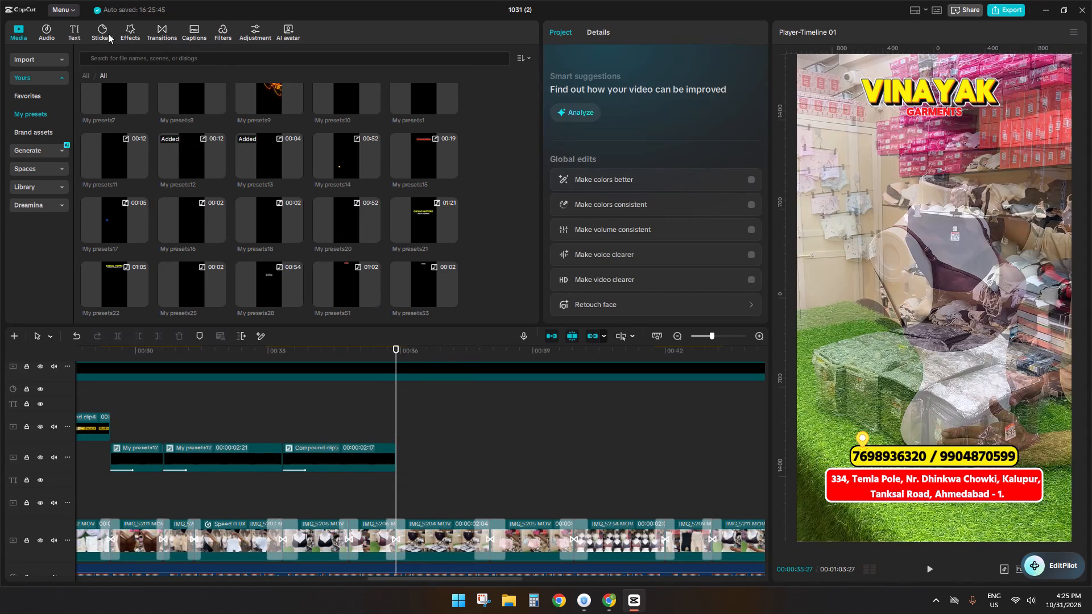
{"action": "left_click", "coordinate": [108, 34]}
{"action": "left_click", "coordinate": [33, 96]}
{"action": "left_click_drag", "start_coordinate": [96, 78], "coordinate": [418, 319]}
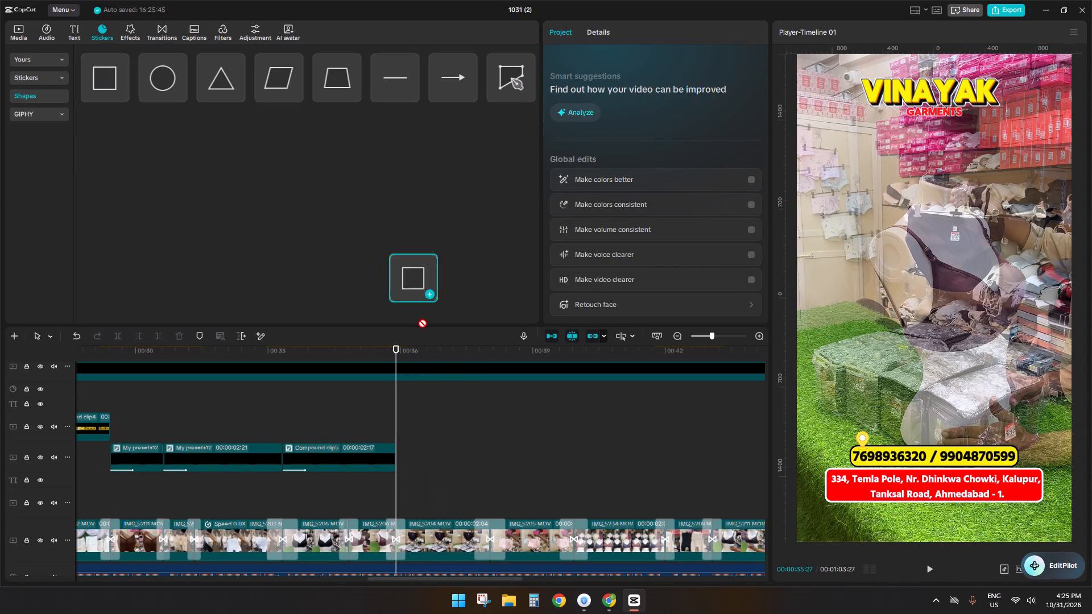
{"action": "left_click_drag", "start_coordinate": [418, 319], "coordinate": [396, 450]}
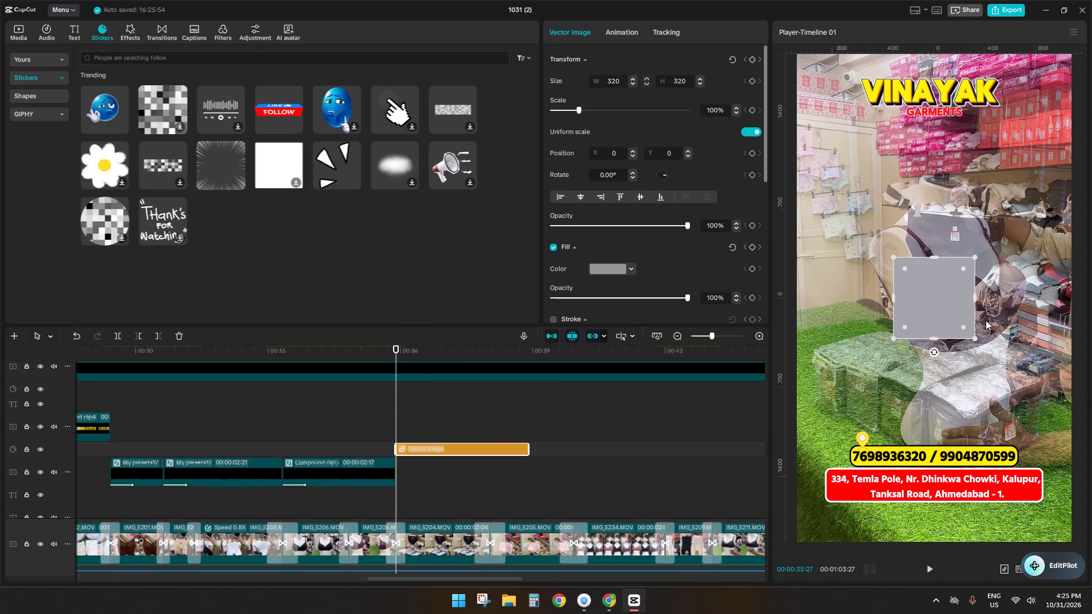
Resize the square into a 780 × 114 bar and fill it with yellow FFDD00.
{"action": "left_click_drag", "start_coordinate": [972, 298], "coordinate": [1034, 299]}
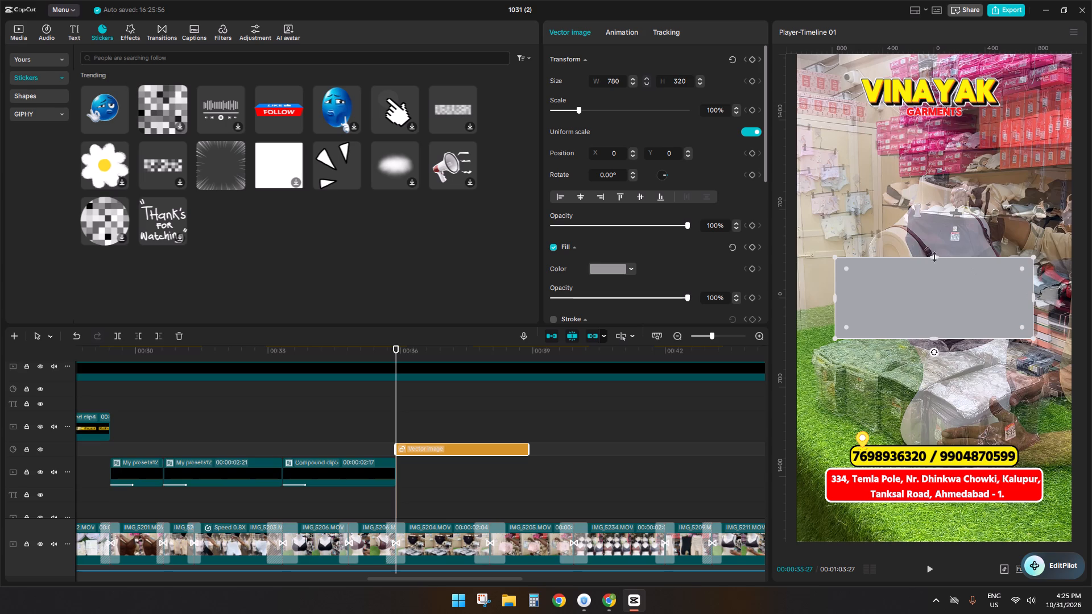
{"action": "left_click_drag", "start_coordinate": [935, 255], "coordinate": [937, 280]}
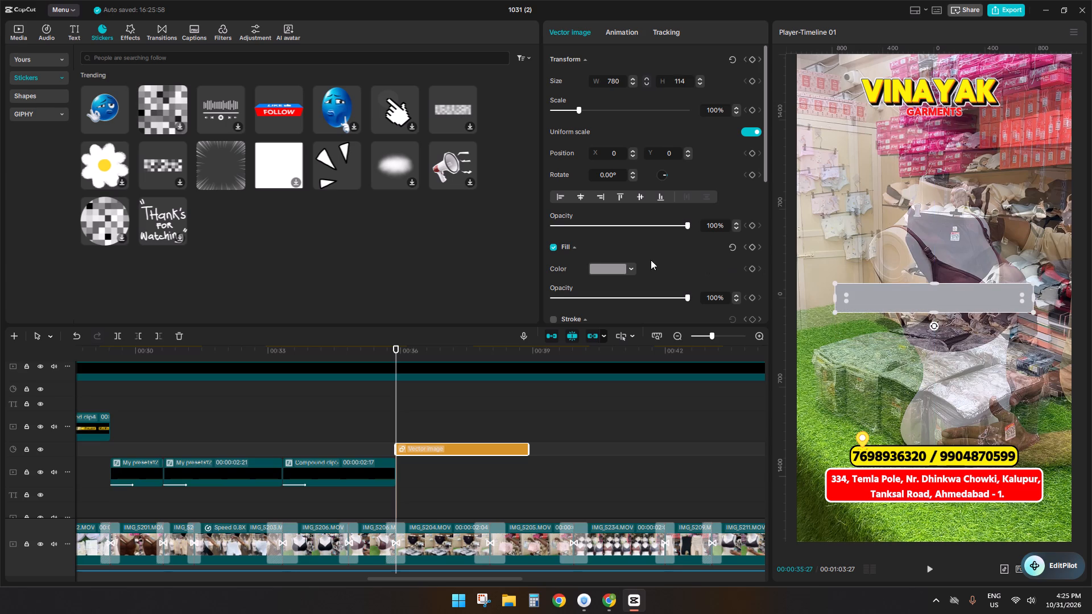
{"action": "left_click", "coordinate": [622, 269]}
{"action": "left_click", "coordinate": [618, 505]}
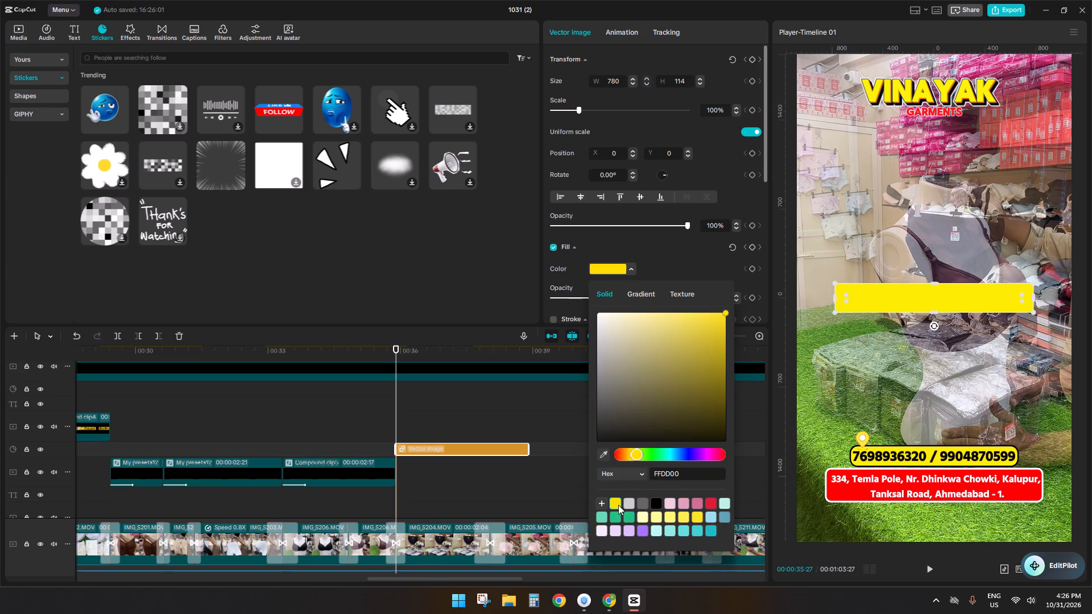
{"action": "left_click", "coordinate": [609, 272]}
Enable a solid black stroke on the yellow bar with a weight of 9.
{"action": "left_click", "coordinate": [553, 319]}
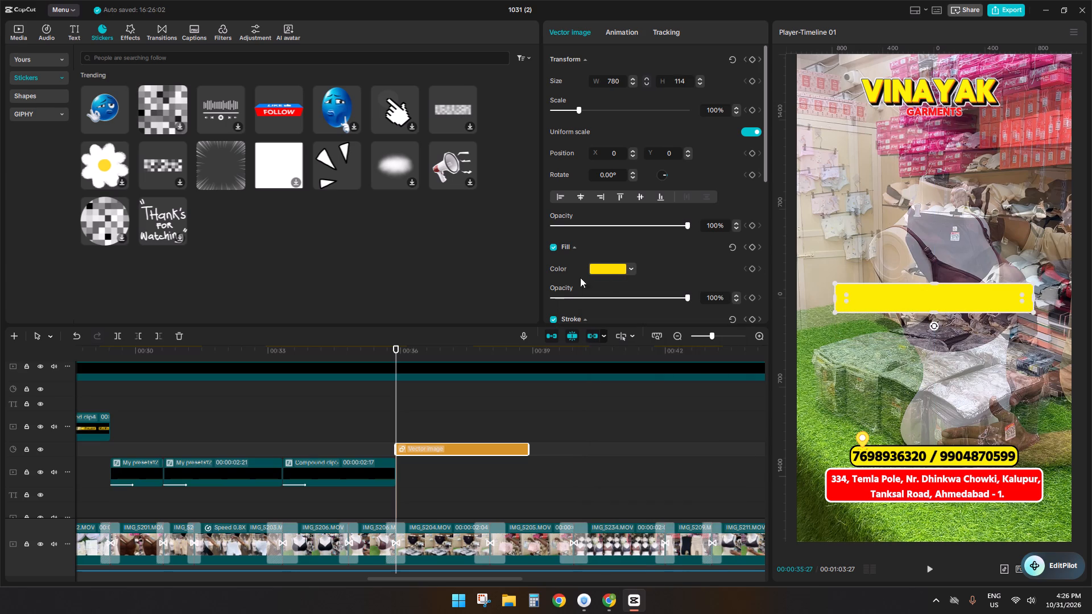
{"action": "scroll", "coordinate": [592, 305], "scroll_direction": "down", "scroll_amount": 2}
{"action": "left_click", "coordinate": [602, 247]}
{"action": "left_click", "coordinate": [602, 252]}
{"action": "left_click", "coordinate": [603, 261]}
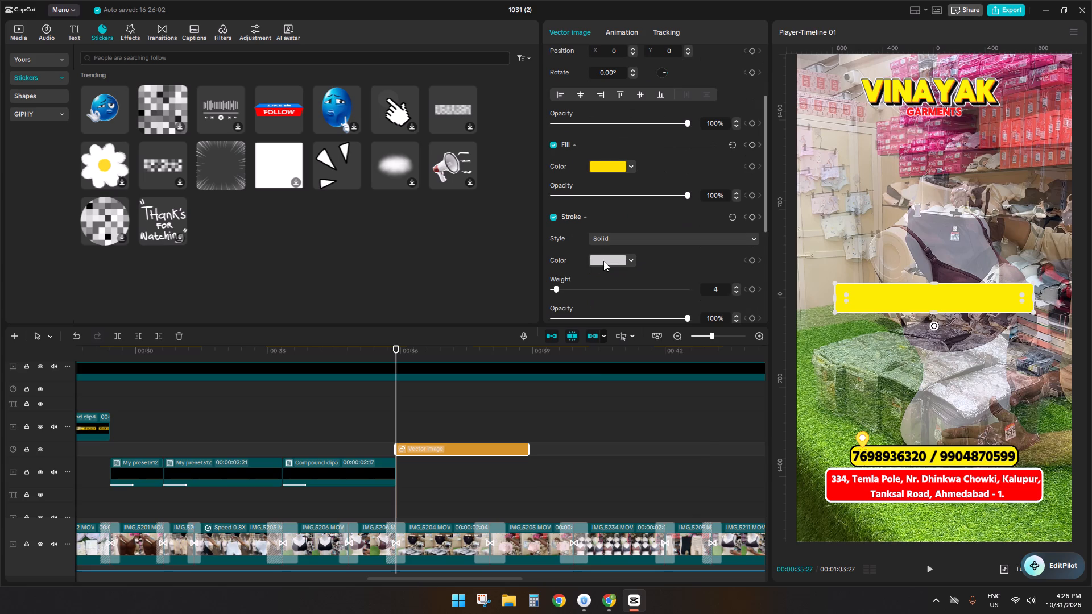
{"action": "left_click_drag", "start_coordinate": [605, 305], "coordinate": [536, 374]}
{"action": "left_click", "coordinate": [610, 251]}
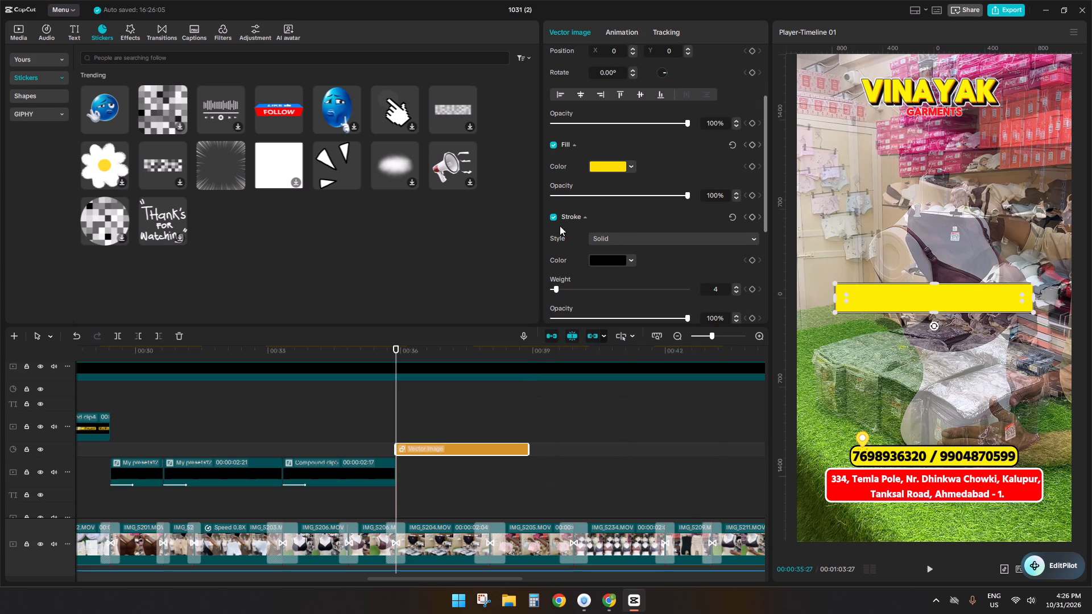
{"action": "left_click_drag", "start_coordinate": [556, 289], "coordinate": [562, 289]}
Round the yellow bar's corners to a radius of 19 and set its stroke weight to 4.
{"action": "scroll", "coordinate": [609, 265], "scroll_direction": "up", "scroll_amount": 3}
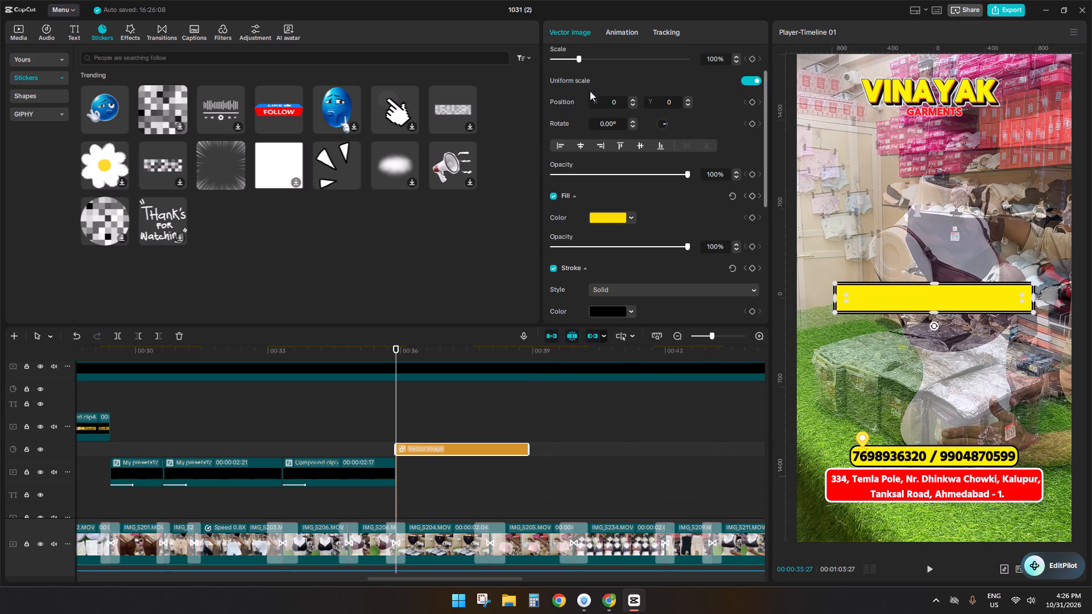
{"action": "scroll", "coordinate": [586, 240], "scroll_direction": "down", "scroll_amount": 5}
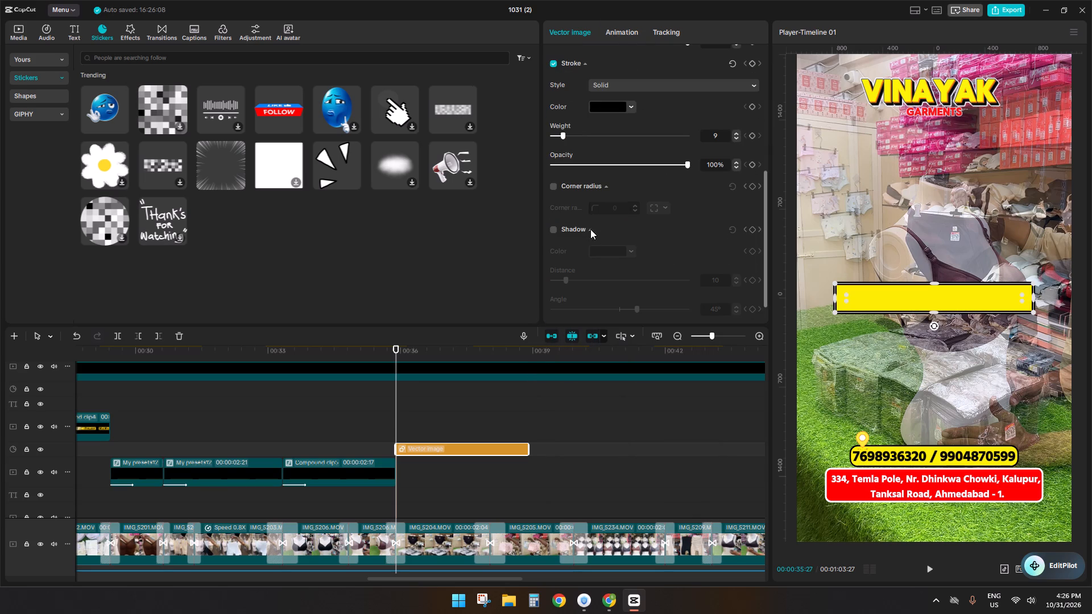
{"action": "left_click_drag", "start_coordinate": [845, 299], "coordinate": [850, 299]}
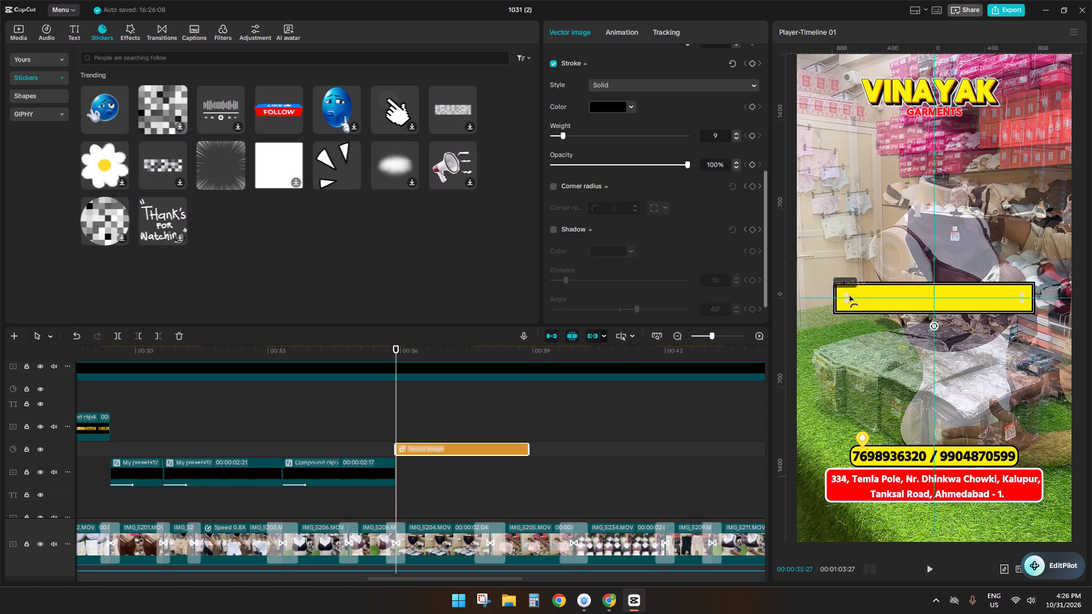
{"action": "left_click_drag", "start_coordinate": [850, 299], "coordinate": [860, 300]}
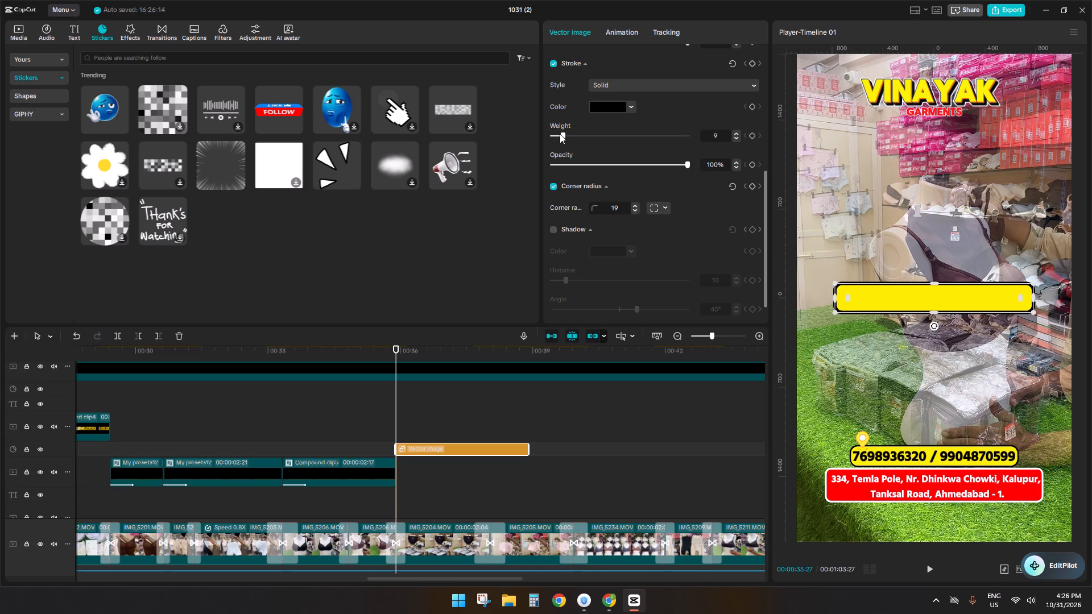
{"action": "left_click", "coordinate": [560, 134]}
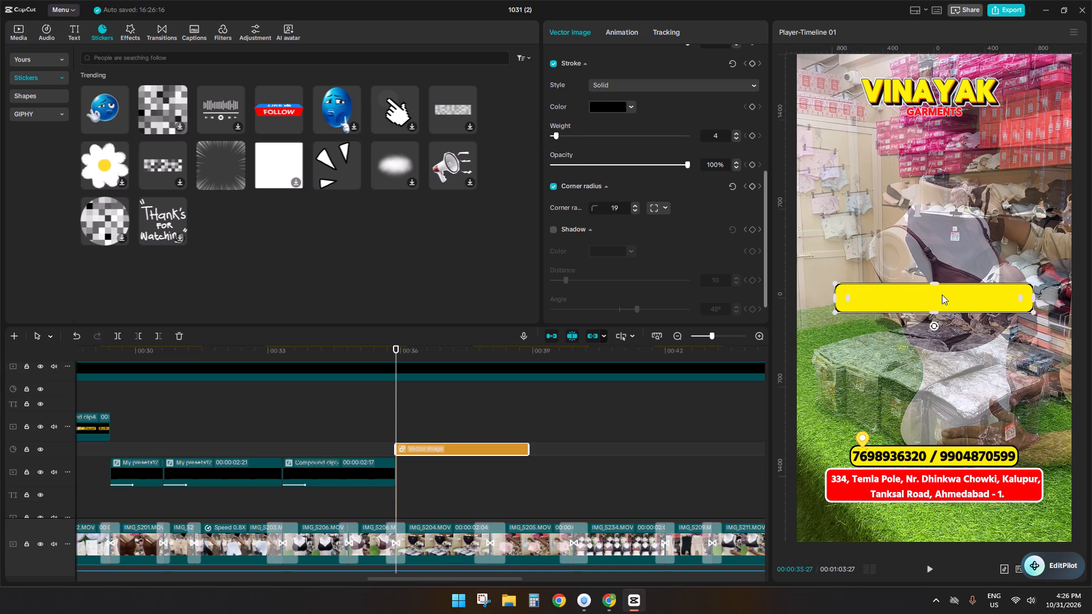
Place the bar below the Vinayak Garments title, running past the frame's right edge, with corner radius 9 and slightly less height.
{"action": "left_click_drag", "start_coordinate": [942, 300], "coordinate": [1025, 136]}
{"action": "left_click_drag", "start_coordinate": [932, 134], "coordinate": [927, 131]}
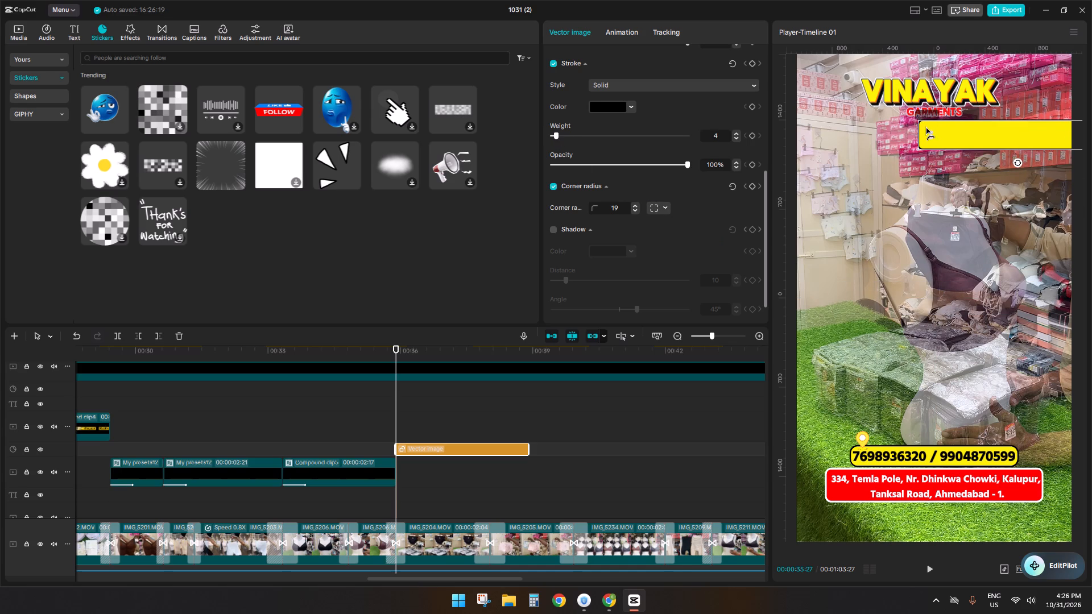
{"action": "left_click_drag", "start_coordinate": [927, 131], "coordinate": [926, 131]}
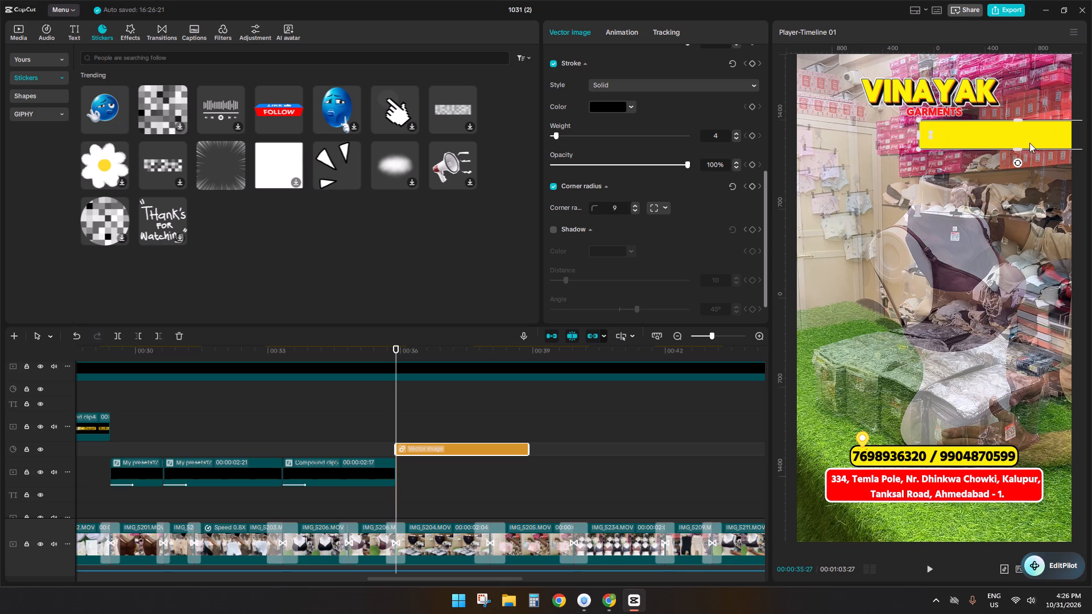
{"action": "left_click", "coordinate": [1019, 119]}
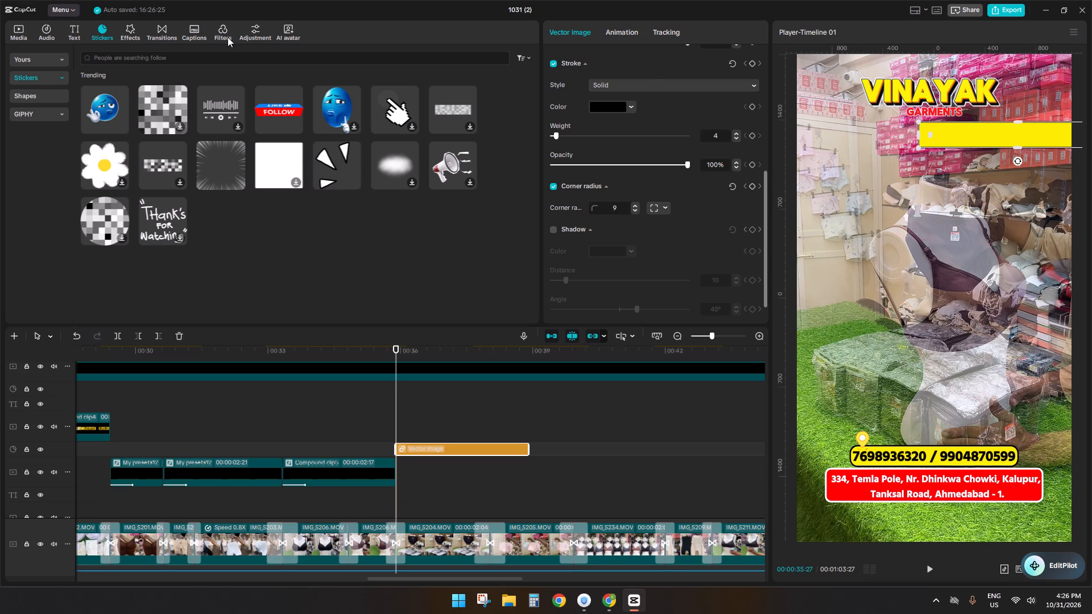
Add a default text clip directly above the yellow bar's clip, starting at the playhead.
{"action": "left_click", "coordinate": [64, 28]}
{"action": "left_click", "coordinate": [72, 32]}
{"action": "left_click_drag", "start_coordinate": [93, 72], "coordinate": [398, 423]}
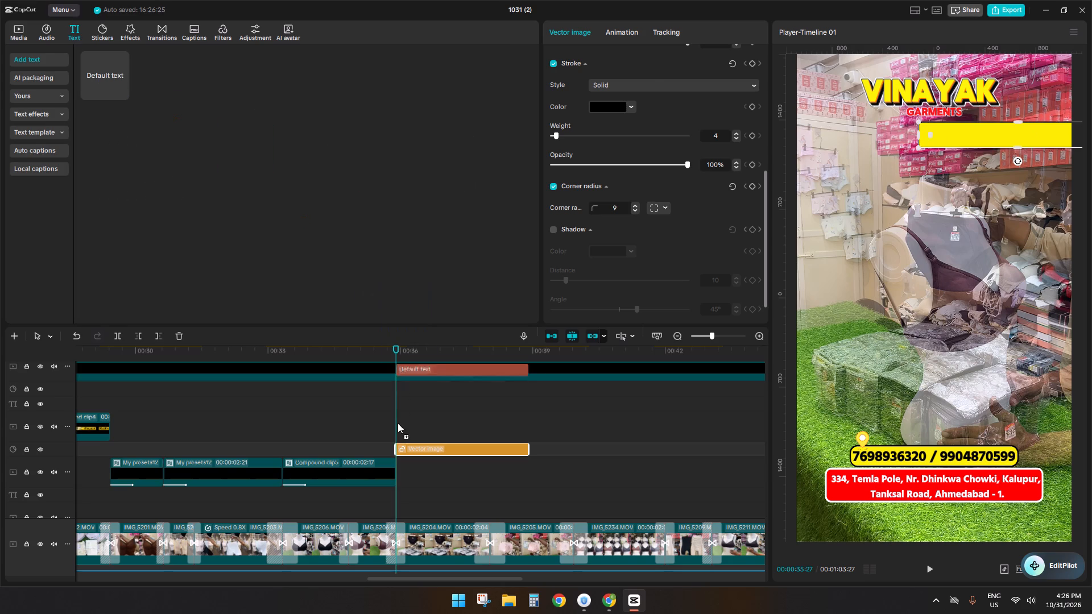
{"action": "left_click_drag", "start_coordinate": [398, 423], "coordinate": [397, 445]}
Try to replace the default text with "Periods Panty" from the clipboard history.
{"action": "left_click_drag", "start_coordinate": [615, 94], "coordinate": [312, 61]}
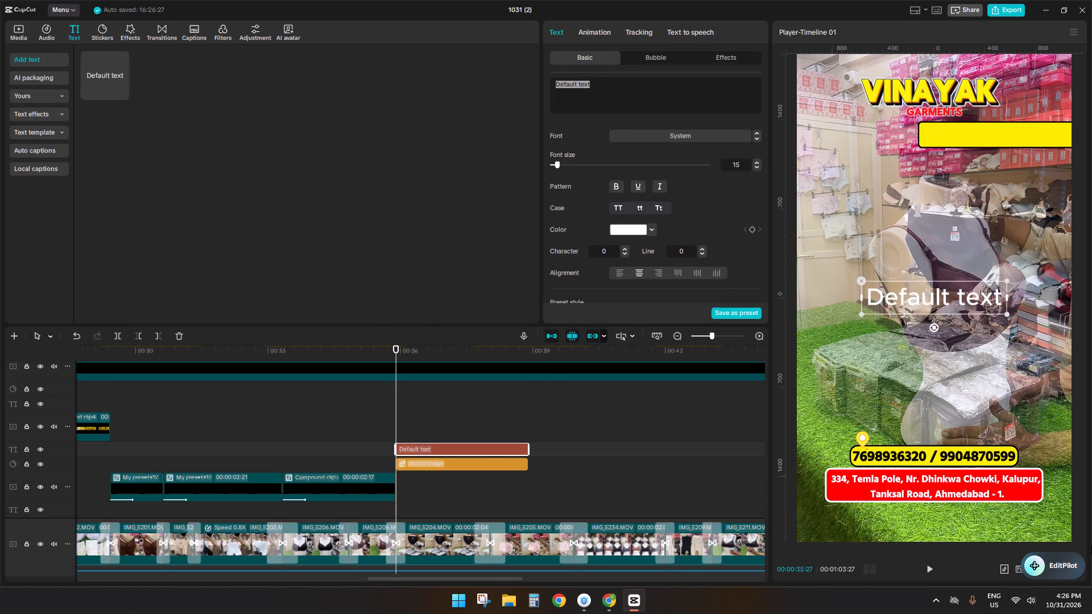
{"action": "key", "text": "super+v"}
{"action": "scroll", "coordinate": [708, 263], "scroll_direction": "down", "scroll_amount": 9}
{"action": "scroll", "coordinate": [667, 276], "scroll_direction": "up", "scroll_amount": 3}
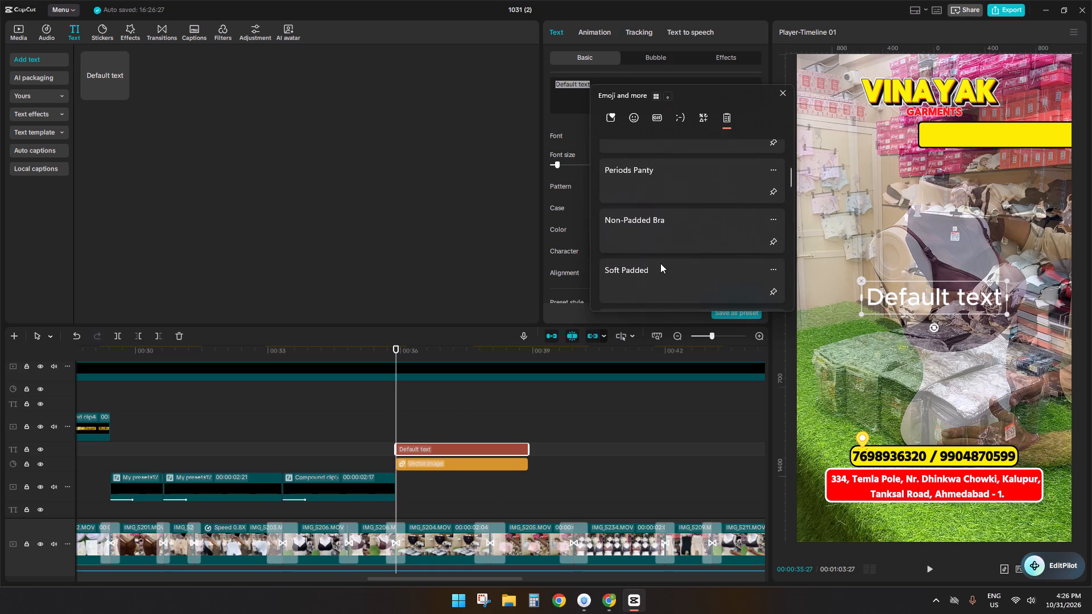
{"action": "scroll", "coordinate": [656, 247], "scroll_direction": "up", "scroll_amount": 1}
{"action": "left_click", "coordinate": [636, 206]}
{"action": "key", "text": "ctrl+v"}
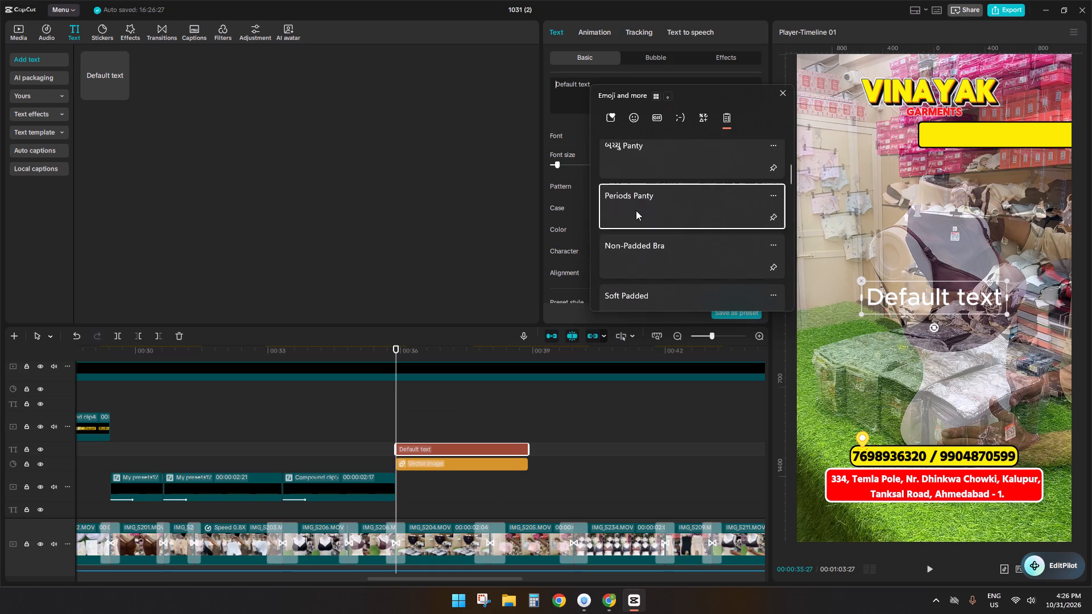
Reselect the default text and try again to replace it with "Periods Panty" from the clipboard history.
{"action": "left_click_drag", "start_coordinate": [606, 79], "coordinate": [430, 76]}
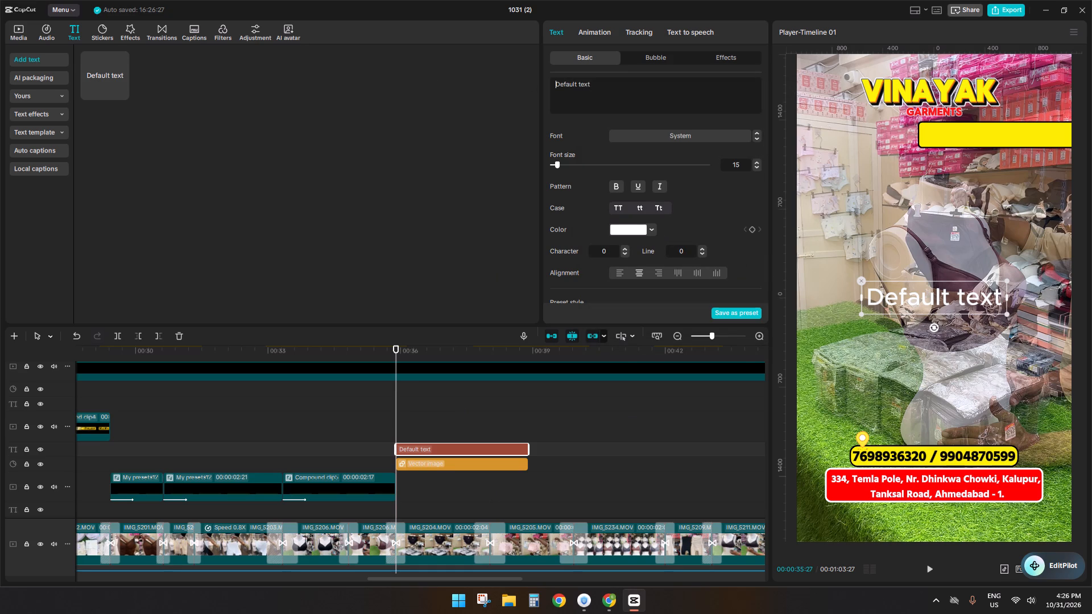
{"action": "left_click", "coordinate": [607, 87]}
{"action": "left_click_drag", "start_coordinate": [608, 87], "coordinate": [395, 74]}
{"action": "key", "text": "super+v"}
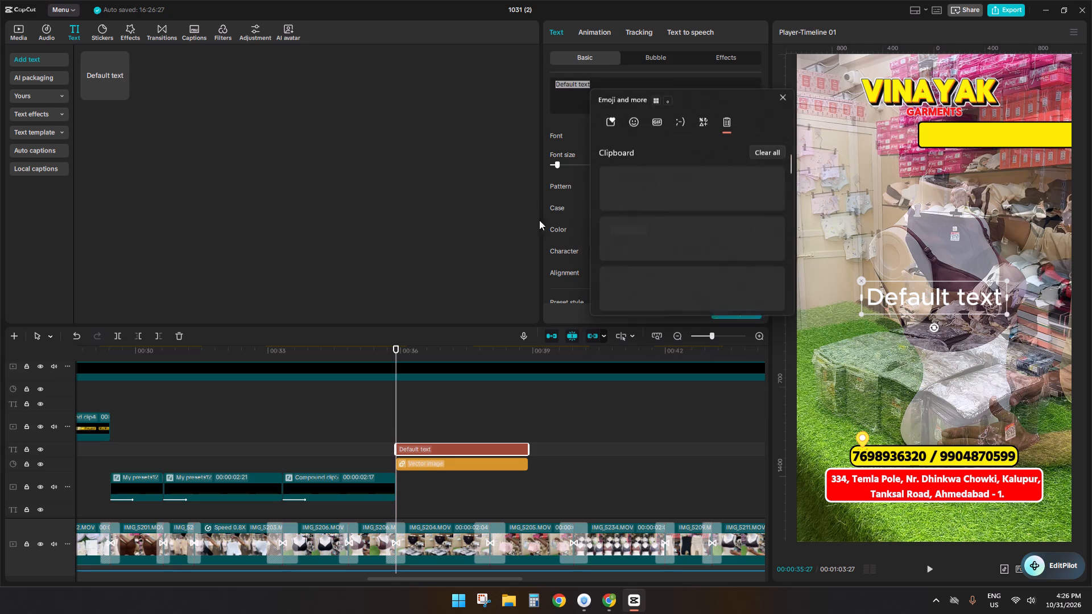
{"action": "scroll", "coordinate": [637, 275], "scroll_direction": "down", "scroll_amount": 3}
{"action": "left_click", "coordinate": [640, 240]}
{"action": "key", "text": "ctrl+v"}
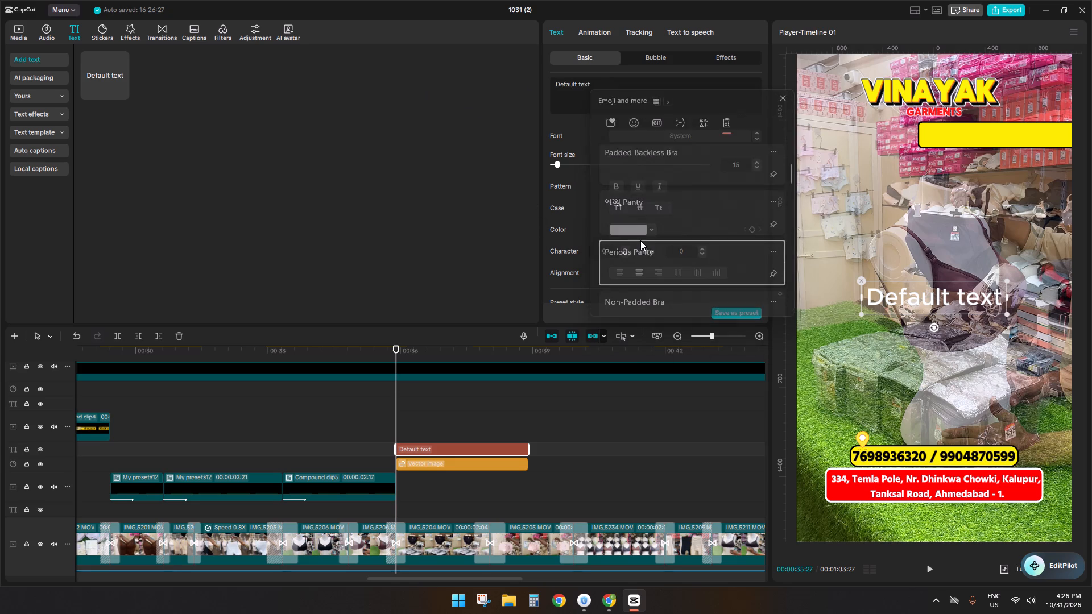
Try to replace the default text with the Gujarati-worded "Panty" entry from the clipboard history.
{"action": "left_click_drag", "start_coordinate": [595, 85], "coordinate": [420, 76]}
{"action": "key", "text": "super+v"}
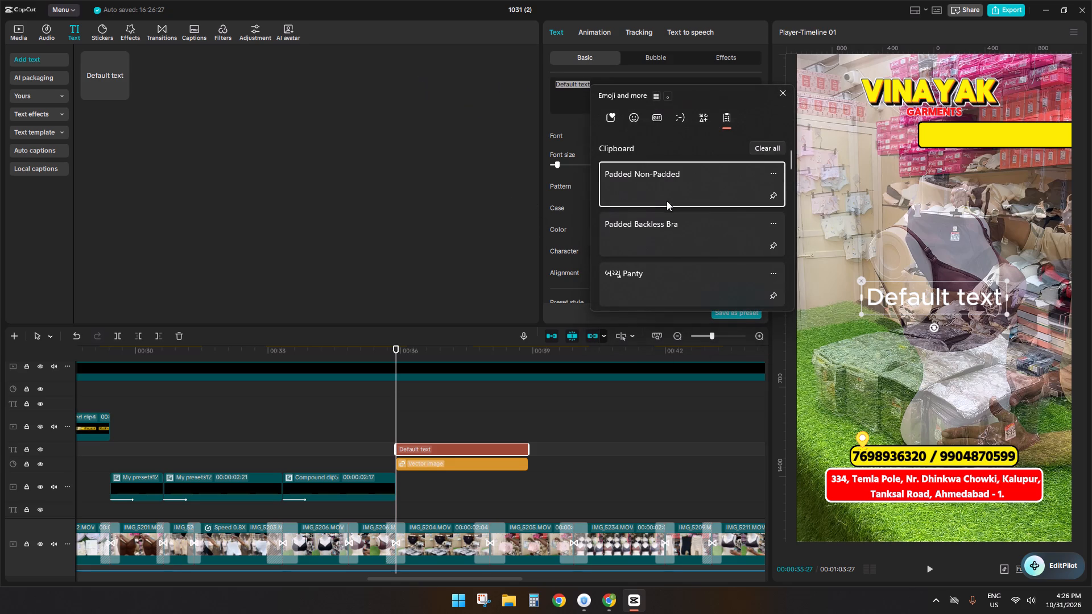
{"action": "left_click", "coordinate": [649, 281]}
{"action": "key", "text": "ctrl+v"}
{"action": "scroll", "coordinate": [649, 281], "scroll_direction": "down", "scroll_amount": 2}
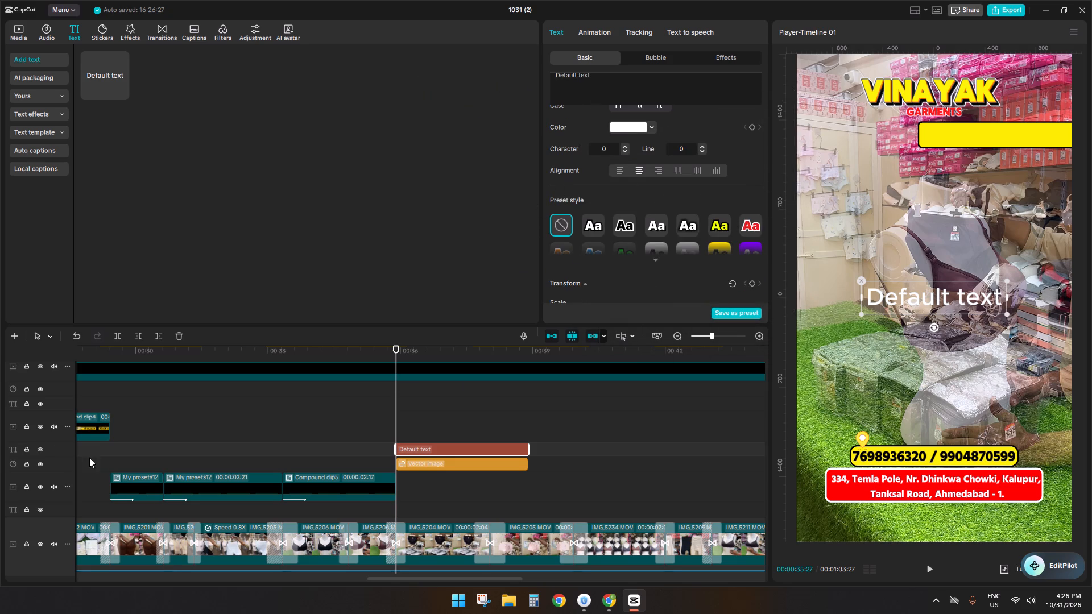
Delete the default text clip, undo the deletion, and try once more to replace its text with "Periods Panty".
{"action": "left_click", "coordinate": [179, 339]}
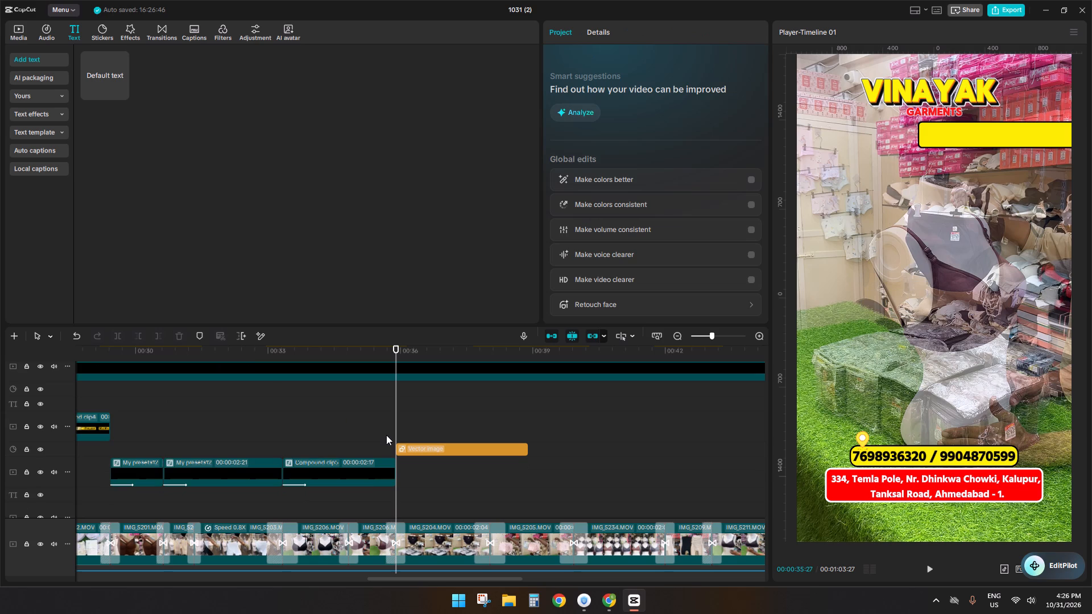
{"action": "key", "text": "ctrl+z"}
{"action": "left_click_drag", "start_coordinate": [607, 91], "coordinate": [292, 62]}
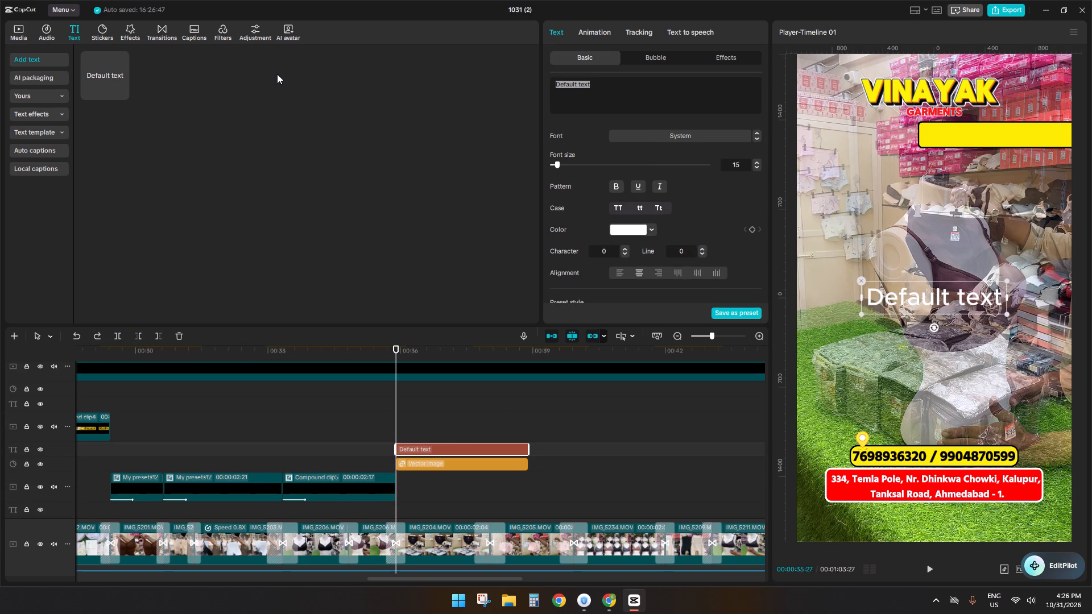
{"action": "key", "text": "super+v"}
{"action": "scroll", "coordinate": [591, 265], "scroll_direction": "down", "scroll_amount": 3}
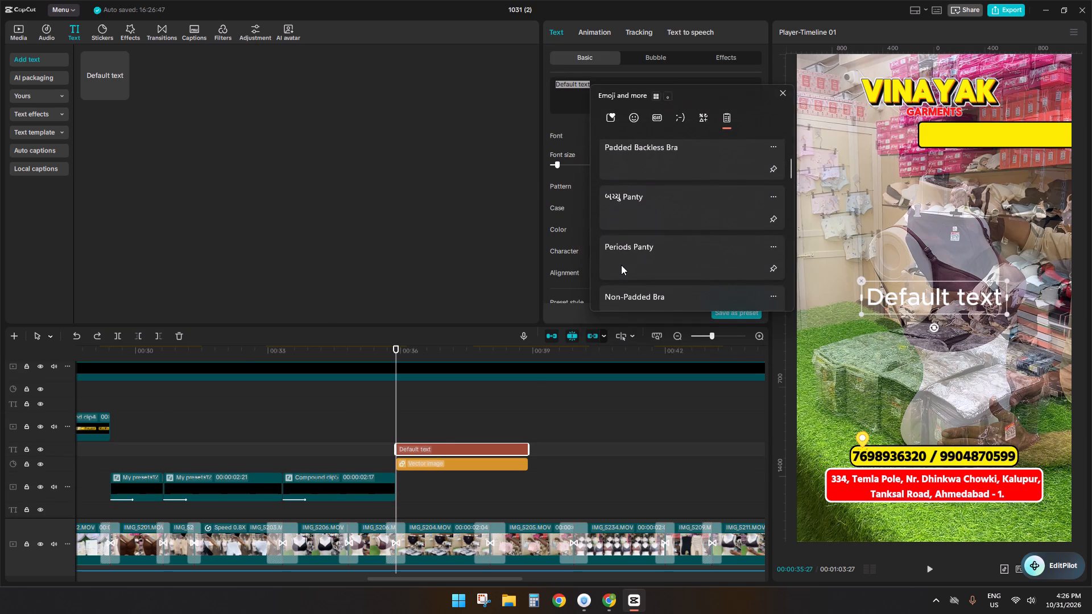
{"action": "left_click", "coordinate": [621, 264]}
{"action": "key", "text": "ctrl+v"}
Delete both the default text clip and the yellow bar clip from the timeline.
{"action": "left_click_drag", "start_coordinate": [408, 425], "coordinate": [434, 463]}
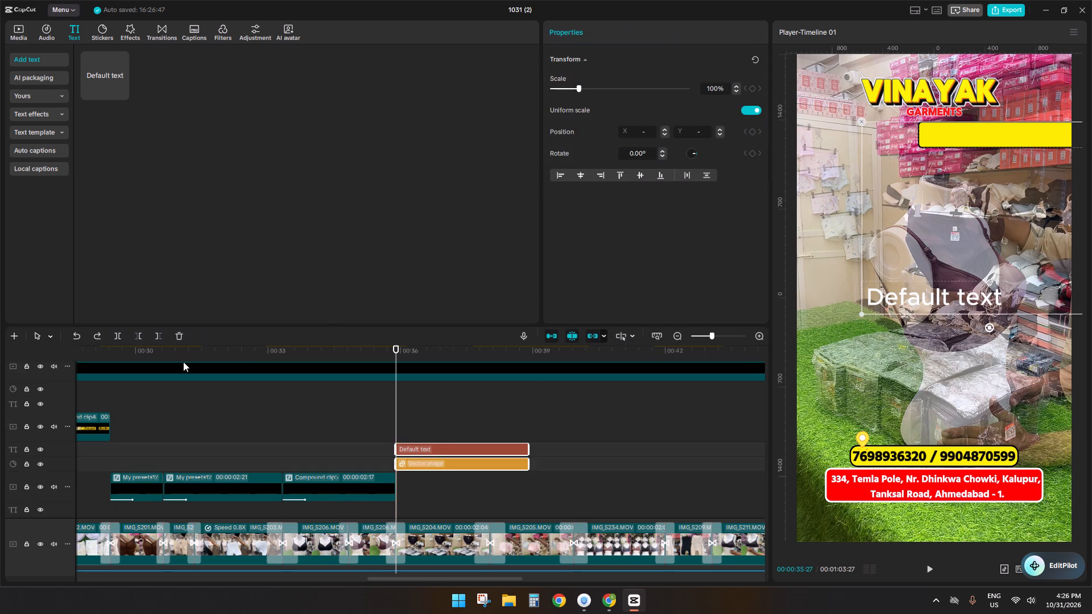
{"action": "left_click", "coordinate": [178, 333]}
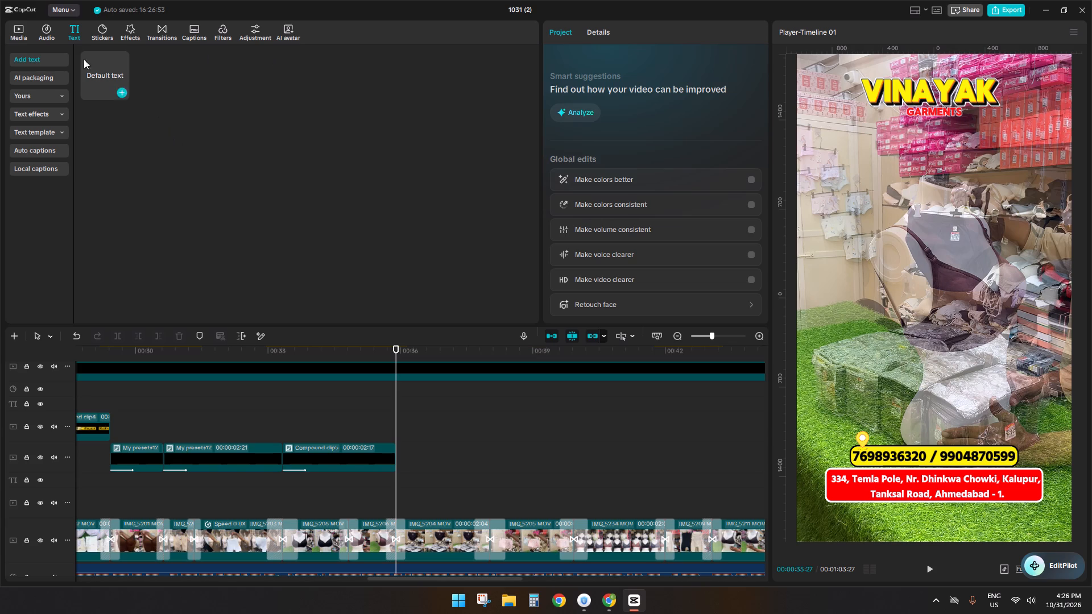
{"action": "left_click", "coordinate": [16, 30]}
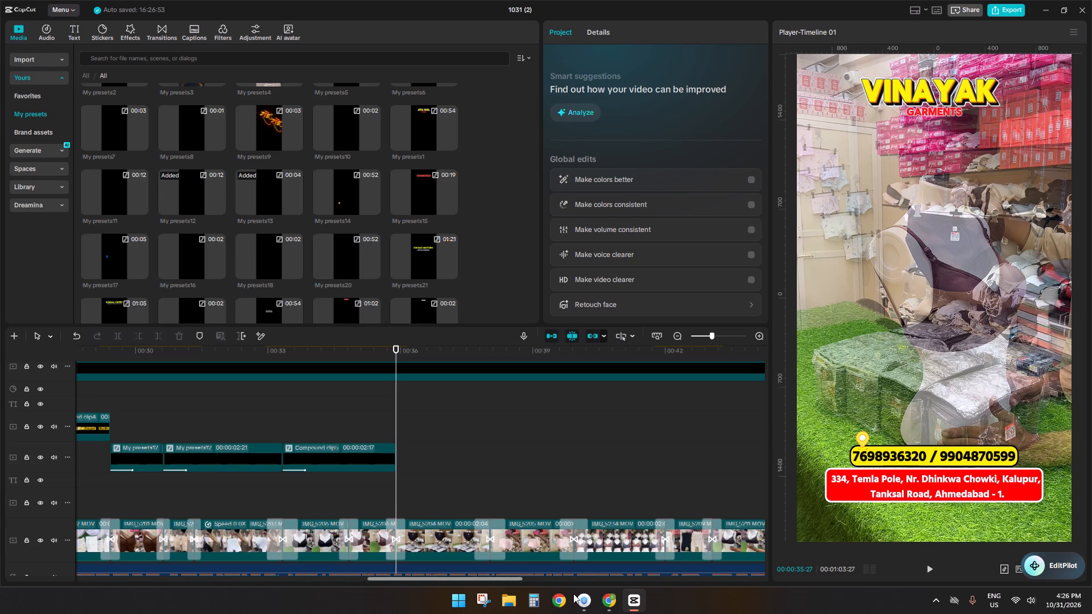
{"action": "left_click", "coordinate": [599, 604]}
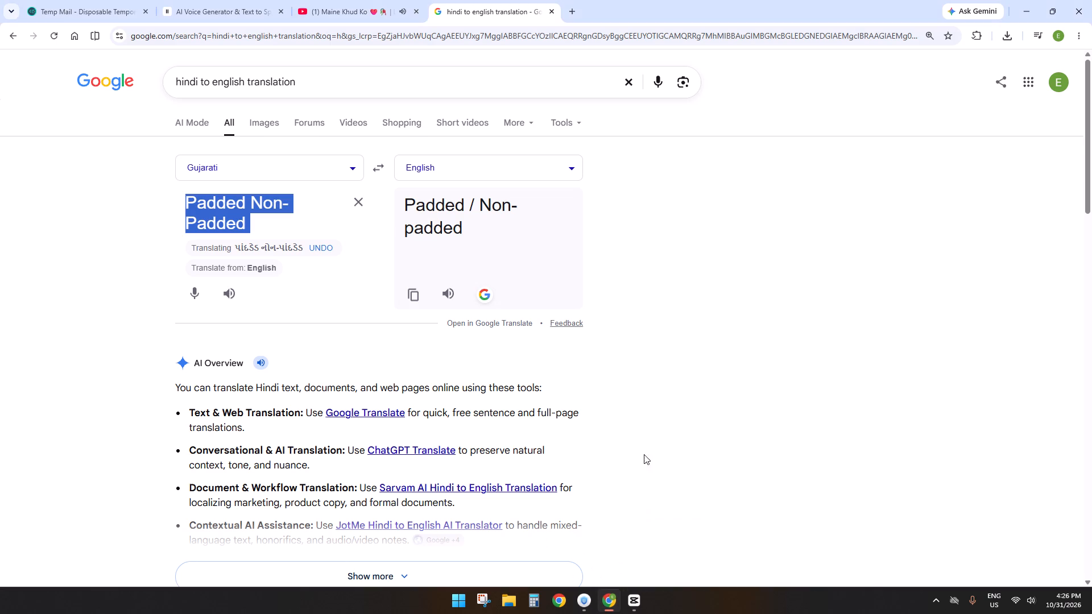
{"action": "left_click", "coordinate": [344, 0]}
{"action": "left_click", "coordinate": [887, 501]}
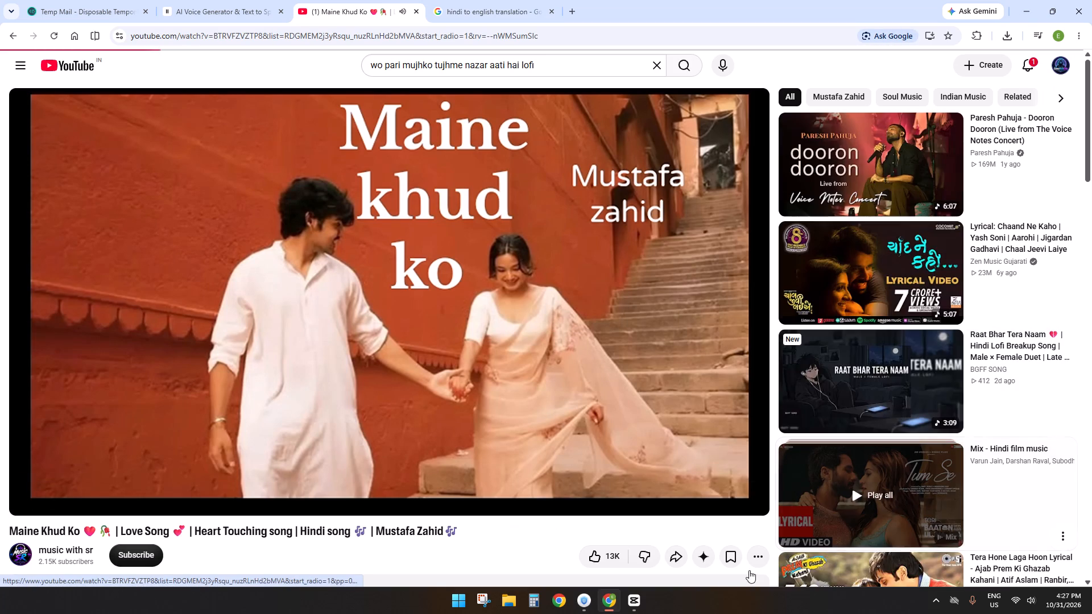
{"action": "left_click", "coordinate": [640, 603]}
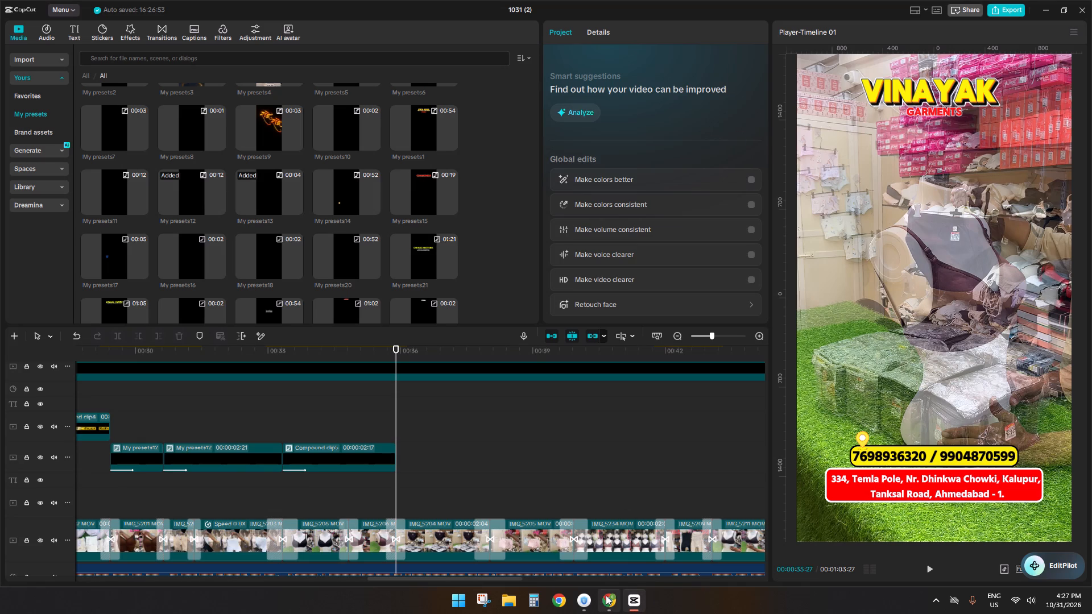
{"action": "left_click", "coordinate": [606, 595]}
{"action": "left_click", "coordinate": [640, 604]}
Duplicate the "PADDED NON-PADDED" banner clip directly after itself and trim the copy's end to the IMG_5204/IMG_5205 transition at 00:00:38:01.
{"action": "key", "text": "space"}
{"action": "left_click", "coordinate": [395, 420]}
{"action": "left_click", "coordinate": [379, 458]}
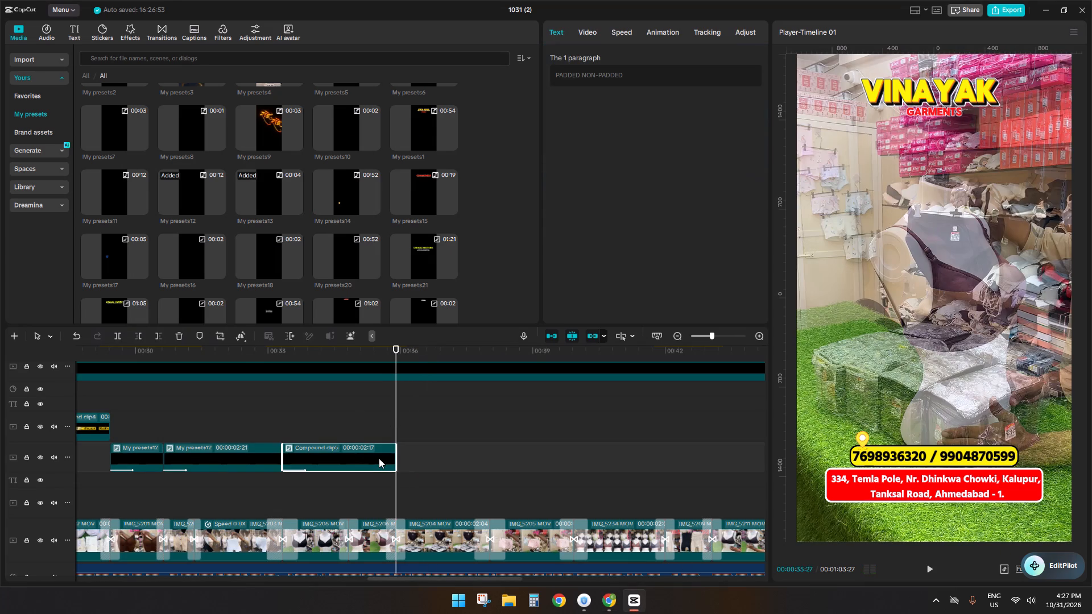
{"action": "key", "text": "ctrl+c"}
{"action": "key", "text": "ctrl+v"}
{"action": "left_click", "coordinate": [490, 429]}
{"action": "left_click", "coordinate": [494, 459]}
{"action": "key", "text": "s"}
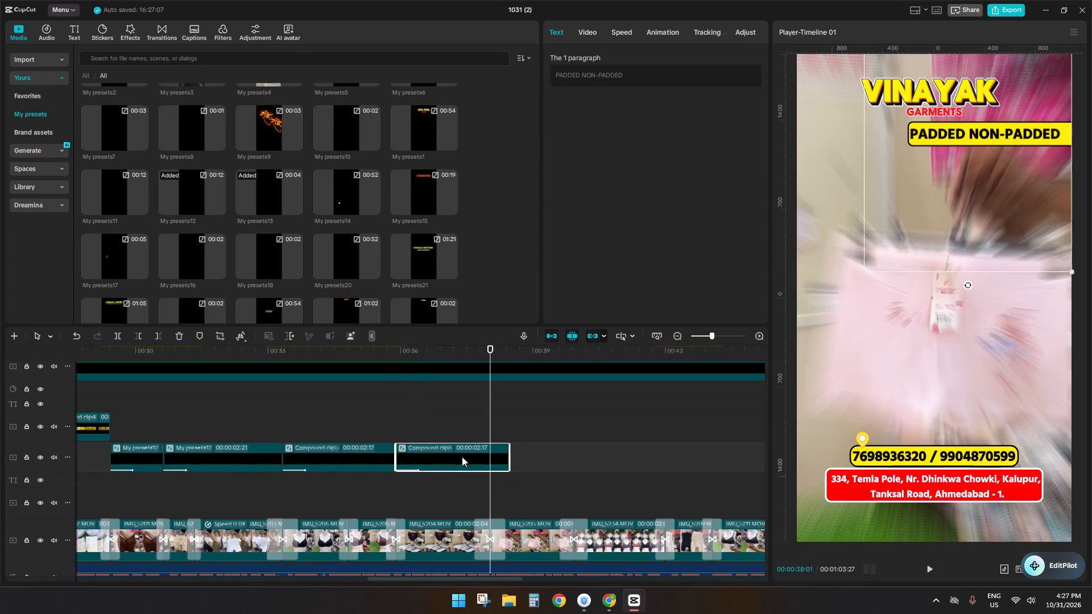
{"action": "key", "text": "d"}
Open the duplicated banner's compound clip and replace its text with "Periods Panty" in all capitals, keeping the existing text style.
{"action": "double_click", "coordinate": [449, 454]}
{"action": "left_click", "coordinate": [157, 424]}
{"action": "left_click_drag", "start_coordinate": [645, 86], "coordinate": [260, 47]}
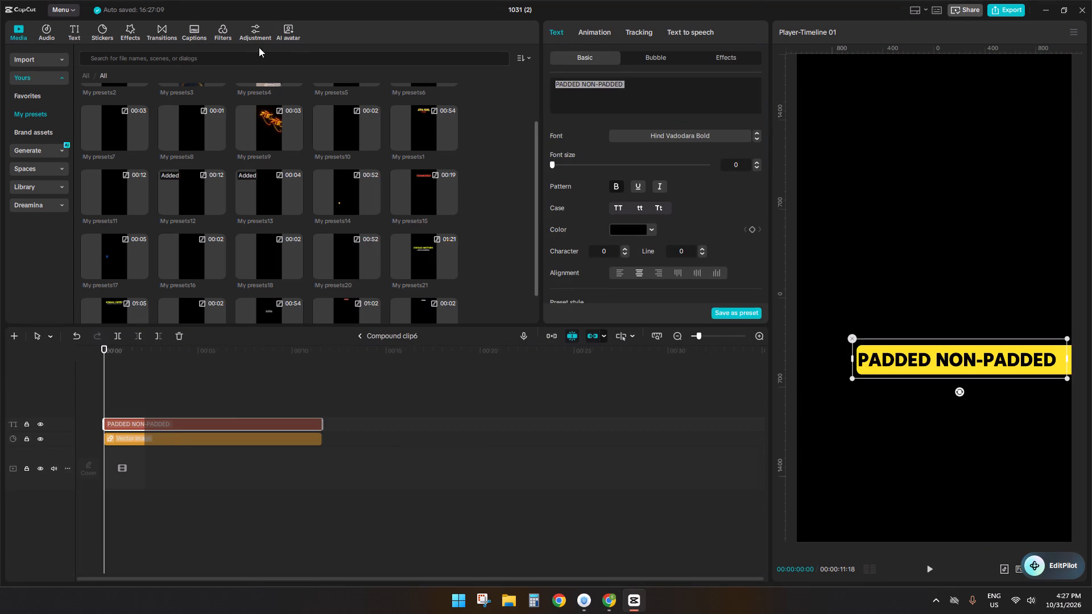
{"action": "key", "text": "super+v"}
{"action": "scroll", "coordinate": [669, 250], "scroll_direction": "down", "scroll_amount": 3}
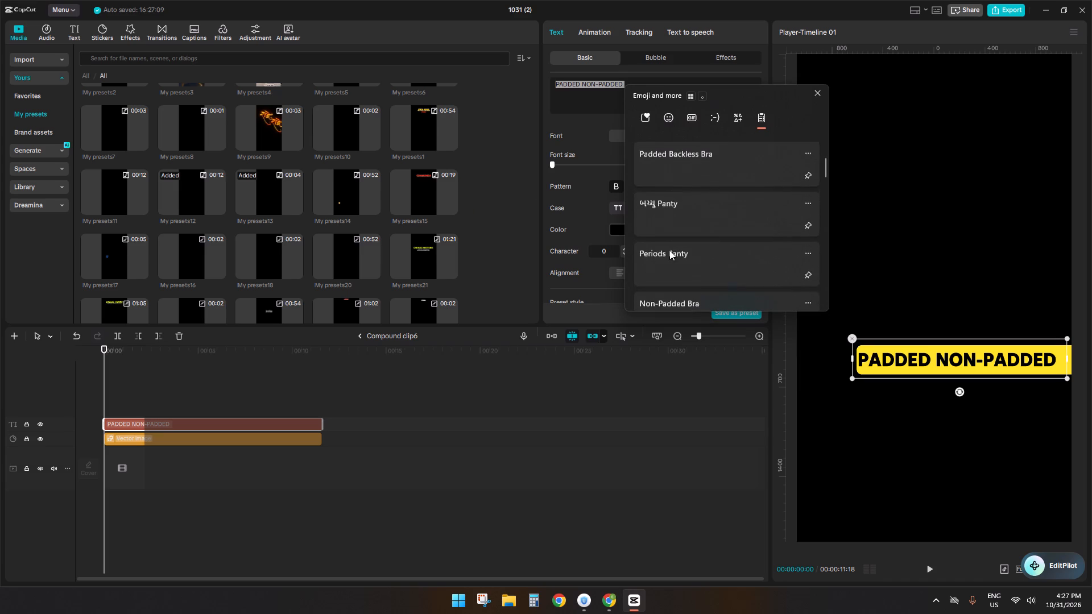
{"action": "left_click", "coordinate": [598, 138]}
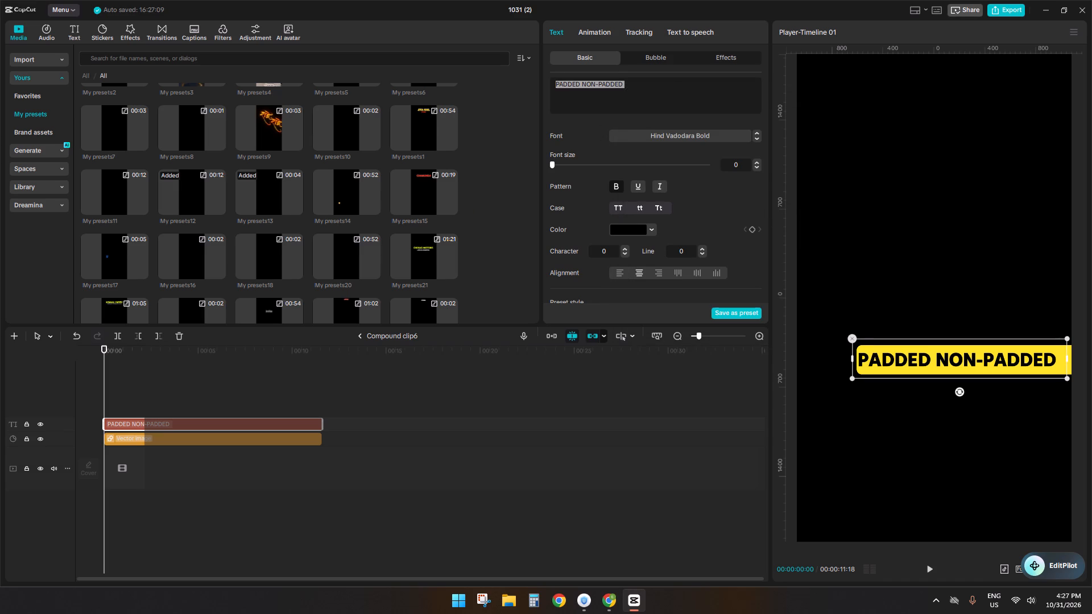
{"action": "key", "text": "BackSpace"}
{"action": "left_click", "coordinate": [180, 334]}
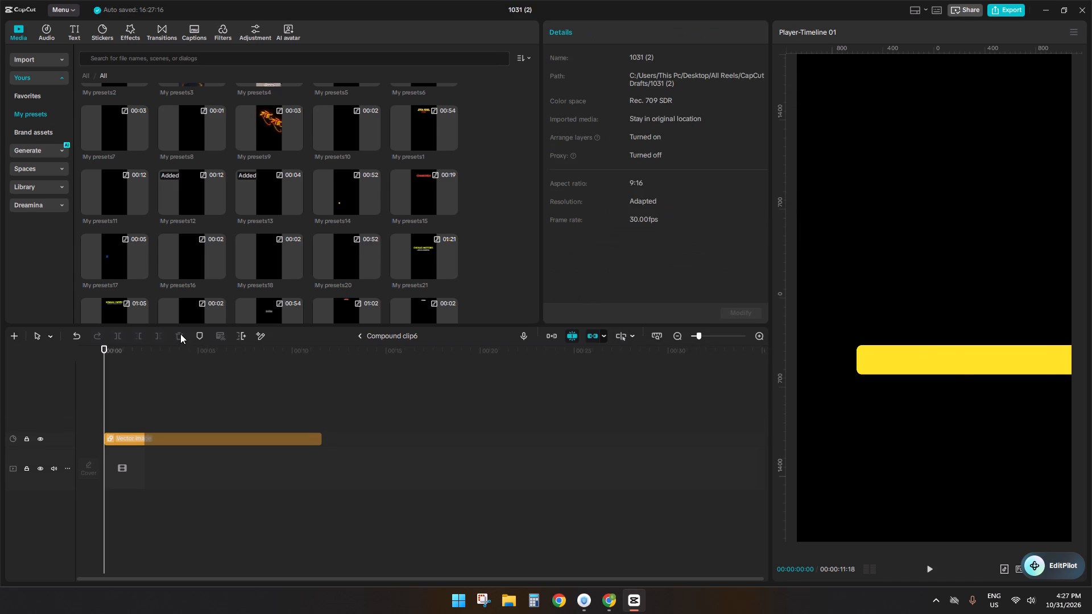
{"action": "key", "text": "ctrl+z"}
{"action": "left_click", "coordinate": [583, 94]}
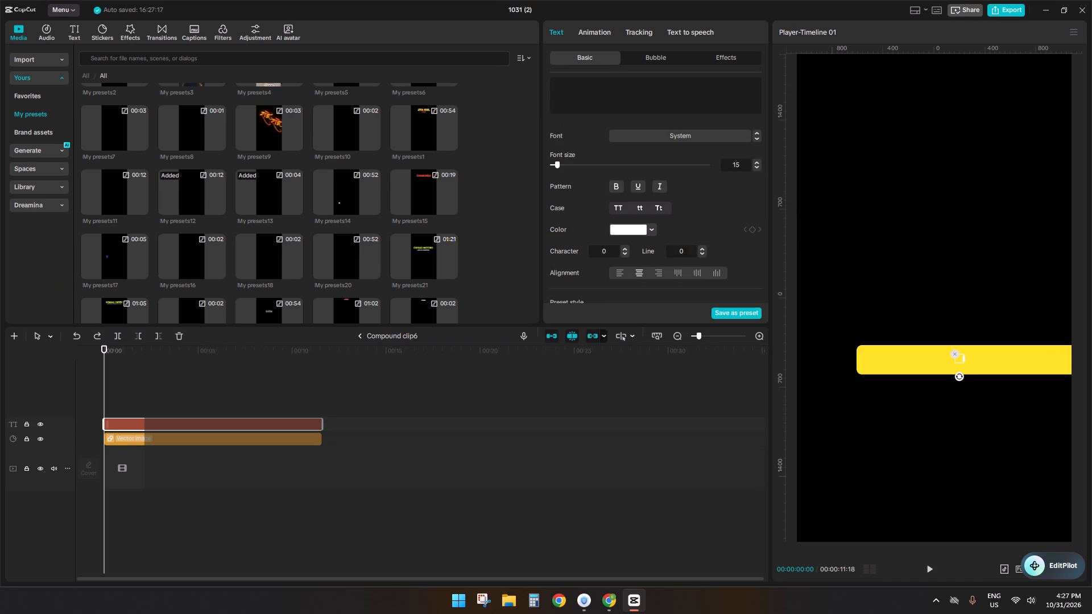
{"action": "key", "text": "super+v"}
{"action": "scroll", "coordinate": [625, 272], "scroll_direction": "down", "scroll_amount": 3}
{"action": "left_click", "coordinate": [622, 269]}
{"action": "key", "text": "ctrl+v"}
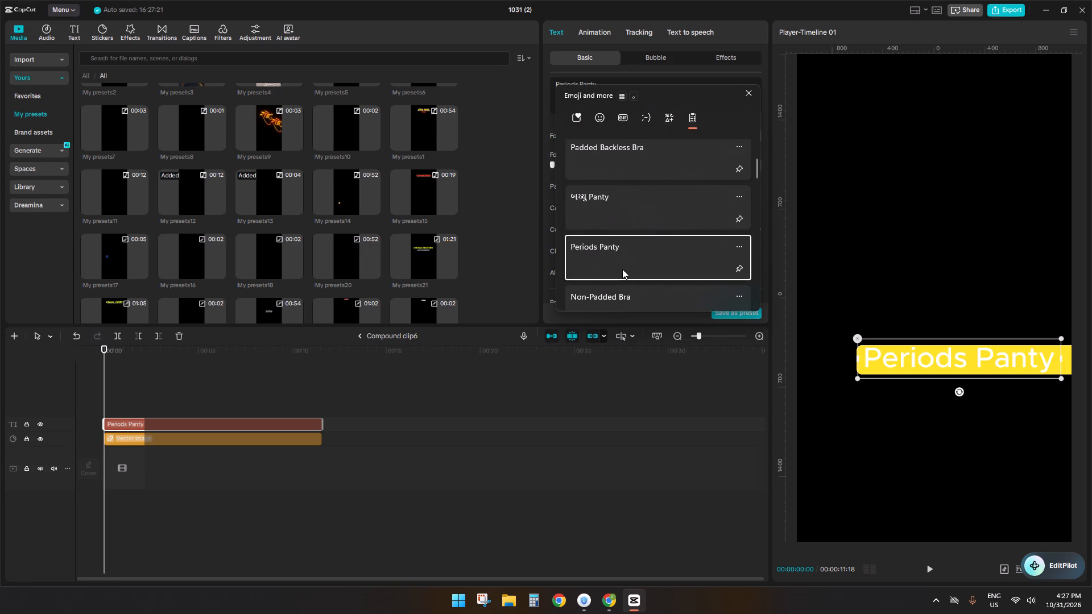
{"action": "left_click", "coordinate": [619, 209]}
Move the "PERIODS PANTY" text to the left end of the yellow bar and return to the main timeline.
{"action": "left_click_drag", "start_coordinate": [897, 365], "coordinate": [895, 366]}
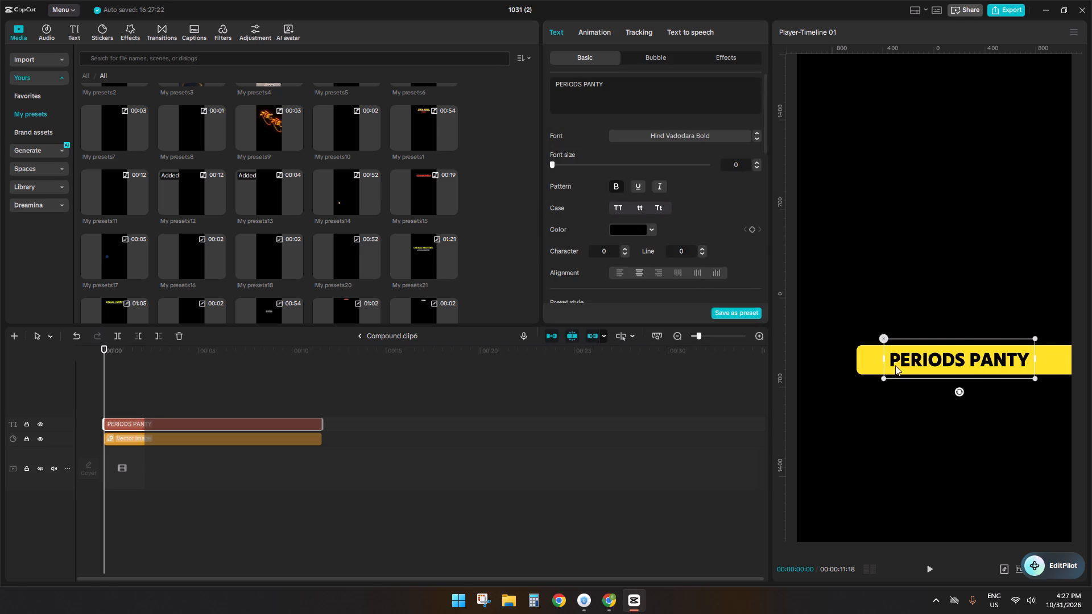
{"action": "left_click_drag", "start_coordinate": [895, 366], "coordinate": [872, 366]}
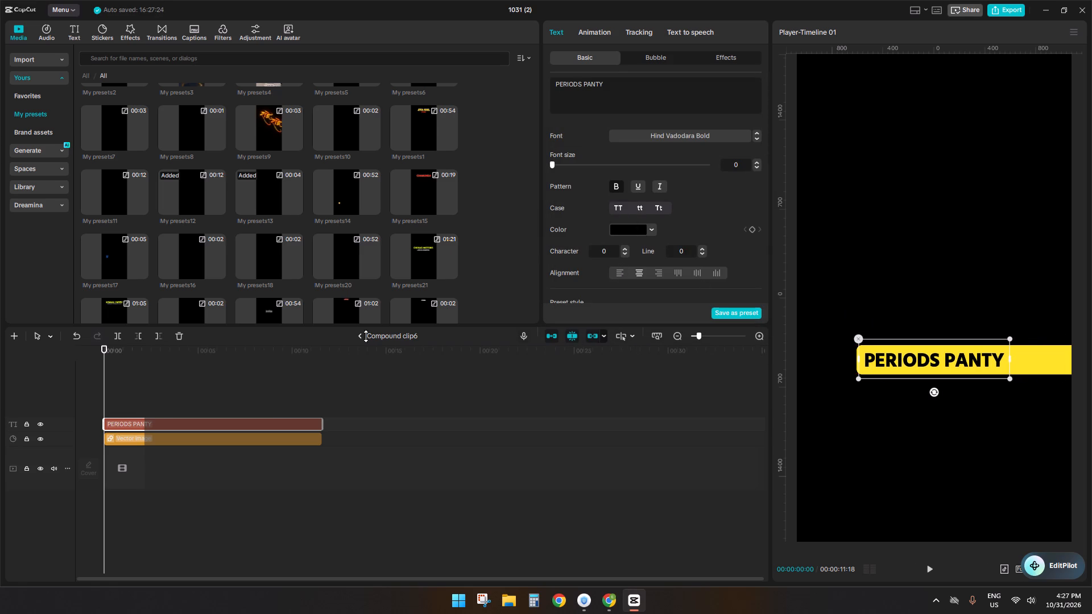
{"action": "left_click", "coordinate": [363, 338]}
Duplicate the "PERIODS PANTY" banner clip directly after itself and trim the copy's end to the IMG_5205/IMG_5234 transition.
{"action": "left_click", "coordinate": [422, 433]}
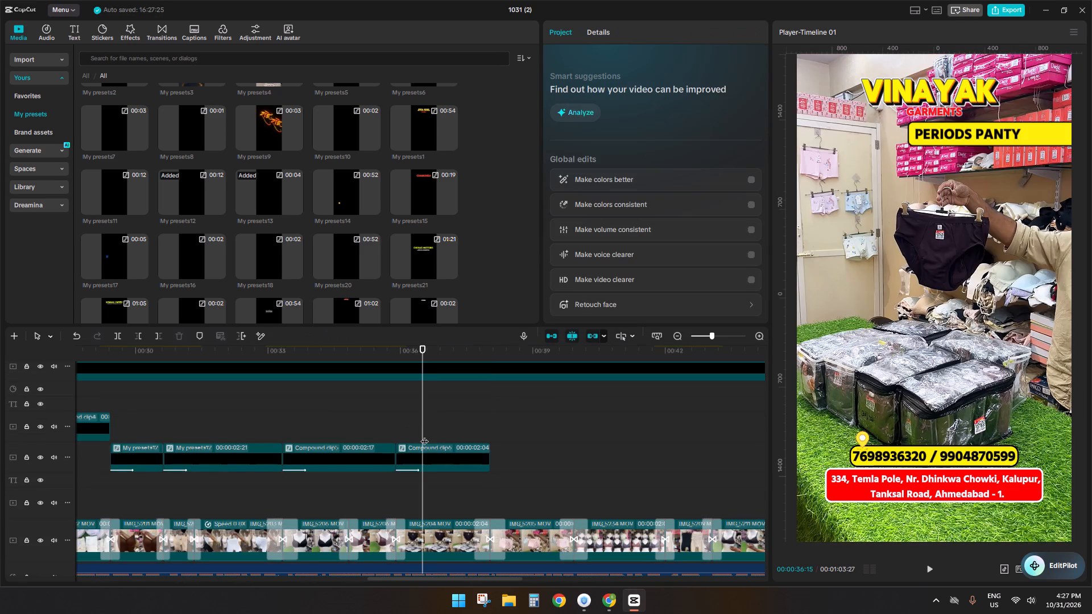
{"action": "key", "text": "space"}
{"action": "left_click", "coordinate": [488, 434]}
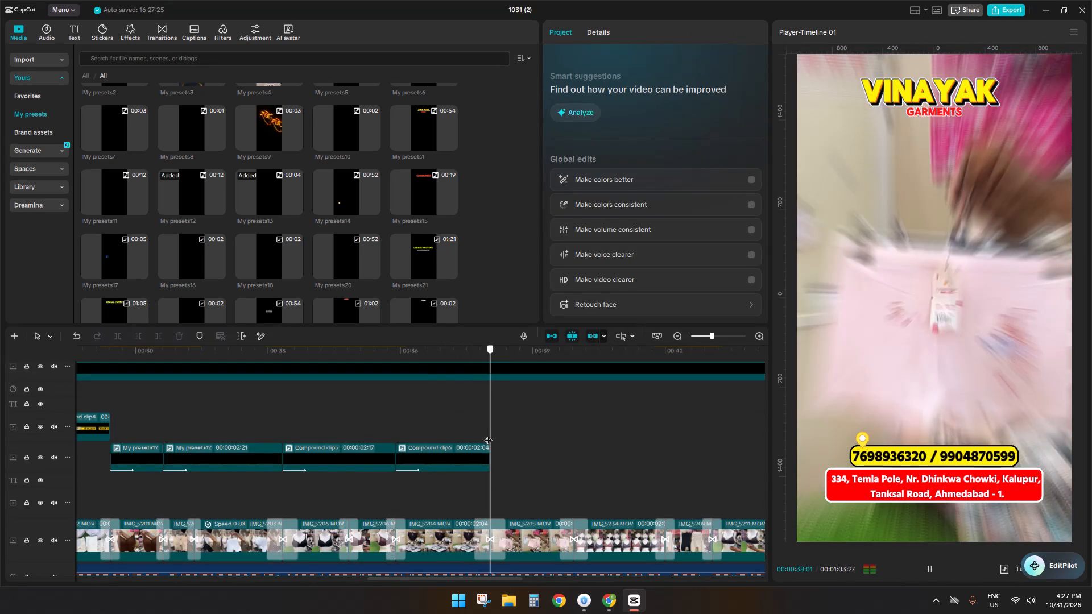
{"action": "left_click", "coordinate": [478, 456]}
{"action": "key", "text": "ctrl+c"}
{"action": "key", "text": "ctrl+v"}
{"action": "key", "text": "space"}
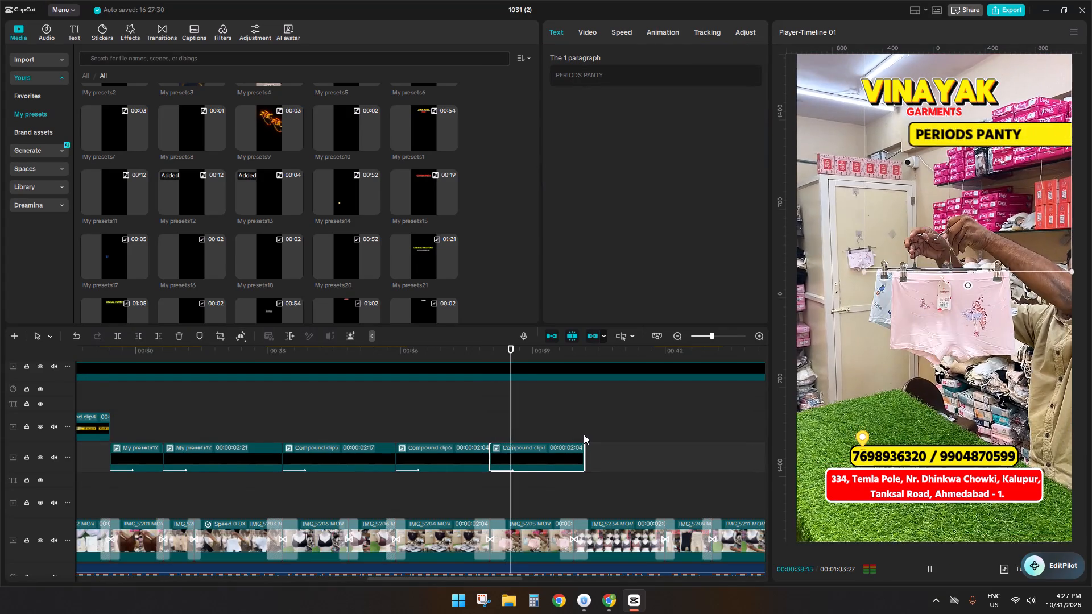
{"action": "left_click", "coordinate": [573, 432]}
{"action": "left_click", "coordinate": [567, 462]}
{"action": "key", "text": "s"}
{"action": "key", "text": "d"}
Open the newest duplicated banner's compound clip and replace its text with "બચ્ચુ Panty" in all capitals, keeping the existing text style.
{"action": "double_click", "coordinate": [544, 460]}
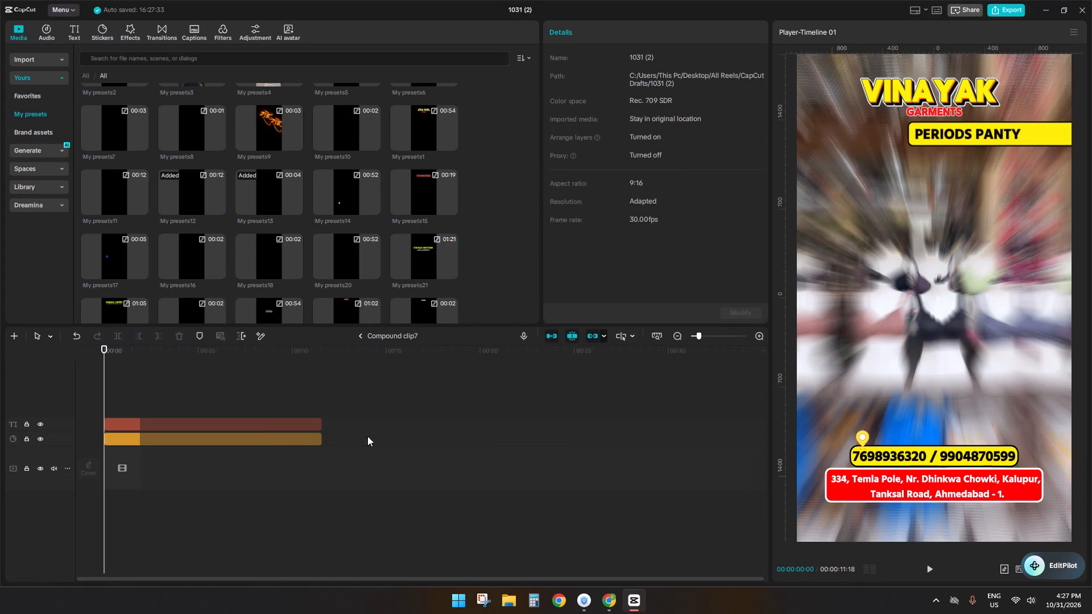
{"action": "left_click", "coordinate": [248, 424]}
{"action": "left_click_drag", "start_coordinate": [643, 89], "coordinate": [304, 46]}
{"action": "key", "text": "BackSpace"}
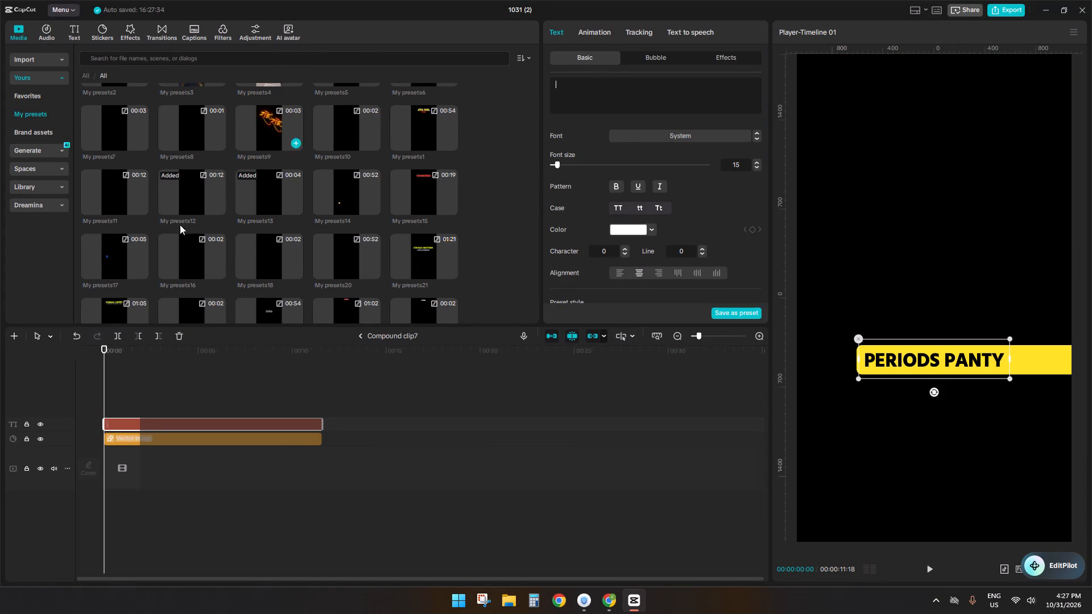
{"action": "left_click", "coordinate": [181, 331]}
{"action": "key", "text": "ctrl+z"}
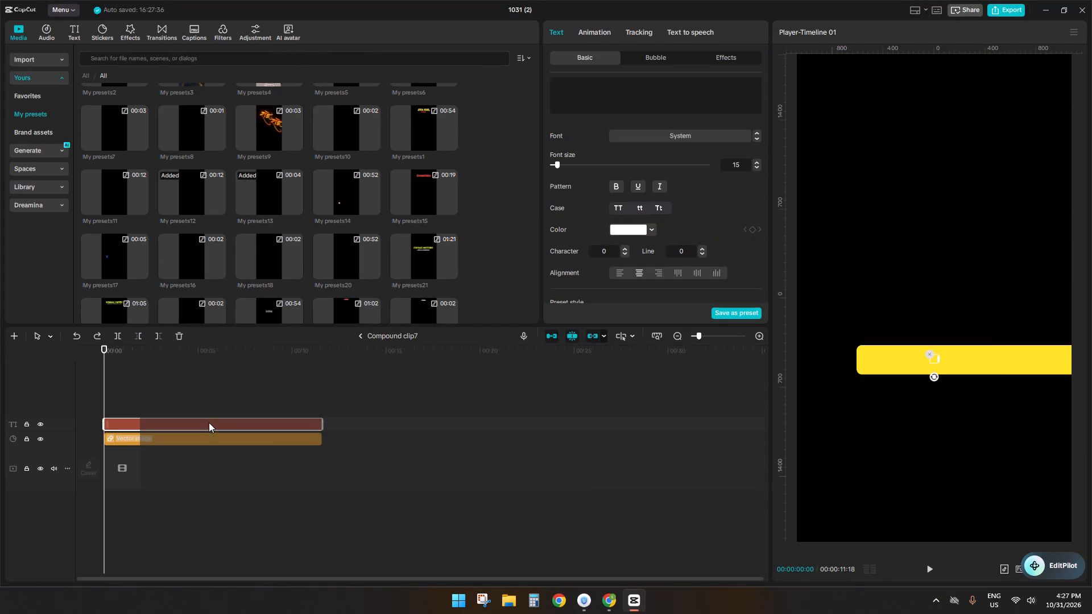
{"action": "left_click", "coordinate": [581, 96]}
{"action": "key", "text": "super+v"}
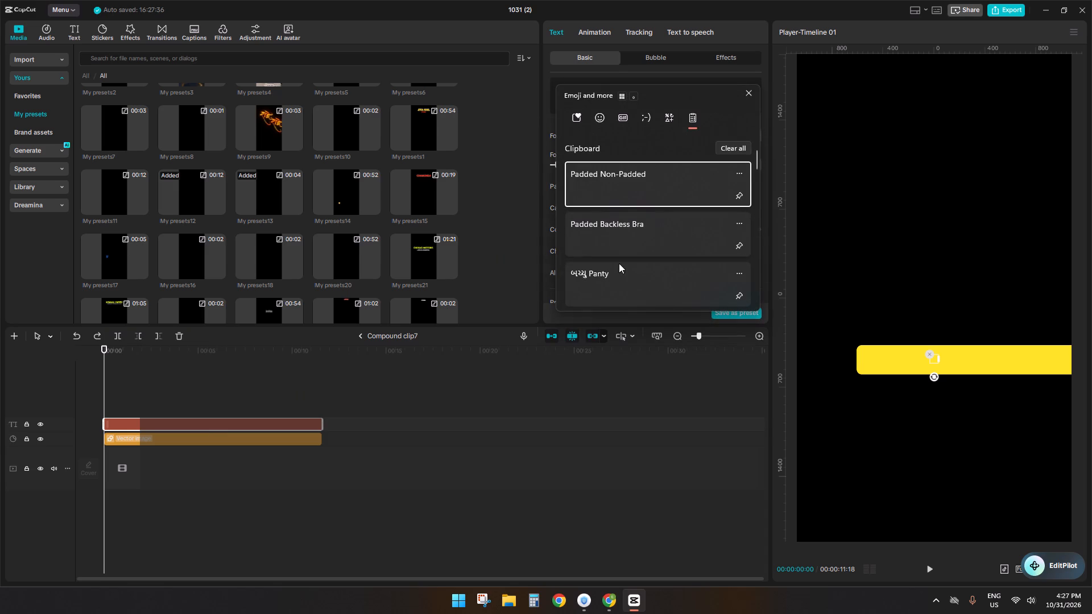
{"action": "scroll", "coordinate": [610, 249], "scroll_direction": "down", "scroll_amount": 1}
{"action": "left_click", "coordinate": [606, 255]}
{"action": "key", "text": "ctrl+v"}
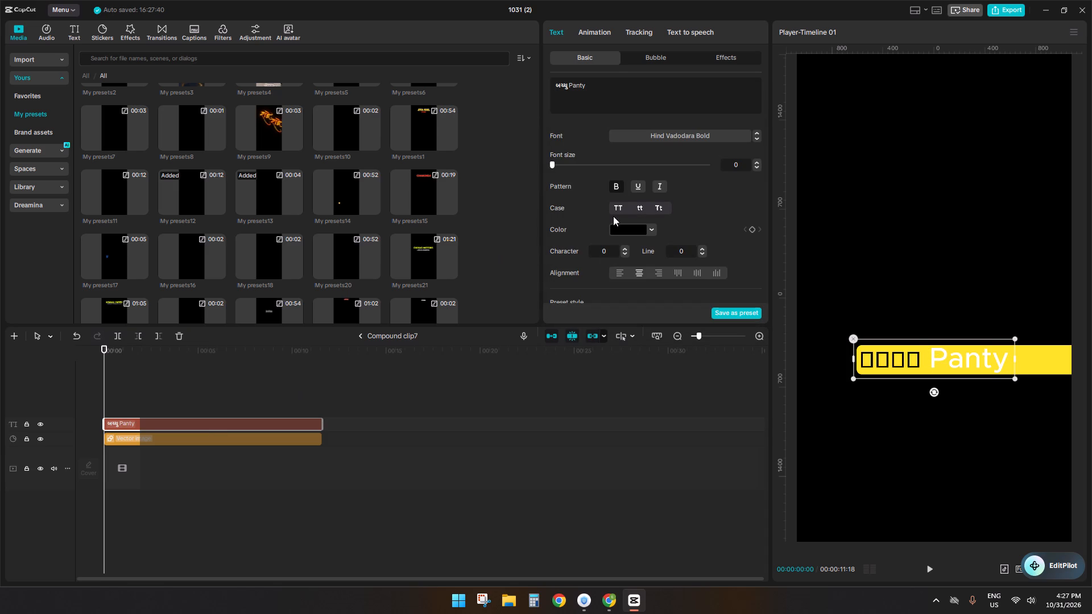
{"action": "left_click", "coordinate": [614, 209]}
Move the "બચ્ચુ PANTY" text to the left end of the yellow bar and return to the main timeline.
{"action": "left_click_drag", "start_coordinate": [936, 355], "coordinate": [923, 355]}
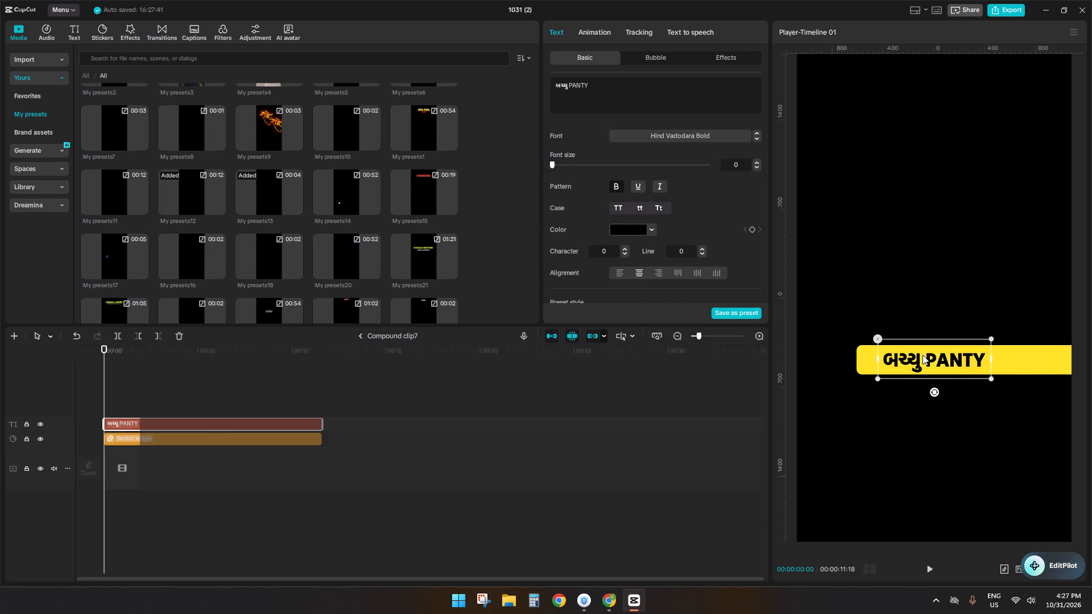
{"action": "left_click_drag", "start_coordinate": [923, 355], "coordinate": [911, 355]}
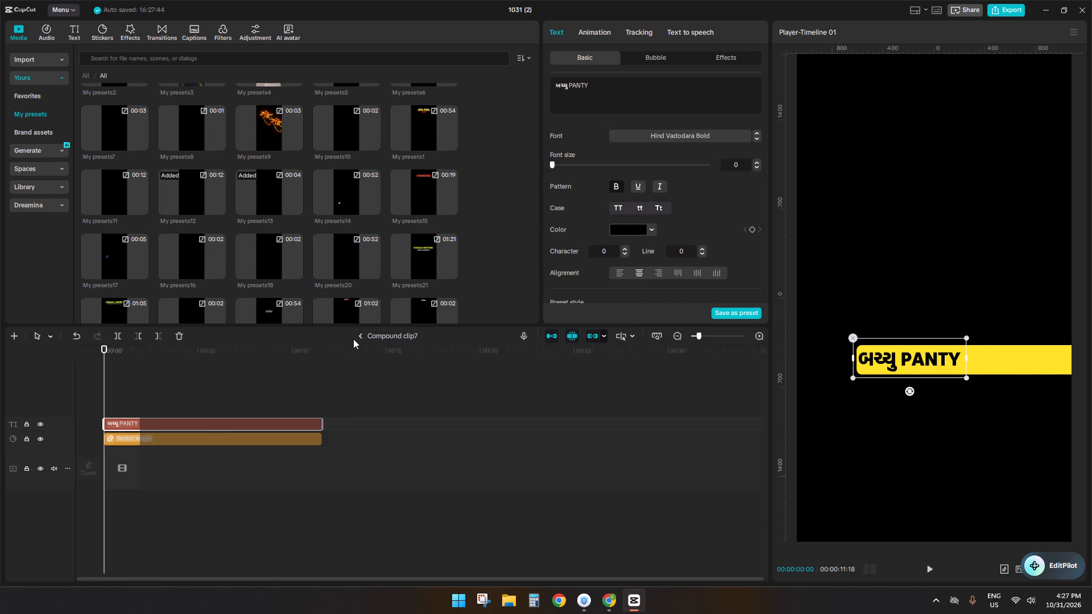
{"action": "left_click", "coordinate": [357, 337]}
Shift the whole "બચ્ચુ PANTY" banner slightly toward the video frame's right edge and a little down.
{"action": "left_click", "coordinate": [491, 420]}
{"action": "key", "text": "space"}
{"action": "left_click", "coordinate": [519, 457]}
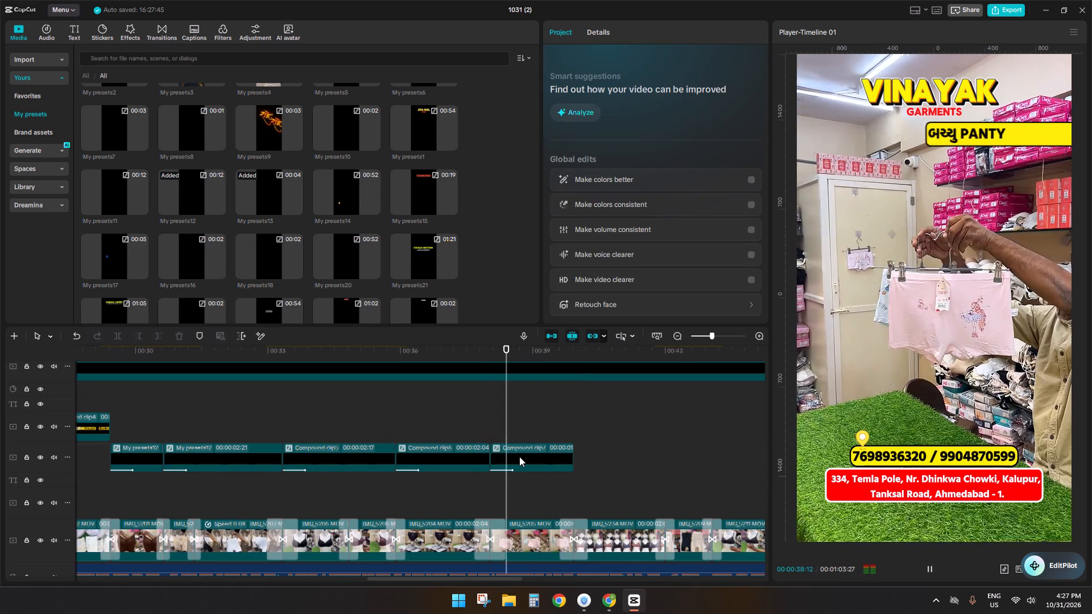
{"action": "key", "text": "space"}
{"action": "left_click_drag", "start_coordinate": [967, 221], "coordinate": [996, 226]}
Duplicate the "બચ્ચુ PANTY" banner clip directly after itself and extend the copy's end to the transition closing IMG_5234.
{"action": "key", "text": "space"}
{"action": "left_click_drag", "start_coordinate": [498, 581], "coordinate": [536, 581]}
{"action": "key", "text": "space"}
{"action": "left_click", "coordinate": [406, 504]}
{"action": "key", "text": "space"}
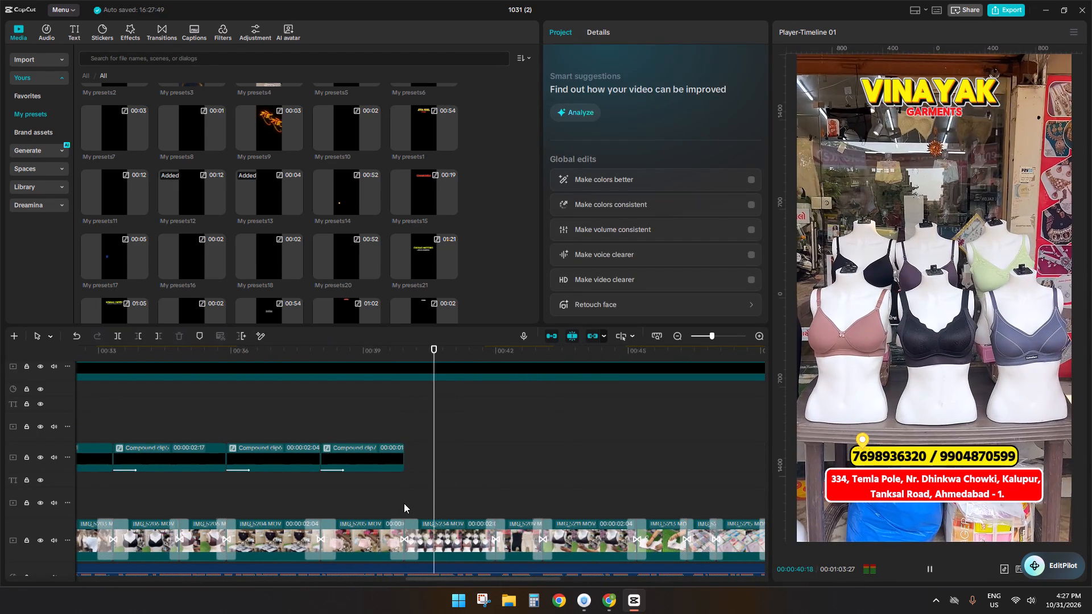
{"action": "left_click", "coordinate": [405, 503]}
{"action": "left_click", "coordinate": [390, 463]}
{"action": "key", "text": "ctrl+c"}
{"action": "key", "text": "ctrl+v"}
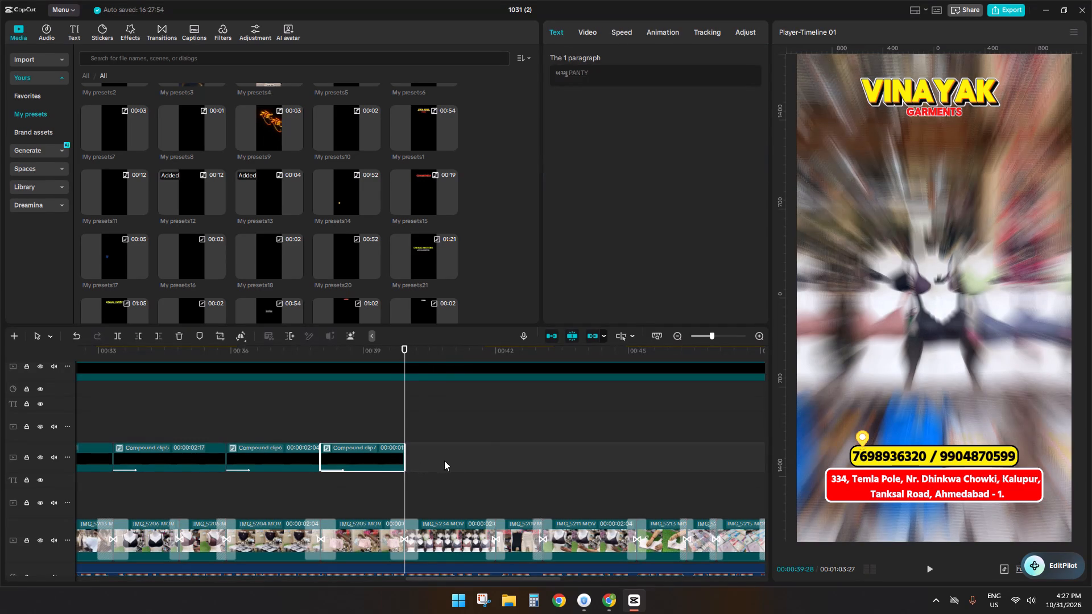
{"action": "key", "text": "space"}
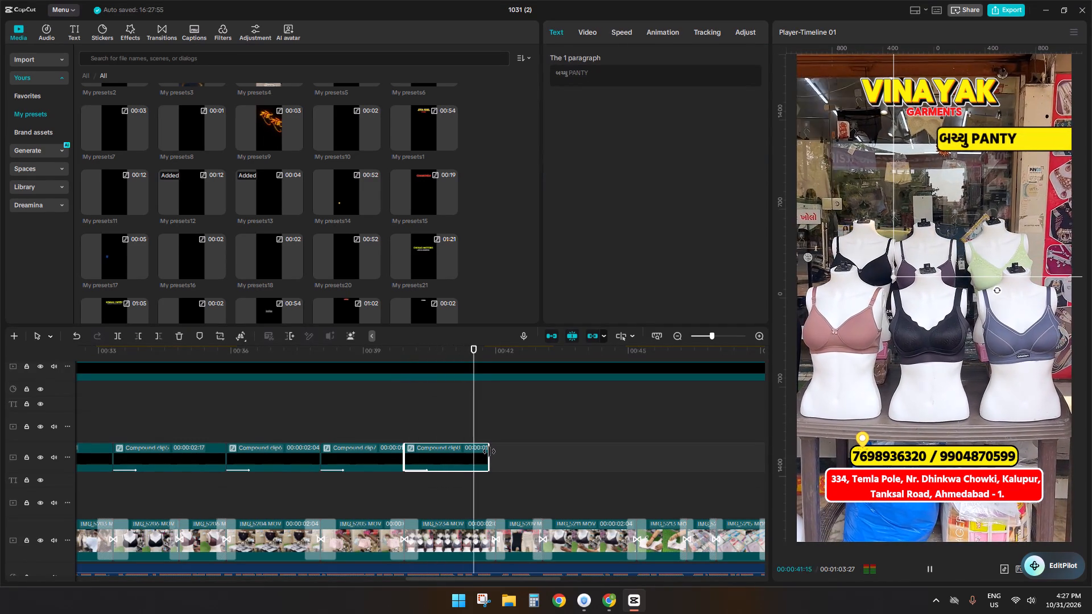
{"action": "left_click", "coordinate": [489, 451]}
Open the duplicated banner's compound clip and clear its "બચ્ચુ PANTY" text.
{"action": "double_click", "coordinate": [477, 454]}
{"action": "left_click", "coordinate": [197, 433]}
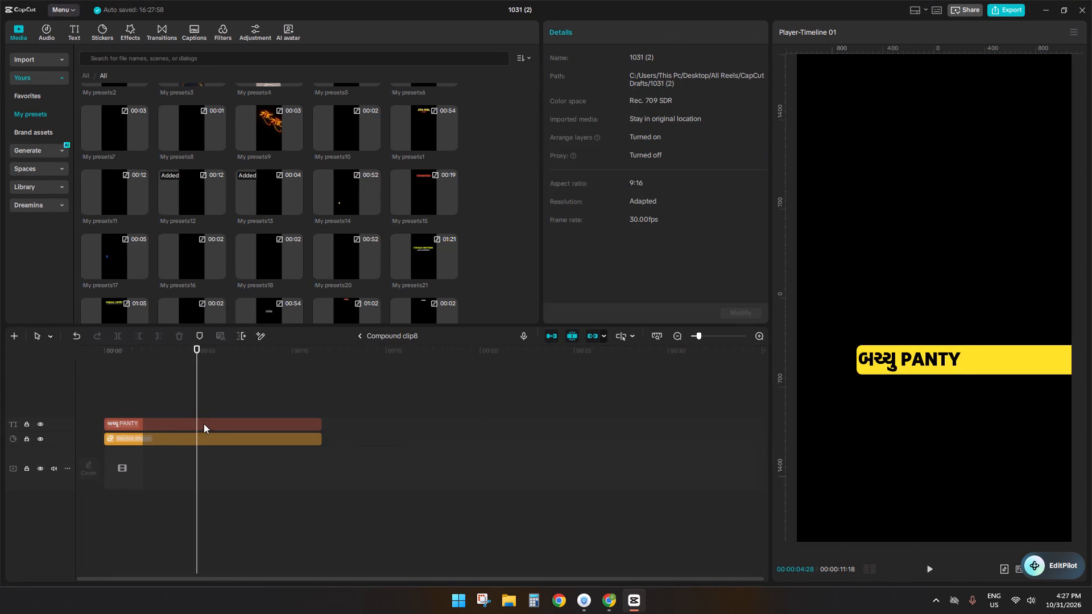
{"action": "left_click", "coordinate": [204, 424]}
{"action": "left_click_drag", "start_coordinate": [621, 93], "coordinate": [158, 55]}
{"action": "key", "text": "BackSpace"}
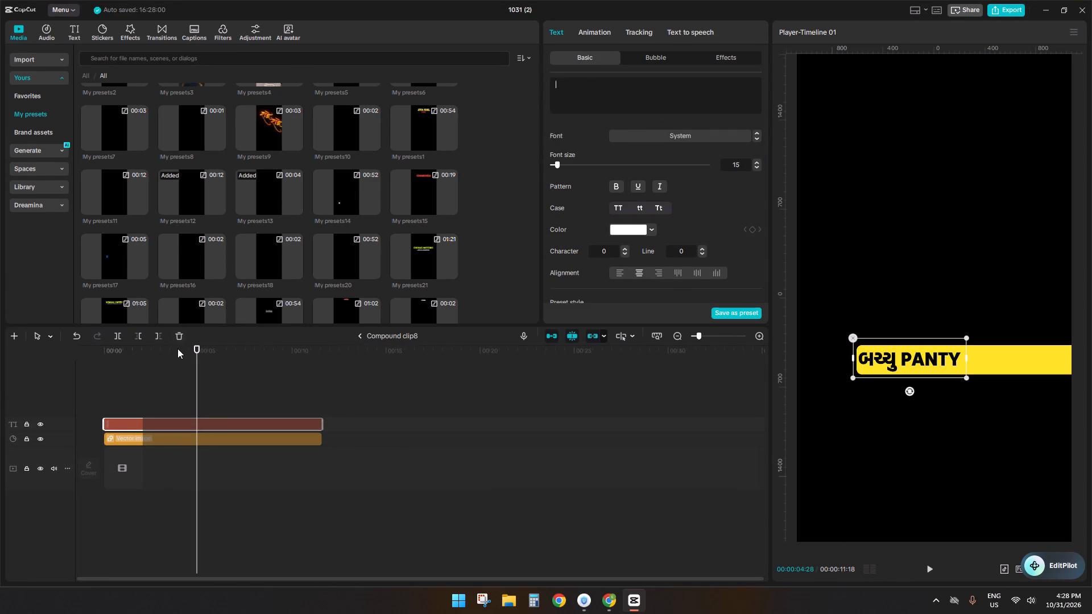
{"action": "left_click", "coordinate": [176, 337]}
{"action": "key", "text": "ctrl+z"}
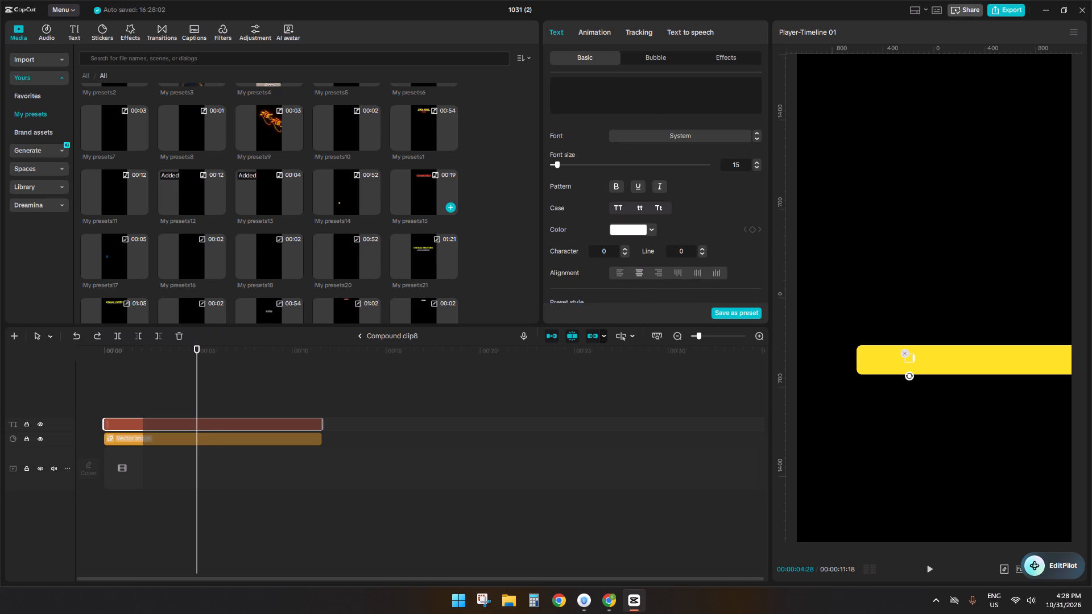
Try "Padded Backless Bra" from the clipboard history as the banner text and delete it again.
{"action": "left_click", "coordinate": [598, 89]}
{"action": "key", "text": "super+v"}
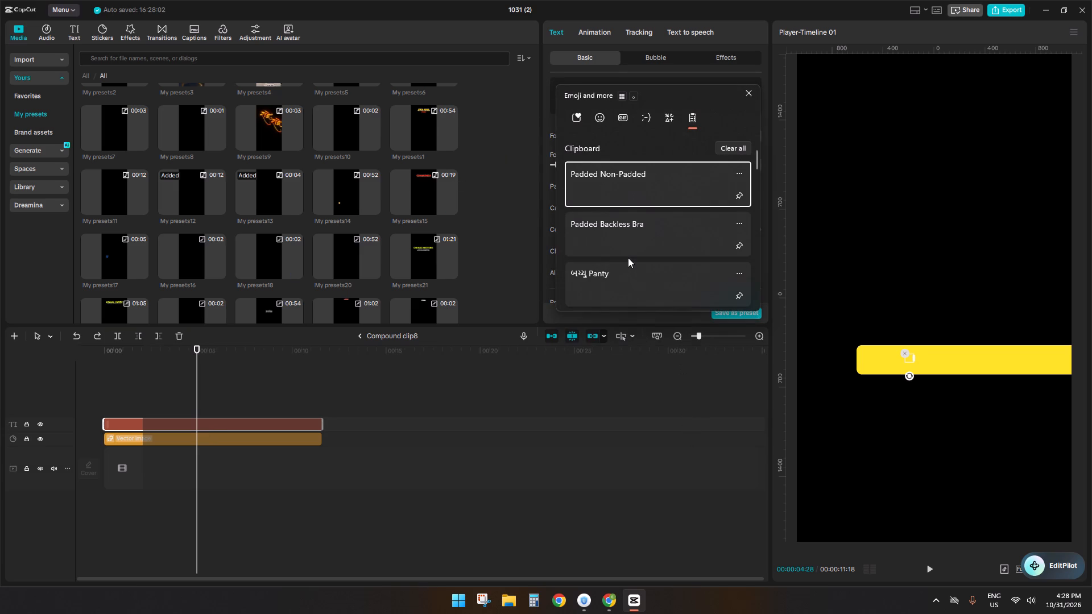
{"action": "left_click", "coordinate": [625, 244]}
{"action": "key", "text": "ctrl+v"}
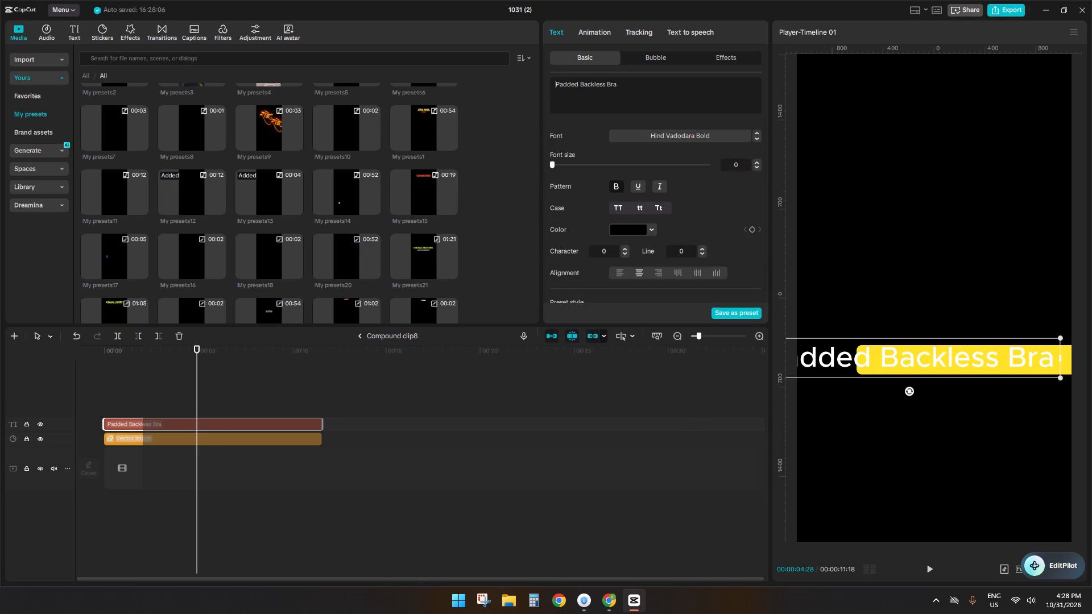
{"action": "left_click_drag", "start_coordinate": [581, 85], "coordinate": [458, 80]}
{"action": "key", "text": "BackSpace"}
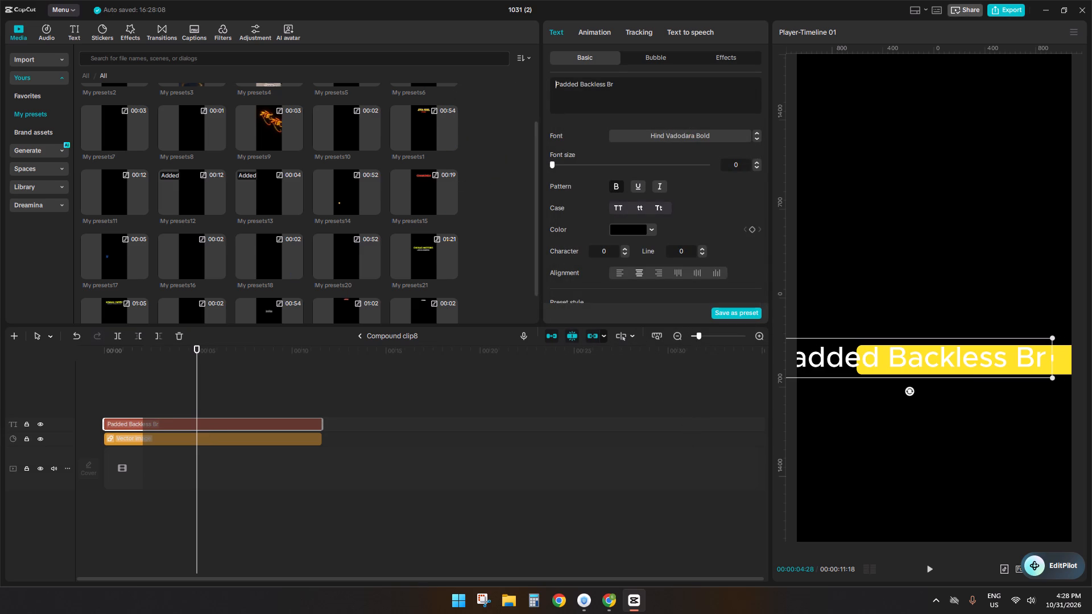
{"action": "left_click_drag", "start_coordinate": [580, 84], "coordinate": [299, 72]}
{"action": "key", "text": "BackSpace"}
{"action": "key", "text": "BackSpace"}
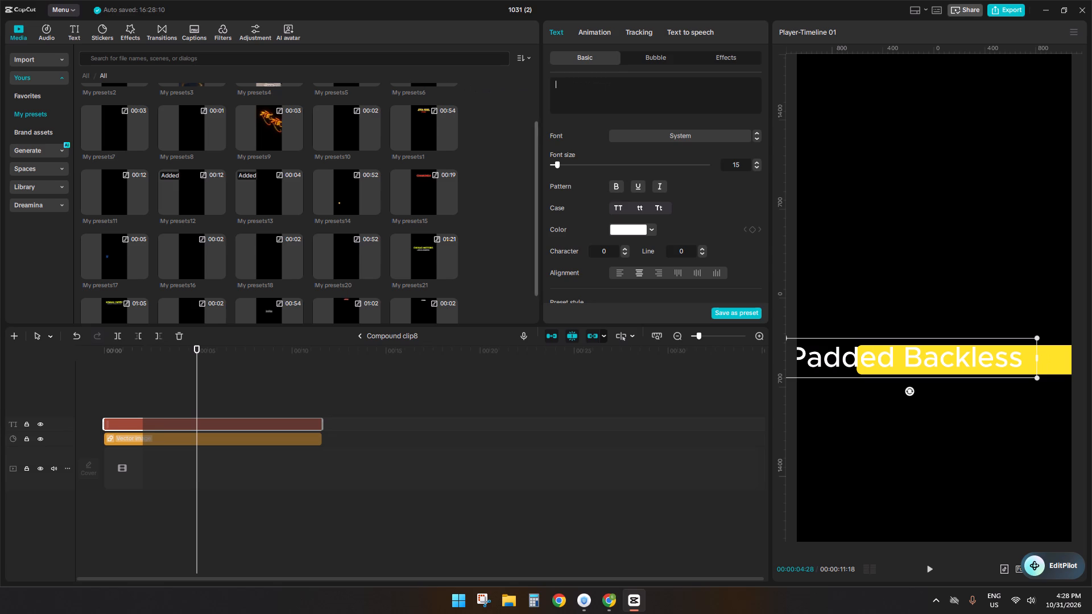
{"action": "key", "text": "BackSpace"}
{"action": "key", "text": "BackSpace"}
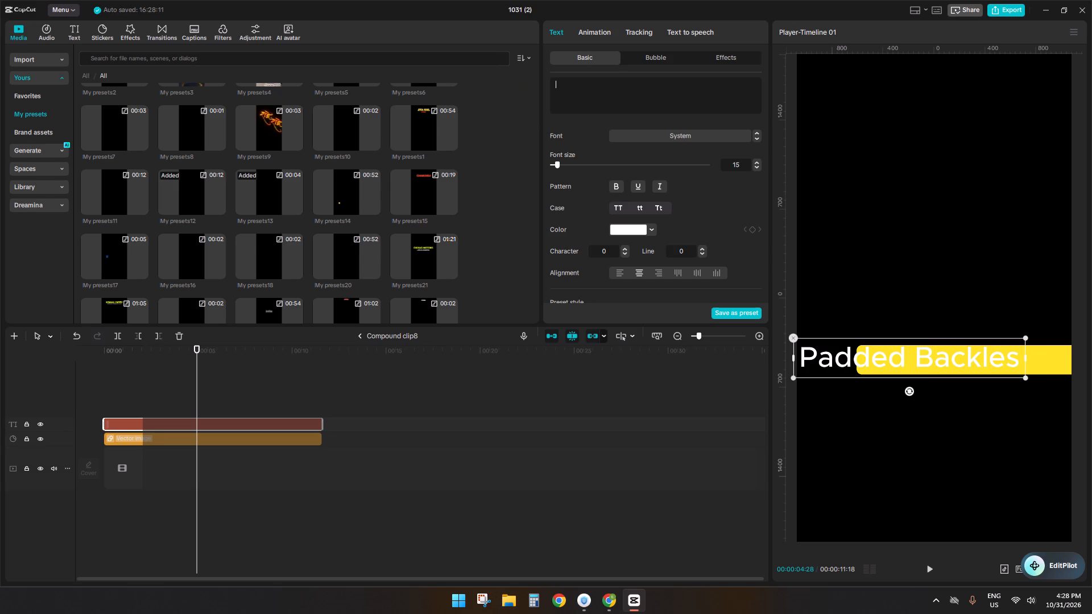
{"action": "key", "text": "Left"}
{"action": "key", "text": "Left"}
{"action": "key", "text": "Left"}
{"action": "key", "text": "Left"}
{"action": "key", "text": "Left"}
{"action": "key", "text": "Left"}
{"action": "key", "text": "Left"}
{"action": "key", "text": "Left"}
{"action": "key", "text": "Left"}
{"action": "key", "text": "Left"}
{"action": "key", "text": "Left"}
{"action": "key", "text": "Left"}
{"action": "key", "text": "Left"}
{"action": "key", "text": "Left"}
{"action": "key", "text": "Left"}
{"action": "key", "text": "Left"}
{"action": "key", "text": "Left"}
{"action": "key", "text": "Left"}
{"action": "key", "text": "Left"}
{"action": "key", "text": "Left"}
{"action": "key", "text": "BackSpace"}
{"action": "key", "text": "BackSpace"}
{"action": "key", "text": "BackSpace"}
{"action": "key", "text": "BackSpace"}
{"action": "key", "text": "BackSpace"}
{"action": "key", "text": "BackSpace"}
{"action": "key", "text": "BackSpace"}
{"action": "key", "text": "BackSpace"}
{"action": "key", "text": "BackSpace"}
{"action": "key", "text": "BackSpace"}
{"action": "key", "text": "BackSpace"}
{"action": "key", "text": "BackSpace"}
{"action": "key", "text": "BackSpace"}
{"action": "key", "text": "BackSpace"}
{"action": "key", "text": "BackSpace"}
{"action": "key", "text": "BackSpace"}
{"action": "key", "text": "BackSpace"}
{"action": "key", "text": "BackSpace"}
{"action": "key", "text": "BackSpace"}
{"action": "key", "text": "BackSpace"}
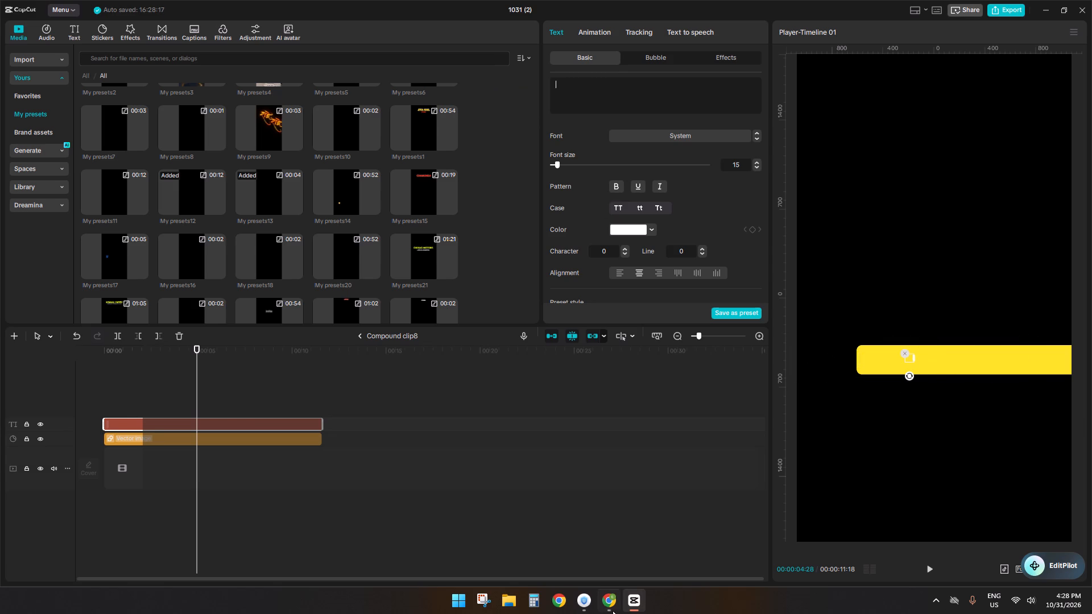
In Chrome's translation page, replace the source text with "Padded Backless Bra", remove "Padded", and copy the remaining "Backless Bra".
{"action": "left_click", "coordinate": [602, 604]}
{"action": "left_click", "coordinate": [461, 0]}
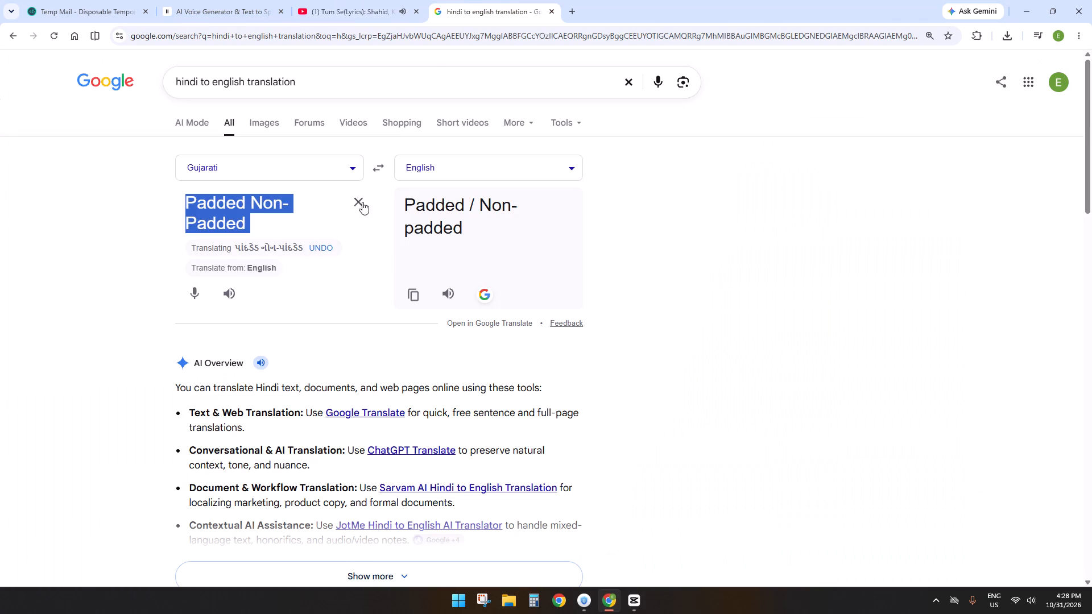
{"action": "left_click", "coordinate": [362, 202]}
{"action": "left_click", "coordinate": [329, 204]}
{"action": "key", "text": "super+v"}
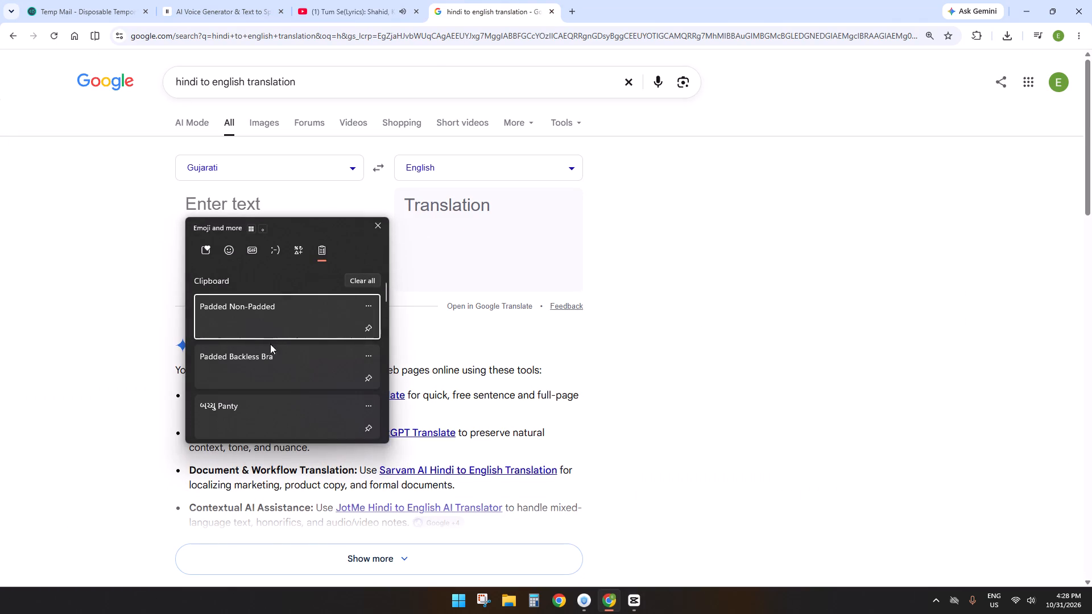
{"action": "left_click", "coordinate": [267, 363]}
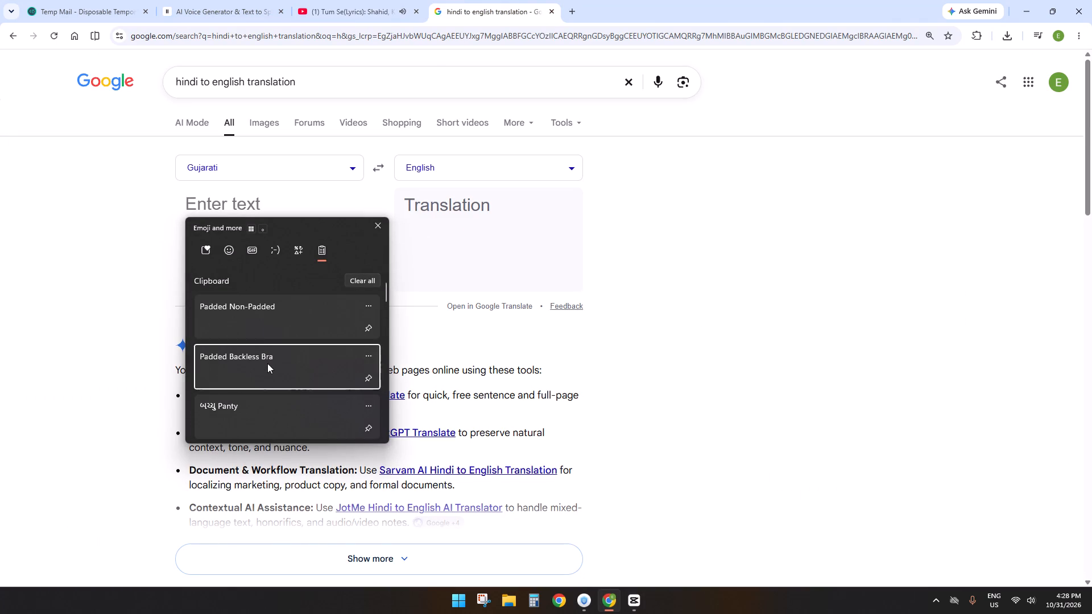
{"action": "key", "text": "ctrl+v"}
{"action": "left_click_drag", "start_coordinate": [251, 202], "coordinate": [69, 191]}
{"action": "key", "text": "BackSpace"}
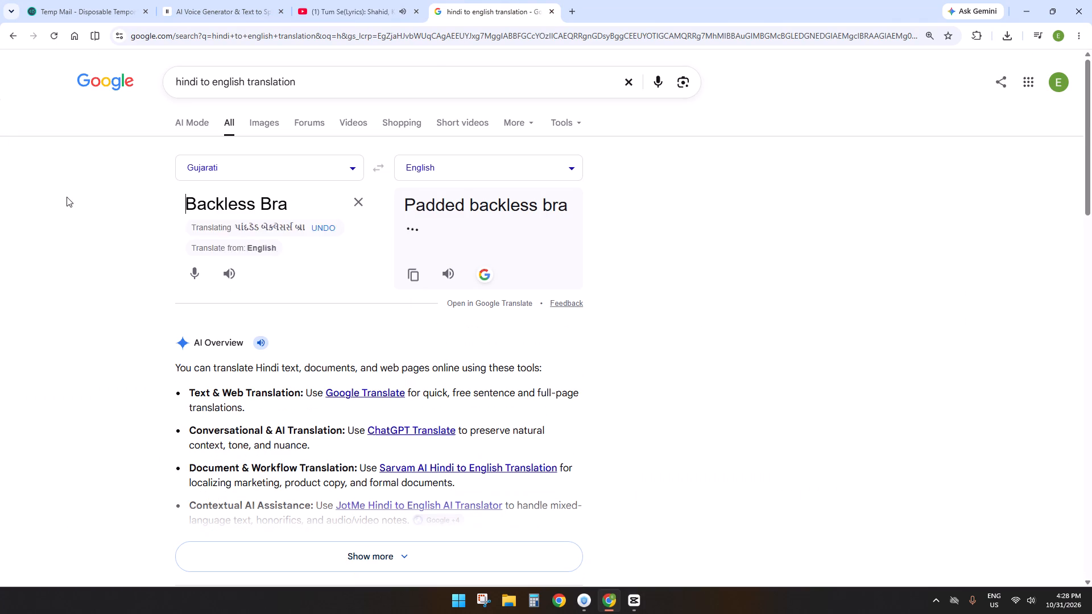
{"action": "key", "text": "ctrl+a"}
{"action": "key", "text": "ctrl+c"}
{"action": "key", "text": "ctrl+c"}
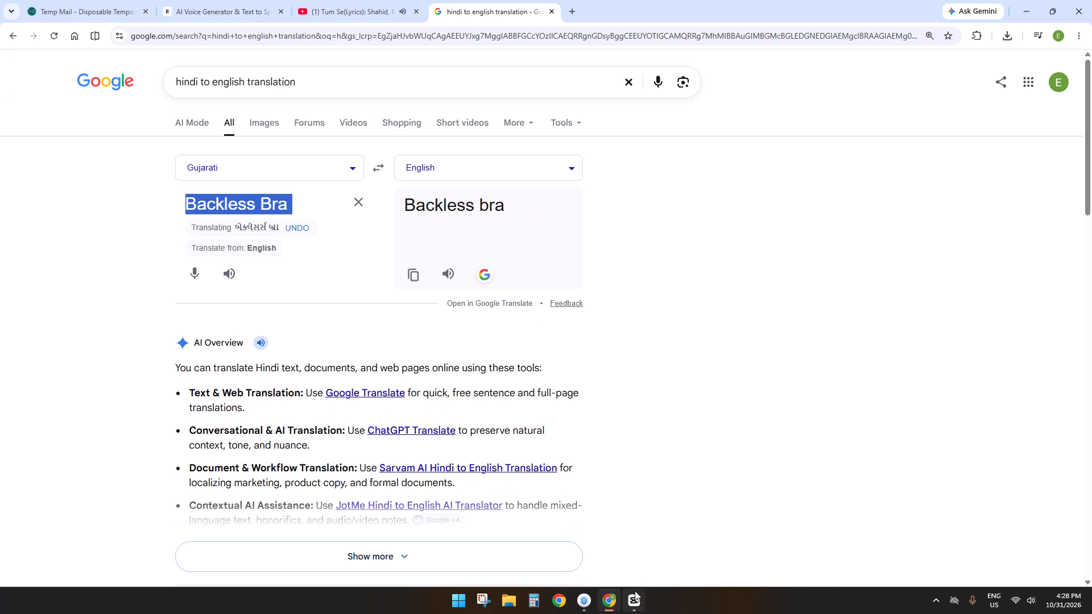
Back in CapCut, set the banner text to "Backless Bra" in all capitals and move it to the yellow bar's left end.
{"action": "left_click", "coordinate": [635, 591]}
{"action": "key", "text": "ctrl+v"}
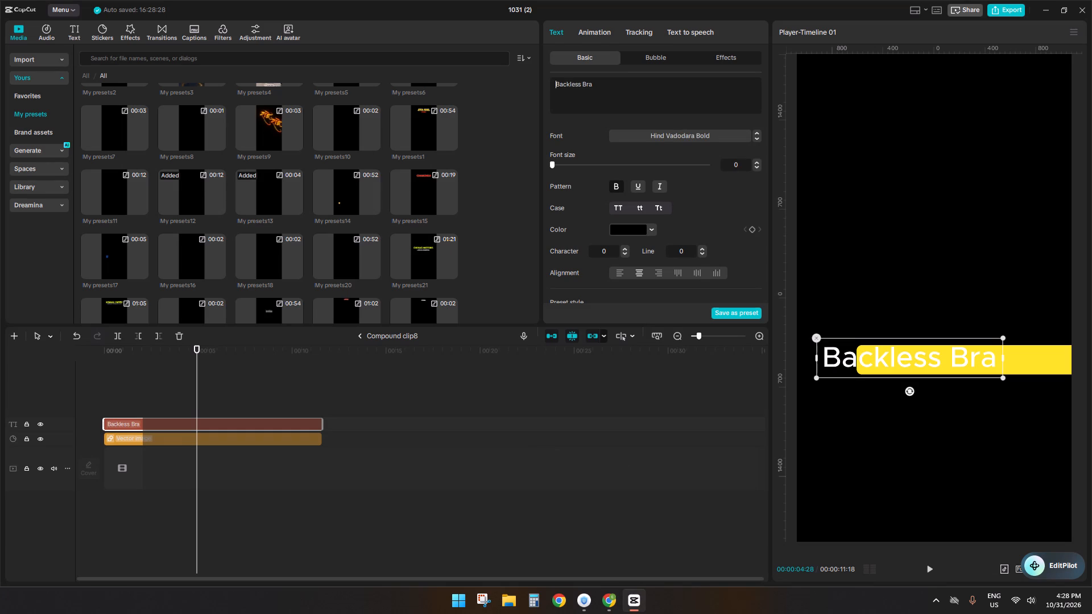
{"action": "left_click", "coordinate": [617, 208]}
{"action": "left_click_drag", "start_coordinate": [858, 358], "coordinate": [885, 362]}
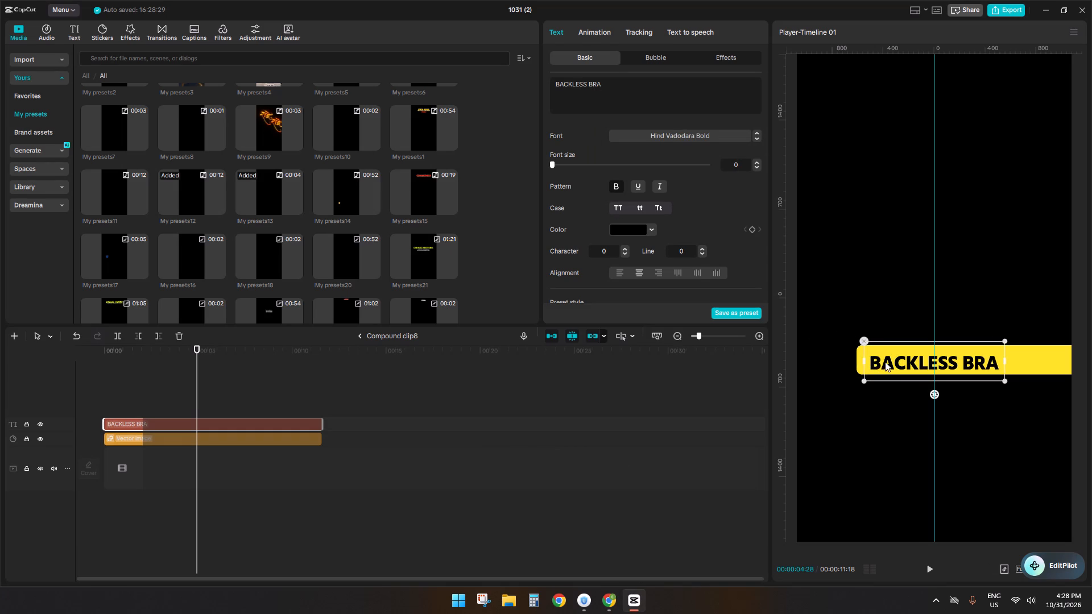
{"action": "left_click_drag", "start_coordinate": [885, 362], "coordinate": [874, 359]}
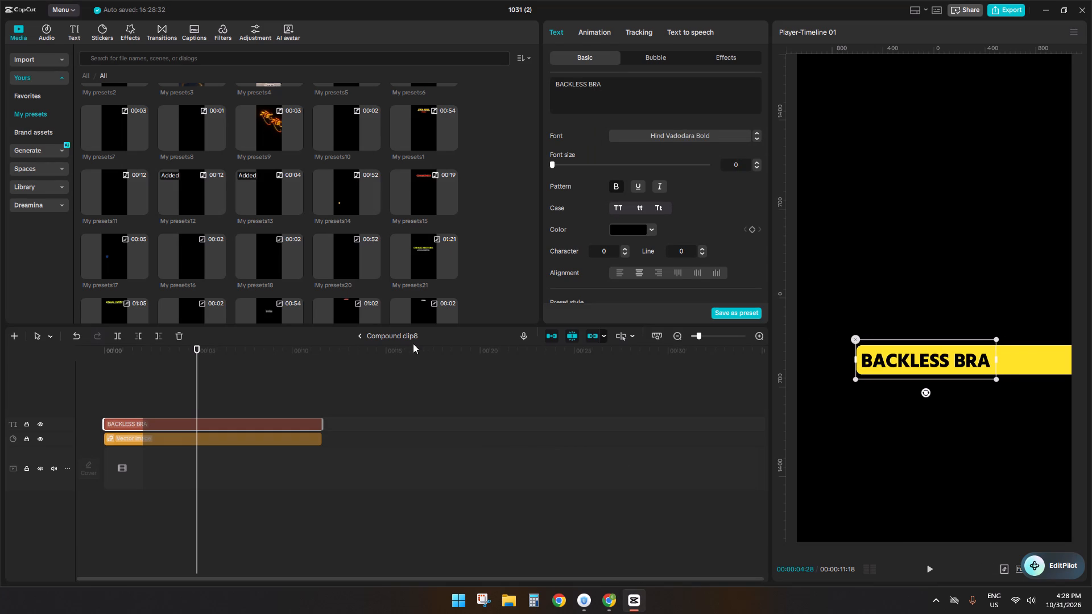
{"action": "left_click", "coordinate": [367, 334]}
Duplicate the "BACKLESS BRA" banner clip directly after itself and trim the copy's end to the next video transition at 00:00:43:02.
{"action": "left_click", "coordinate": [402, 429]}
{"action": "key", "text": "space"}
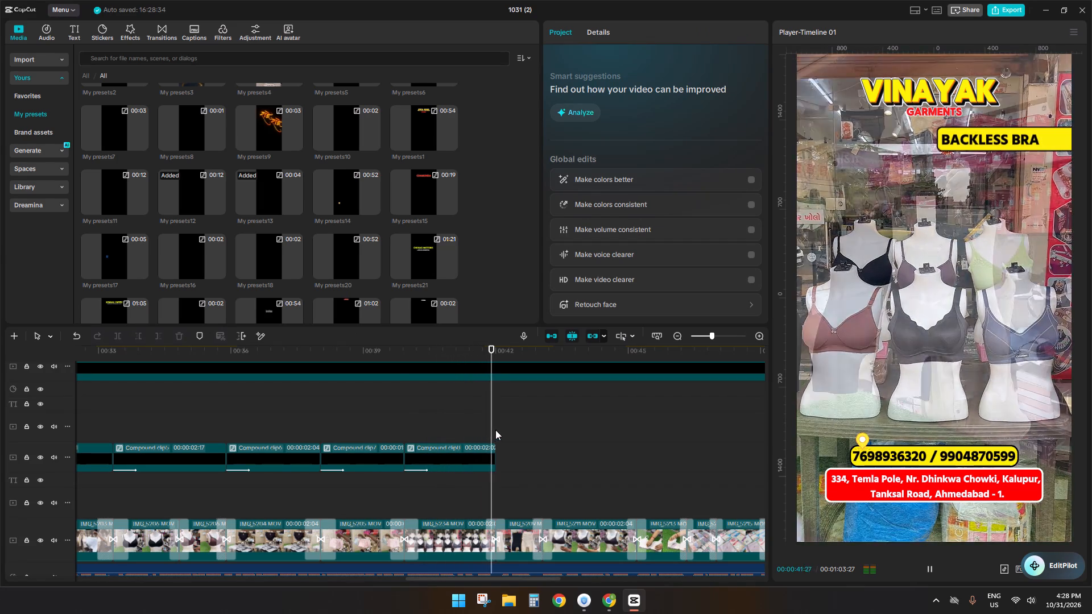
{"action": "left_click", "coordinate": [495, 430]}
{"action": "left_click", "coordinate": [493, 452]}
{"action": "key", "text": "ctrl+c"}
{"action": "key", "text": "ctrl+v"}
{"action": "key", "text": "space"}
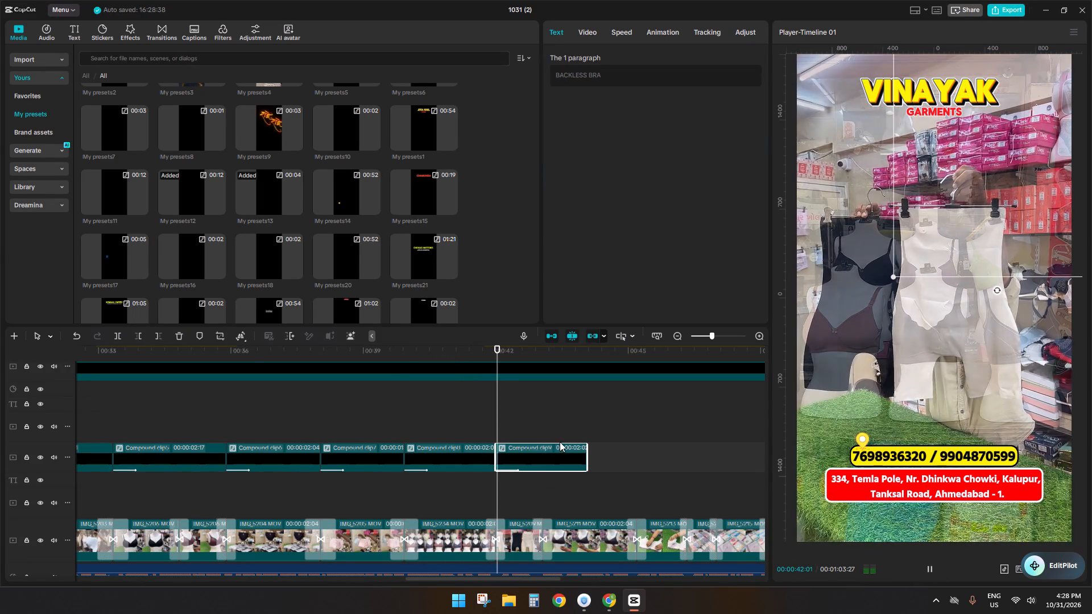
{"action": "left_click", "coordinate": [544, 432]}
{"action": "left_click", "coordinate": [545, 460]}
{"action": "key", "text": "s"}
{"action": "key", "text": "d"}
{"action": "double_click", "coordinate": [522, 461]}
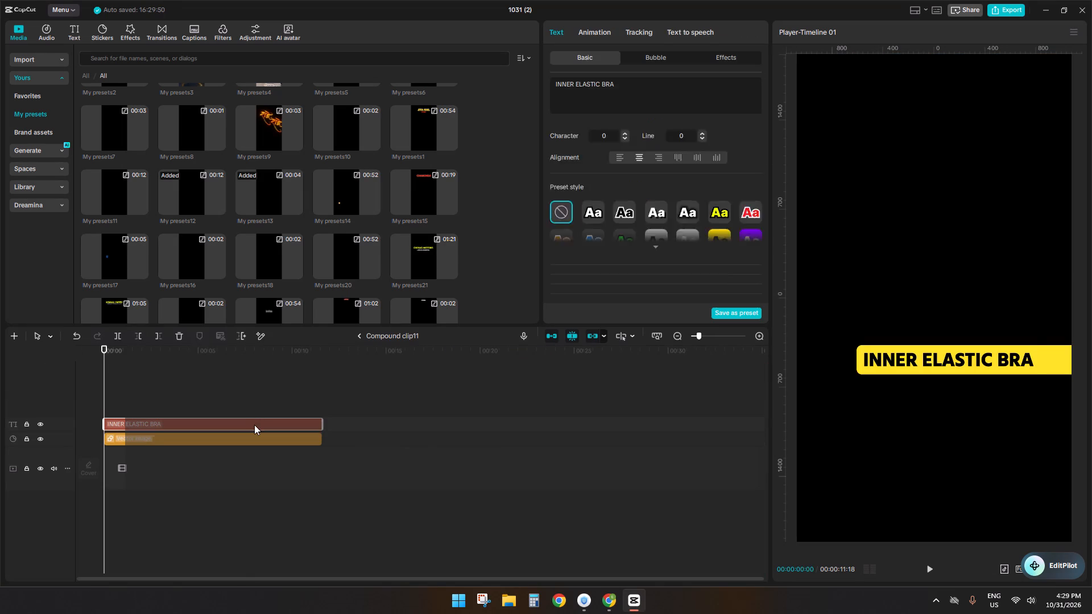
{"action": "left_click_drag", "start_coordinate": [663, 100], "coordinate": [304, 60]}
{"action": "key", "text": "BackSpace"}
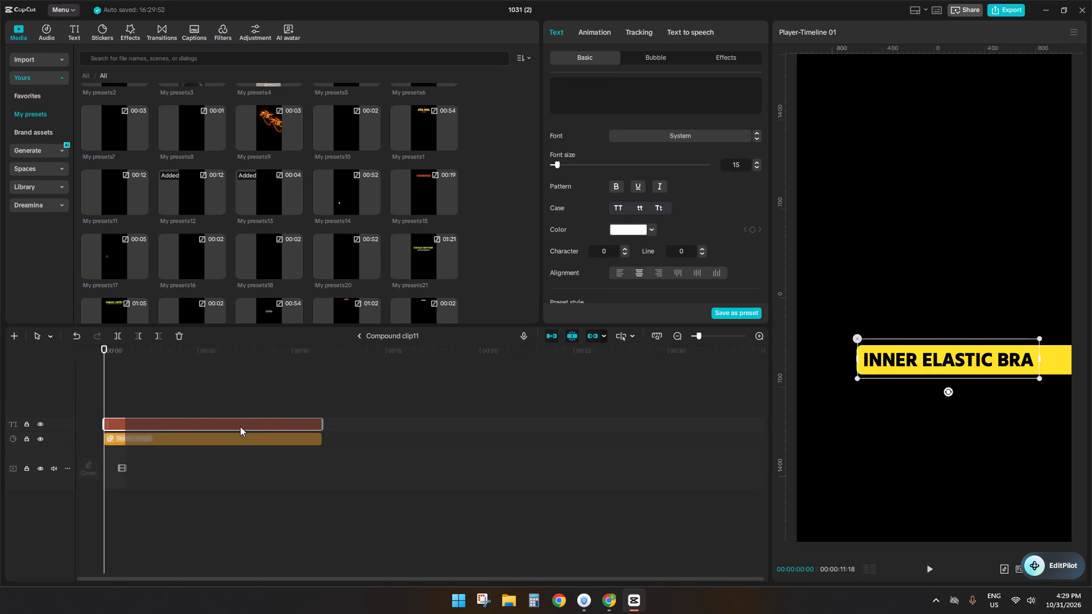
{"action": "left_click", "coordinate": [177, 339]}
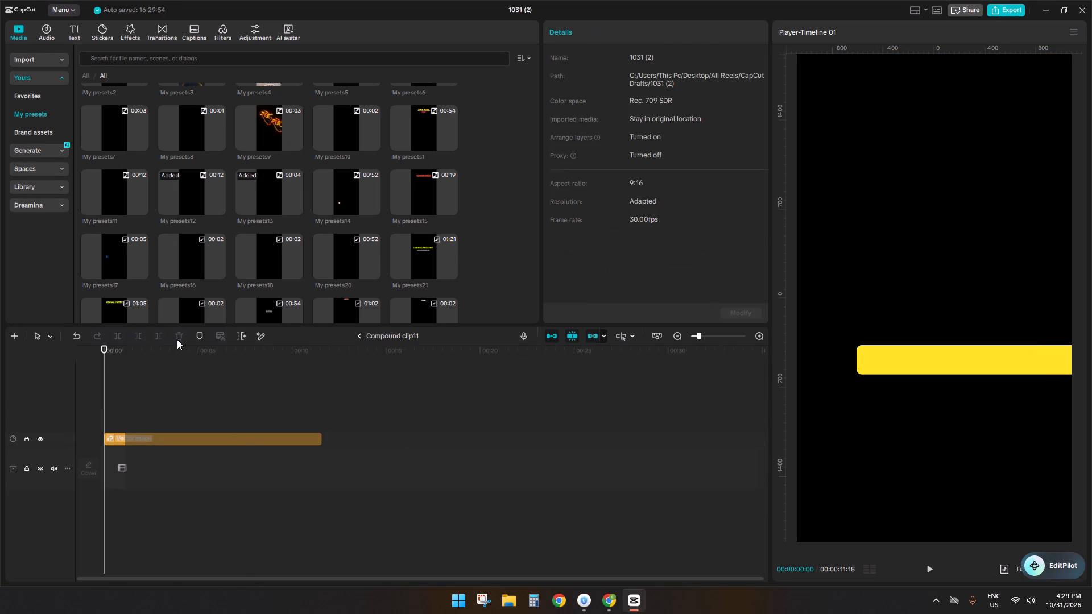
{"action": "key", "text": "ctrl+z"}
{"action": "left_click", "coordinate": [601, 92]}
{"action": "key", "text": "ctrl+v"}
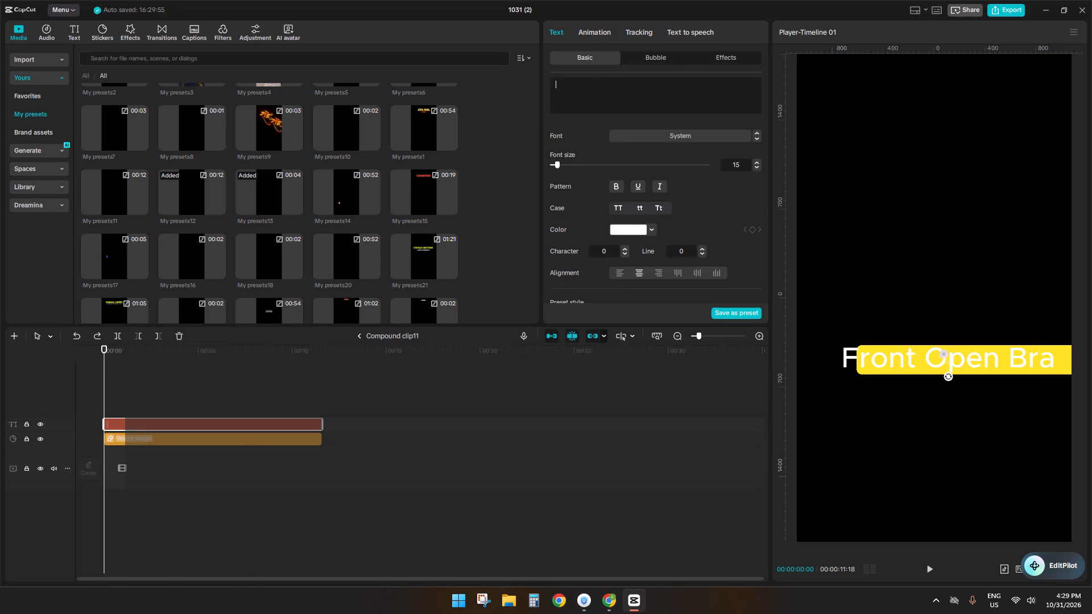
{"action": "left_click", "coordinate": [615, 209]}
{"action": "left_click_drag", "start_coordinate": [934, 358], "coordinate": [924, 359]}
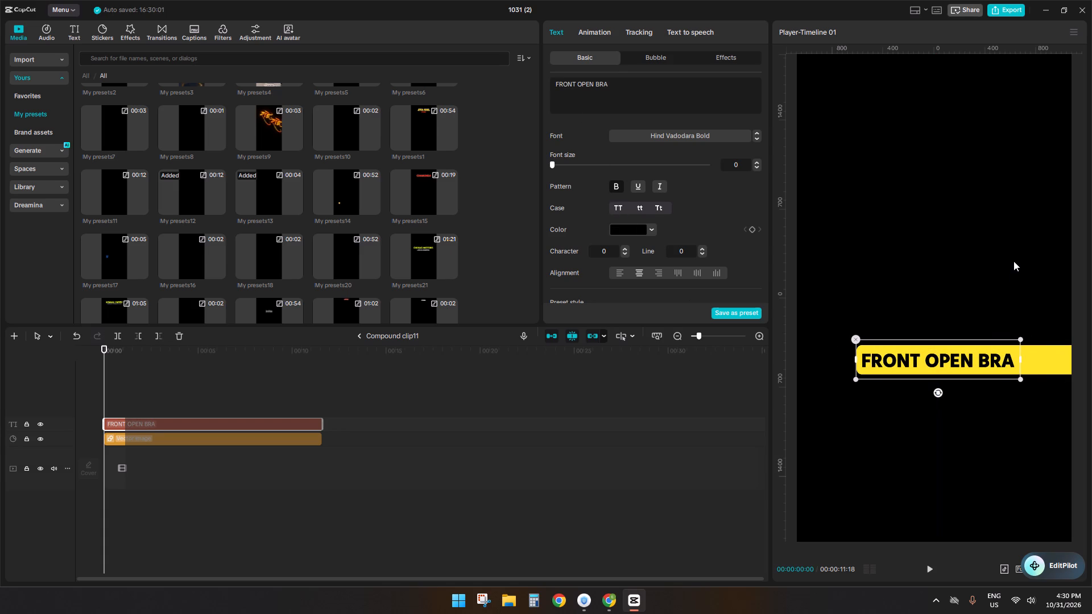
{"action": "left_click", "coordinate": [362, 338]}
Duplicate the "FRONT OPEN BRA" banner clip directly after itself and extend the copy's end to the video transition just after 00:00:48.
{"action": "left_click", "coordinate": [488, 425]}
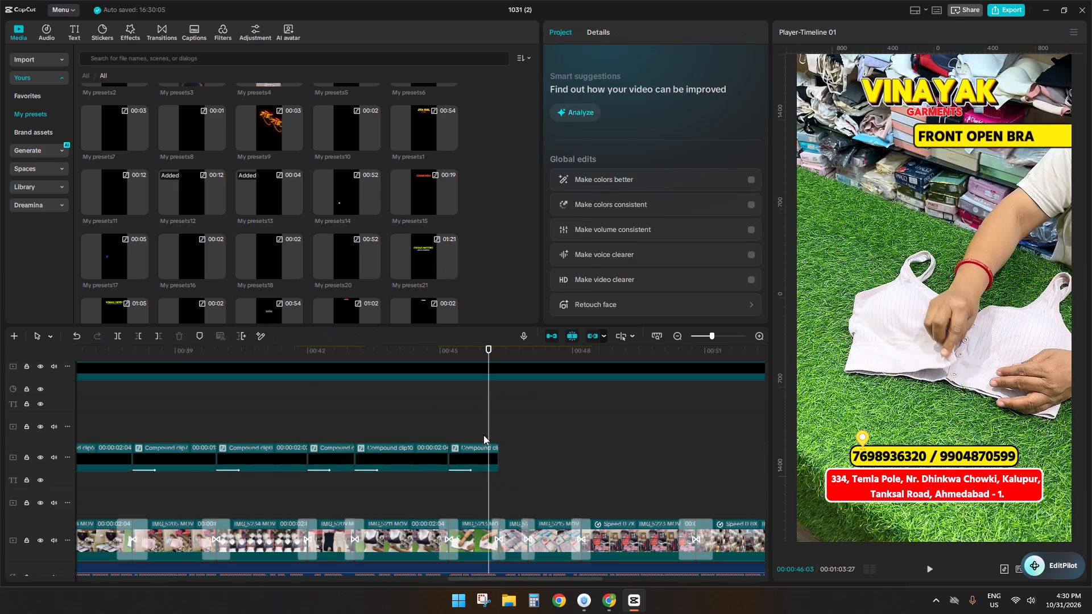
{"action": "key", "text": "space"}
{"action": "left_click", "coordinate": [495, 421]}
{"action": "left_click", "coordinate": [478, 465]}
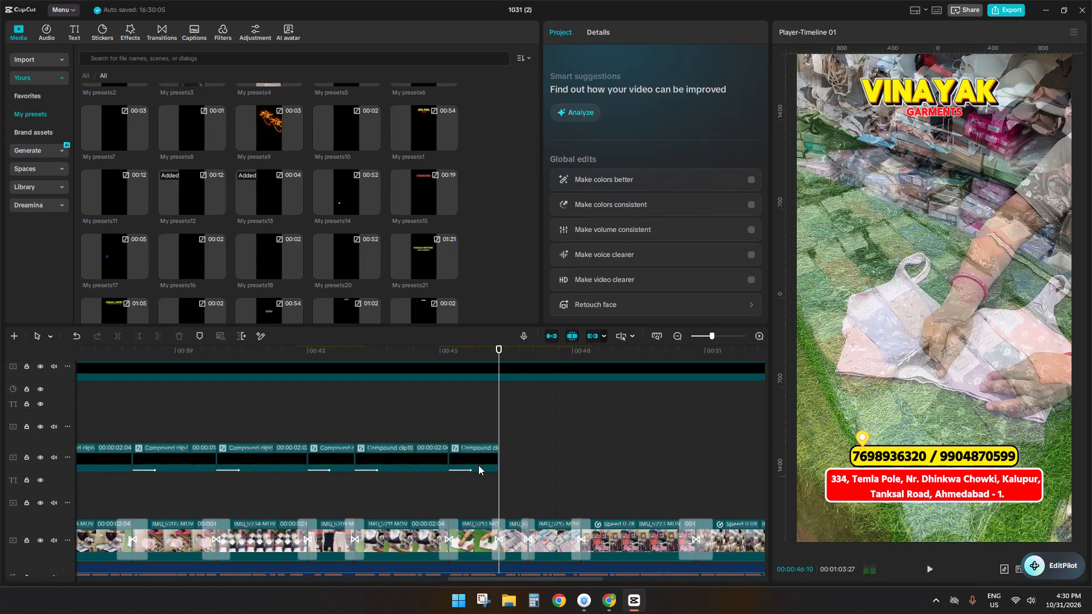
{"action": "key", "text": "ctrl+c"}
{"action": "key", "text": "ctrl+v"}
{"action": "key", "text": "space"}
{"action": "left_click_drag", "start_coordinate": [552, 447], "coordinate": [562, 445]}
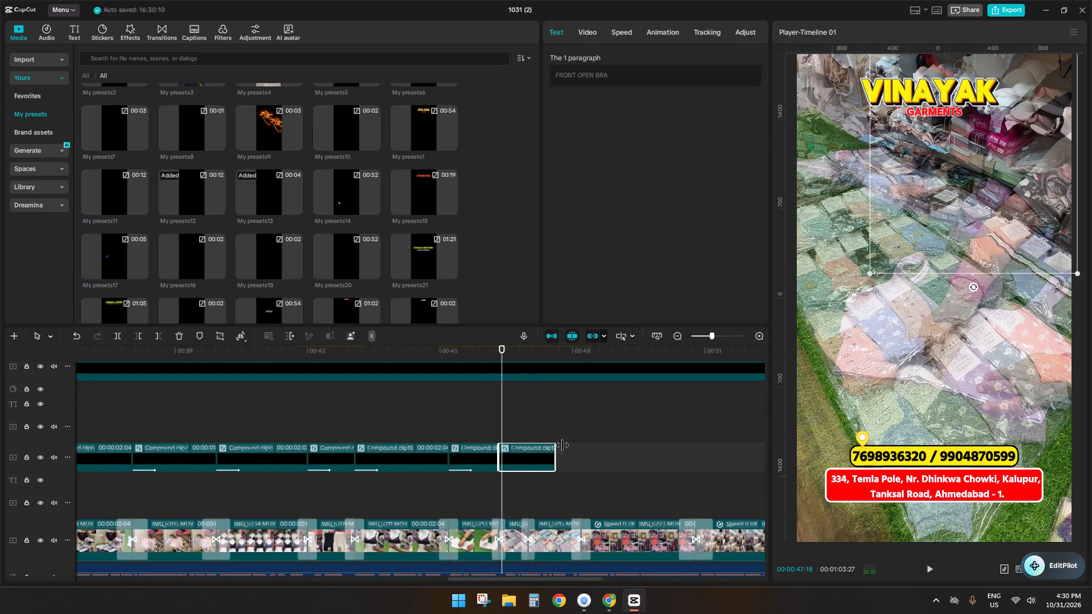
{"action": "left_click_drag", "start_coordinate": [562, 445], "coordinate": [580, 447]}
Copy the phrase "Socks અને Handcuff Sets" from the ElevenLabs transcript in Chrome.
{"action": "left_click", "coordinate": [615, 603]}
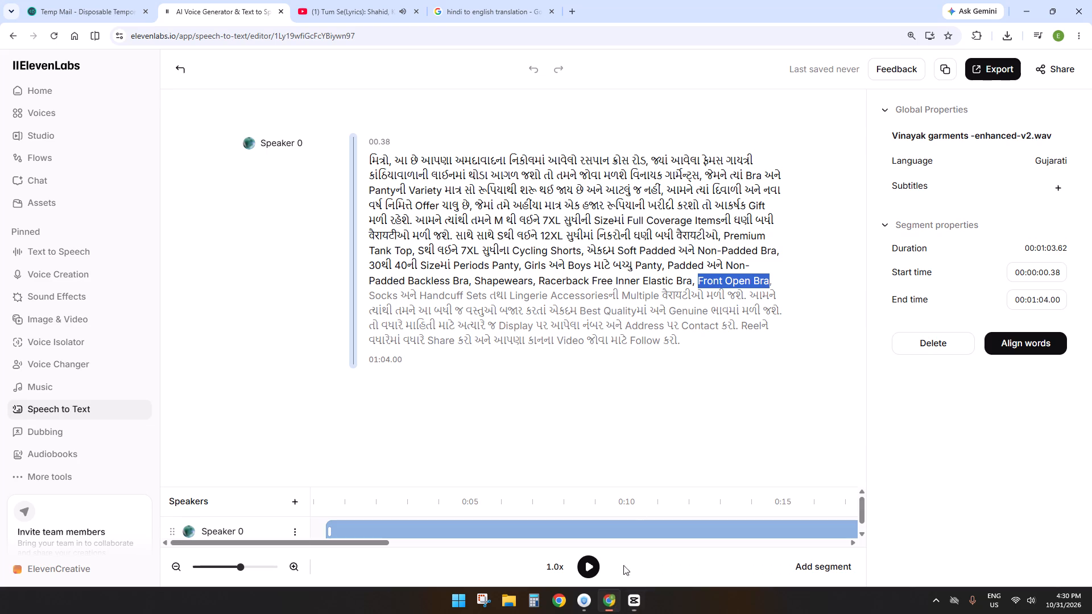
{"action": "left_click_drag", "start_coordinate": [370, 296], "coordinate": [445, 295]}
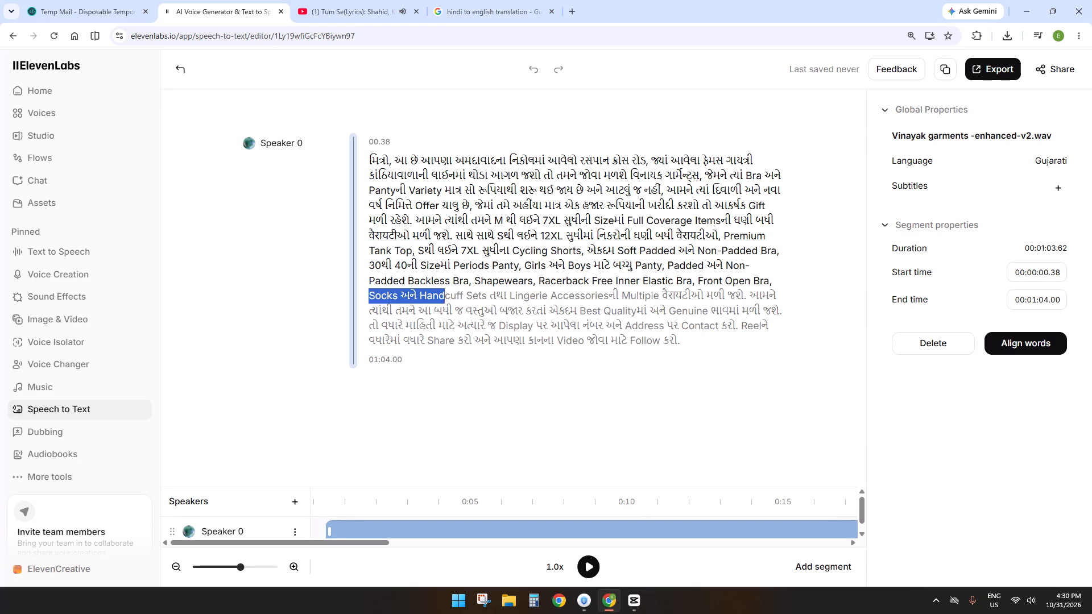
{"action": "left_click_drag", "start_coordinate": [445, 295], "coordinate": [485, 293]}
{"action": "left_click_drag", "start_coordinate": [485, 293], "coordinate": [485, 293]}
{"action": "key", "text": "ctrl+c"}
Paste the phrase into the Google translation box, remove the Gujarati word "અને", and copy the resulting "Socks Handcuff Sets".
{"action": "left_click", "coordinate": [436, 12]}
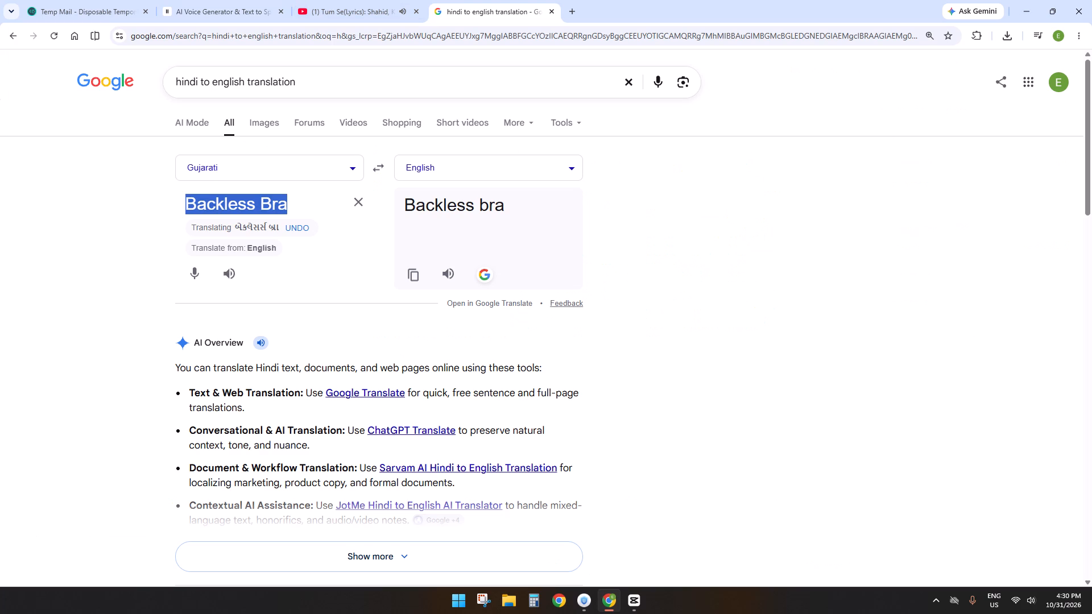
{"action": "key", "text": "ctrl+v"}
{"action": "left_click", "coordinate": [274, 203]}
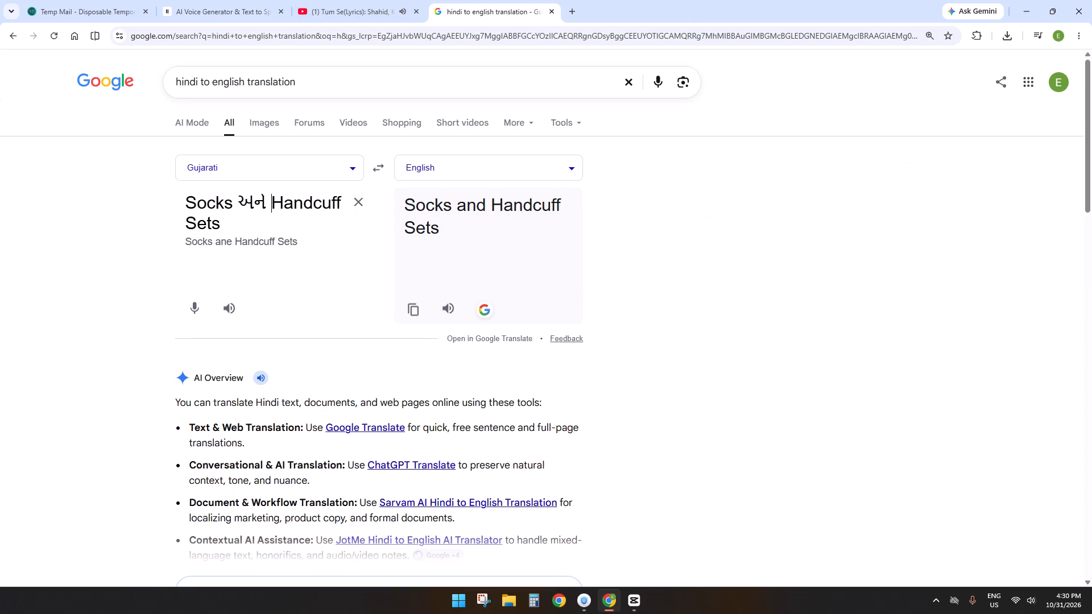
{"action": "key", "text": "BackSpace"}
{"action": "key", "text": "BackSpace"}
{"action": "key", "text": "BackSpace"}
{"action": "key", "text": "BackSpace"}
{"action": "key", "text": "BackSpace"}
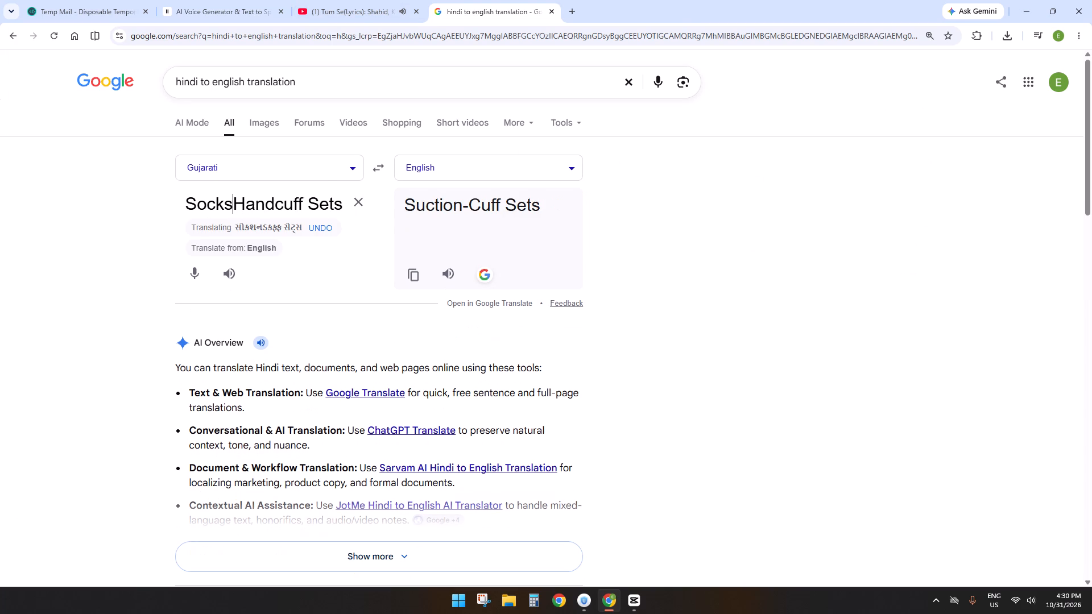
{"action": "key", "text": "space"}
{"action": "left_click_drag", "start_coordinate": [253, 226], "coordinate": [143, 177]}
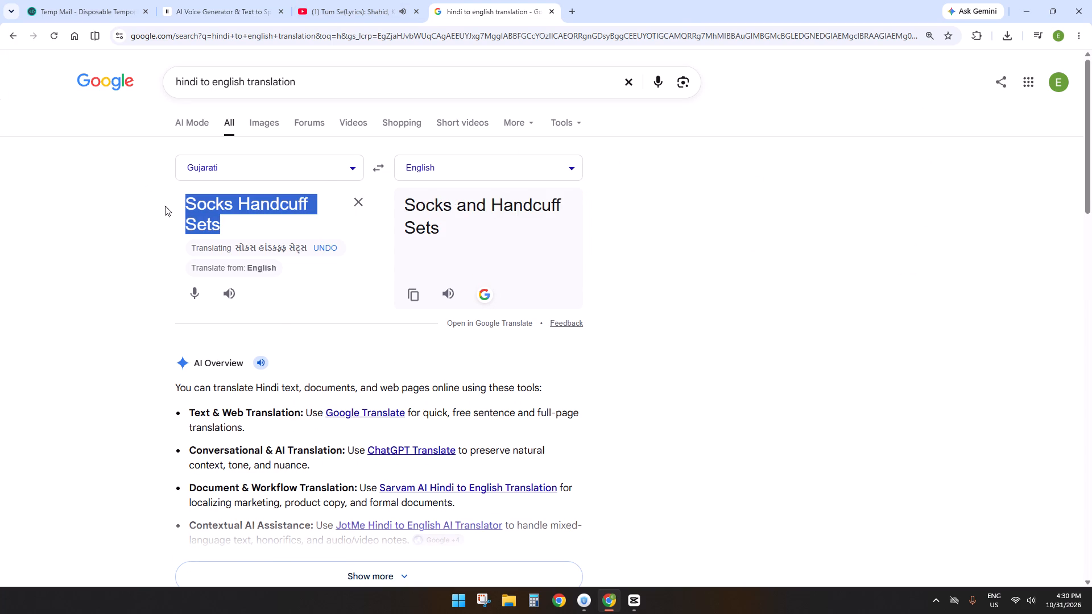
{"action": "key", "text": "ctrl+c"}
{"action": "key", "text": "ctrl+c"}
In CapCut, open the last duplicated banner compound clip and clear its "FRONT OPEN BRA" text.
{"action": "left_click", "coordinate": [636, 599]}
{"action": "double_click", "coordinate": [514, 457]}
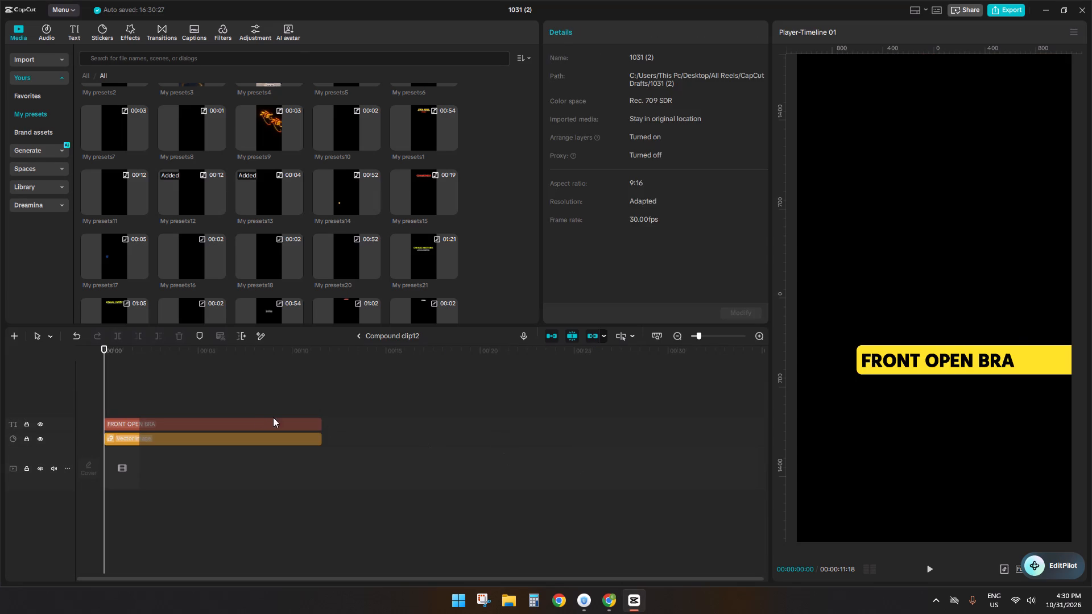
{"action": "left_click", "coordinate": [247, 429]}
{"action": "left_click_drag", "start_coordinate": [612, 106], "coordinate": [259, 68]}
{"action": "key", "text": "BackSpace"}
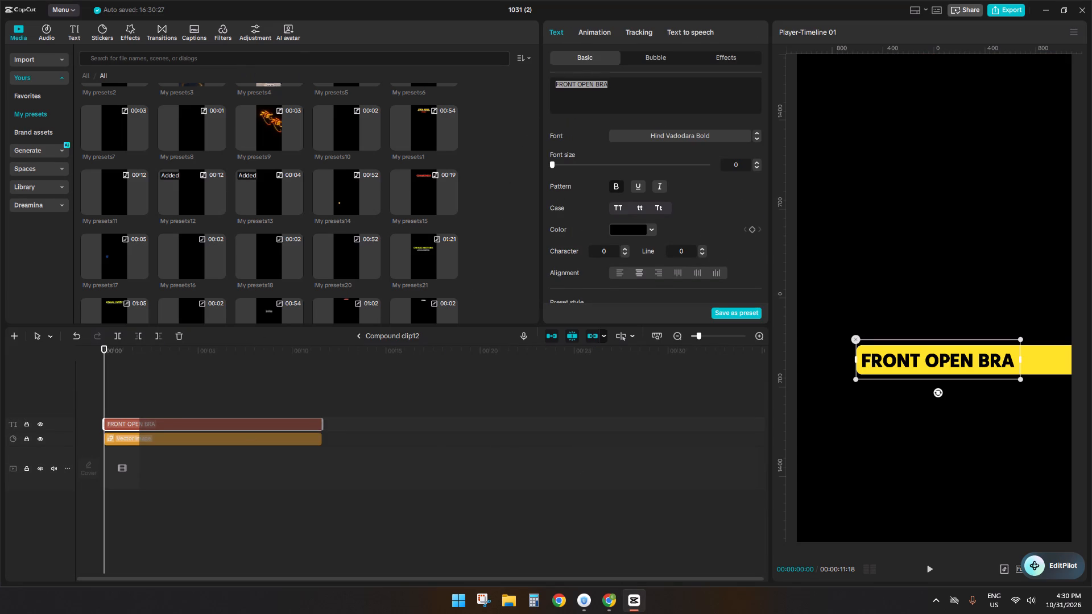
{"action": "key", "text": "d"}
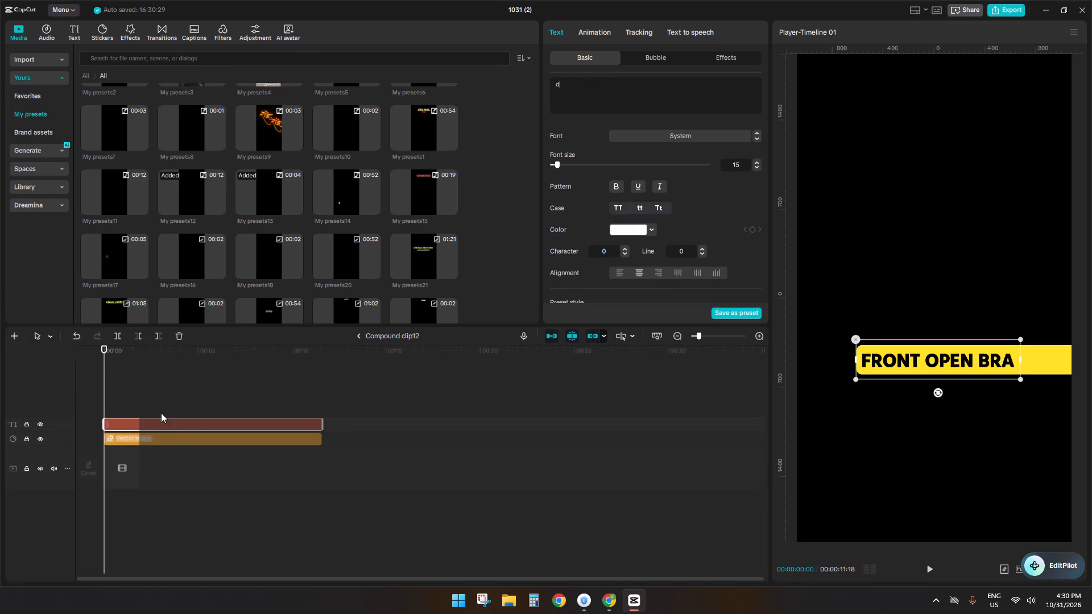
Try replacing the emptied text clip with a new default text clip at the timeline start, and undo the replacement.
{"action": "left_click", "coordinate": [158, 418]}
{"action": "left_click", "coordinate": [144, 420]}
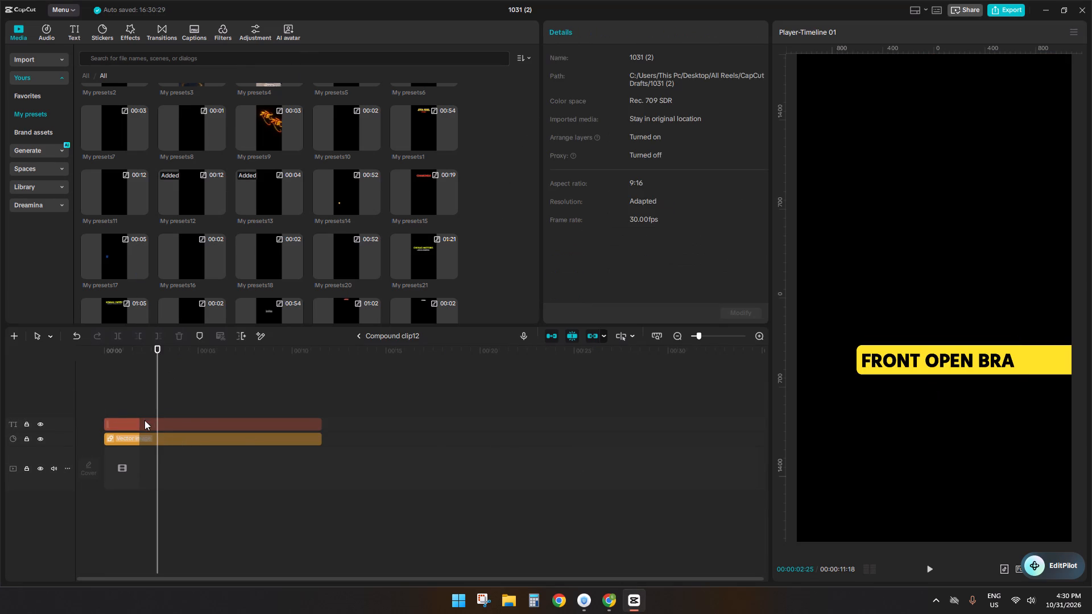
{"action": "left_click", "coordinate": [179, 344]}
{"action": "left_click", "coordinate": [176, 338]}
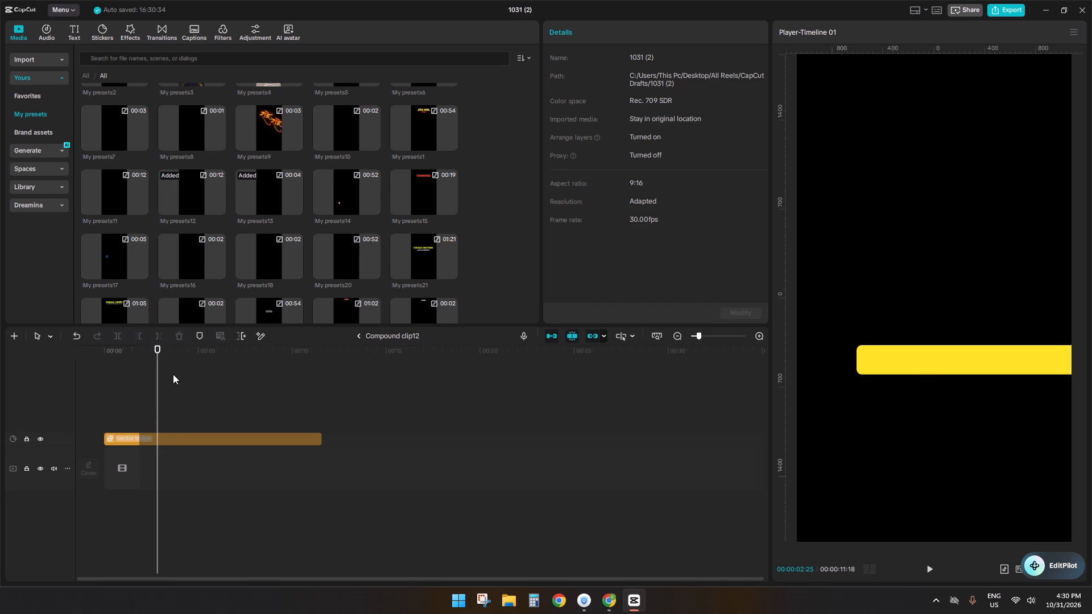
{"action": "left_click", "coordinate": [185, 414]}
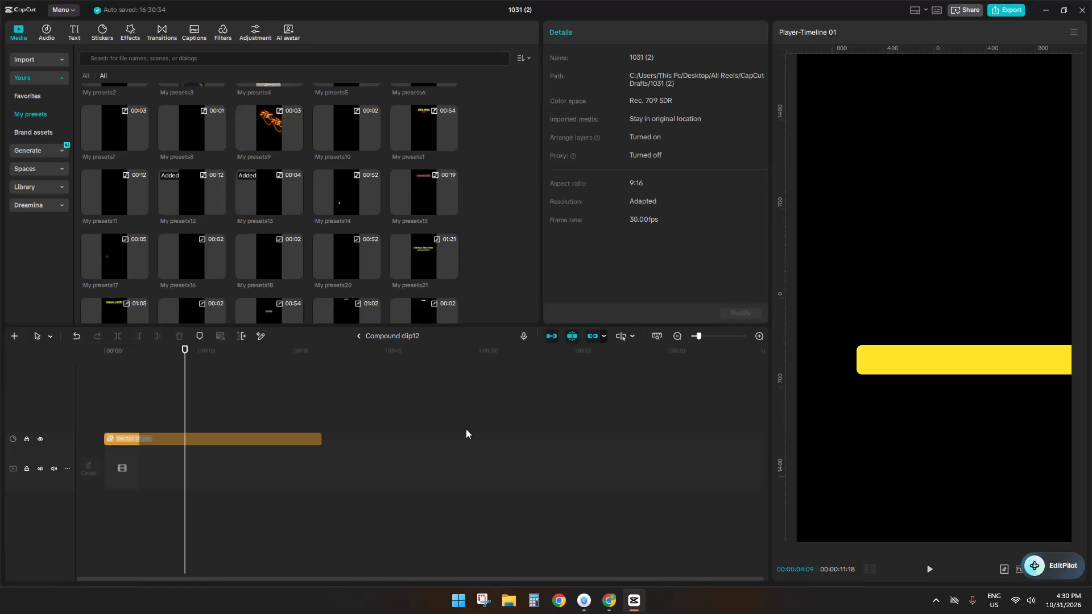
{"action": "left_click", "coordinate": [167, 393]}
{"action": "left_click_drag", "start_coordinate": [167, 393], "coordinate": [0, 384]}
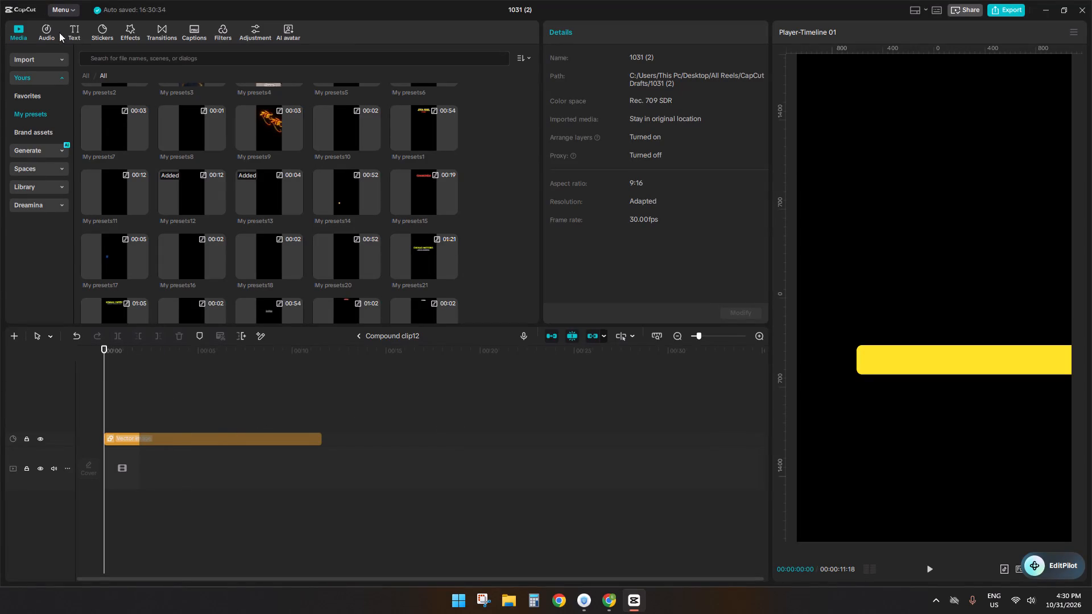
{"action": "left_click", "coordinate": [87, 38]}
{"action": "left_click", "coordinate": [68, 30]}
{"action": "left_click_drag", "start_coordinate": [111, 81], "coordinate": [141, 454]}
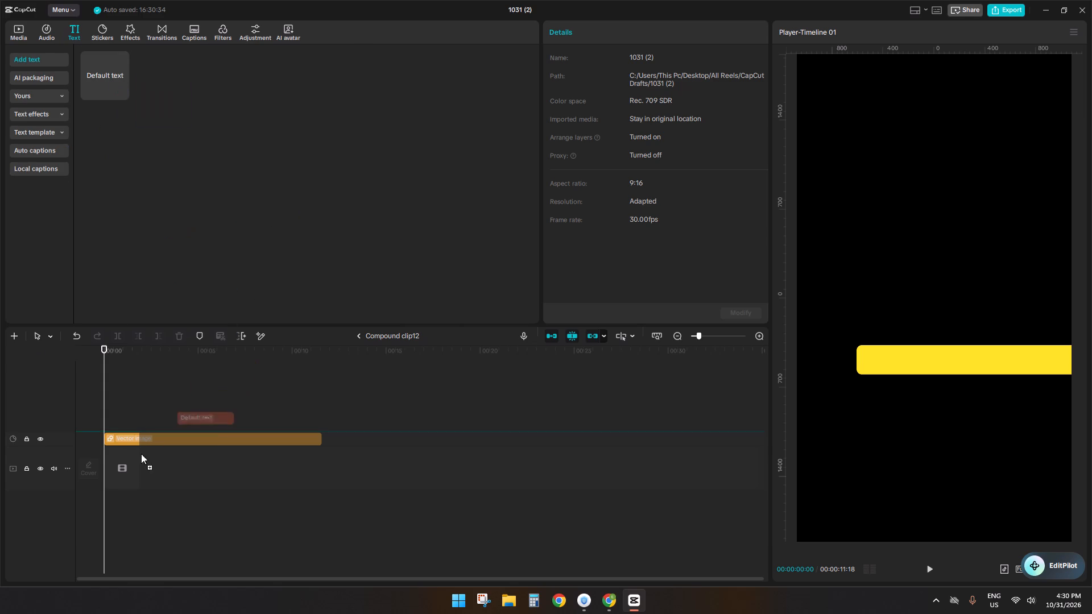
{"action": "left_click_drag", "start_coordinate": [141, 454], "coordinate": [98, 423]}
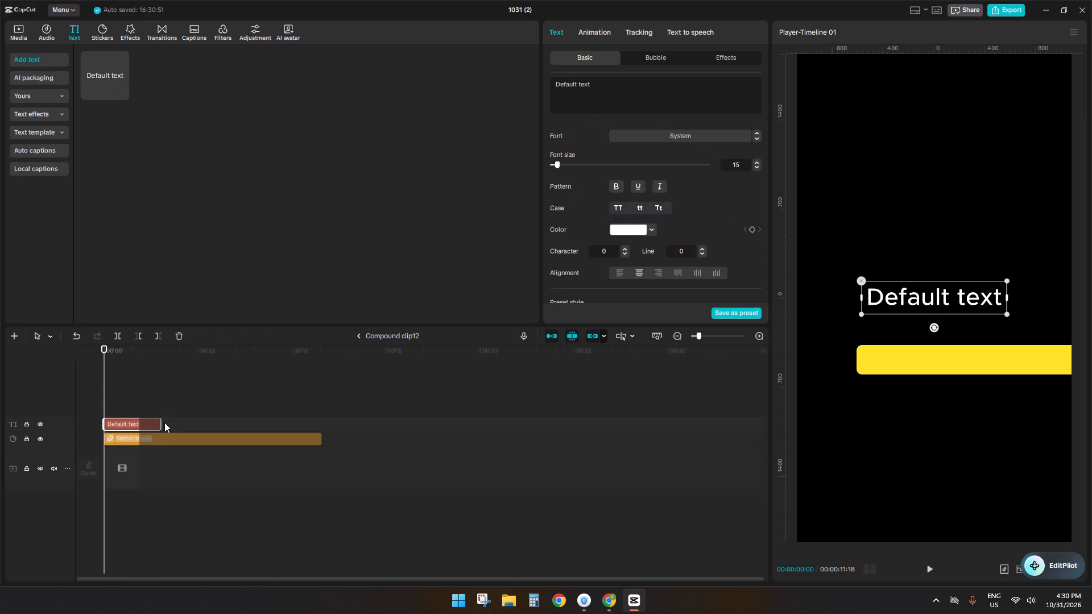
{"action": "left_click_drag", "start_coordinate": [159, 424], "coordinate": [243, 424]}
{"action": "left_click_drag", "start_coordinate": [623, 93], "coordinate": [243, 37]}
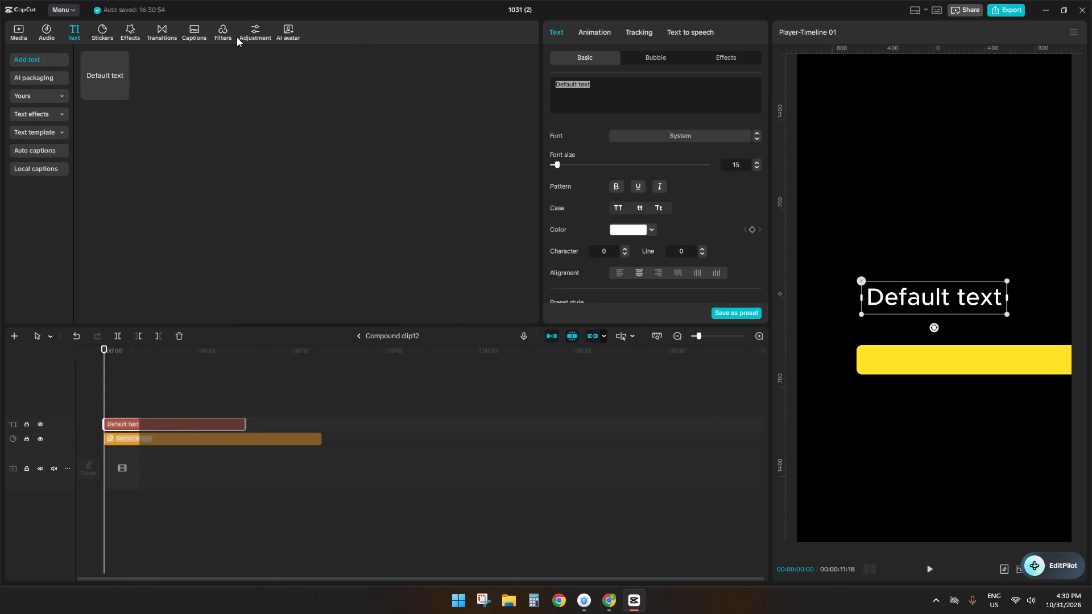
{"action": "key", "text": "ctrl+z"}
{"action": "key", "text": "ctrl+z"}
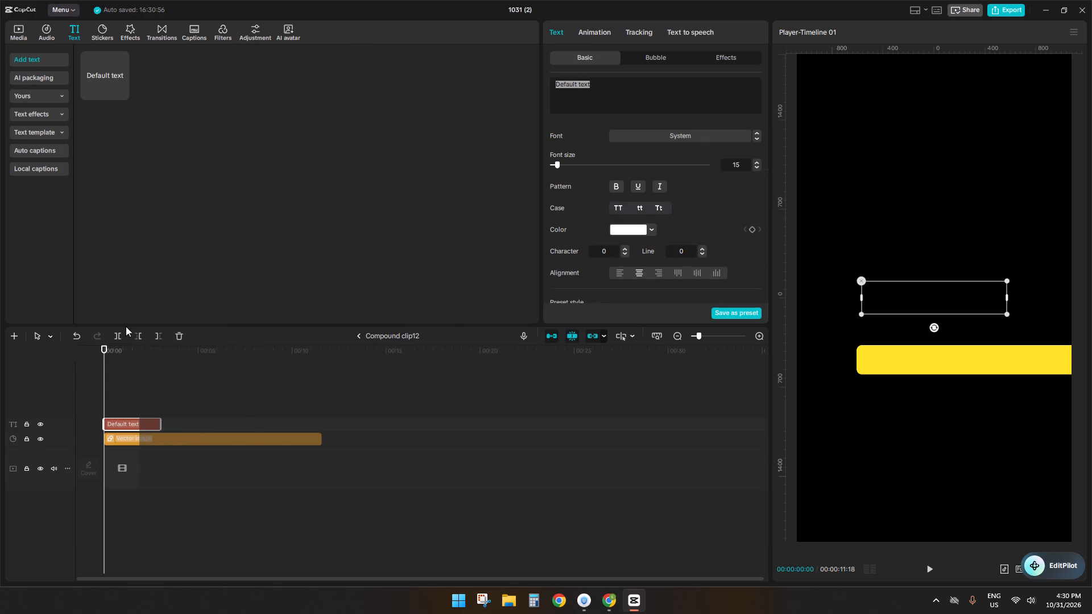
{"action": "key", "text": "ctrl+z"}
Set the banner text to "Socks Handcuff Sets" in all capitals, shrink it to fit the yellow bar's left end, and return to the main timeline.
{"action": "left_click", "coordinate": [588, 94]}
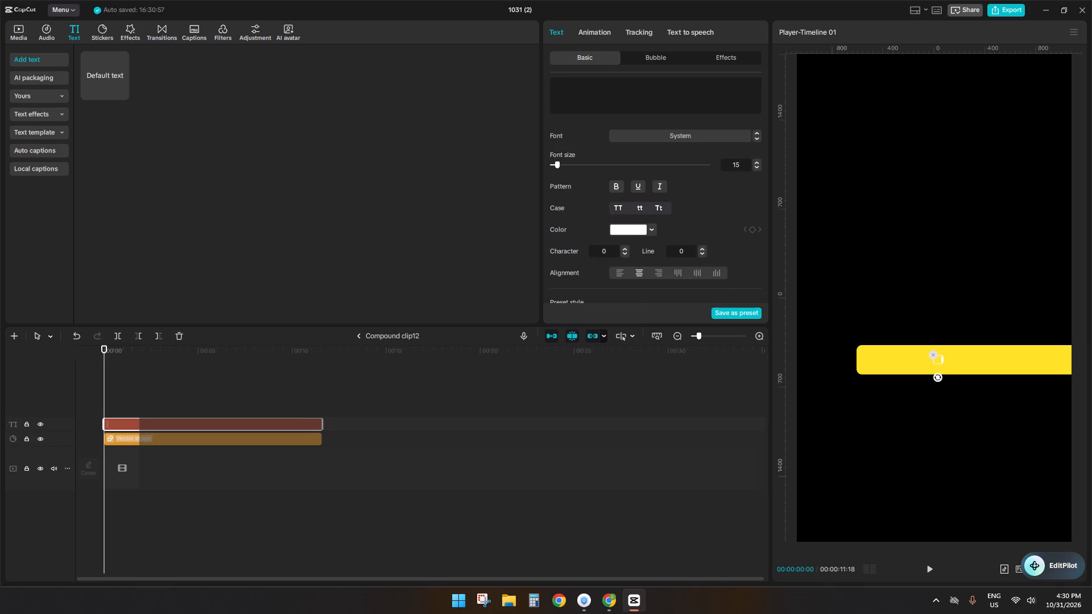
{"action": "key", "text": "super+v"}
{"action": "left_click", "coordinate": [605, 184]}
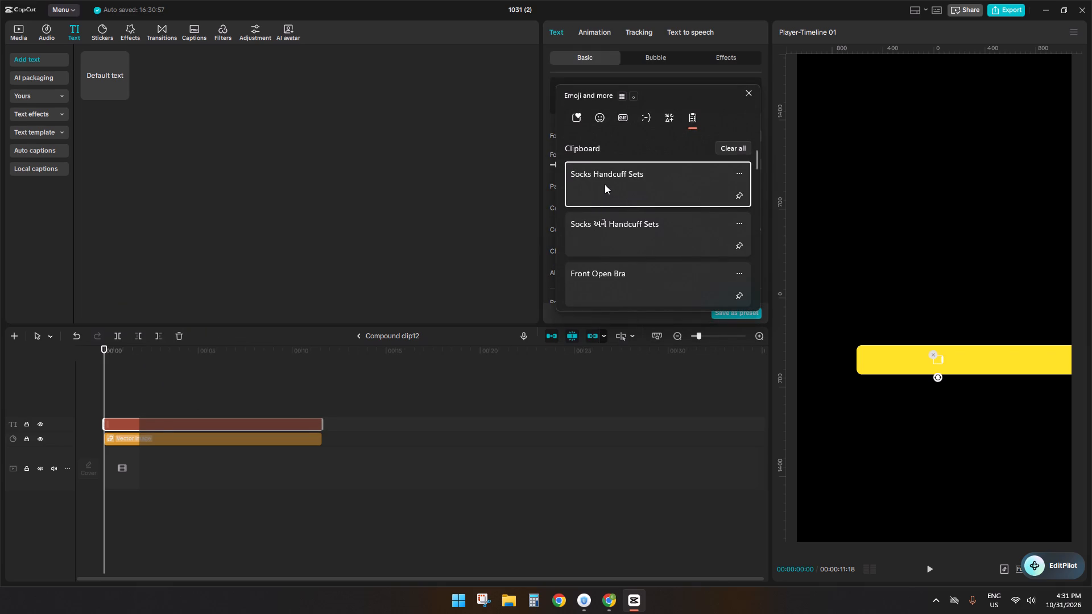
{"action": "key", "text": "ctrl+v"}
{"action": "left_click", "coordinate": [617, 213]}
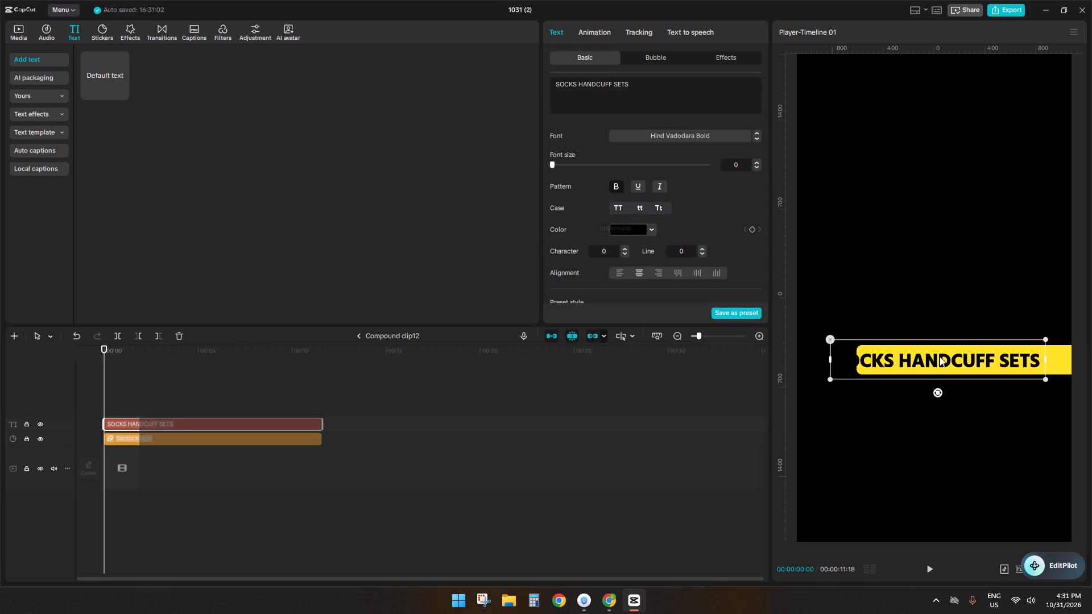
{"action": "left_click_drag", "start_coordinate": [826, 380], "coordinate": [850, 377]}
{"action": "left_click_drag", "start_coordinate": [891, 366], "coordinate": [905, 365]}
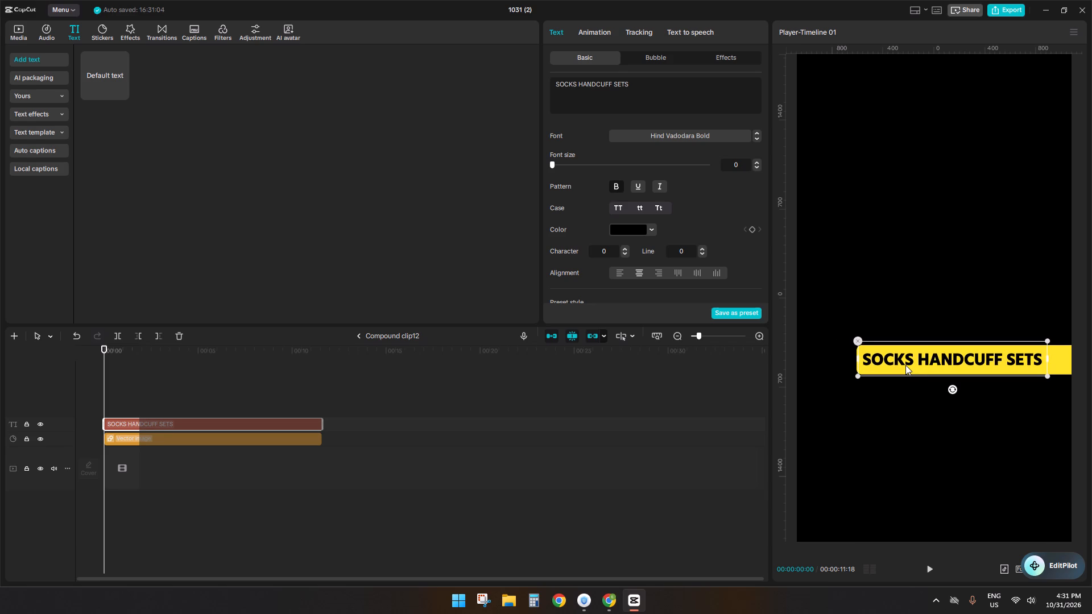
{"action": "left_click_drag", "start_coordinate": [905, 365], "coordinate": [904, 365]}
{"action": "left_click", "coordinate": [364, 341]}
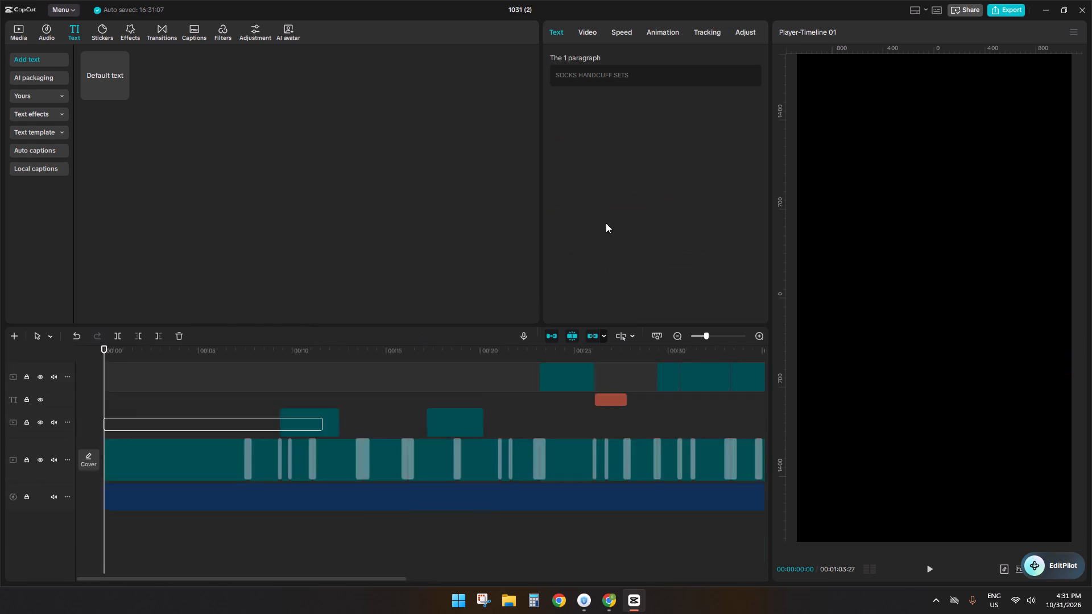
{"action": "key", "text": "space"}
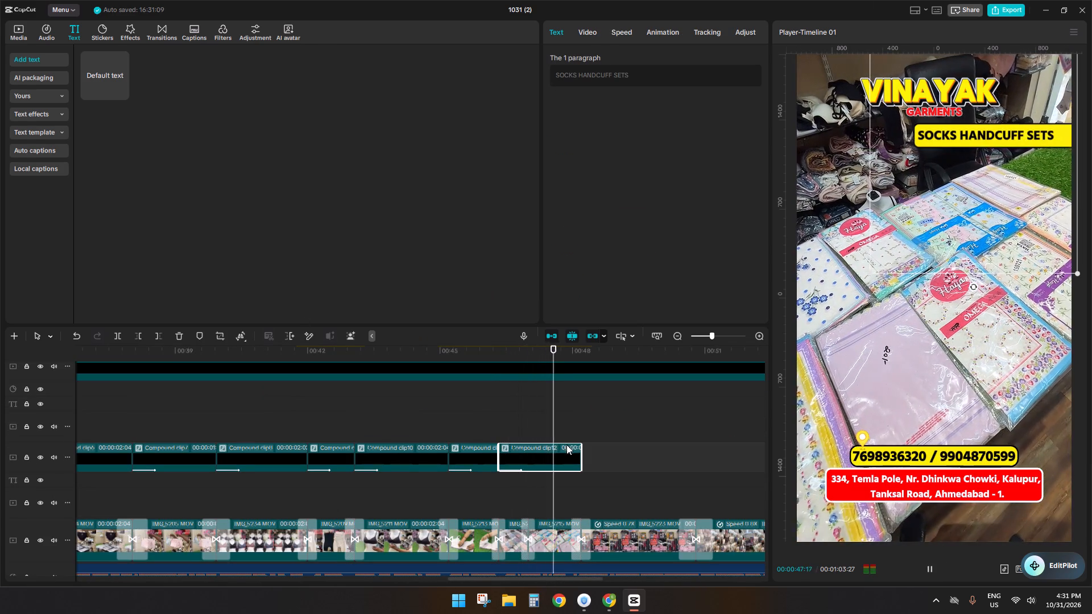
{"action": "left_click", "coordinate": [580, 434]}
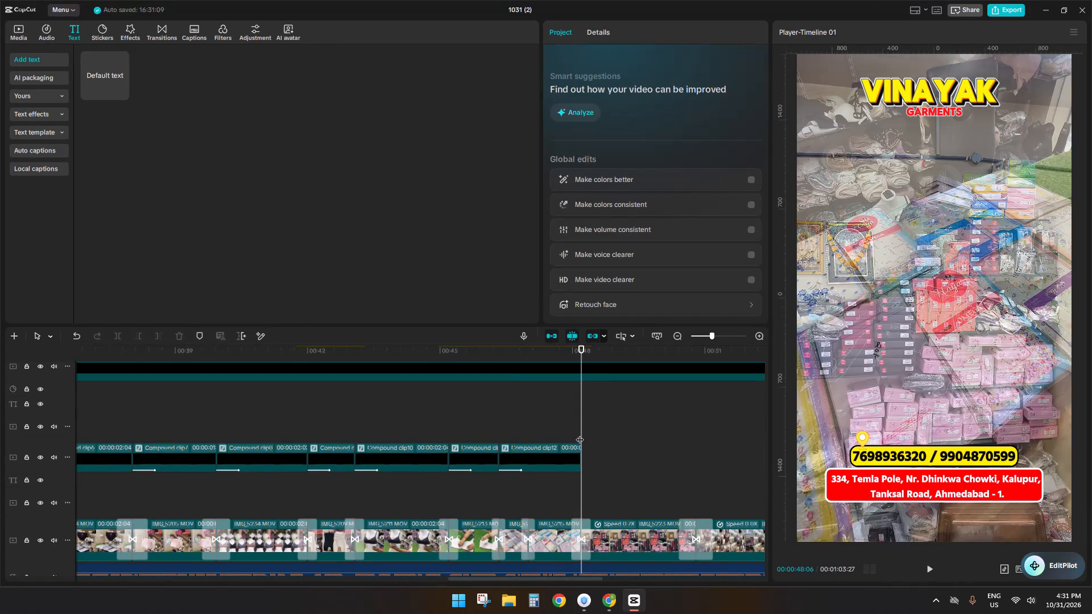
{"action": "key", "text": "space"}
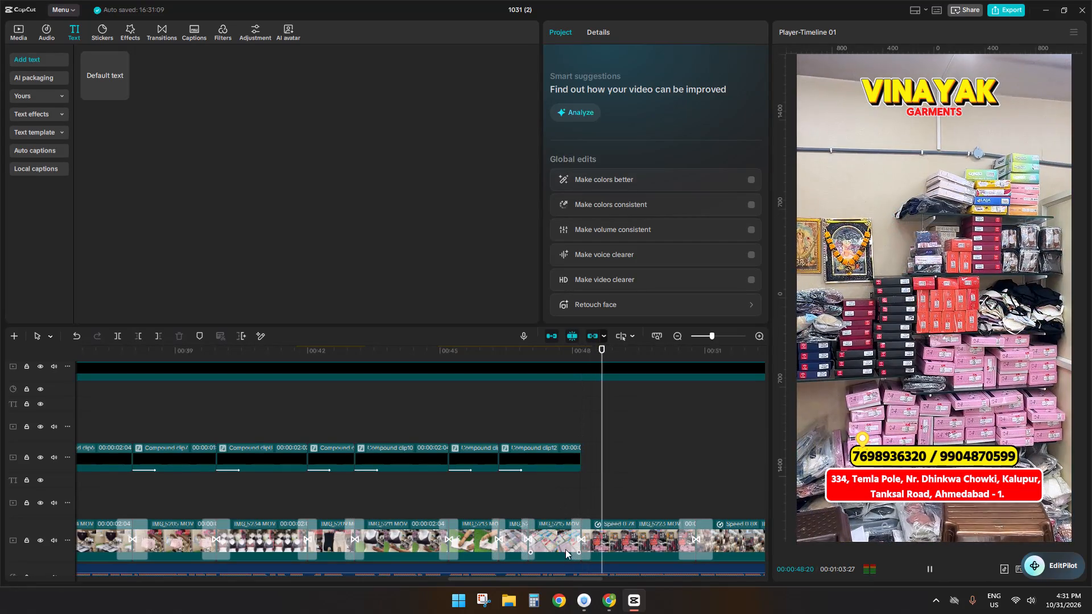
{"action": "left_click_drag", "start_coordinate": [564, 578], "coordinate": [574, 578]}
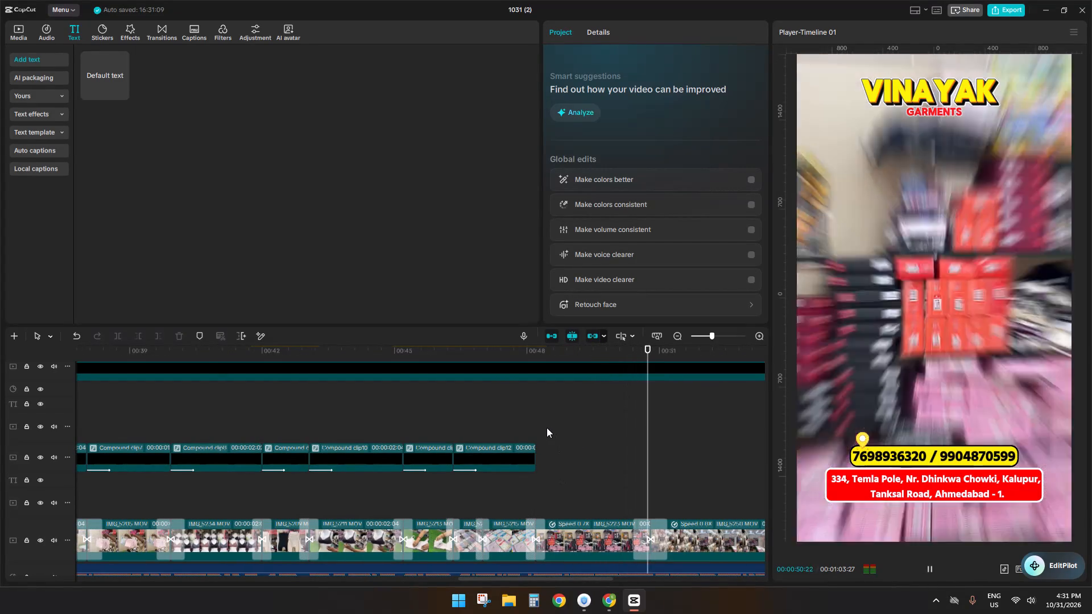
{"action": "left_click", "coordinate": [534, 430]}
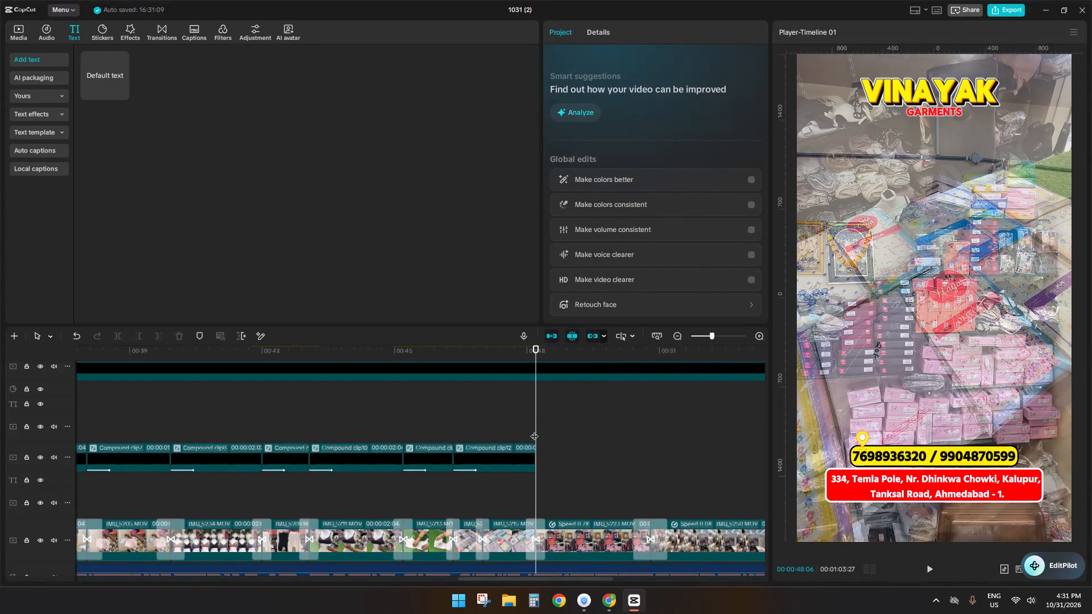
{"action": "key", "text": "space"}
{"action": "scroll", "coordinate": [534, 430], "scroll_direction": "down", "scroll_amount": 4, "text": "ctrl"}
{"action": "left_click", "coordinate": [543, 430]}
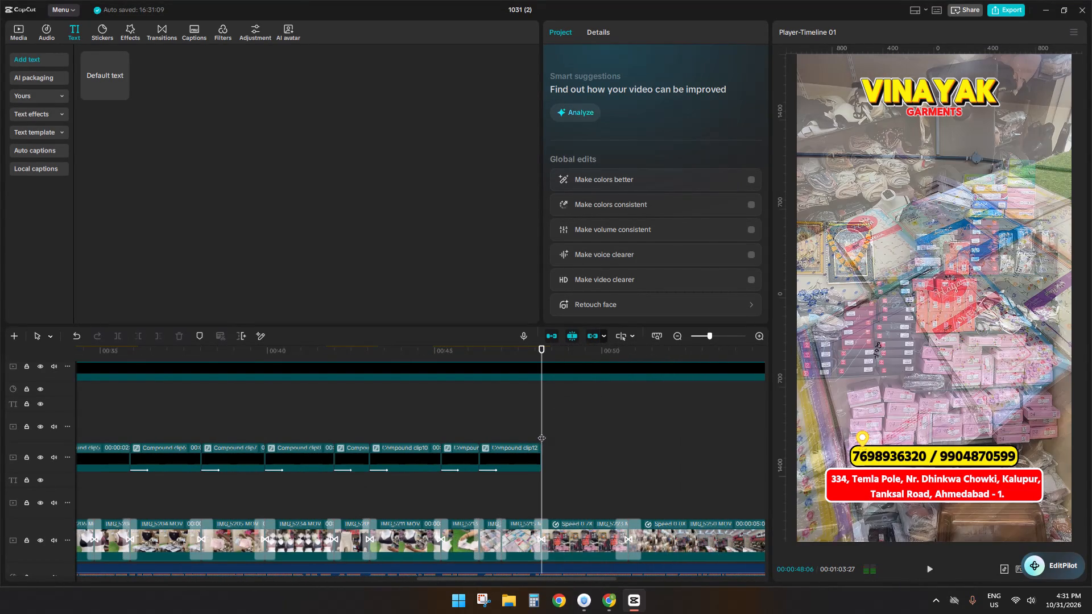
{"action": "left_click", "coordinate": [536, 446]}
{"action": "key", "text": "ctrl+c"}
{"action": "key", "text": "ctrl+v"}
{"action": "left_click_drag", "start_coordinate": [604, 457], "coordinate": [619, 457]}
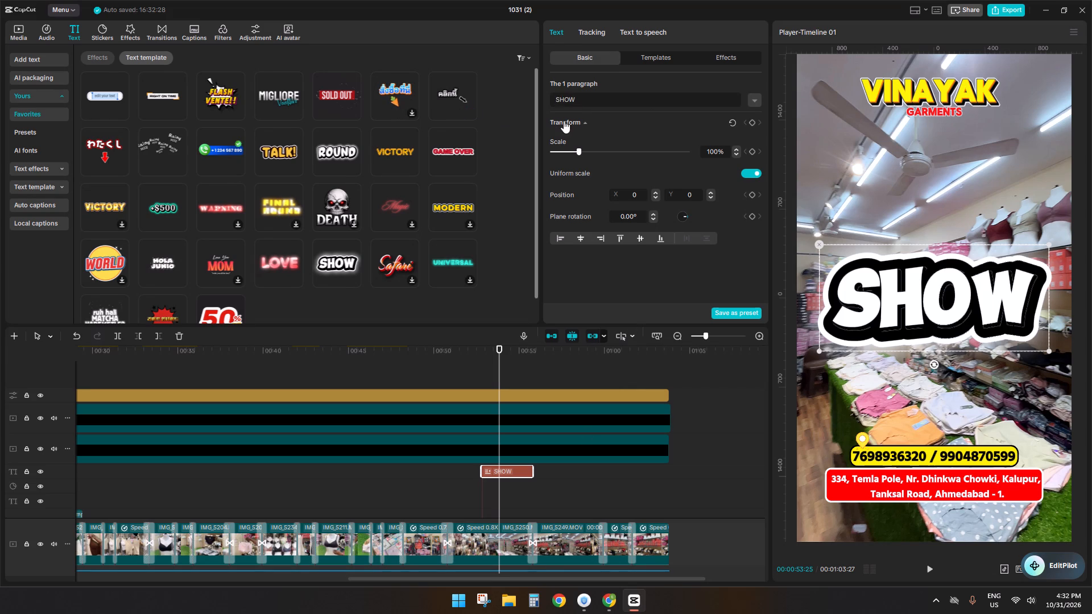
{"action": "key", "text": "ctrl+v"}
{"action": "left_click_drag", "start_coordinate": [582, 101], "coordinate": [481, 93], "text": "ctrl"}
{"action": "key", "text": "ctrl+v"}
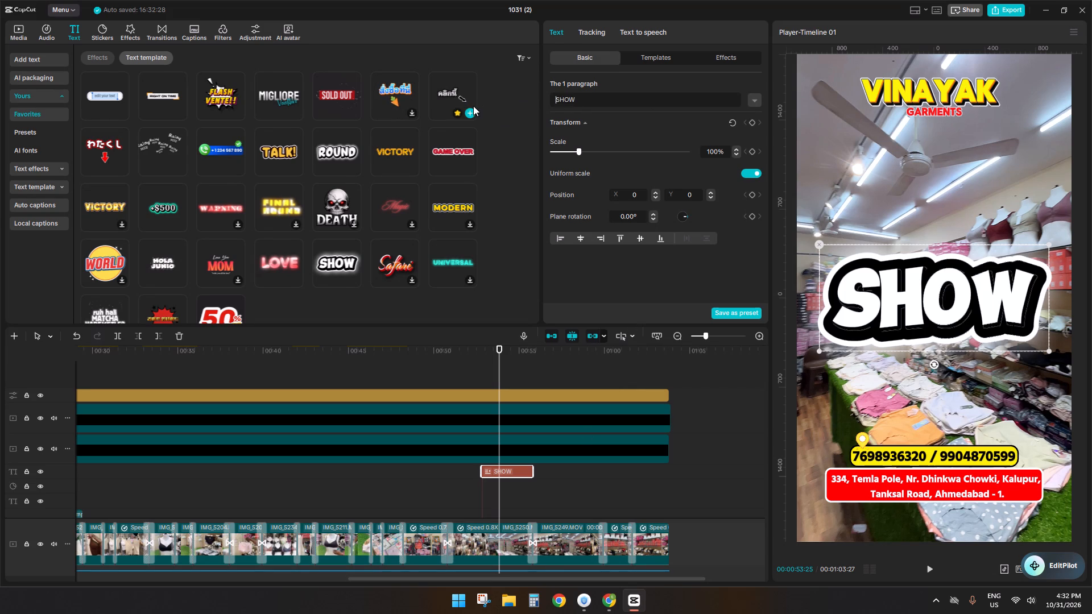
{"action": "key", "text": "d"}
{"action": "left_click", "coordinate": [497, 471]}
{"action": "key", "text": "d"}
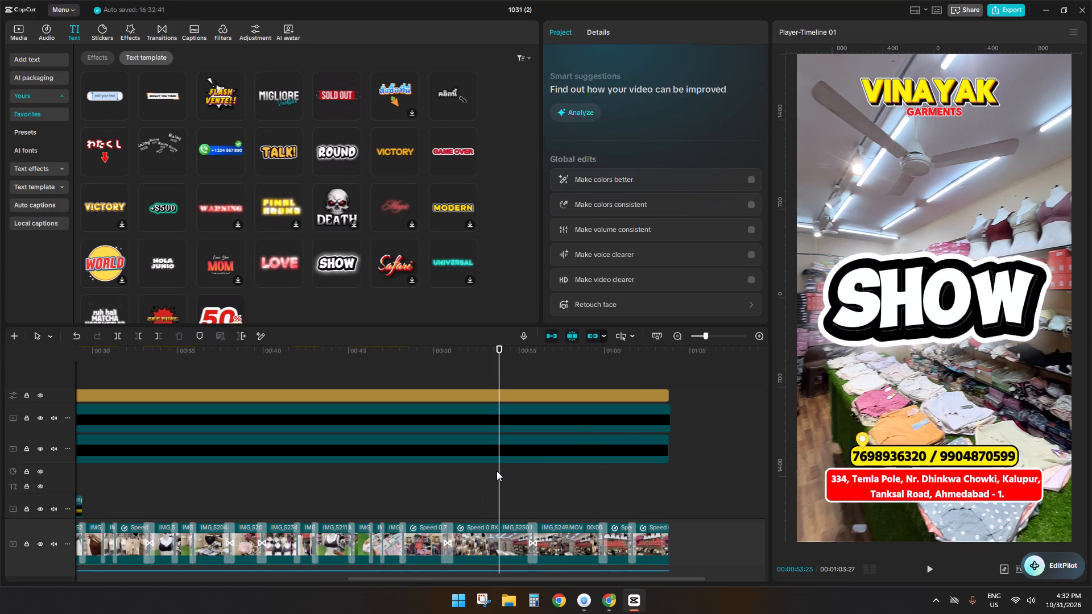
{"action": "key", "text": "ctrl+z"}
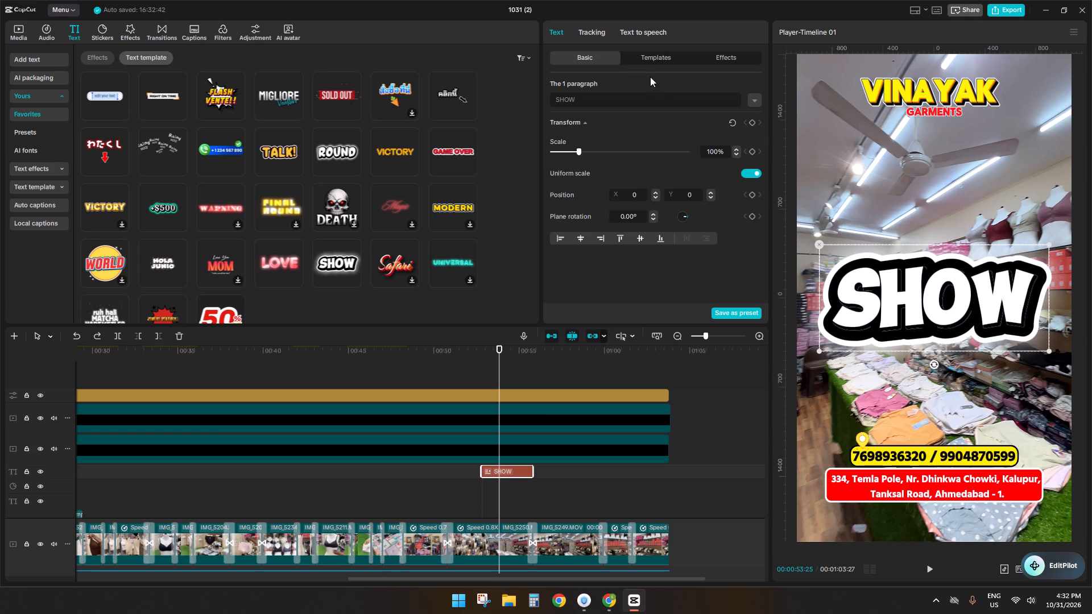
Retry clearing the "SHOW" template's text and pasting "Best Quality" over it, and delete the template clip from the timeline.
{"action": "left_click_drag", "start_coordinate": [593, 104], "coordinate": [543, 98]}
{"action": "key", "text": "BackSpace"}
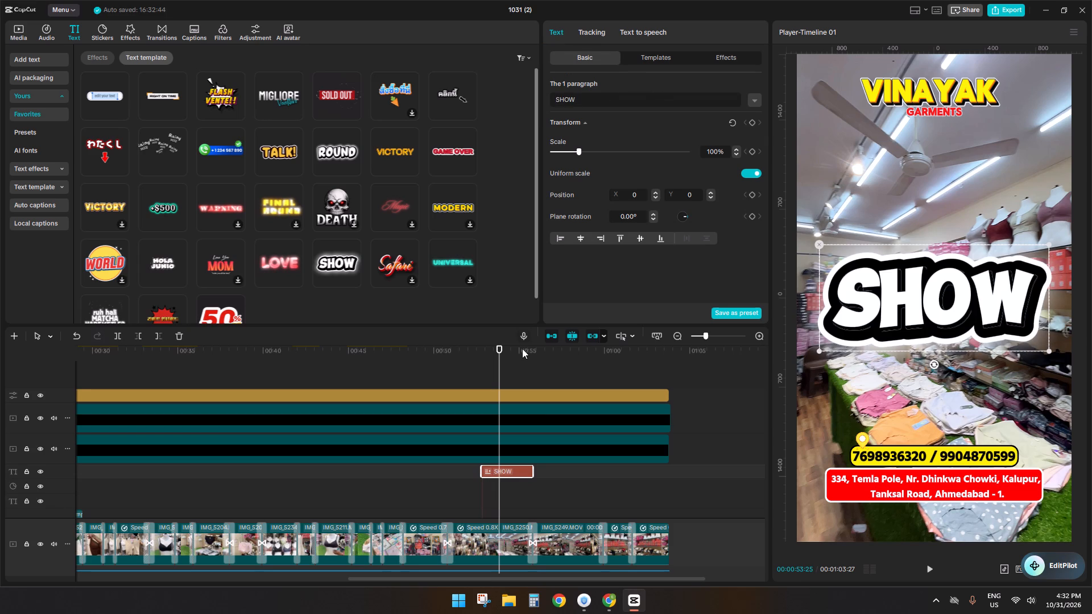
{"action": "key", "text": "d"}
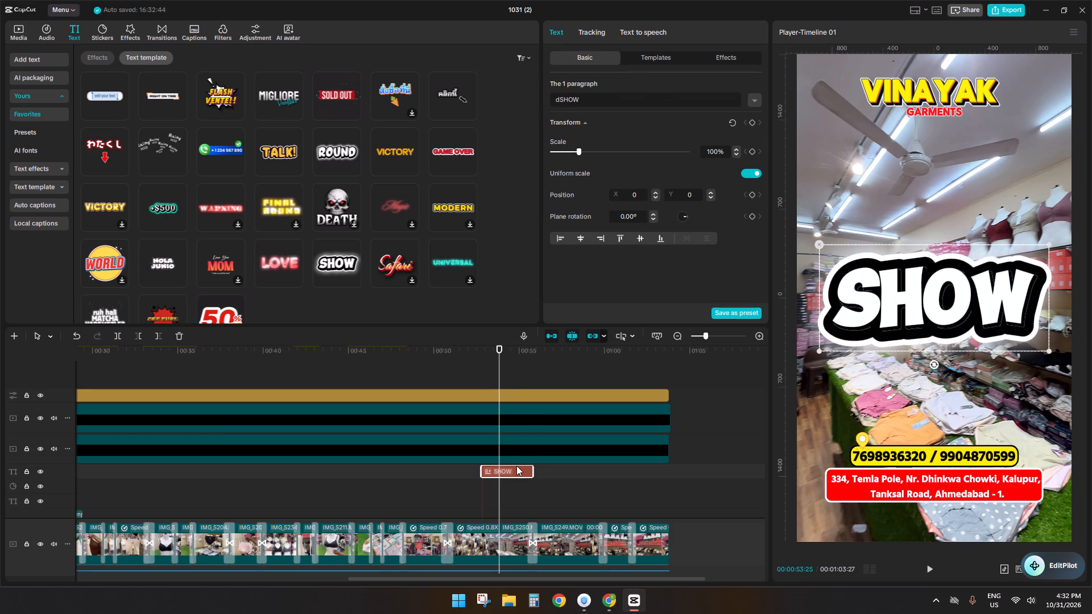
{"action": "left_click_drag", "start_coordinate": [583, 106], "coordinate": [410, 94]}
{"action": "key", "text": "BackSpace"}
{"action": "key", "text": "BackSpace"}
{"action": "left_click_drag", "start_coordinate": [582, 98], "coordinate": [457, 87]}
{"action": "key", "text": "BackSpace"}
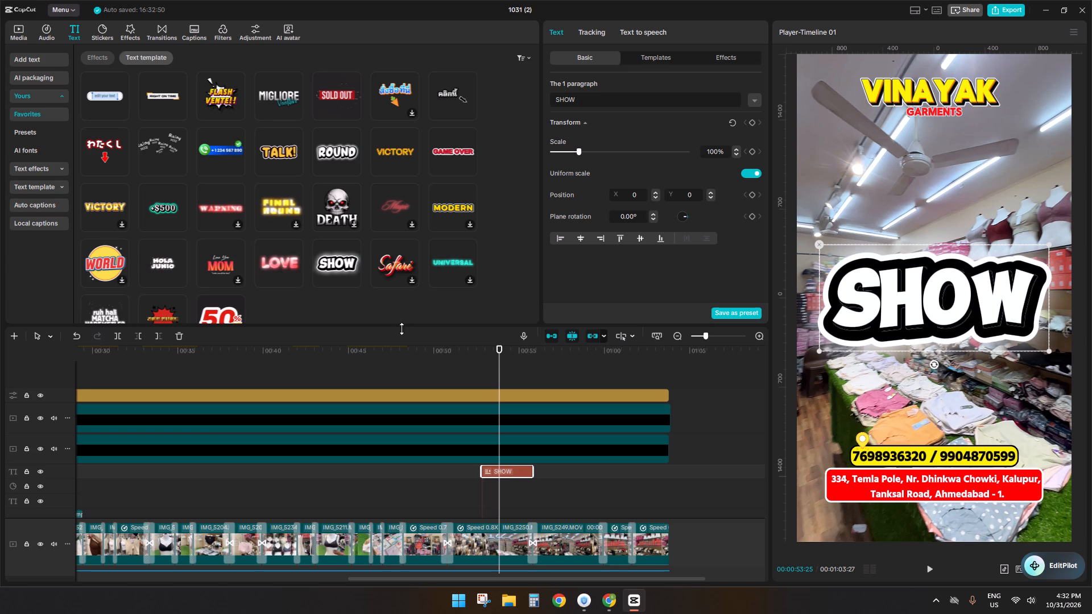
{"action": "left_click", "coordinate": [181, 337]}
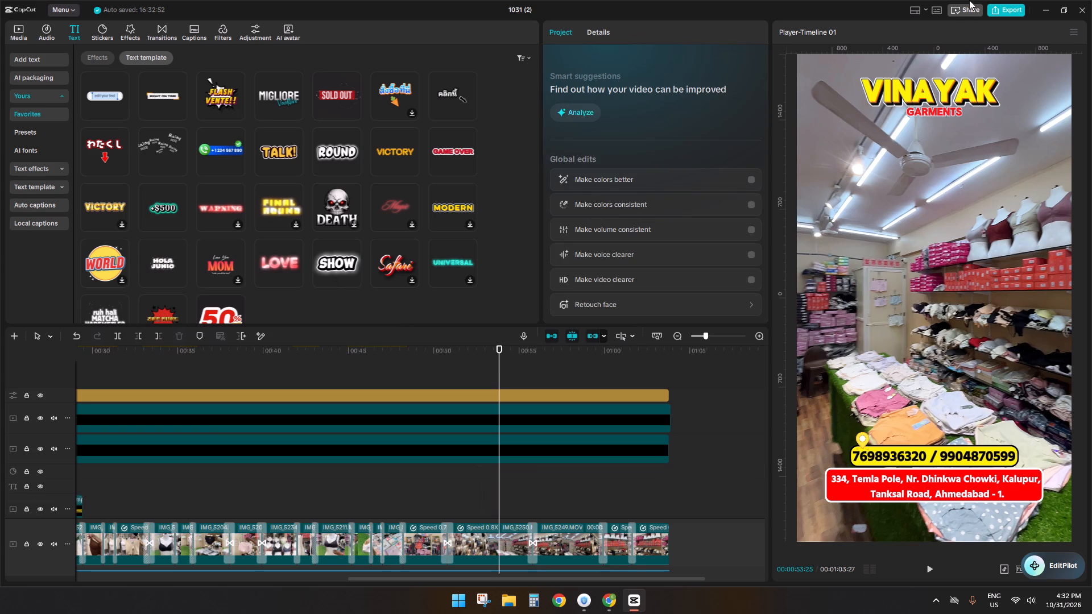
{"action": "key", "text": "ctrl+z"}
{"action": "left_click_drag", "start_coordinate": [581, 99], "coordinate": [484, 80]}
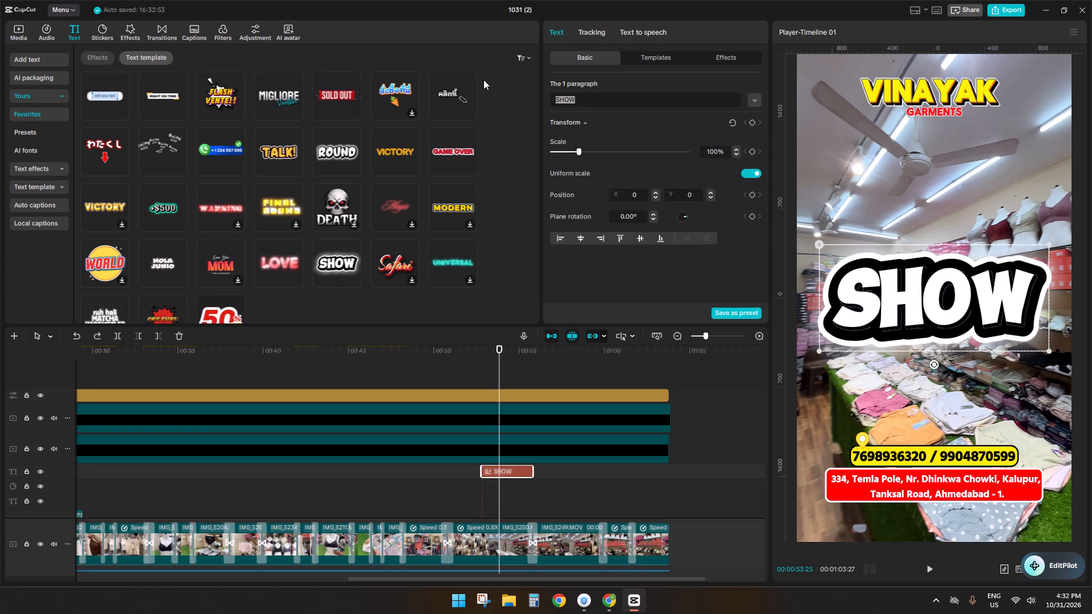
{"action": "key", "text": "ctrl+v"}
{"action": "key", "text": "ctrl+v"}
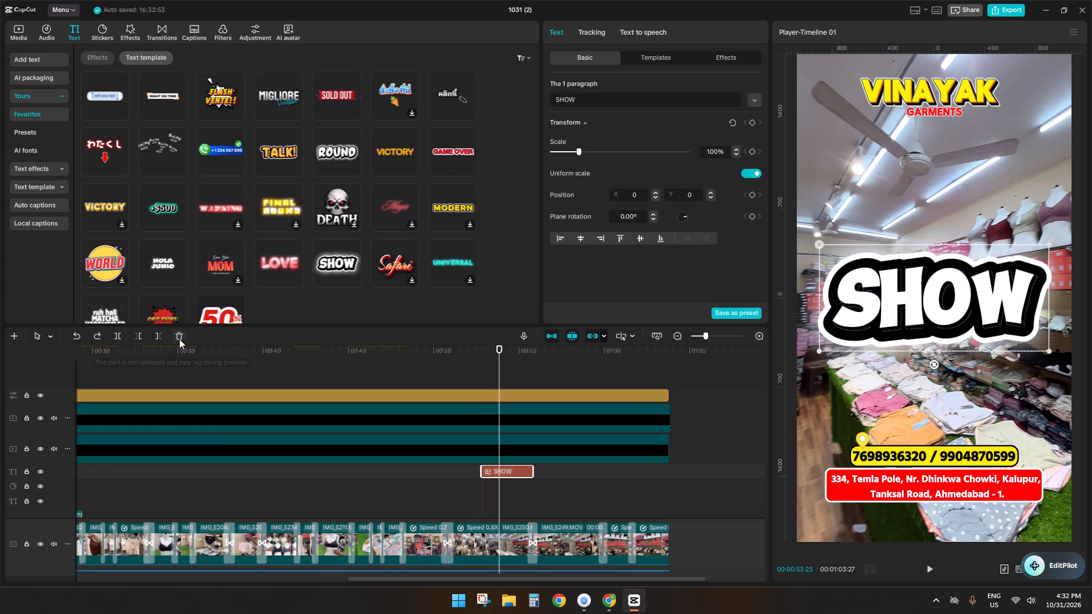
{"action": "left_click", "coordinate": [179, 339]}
Copy the existing "M to 7XL" text clip and paste the copy at the playhead, 00:00:53:25.
{"action": "scroll", "coordinate": [207, 426], "scroll_direction": "down", "scroll_amount": 7, "text": "ctrl"}
{"action": "left_click", "coordinate": [270, 486]}
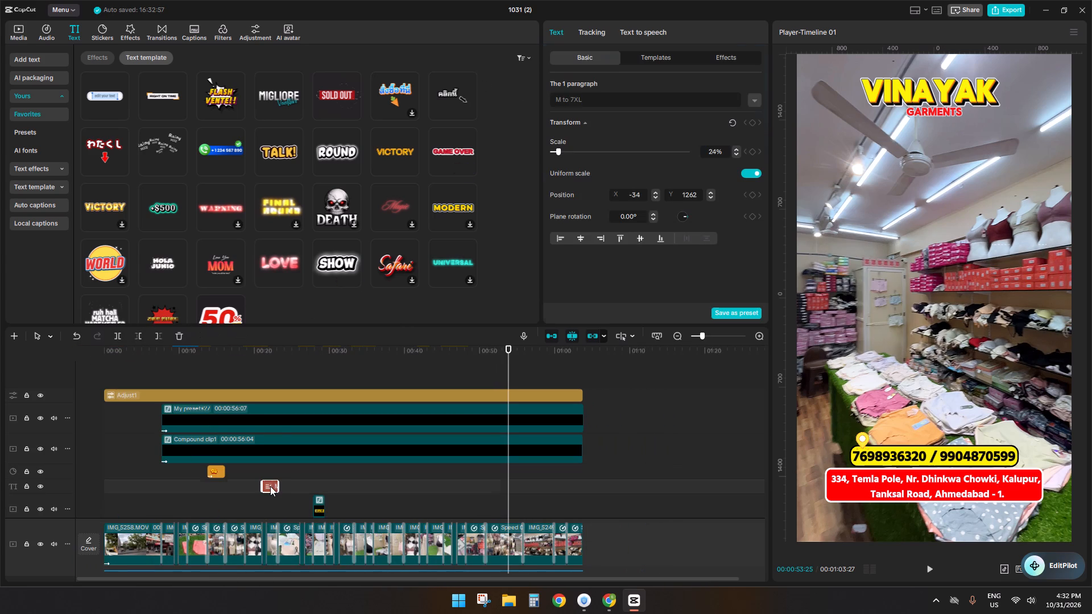
{"action": "key", "text": "ctrl+c"}
{"action": "key", "text": "ctrl+v"}
{"action": "scroll", "coordinate": [527, 495], "scroll_direction": "up", "scroll_amount": 14, "text": "ctrl"}
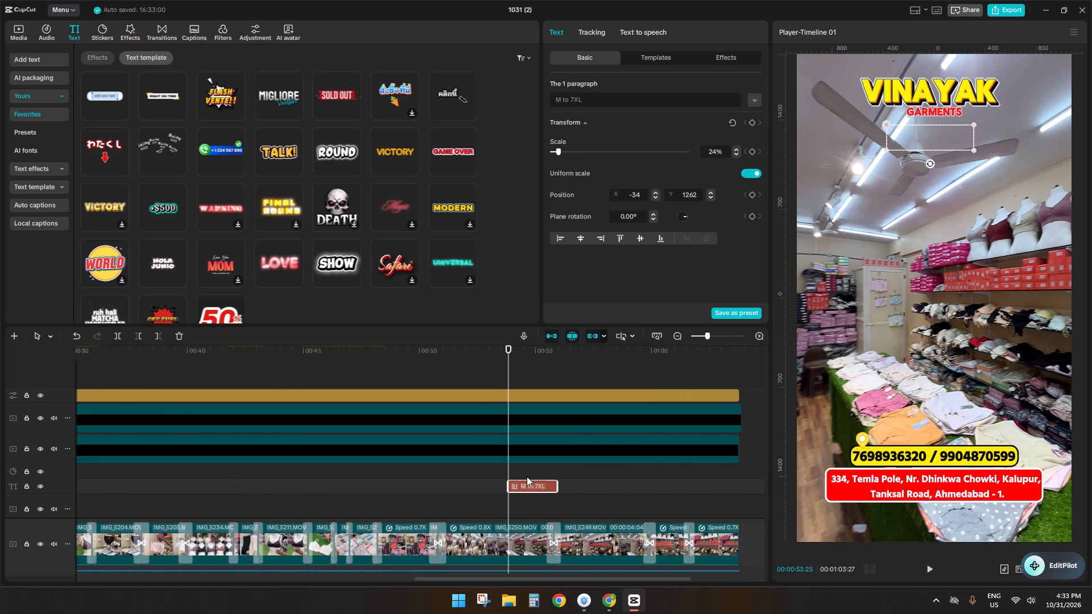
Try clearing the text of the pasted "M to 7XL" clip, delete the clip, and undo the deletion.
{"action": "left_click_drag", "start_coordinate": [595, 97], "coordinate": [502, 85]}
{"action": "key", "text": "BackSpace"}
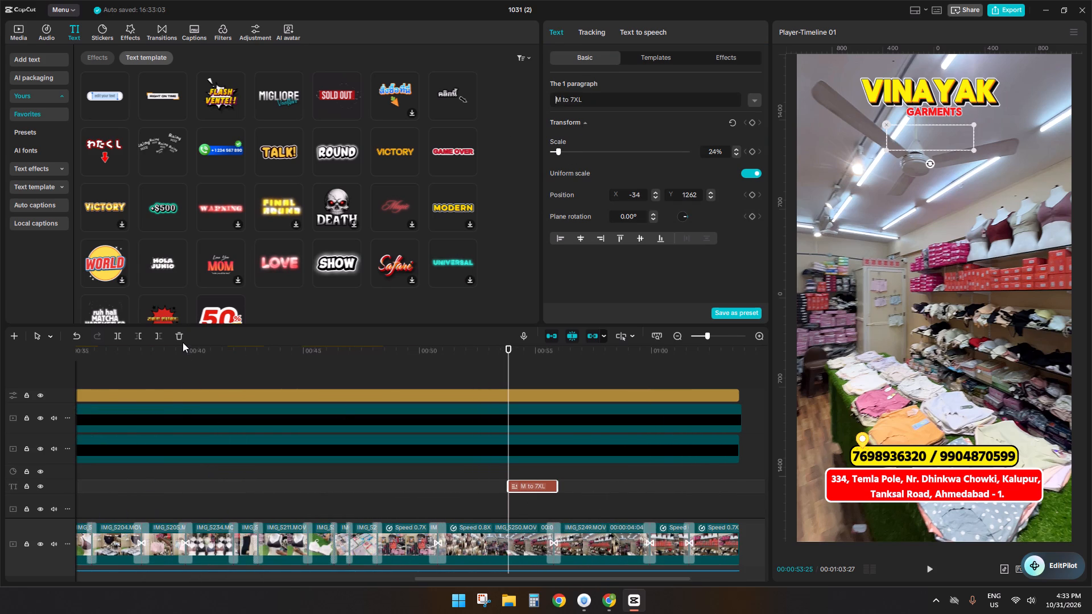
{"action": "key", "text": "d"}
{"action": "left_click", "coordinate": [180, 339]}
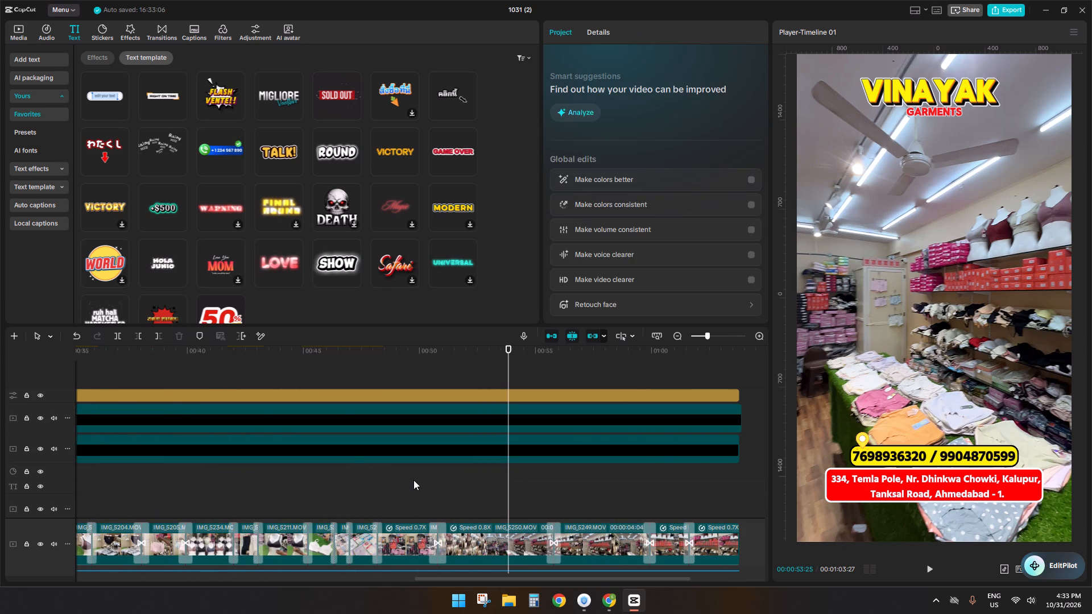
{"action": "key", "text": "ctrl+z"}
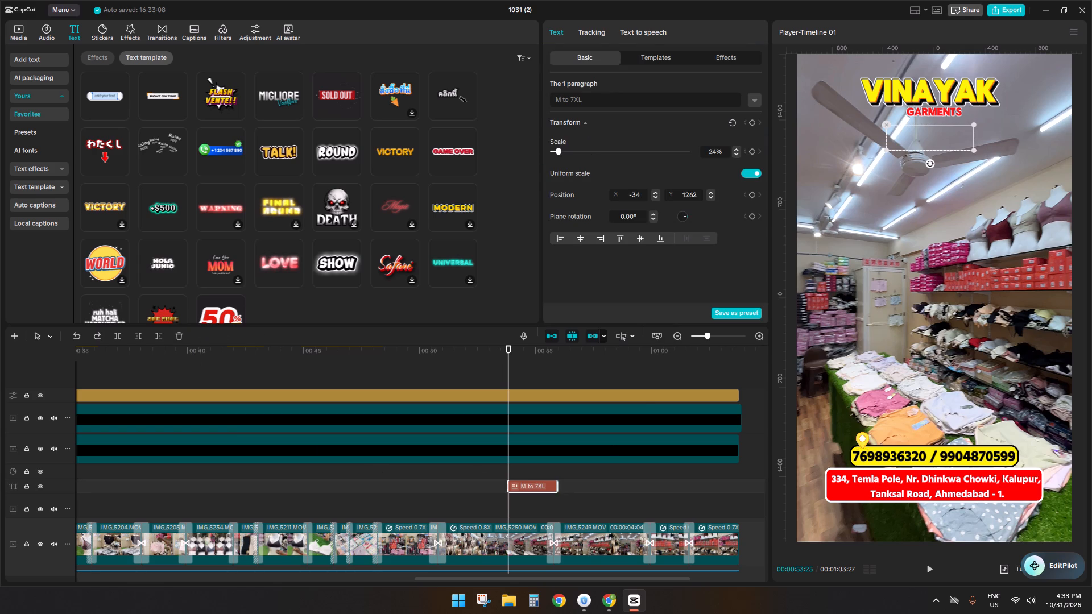
Try pasting "Best Quality" over the "M to 7XL" text, and delete that text clip from the timeline.
{"action": "left_click_drag", "start_coordinate": [586, 106], "coordinate": [398, 82]}
{"action": "key", "text": "ctrl+v"}
{"action": "left_click", "coordinate": [533, 503]}
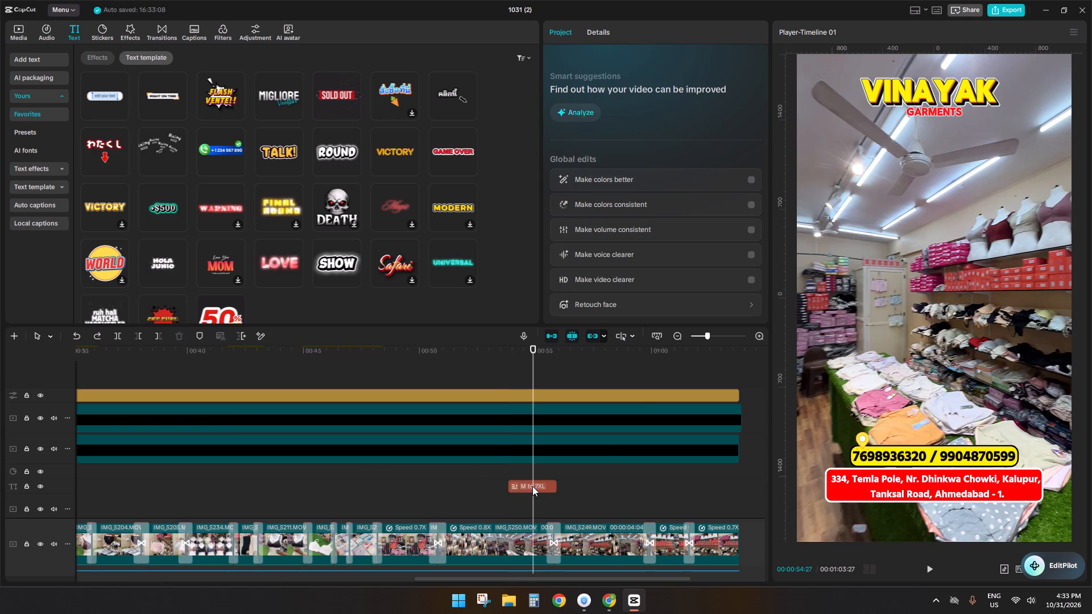
{"action": "left_click", "coordinate": [532, 486]}
{"action": "key", "text": "d"}
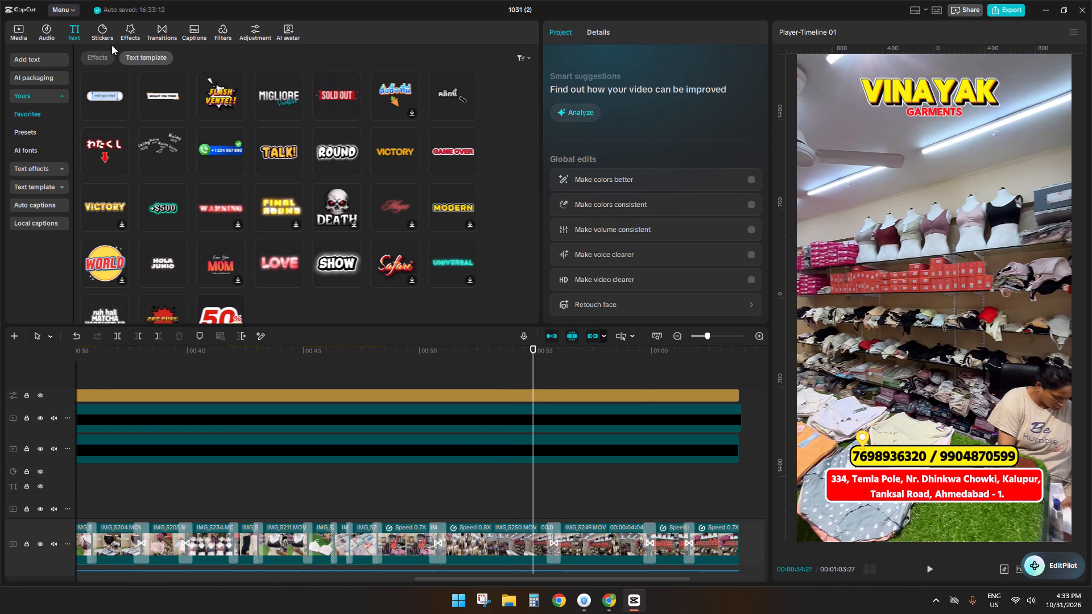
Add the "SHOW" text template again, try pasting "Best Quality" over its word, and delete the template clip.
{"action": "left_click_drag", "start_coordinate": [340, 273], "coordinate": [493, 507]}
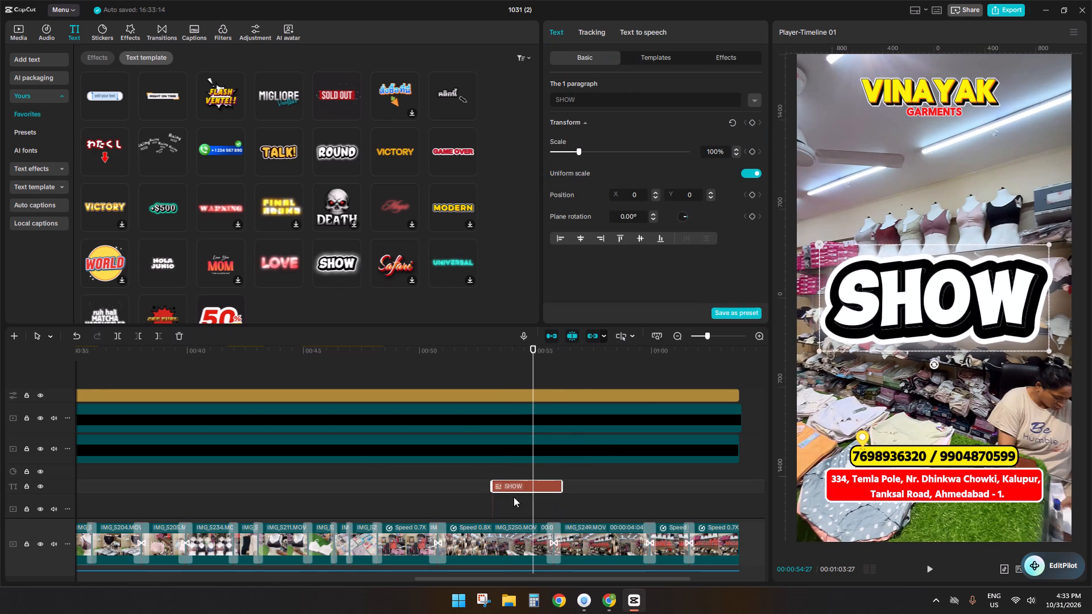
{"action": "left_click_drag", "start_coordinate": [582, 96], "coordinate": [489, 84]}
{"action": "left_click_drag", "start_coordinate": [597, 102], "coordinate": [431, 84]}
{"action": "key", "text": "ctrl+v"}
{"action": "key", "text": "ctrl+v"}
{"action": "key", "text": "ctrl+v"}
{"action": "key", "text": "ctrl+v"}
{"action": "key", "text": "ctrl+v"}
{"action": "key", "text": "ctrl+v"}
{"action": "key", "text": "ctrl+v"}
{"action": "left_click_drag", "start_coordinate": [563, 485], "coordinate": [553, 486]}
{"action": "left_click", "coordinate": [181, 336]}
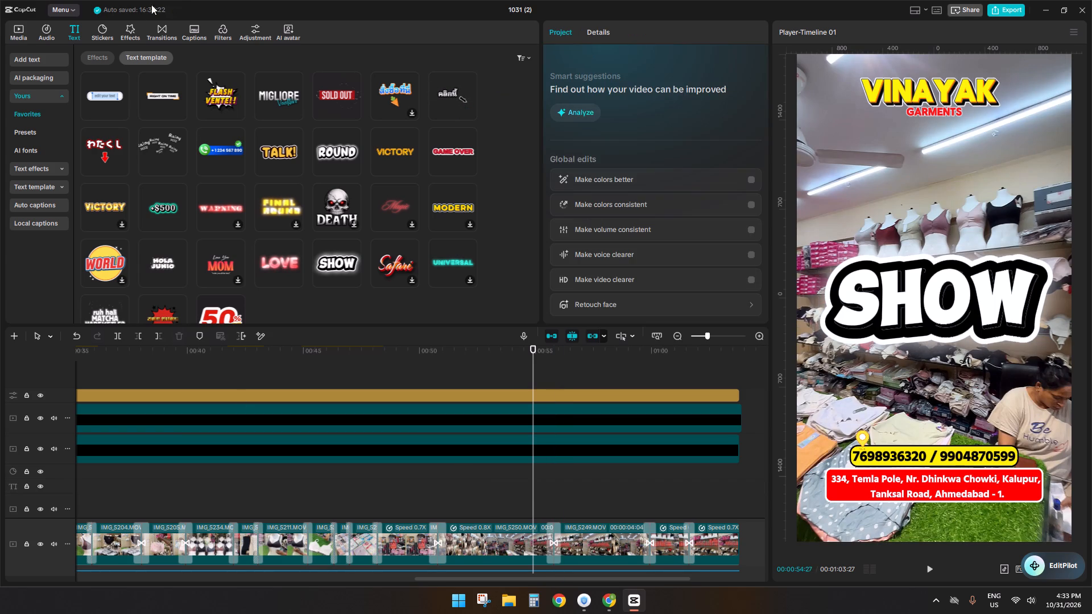
Search the sticker library for "Best Quality".
{"action": "left_click", "coordinate": [105, 27]}
{"action": "left_click", "coordinate": [131, 64]}
{"action": "type", "text": "bestr"}
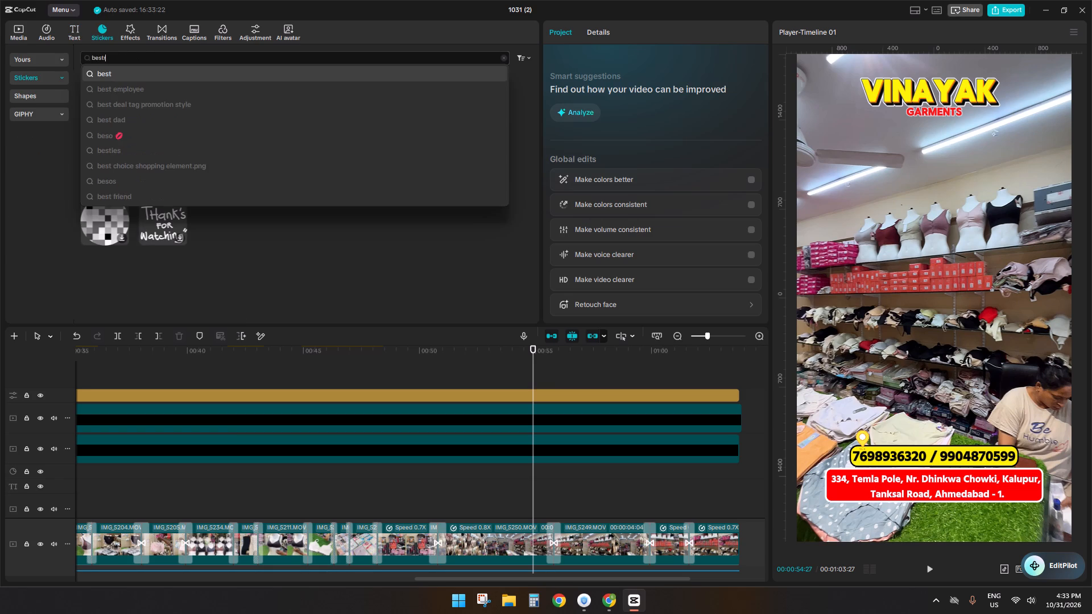
{"action": "left_click", "coordinate": [113, 71]}
{"action": "left_click_drag", "start_coordinate": [133, 59], "coordinate": [109, 58]}
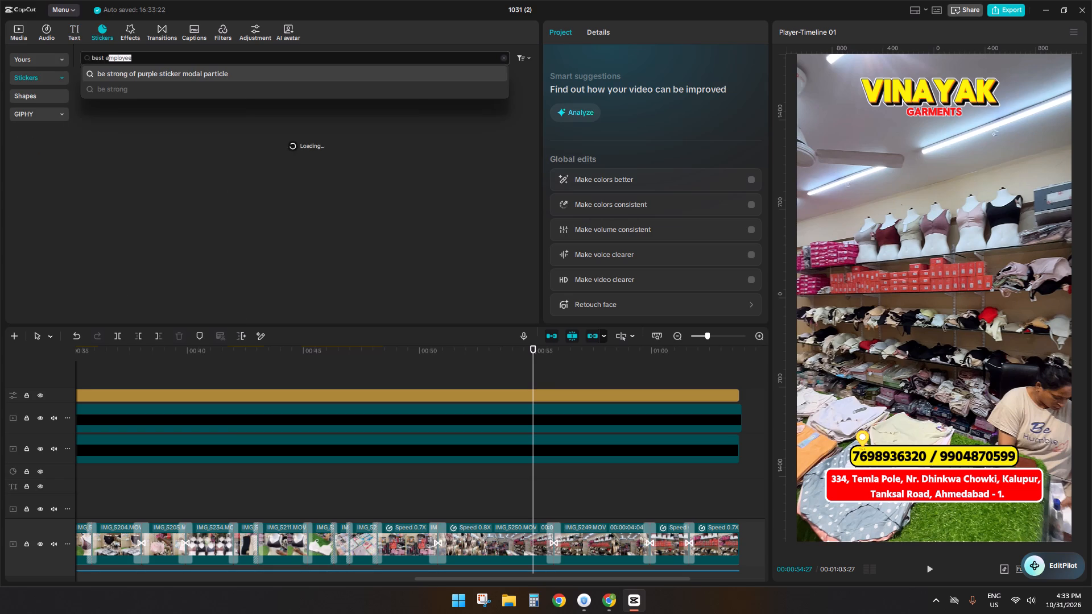
{"action": "left_click_drag", "start_coordinate": [109, 58], "coordinate": [107, 57]}
{"action": "key", "text": "BackSpace"}
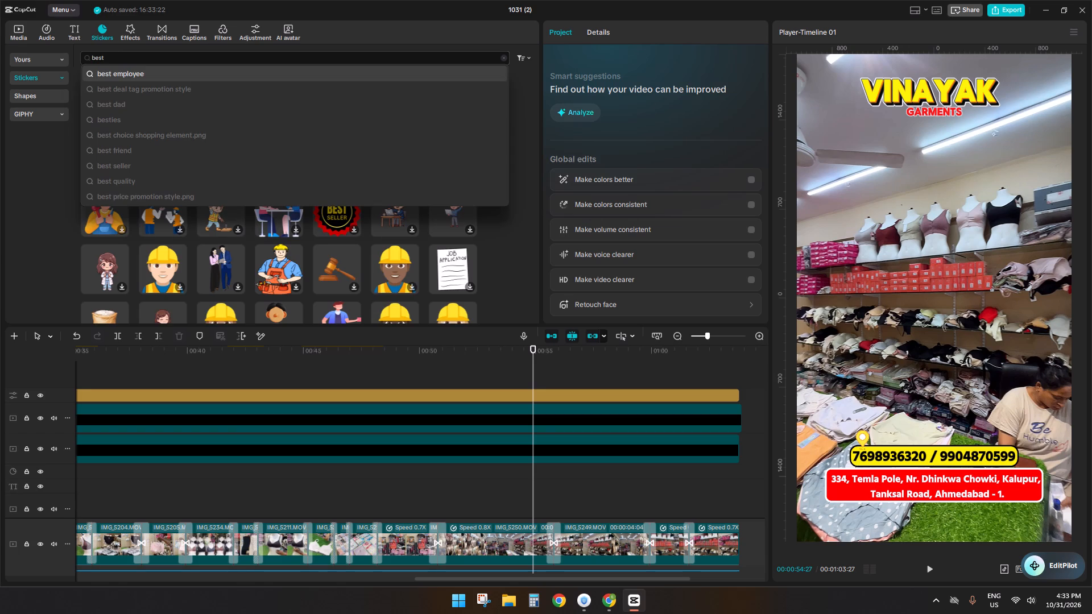
{"action": "key", "text": "super+v"}
{"action": "left_click", "coordinate": [170, 152]}
{"action": "key", "text": "ctrl+v"}
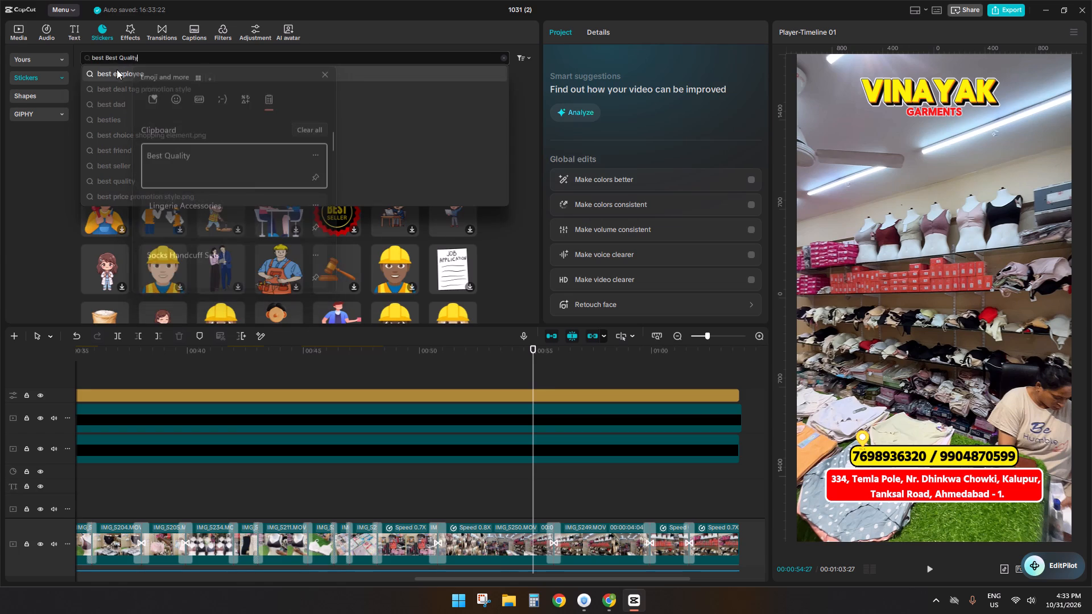
{"action": "left_click_drag", "start_coordinate": [105, 57], "coordinate": [63, 54]}
{"action": "key", "text": "BackSpace"}
{"action": "key", "text": "Return"}
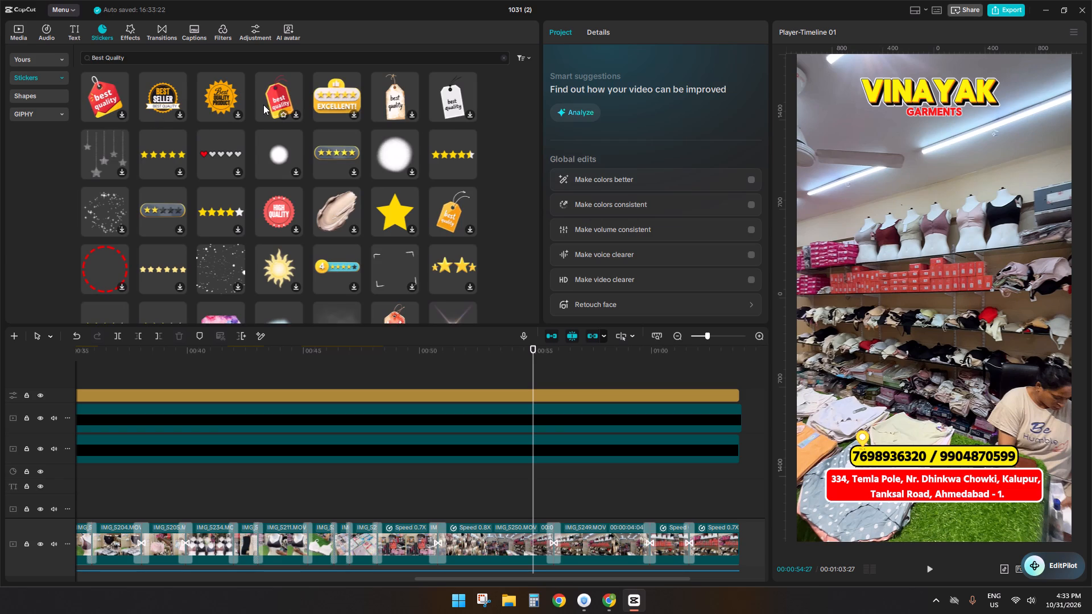
Find the red "BEST QUALITY" stamp sticker in the results and add it to the timeline above the main video near 00:00:53.
{"action": "scroll", "coordinate": [304, 107], "scroll_direction": "down", "scroll_amount": 2}
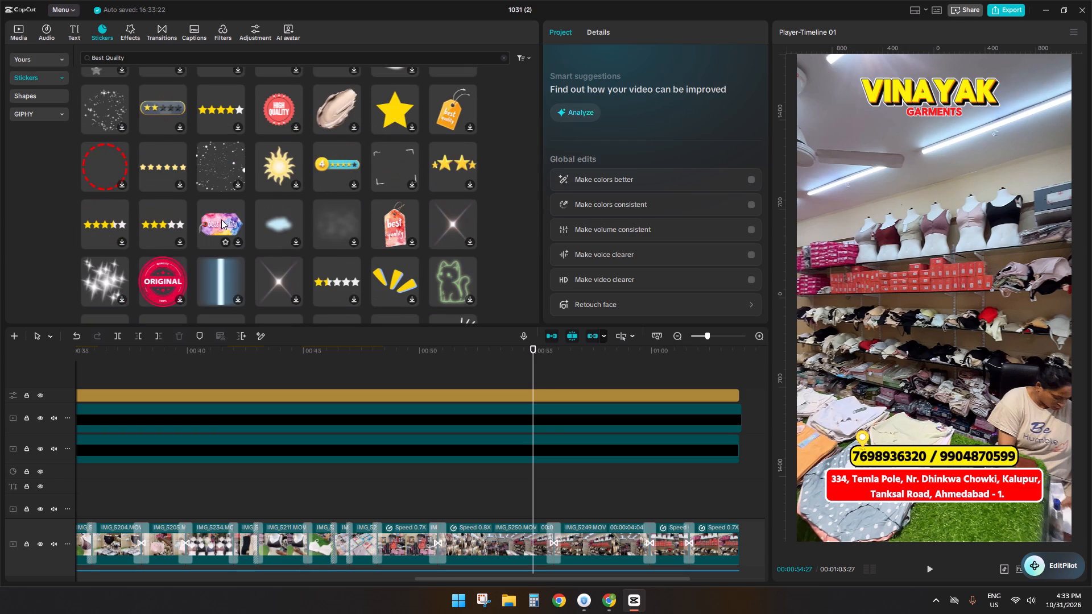
{"action": "scroll", "coordinate": [221, 219], "scroll_direction": "down", "scroll_amount": 3}
{"action": "scroll", "coordinate": [221, 214], "scroll_direction": "up", "scroll_amount": 2}
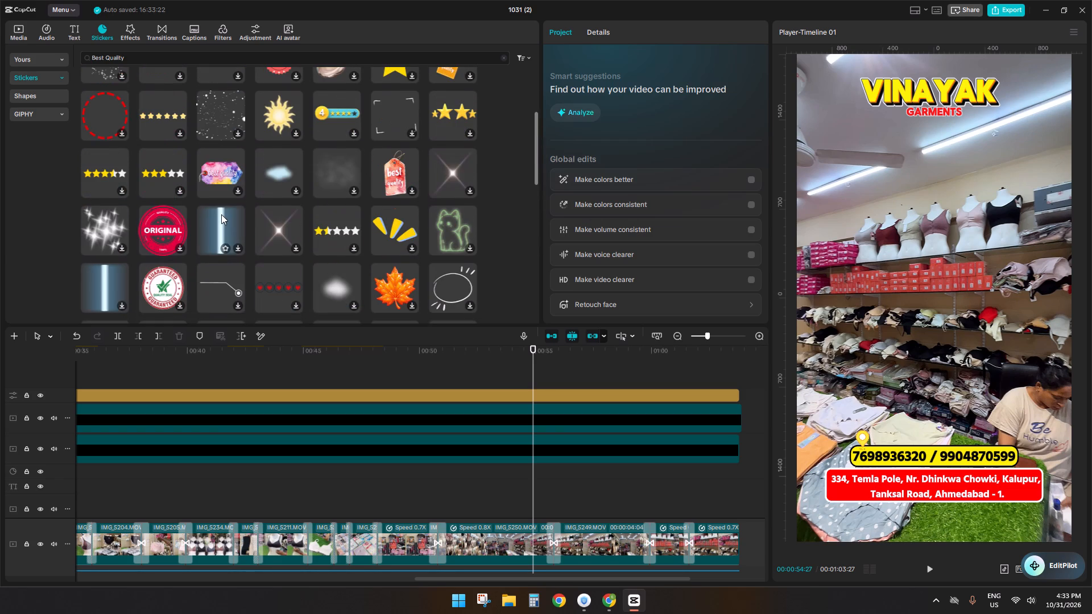
{"action": "scroll", "coordinate": [221, 214], "scroll_direction": "down", "scroll_amount": 6}
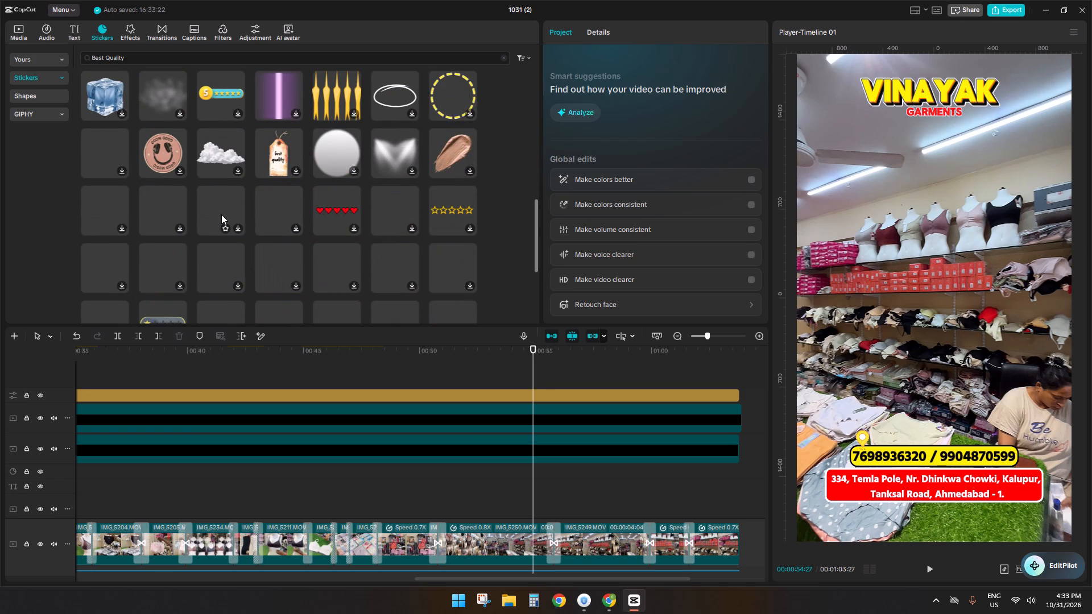
{"action": "left_click", "coordinate": [221, 214]}
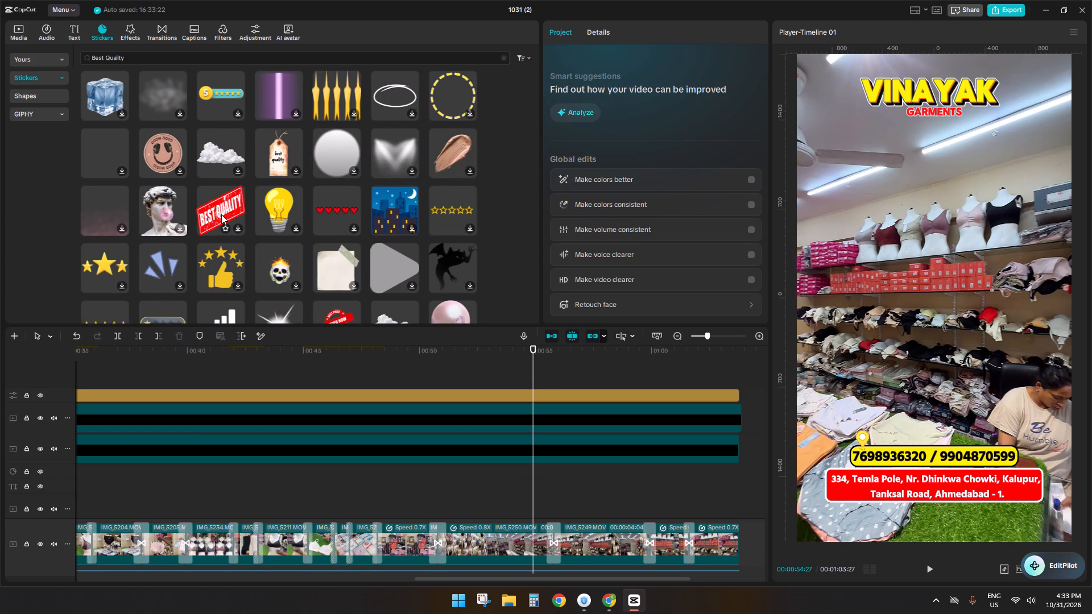
{"action": "scroll", "coordinate": [221, 214], "scroll_direction": "down", "scroll_amount": 2}
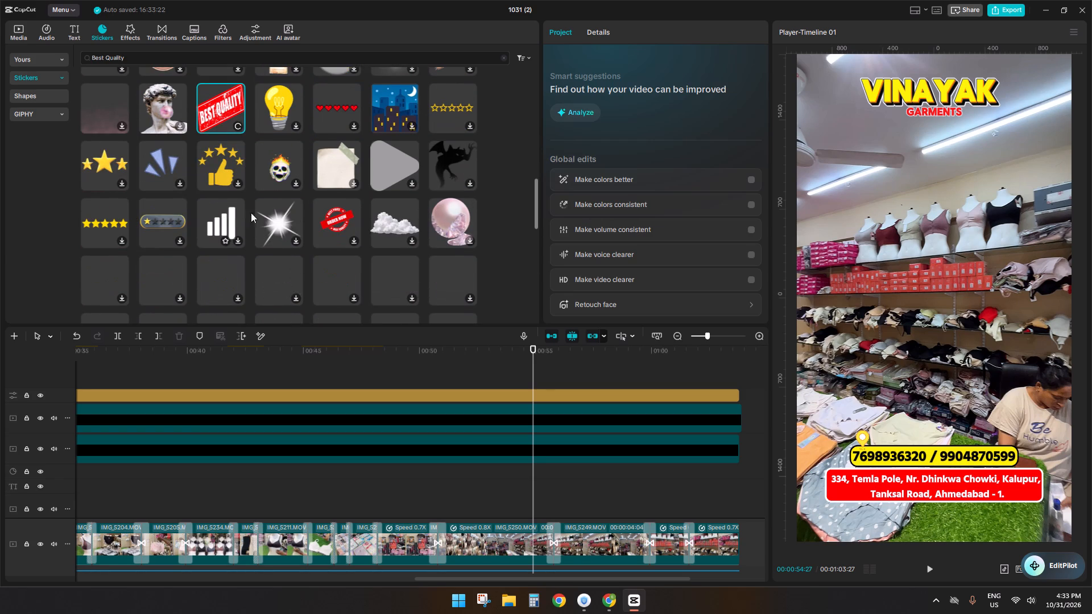
{"action": "left_click_drag", "start_coordinate": [226, 105], "coordinate": [480, 507]}
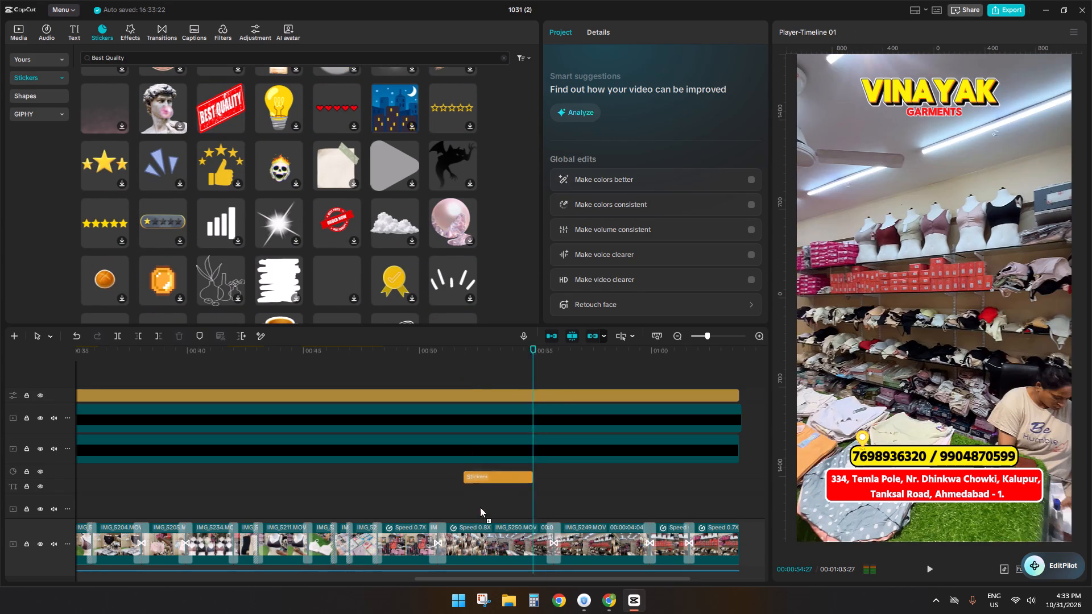
{"action": "left_click_drag", "start_coordinate": [480, 507], "coordinate": [492, 515]}
Play the section before the sticker to find its cue, and align the sticker's start with the playhead at 00:00:53:09.
{"action": "left_click", "coordinate": [467, 505]}
{"action": "key", "text": "space"}
{"action": "key", "text": "space"}
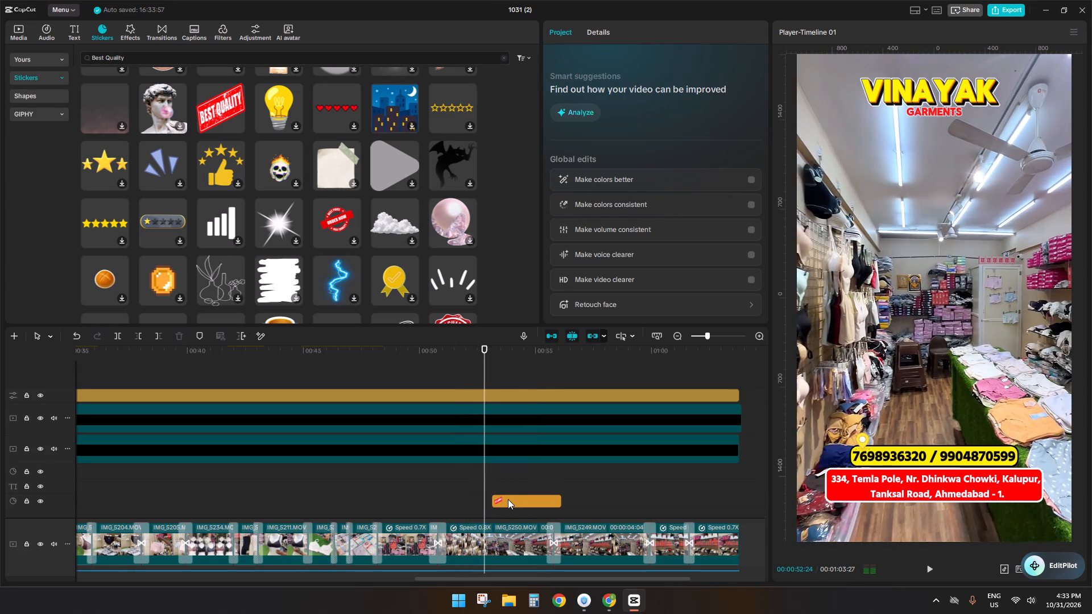
{"action": "key", "text": "space"}
{"action": "key", "text": "space"}
{"action": "left_click", "coordinate": [504, 495]}
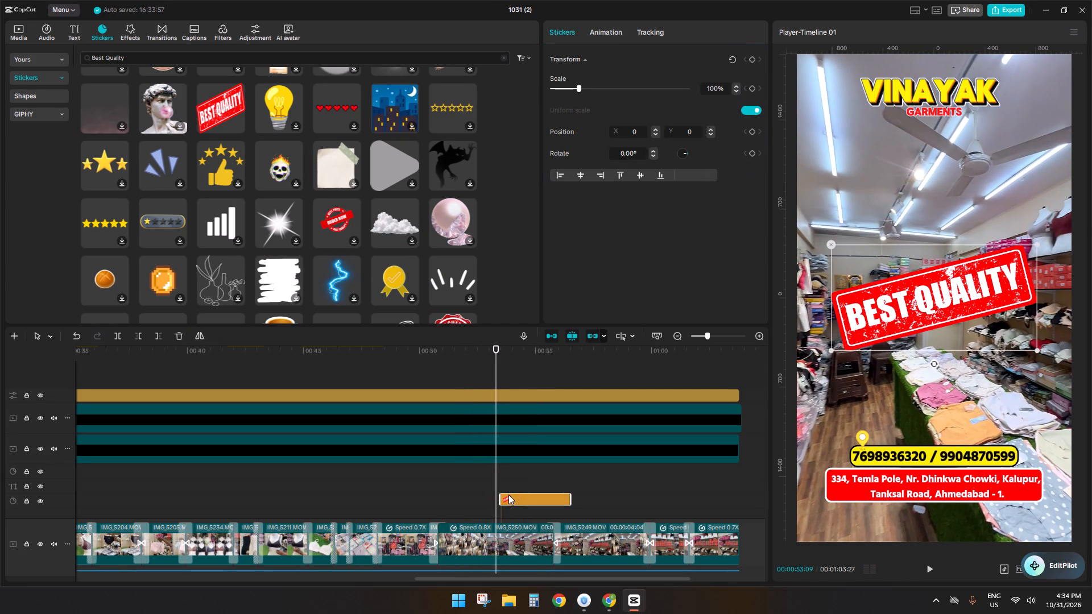
Rotate the "BEST QUALITY" sticker to about 15.21°, scale it to about 39%, and center it just below the "GARMENTS" heading.
{"action": "left_click_drag", "start_coordinate": [934, 364], "coordinate": [916, 363]}
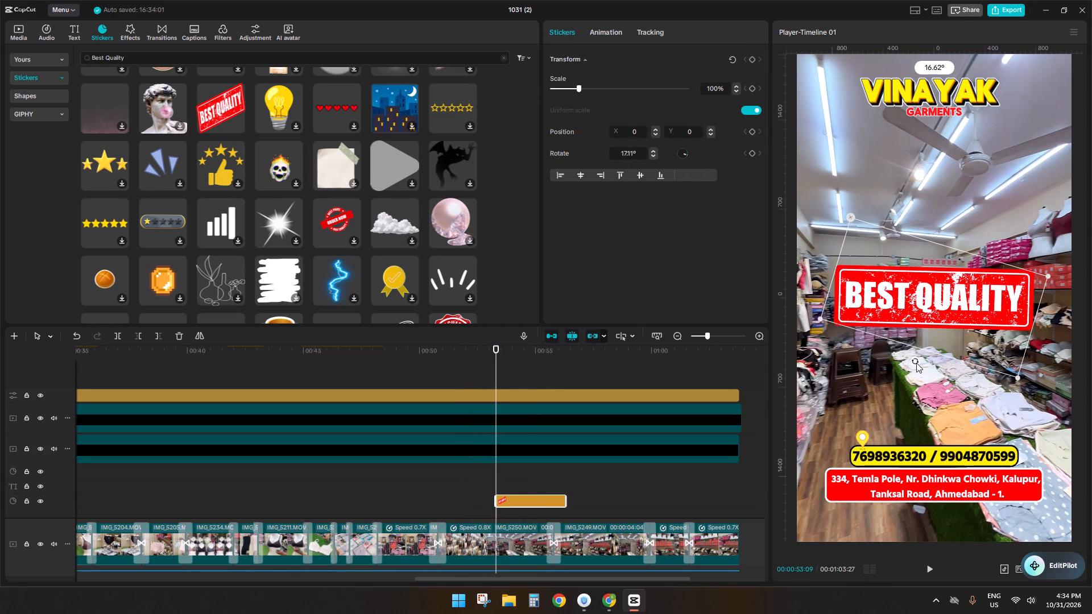
{"action": "left_click_drag", "start_coordinate": [916, 363], "coordinate": [917, 363]}
{"action": "left_click_drag", "start_coordinate": [1016, 374], "coordinate": [1012, 370]}
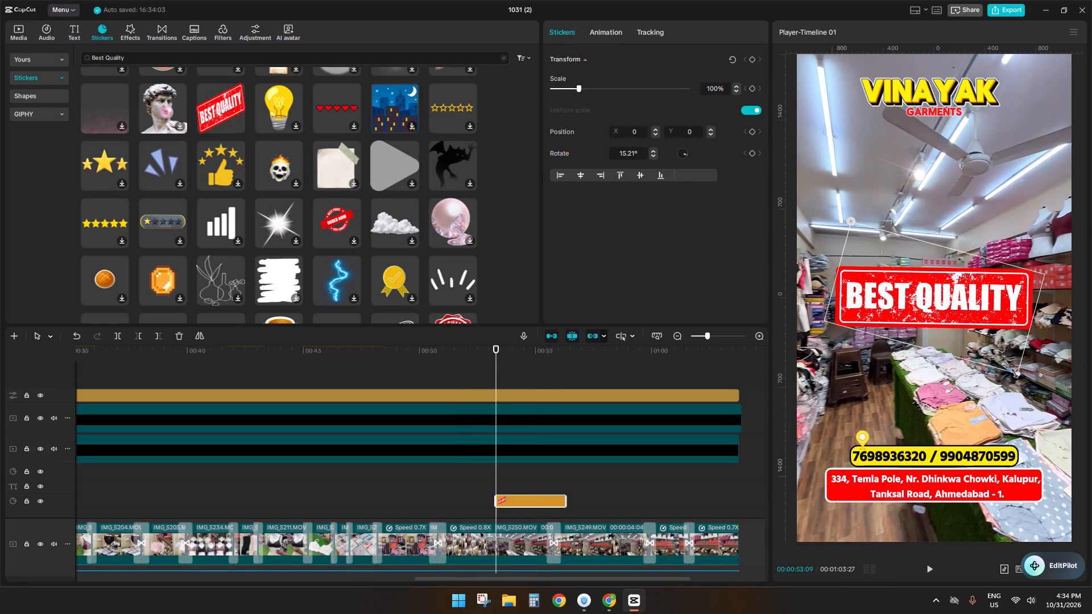
{"action": "left_click_drag", "start_coordinate": [1012, 370], "coordinate": [952, 301]}
{"action": "left_click_drag", "start_coordinate": [952, 301], "coordinate": [932, 148]}
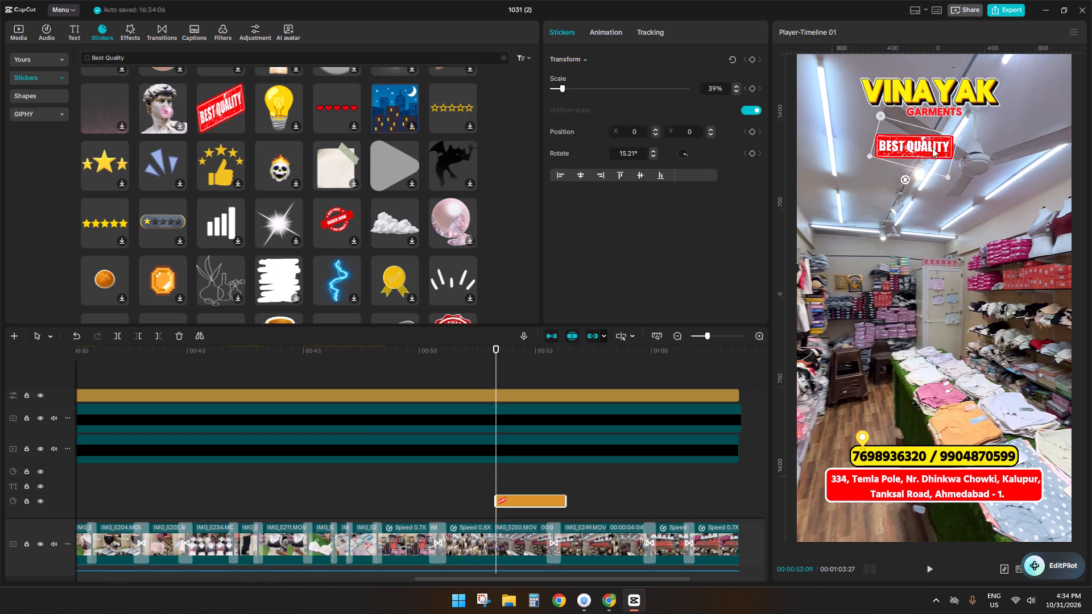
{"action": "left_click_drag", "start_coordinate": [932, 148], "coordinate": [950, 134]}
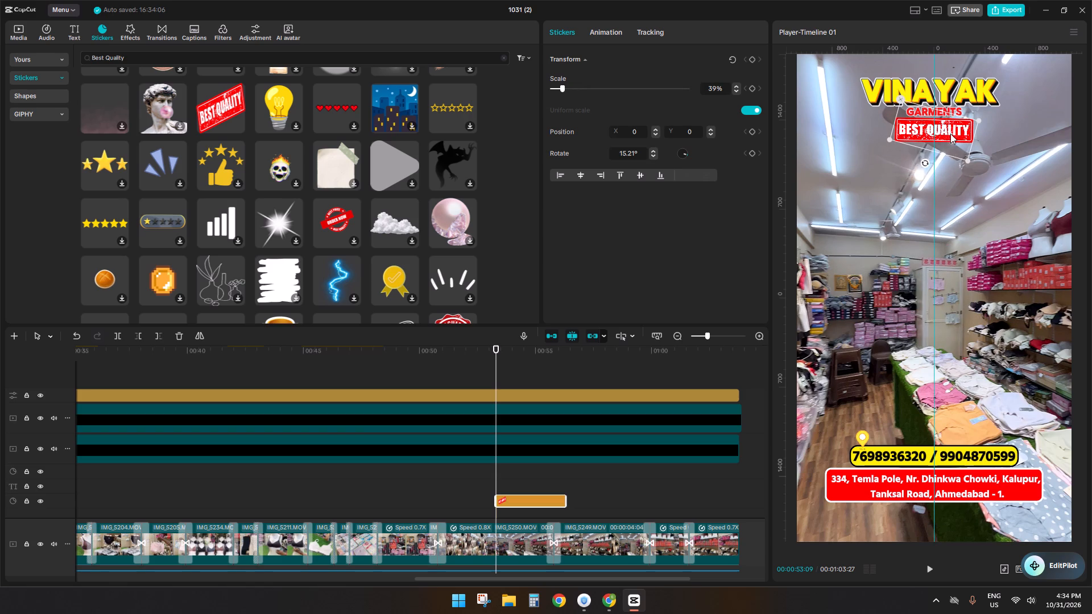
{"action": "left_click_drag", "start_coordinate": [950, 134], "coordinate": [949, 135]}
Apply the Bounce In entrance animation to the "BEST QUALITY" sticker.
{"action": "left_click", "coordinate": [589, 32]}
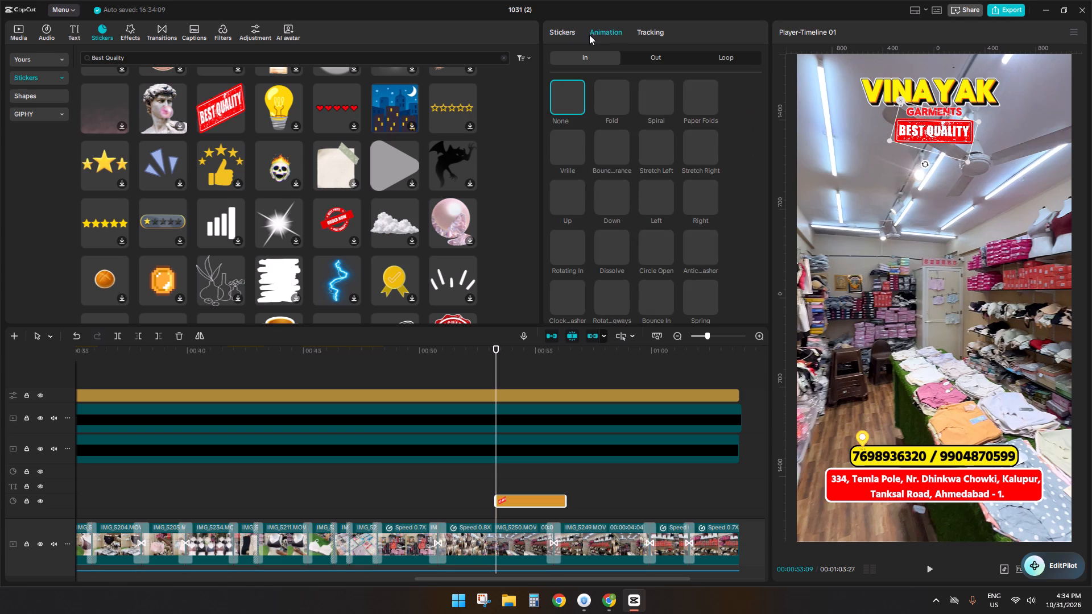
{"action": "left_click", "coordinate": [660, 288]}
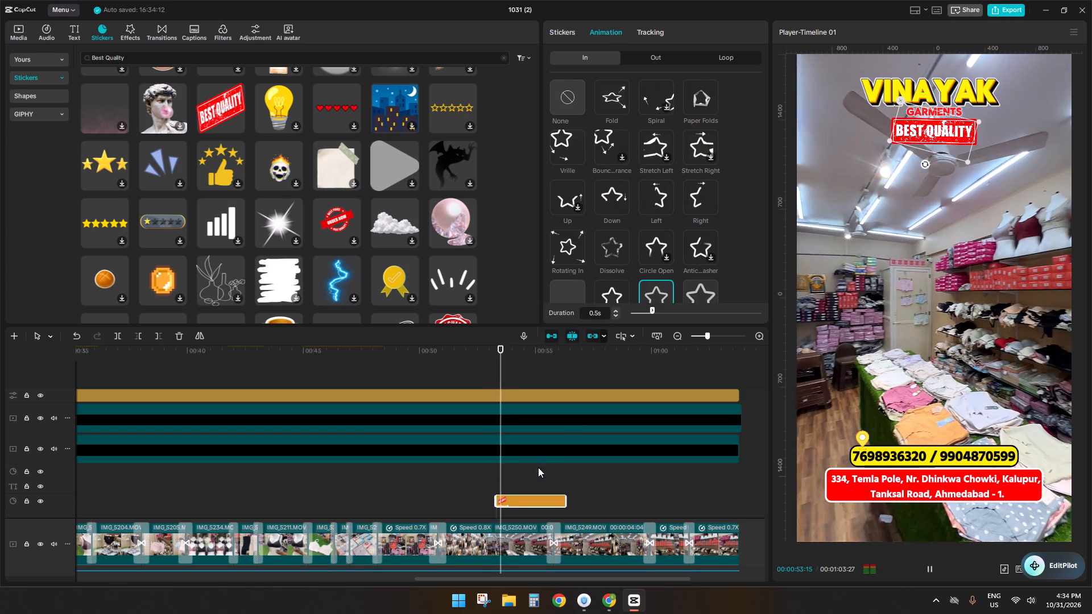
{"action": "key", "text": "space"}
Cut the "BEST QUALITY" sticker at 00:00:55:24, on the video transition, and delete the remainder.
{"action": "left_click", "coordinate": [552, 475]}
{"action": "left_click", "coordinate": [553, 496]}
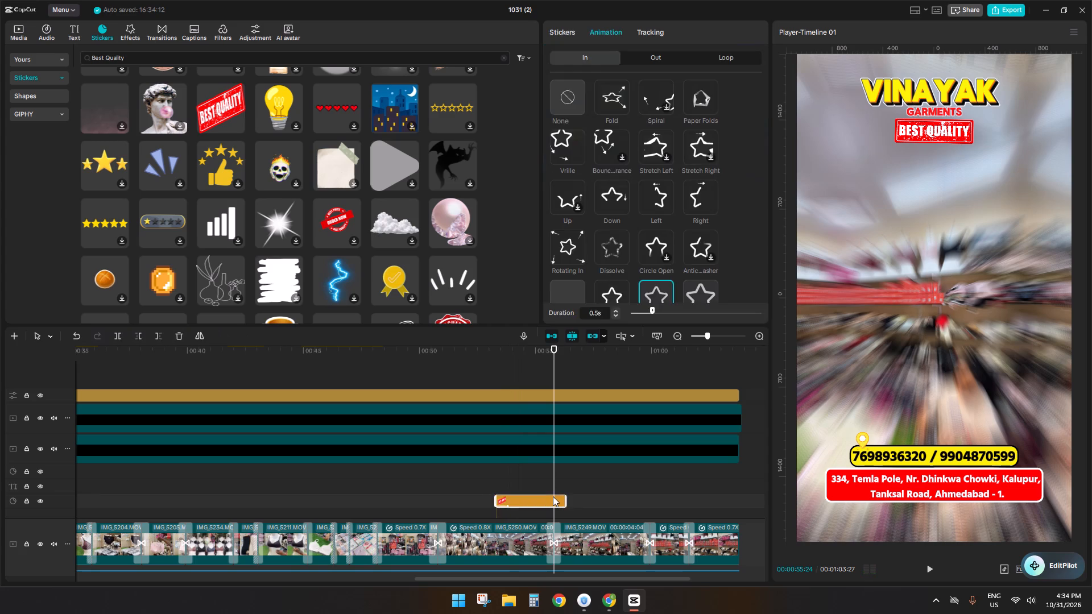
{"action": "type", "text": "sd"}
Place the saved preset My presets18 on the timeline above the main video at 00:00:57:13.
{"action": "key", "text": "space"}
{"action": "left_click", "coordinate": [22, 31]}
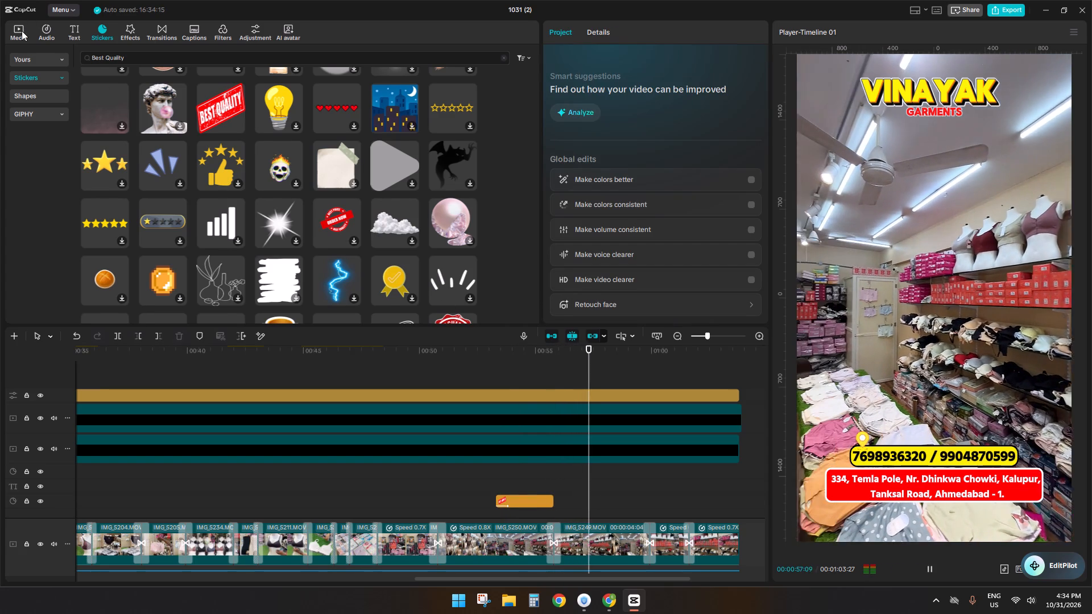
{"action": "key", "text": "space"}
{"action": "left_click", "coordinate": [27, 152]}
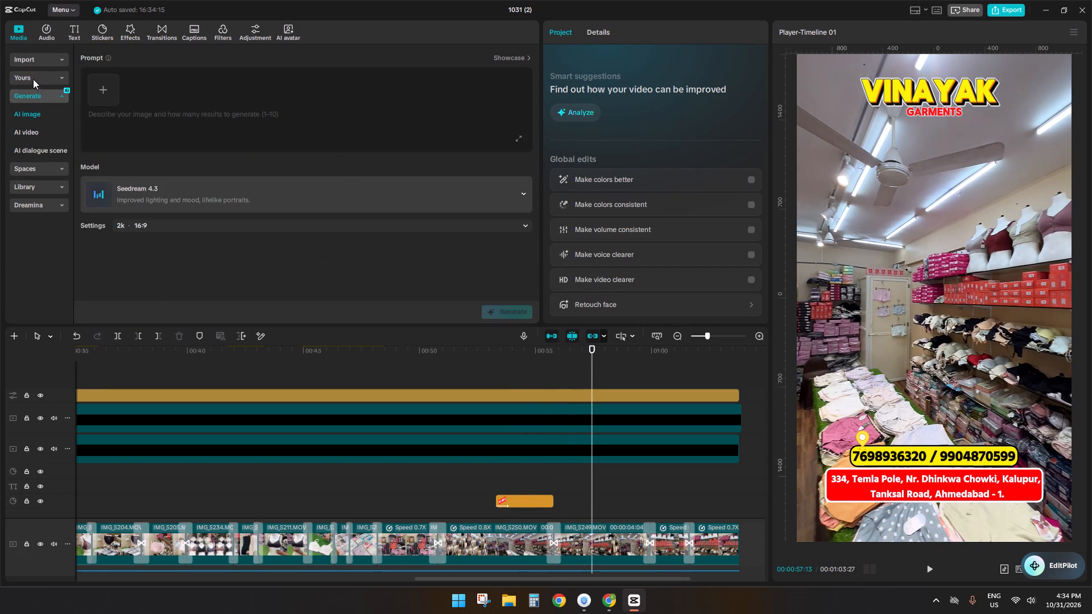
{"action": "left_click", "coordinate": [19, 76]}
{"action": "scroll", "coordinate": [272, 197], "scroll_direction": "down", "scroll_amount": 4}
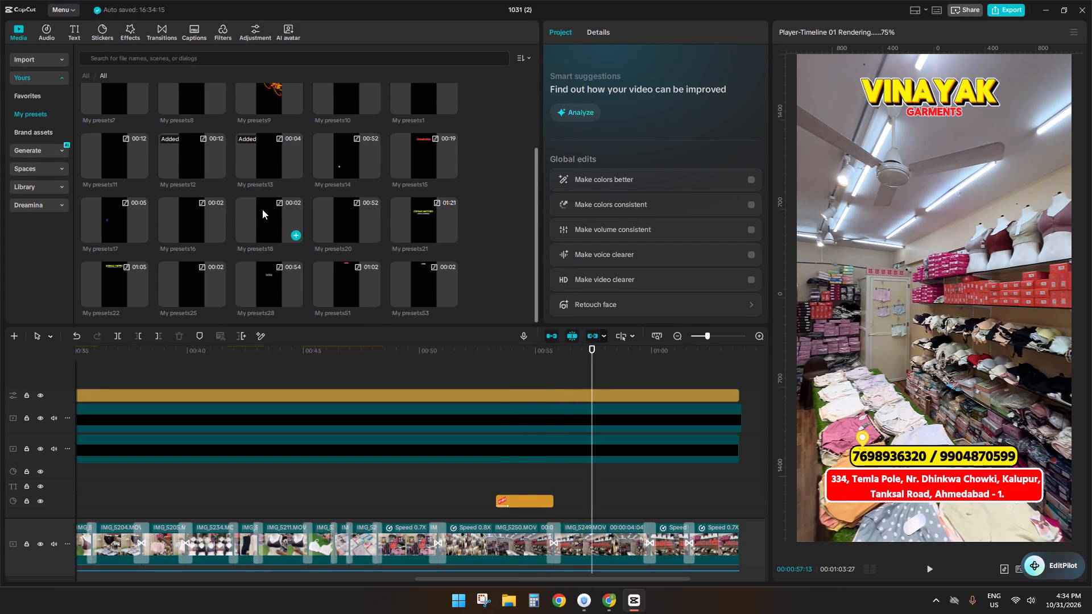
{"action": "scroll", "coordinate": [262, 209], "scroll_direction": "down", "scroll_amount": 7}
{"action": "left_click", "coordinate": [187, 284]}
{"action": "left_click_drag", "start_coordinate": [195, 284], "coordinate": [304, 308]}
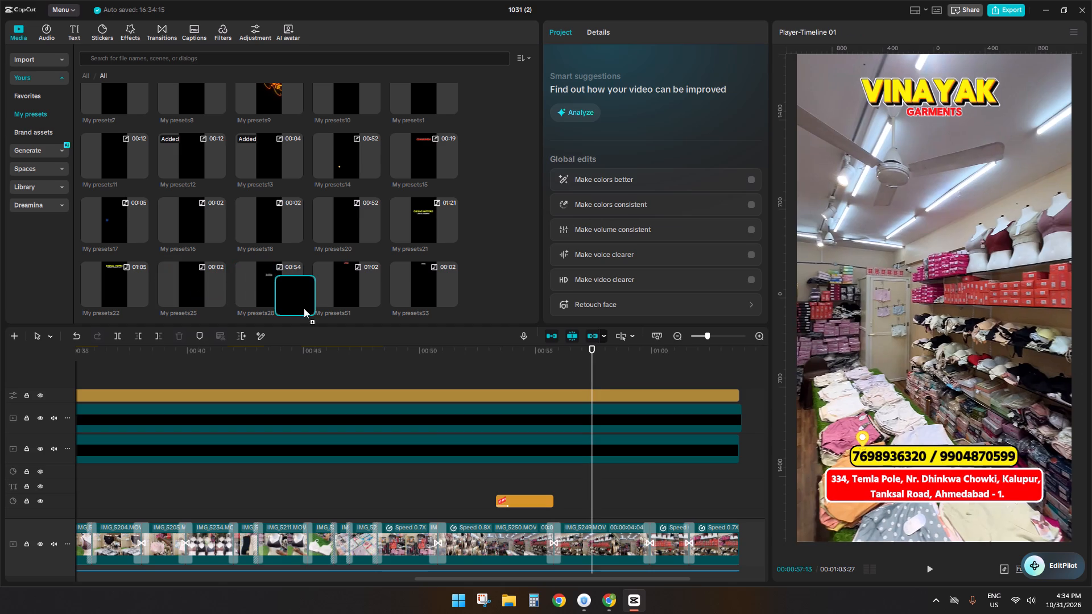
{"action": "left_click_drag", "start_coordinate": [304, 308], "coordinate": [199, 276]}
{"action": "left_click_drag", "start_coordinate": [264, 213], "coordinate": [594, 487]}
Move the preset's woman-with-phone graphic down to Y -553, just above the phone numbers, and play back the result.
{"action": "key", "text": "space"}
{"action": "key", "text": "space"}
{"action": "left_click_drag", "start_coordinate": [929, 364], "coordinate": [928, 435]}
{"action": "key", "text": "space"}
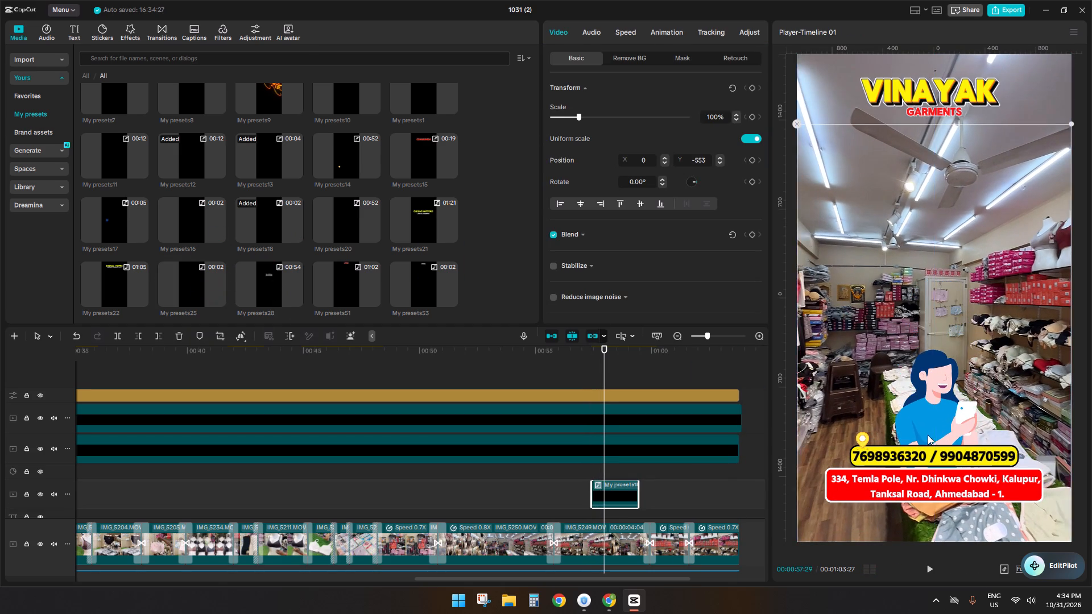
{"action": "key", "text": "space"}
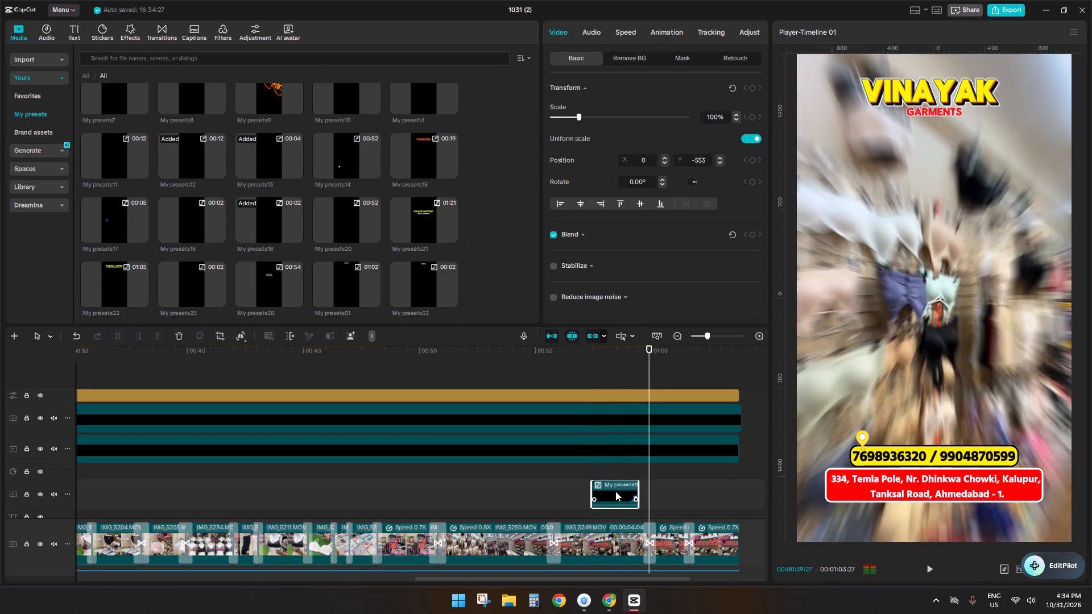
Break the woman-with-phone preset back into its sticker and extend the sticker's end to the transition at 00:00:59:27.
{"action": "right_click", "coordinate": [615, 491]}
{"action": "left_click", "coordinate": [647, 320]}
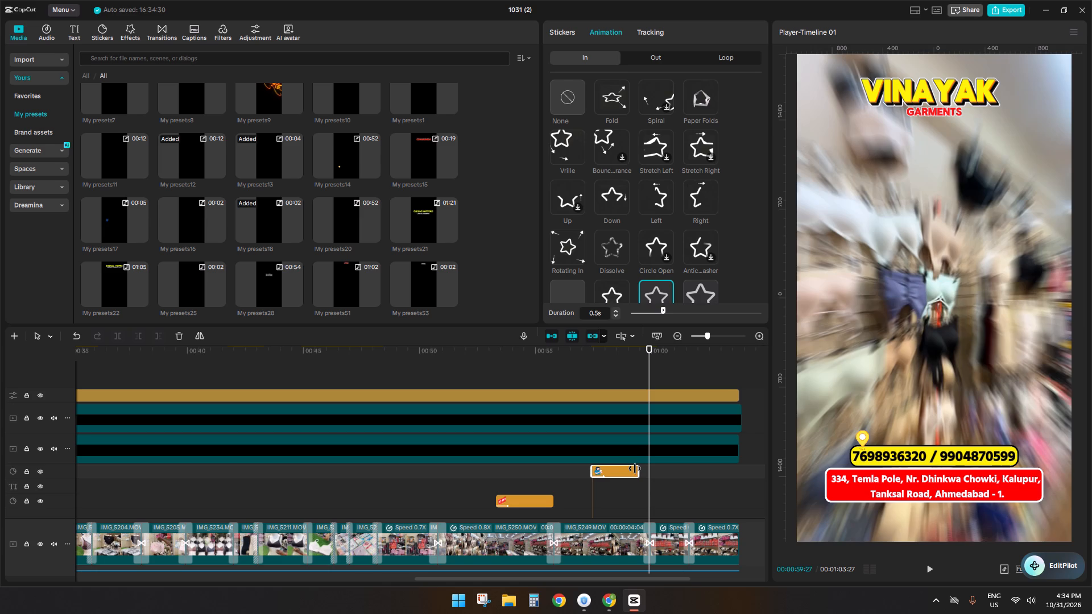
{"action": "left_click_drag", "start_coordinate": [636, 469], "coordinate": [644, 469]}
Move the woman-with-phone sticker down so it sits directly on the phone number banner, and play back to 00:01:01:00.
{"action": "left_click", "coordinate": [628, 504]}
{"action": "left_click", "coordinate": [623, 472]}
{"action": "left_click_drag", "start_coordinate": [955, 338], "coordinate": [953, 404]}
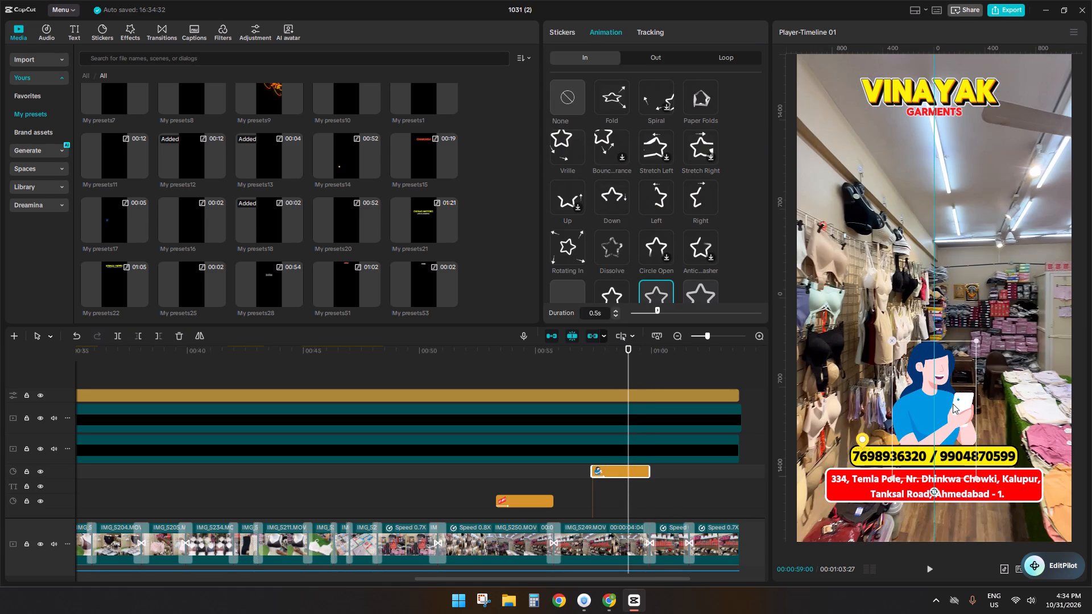
{"action": "left_click_drag", "start_coordinate": [953, 404], "coordinate": [952, 416]}
{"action": "key", "text": "space"}
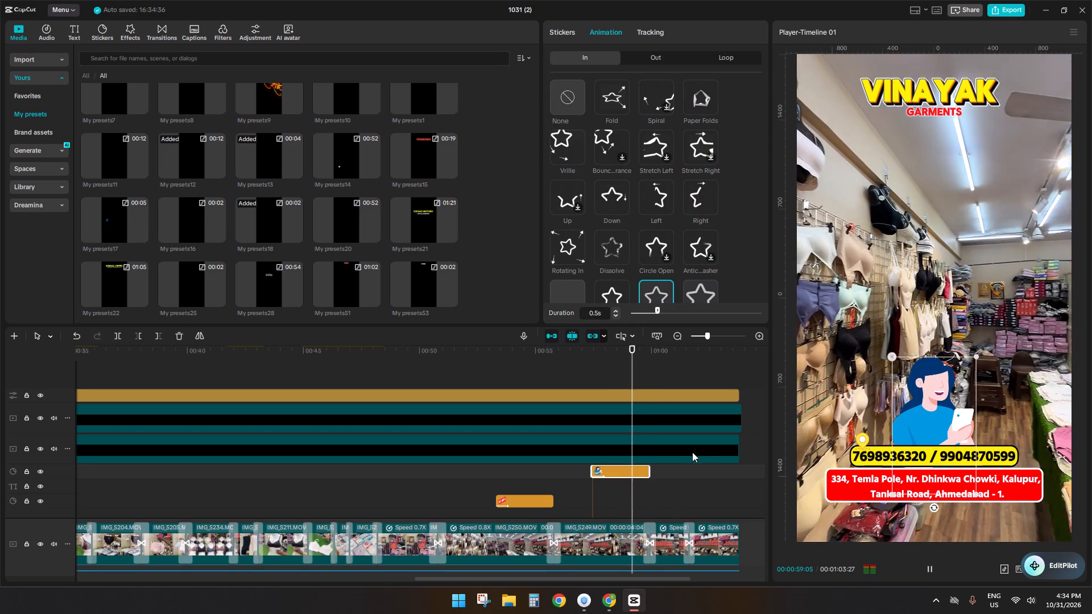
{"action": "scroll", "coordinate": [633, 518], "scroll_direction": "down", "scroll_amount": 4, "text": "ctrl"}
{"action": "key", "text": "space"}
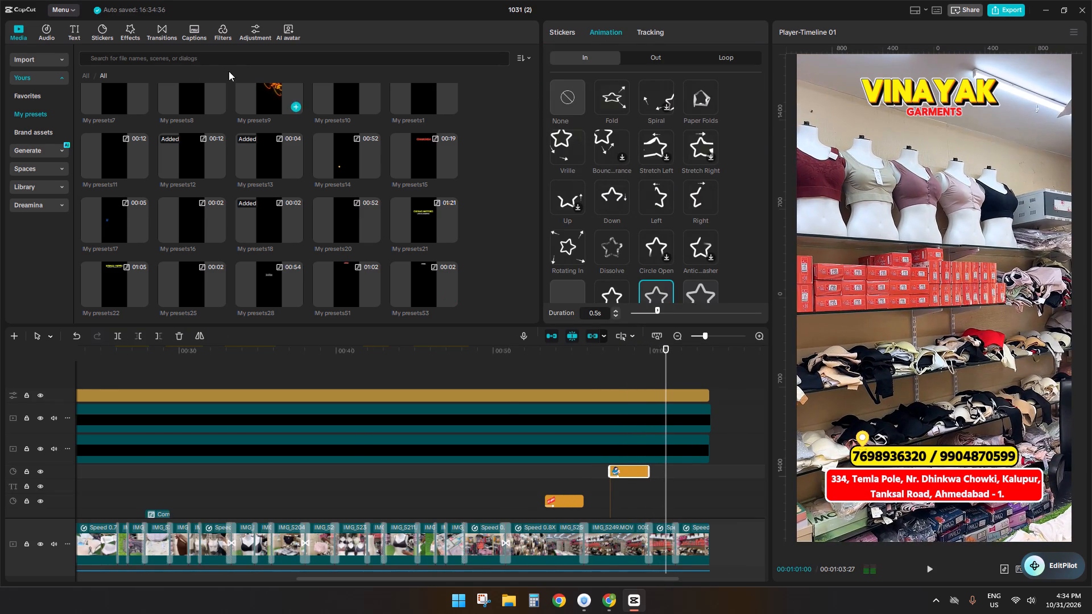
Place the saved preset My presets25 above the main video at 00:01:01:00 and play back its SHARE graphic to 00:01:03:00.
{"action": "scroll", "coordinate": [147, 222], "scroll_direction": "down", "scroll_amount": 1}
{"action": "left_click_drag", "start_coordinate": [188, 270], "coordinate": [257, 293]}
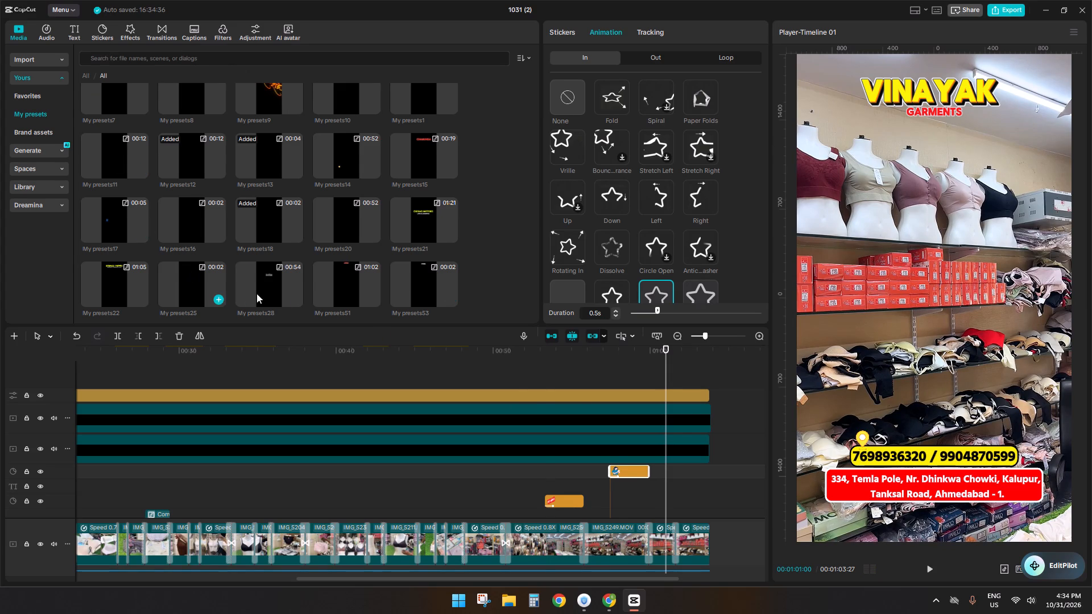
{"action": "left_click_drag", "start_coordinate": [257, 293], "coordinate": [667, 503]}
{"action": "key", "text": "space"}
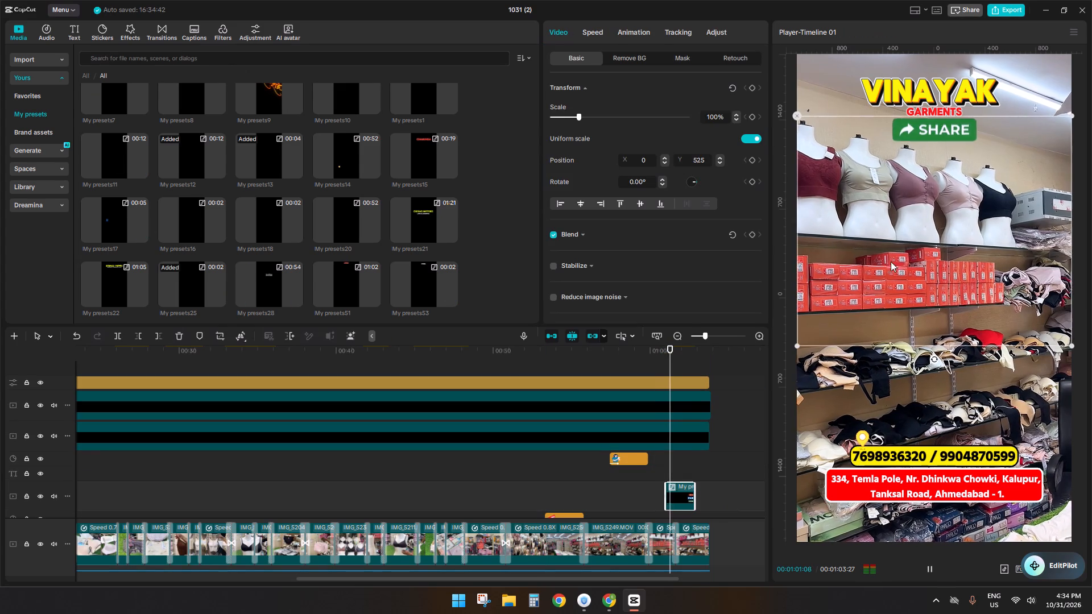
{"action": "key", "text": "space"}
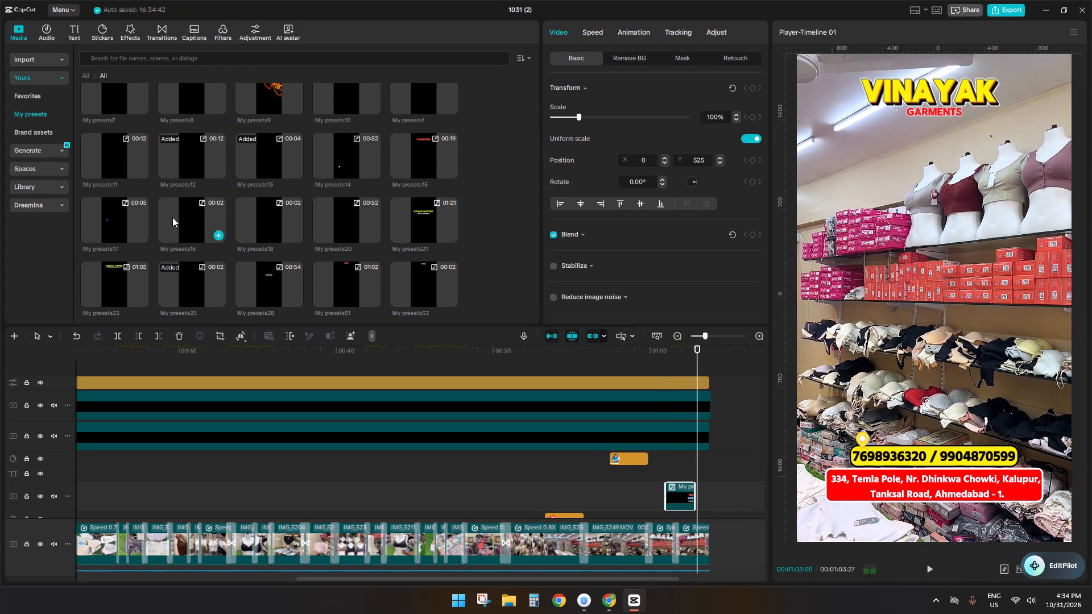
Search the sticker library for "folow".
{"action": "left_click", "coordinate": [104, 42]}
{"action": "left_click", "coordinate": [110, 61]}
{"action": "left_click_drag", "start_coordinate": [155, 64], "coordinate": [0, 48]}
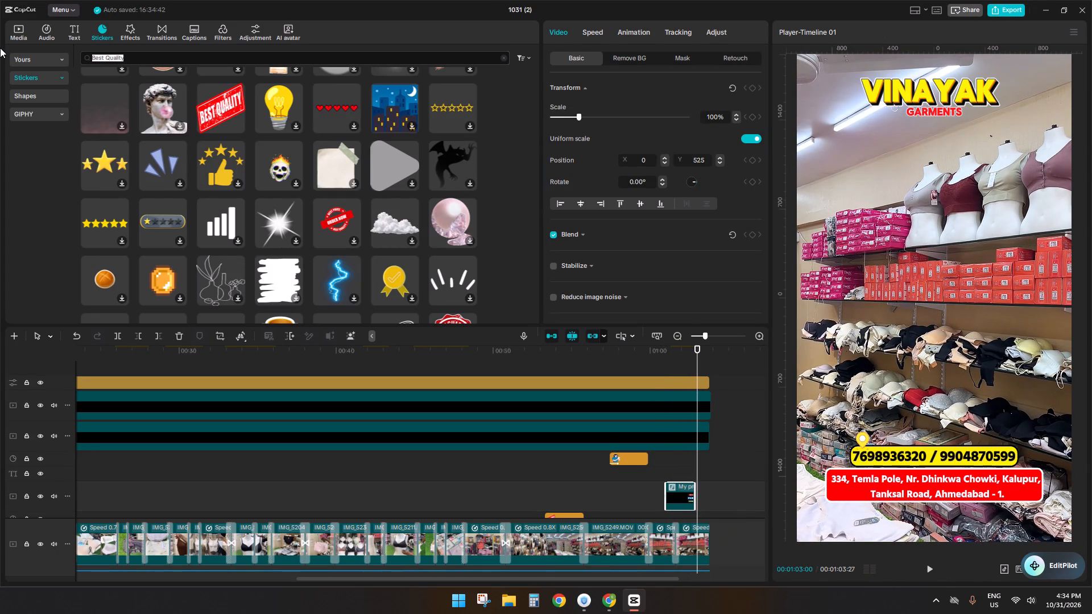
{"action": "key", "text": "f"}
{"action": "type", "text": "olow"}
{"action": "left_click", "coordinate": [97, 74]}
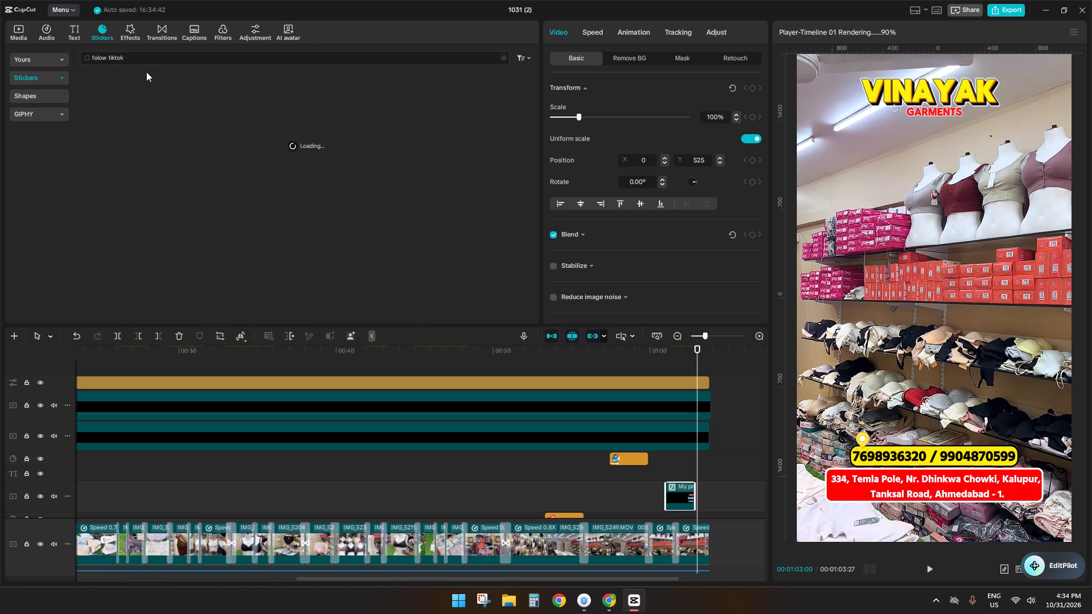
{"action": "left_click_drag", "start_coordinate": [128, 56], "coordinate": [106, 57]}
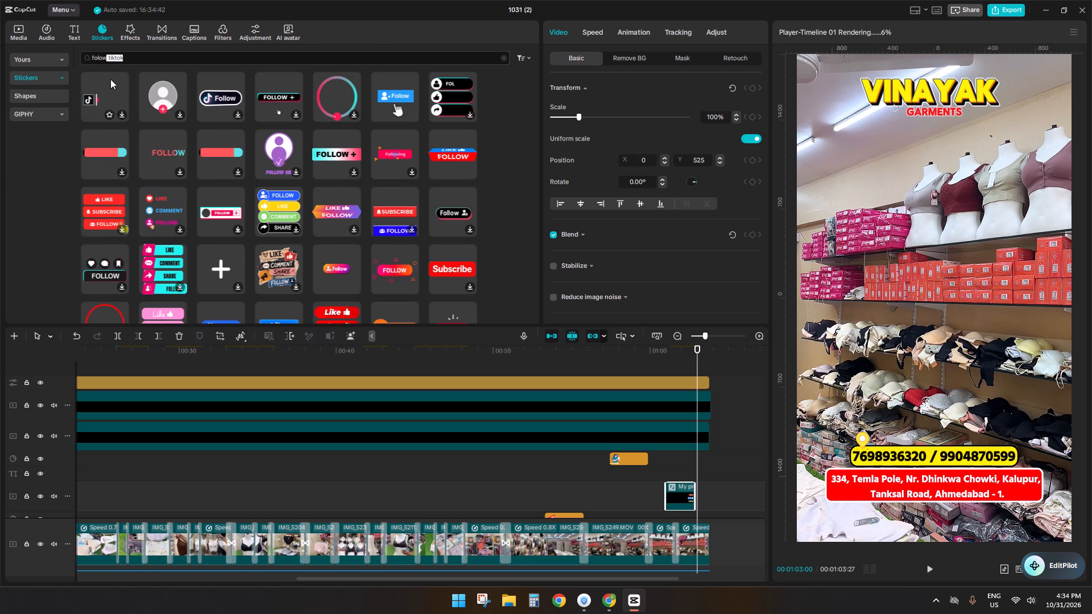
{"action": "key", "text": "BackSpace"}
{"action": "key", "text": "Return"}
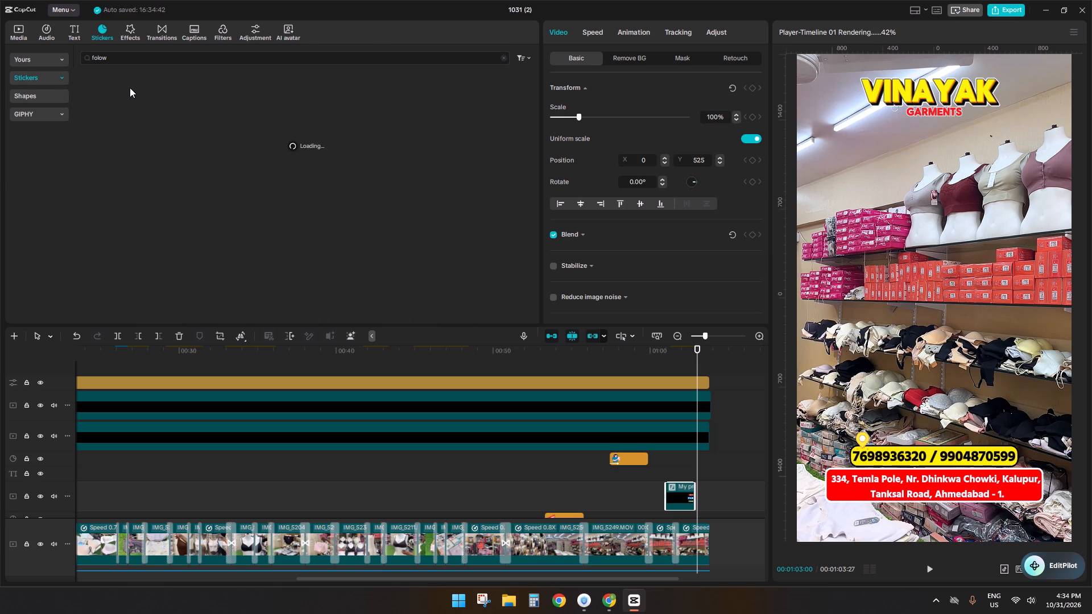
Place the blue Follow sticker with the hand cursor at 00:01:03:00, move it below the VINAYAK GARMENTS title, and play it back.
{"action": "left_click_drag", "start_coordinate": [109, 89], "coordinate": [680, 482]}
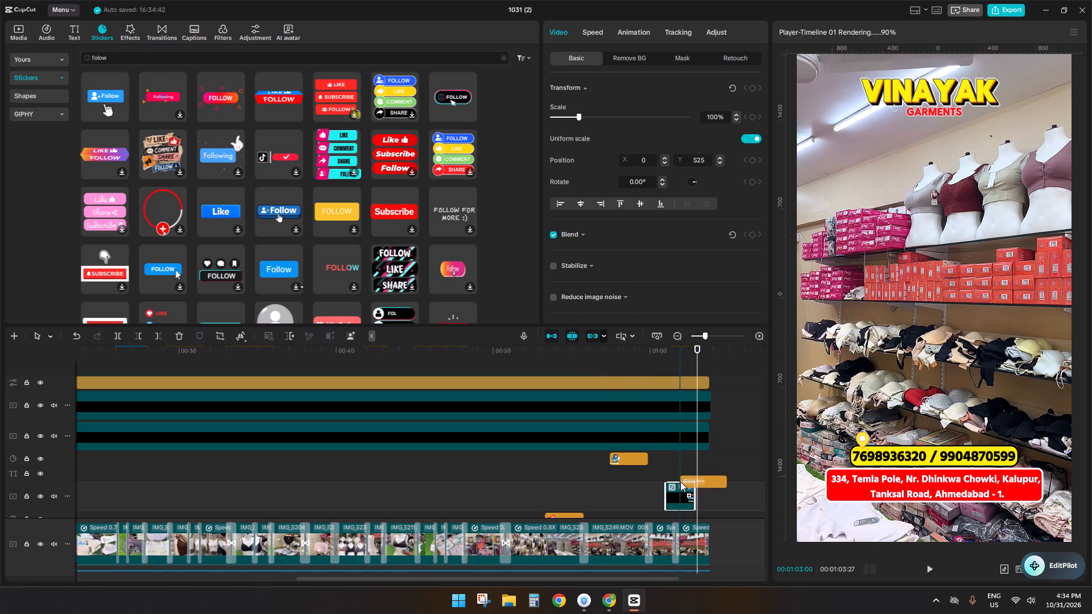
{"action": "left_click_drag", "start_coordinate": [680, 482], "coordinate": [692, 476]}
{"action": "key", "text": "space"}
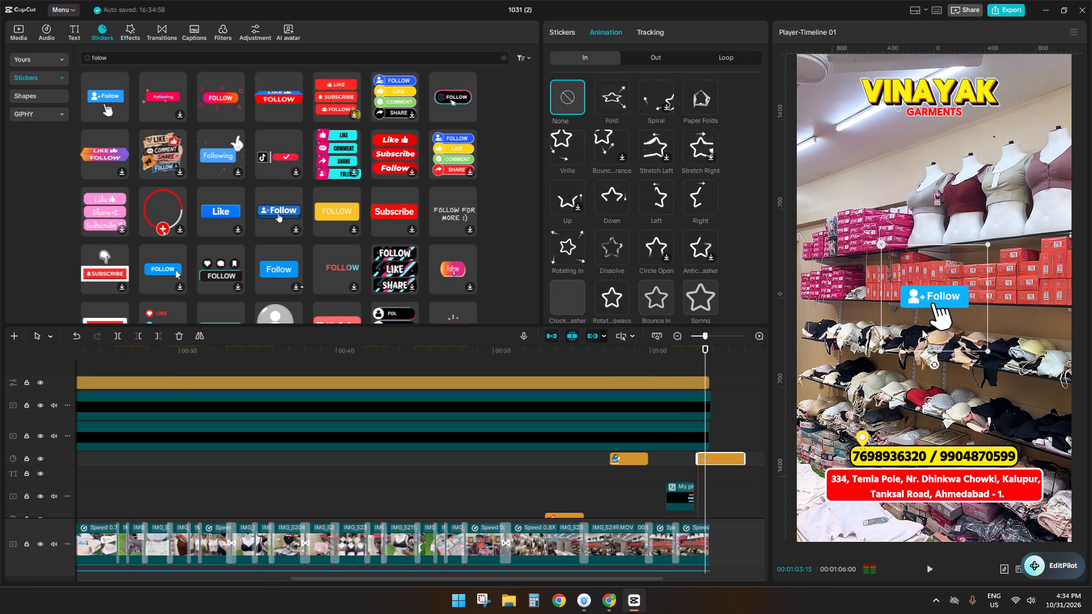
{"action": "key", "text": "space"}
{"action": "left_click_drag", "start_coordinate": [922, 329], "coordinate": [922, 166]}
{"action": "key", "text": "space"}
{"action": "key", "text": "space"}
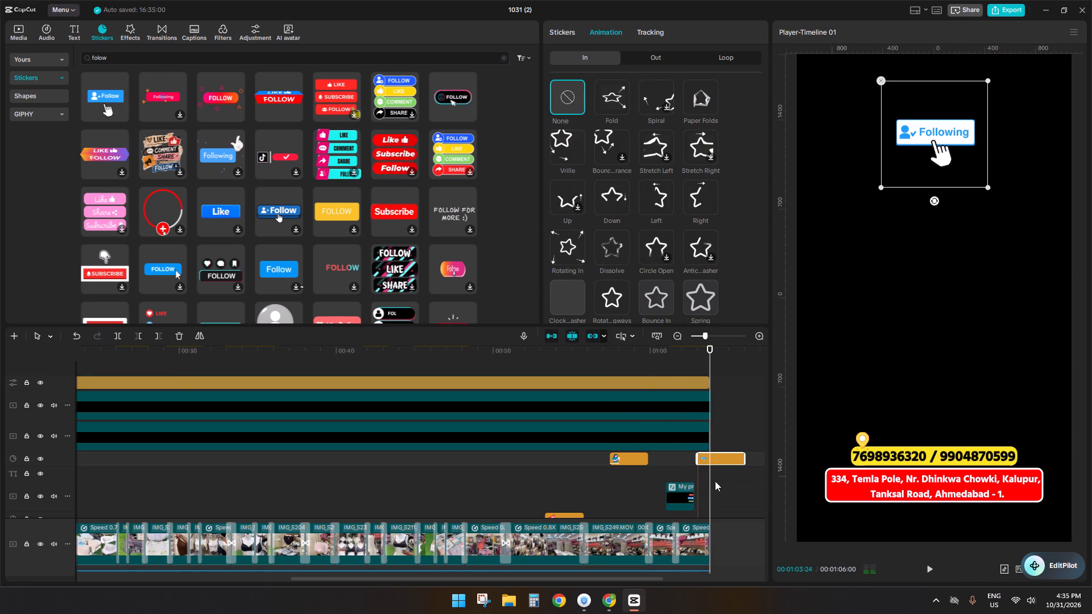
Cut the Follow sticker at 00:01:03:24, near the end of the main video, and delete the remainder.
{"action": "left_click", "coordinate": [710, 476]}
{"action": "key", "text": "s"}
{"action": "key", "text": "d"}
{"action": "scroll", "coordinate": [677, 462], "scroll_direction": "down", "scroll_amount": 10, "text": "ctrl"}
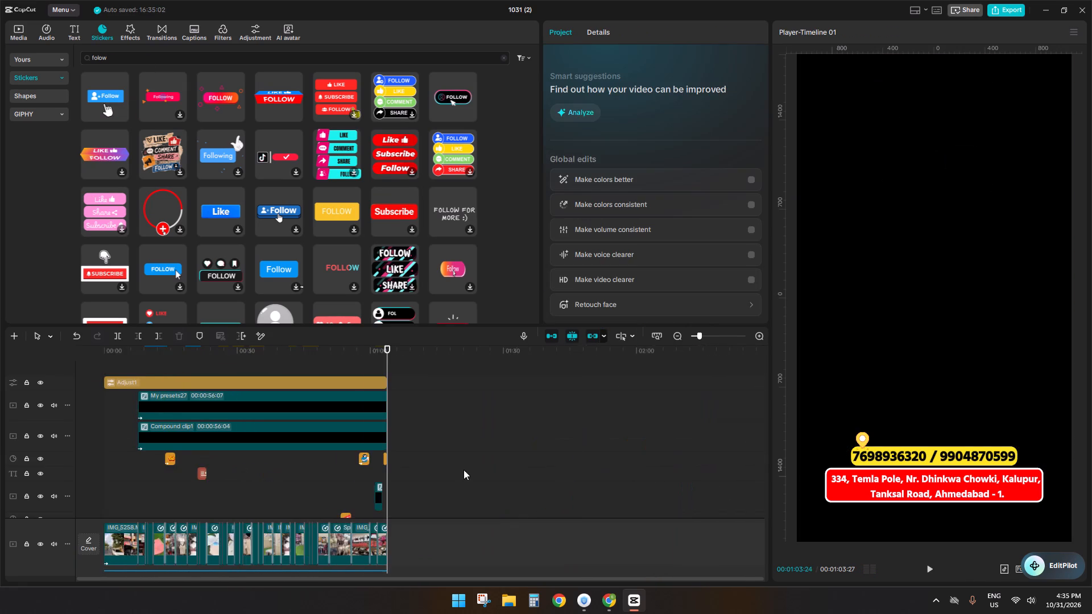
{"action": "scroll", "coordinate": [464, 470], "scroll_direction": "down", "scroll_amount": 8, "text": "ctrl"}
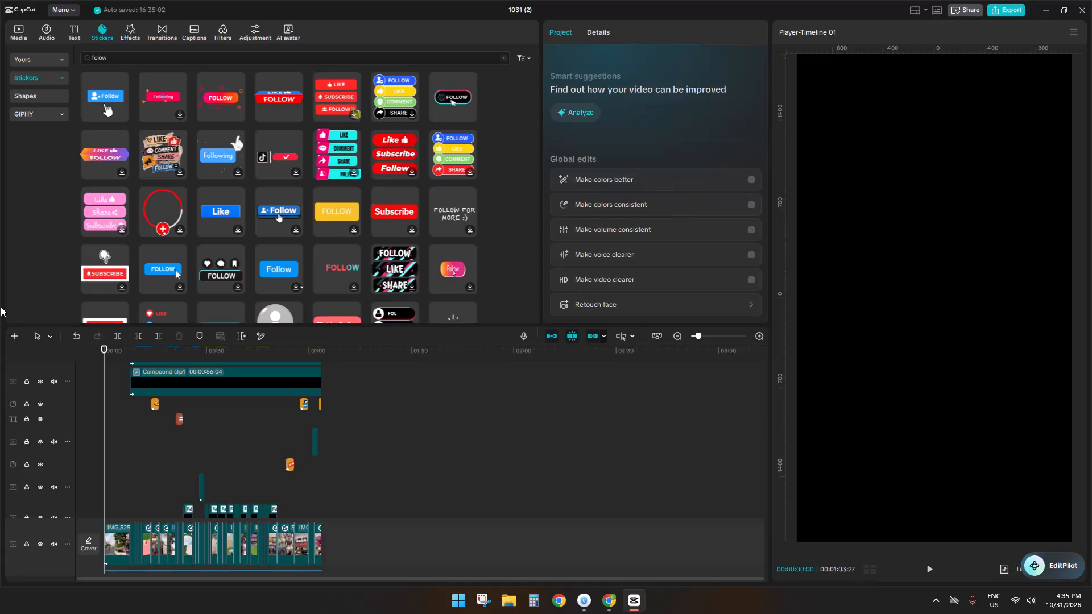
{"action": "left_click", "coordinate": [154, 435]}
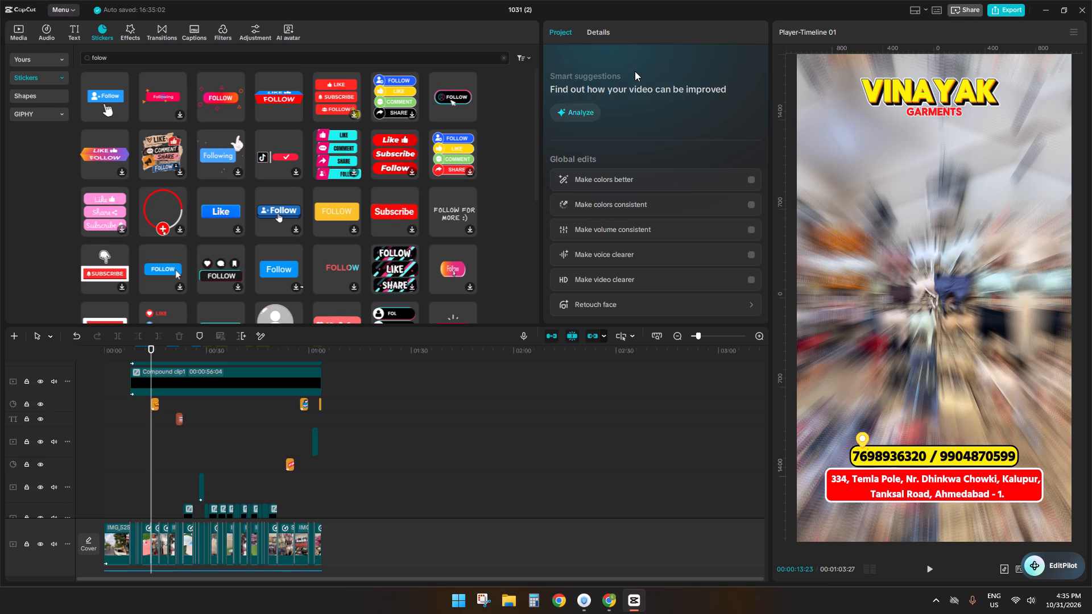
Open the My presets27 compound clip to examine its layers, and return to the main timeline.
{"action": "scroll", "coordinate": [279, 441], "scroll_direction": "up", "scroll_amount": 4}
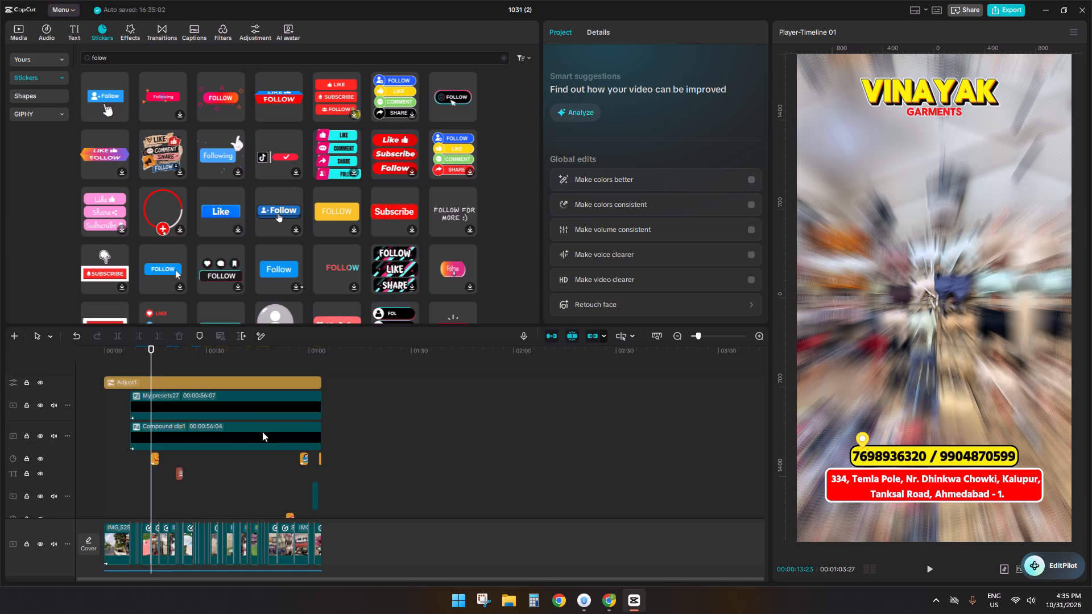
{"action": "scroll", "coordinate": [212, 406], "scroll_direction": "up", "scroll_amount": 1}
{"action": "left_click", "coordinate": [210, 406]}
{"action": "double_click", "coordinate": [196, 432]}
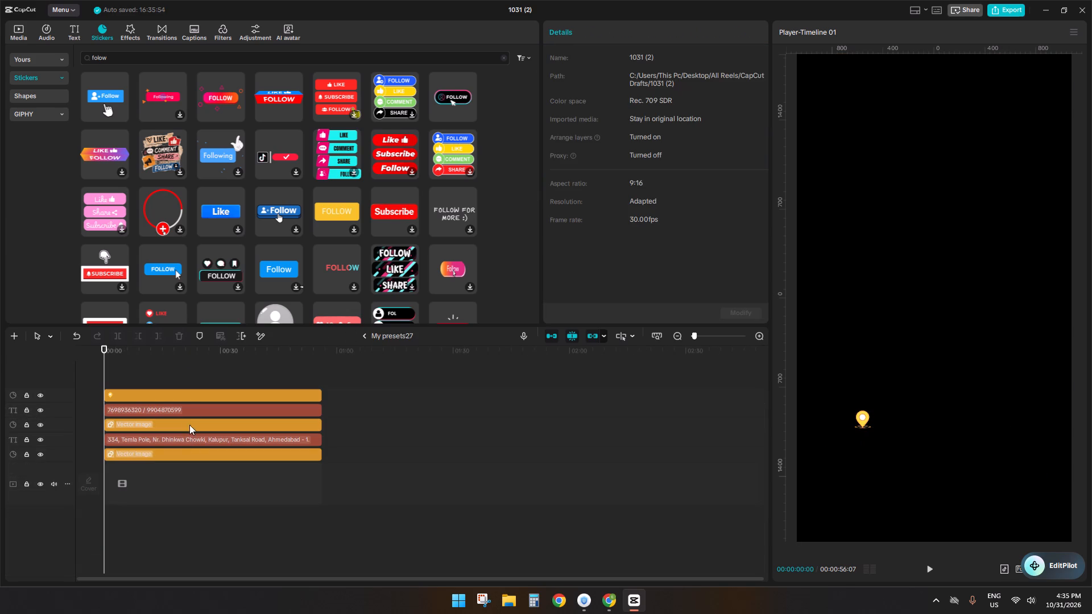
{"action": "left_click", "coordinate": [367, 335]}
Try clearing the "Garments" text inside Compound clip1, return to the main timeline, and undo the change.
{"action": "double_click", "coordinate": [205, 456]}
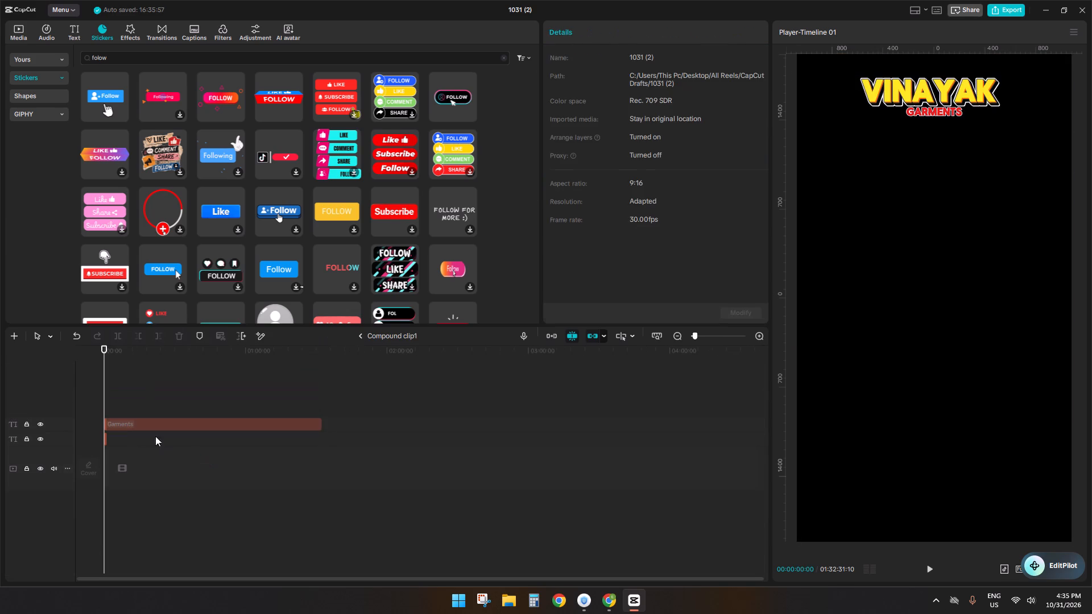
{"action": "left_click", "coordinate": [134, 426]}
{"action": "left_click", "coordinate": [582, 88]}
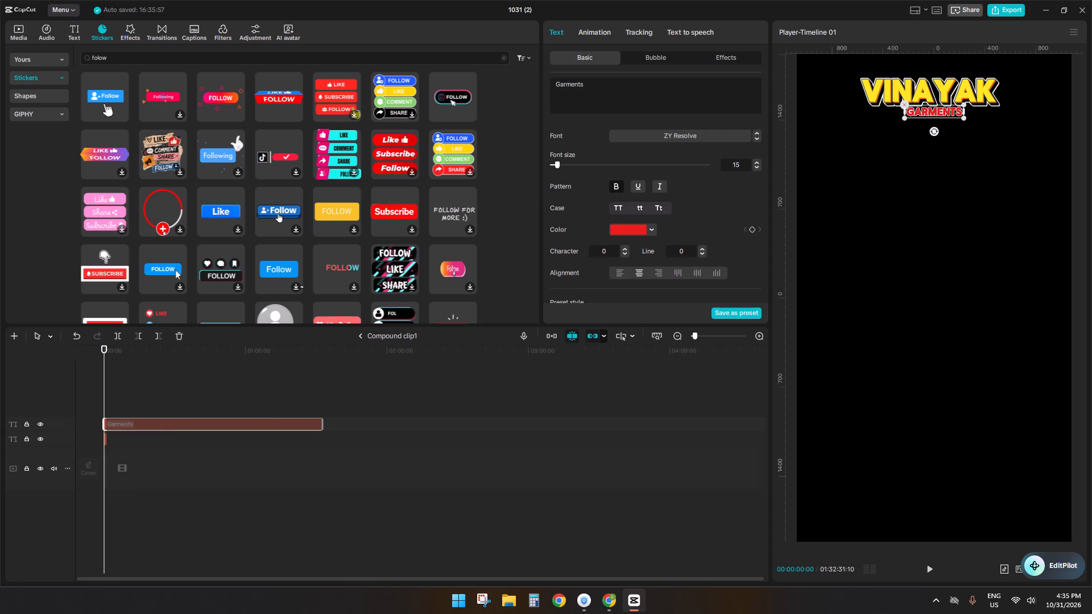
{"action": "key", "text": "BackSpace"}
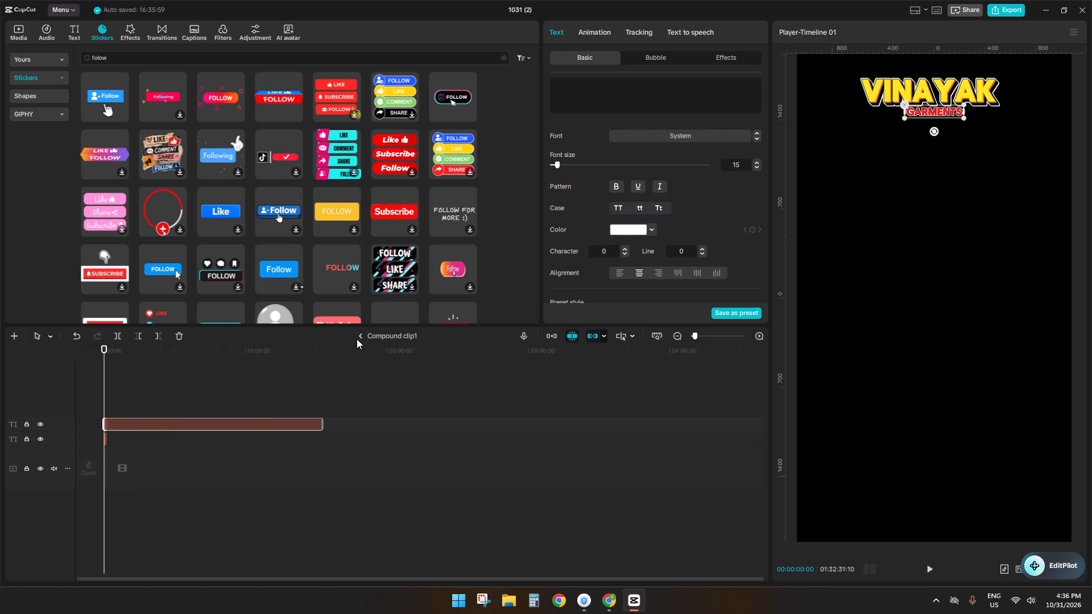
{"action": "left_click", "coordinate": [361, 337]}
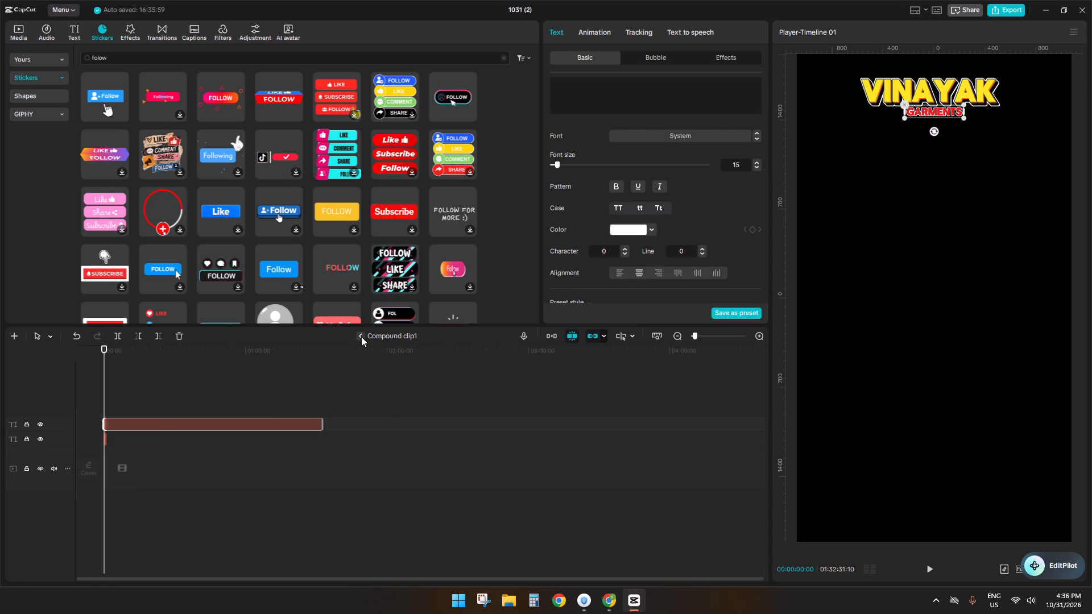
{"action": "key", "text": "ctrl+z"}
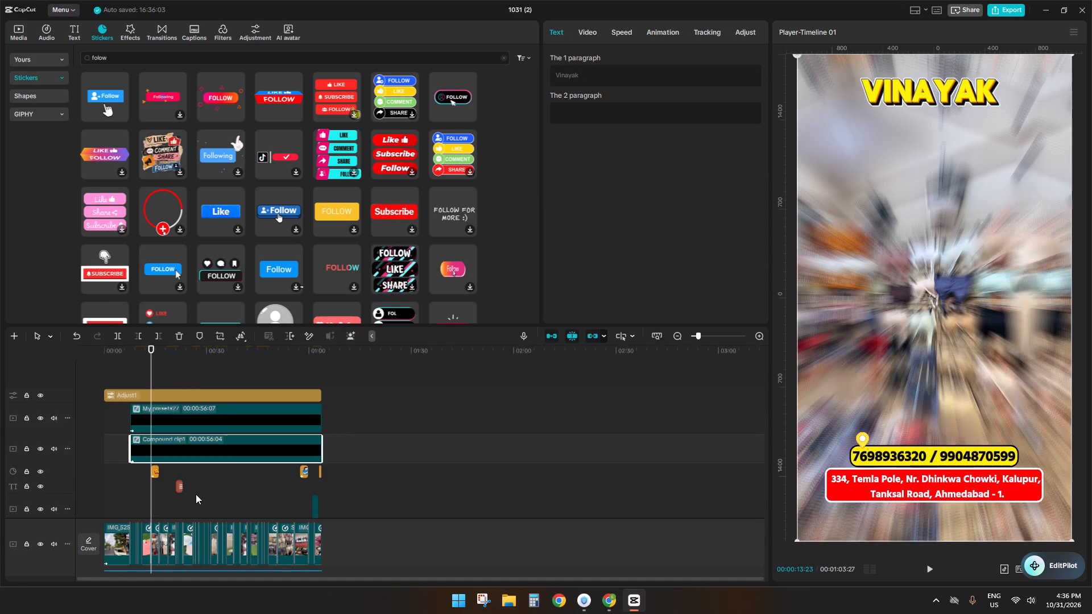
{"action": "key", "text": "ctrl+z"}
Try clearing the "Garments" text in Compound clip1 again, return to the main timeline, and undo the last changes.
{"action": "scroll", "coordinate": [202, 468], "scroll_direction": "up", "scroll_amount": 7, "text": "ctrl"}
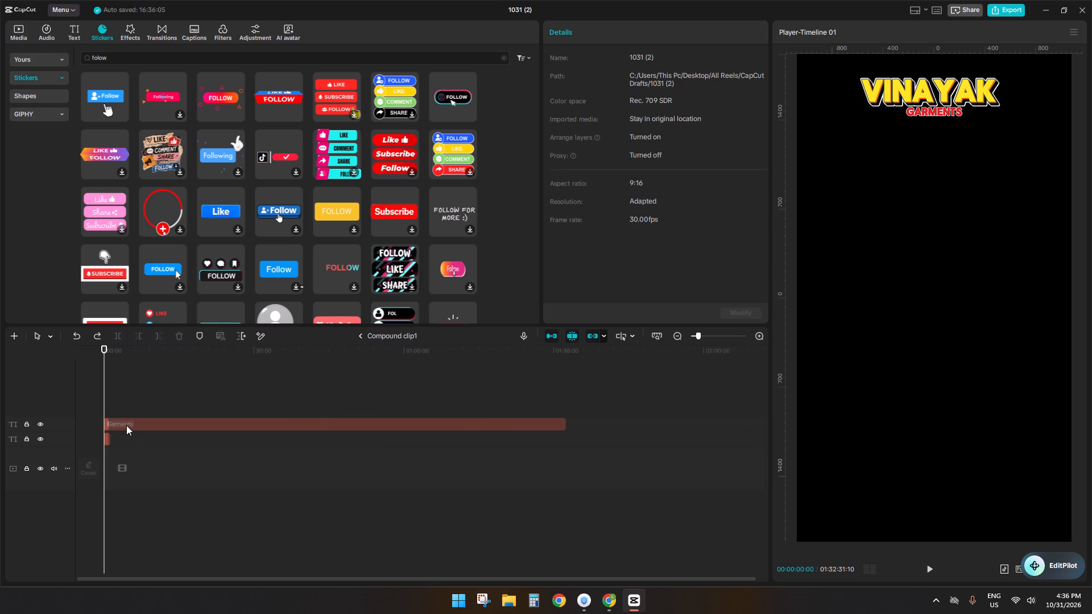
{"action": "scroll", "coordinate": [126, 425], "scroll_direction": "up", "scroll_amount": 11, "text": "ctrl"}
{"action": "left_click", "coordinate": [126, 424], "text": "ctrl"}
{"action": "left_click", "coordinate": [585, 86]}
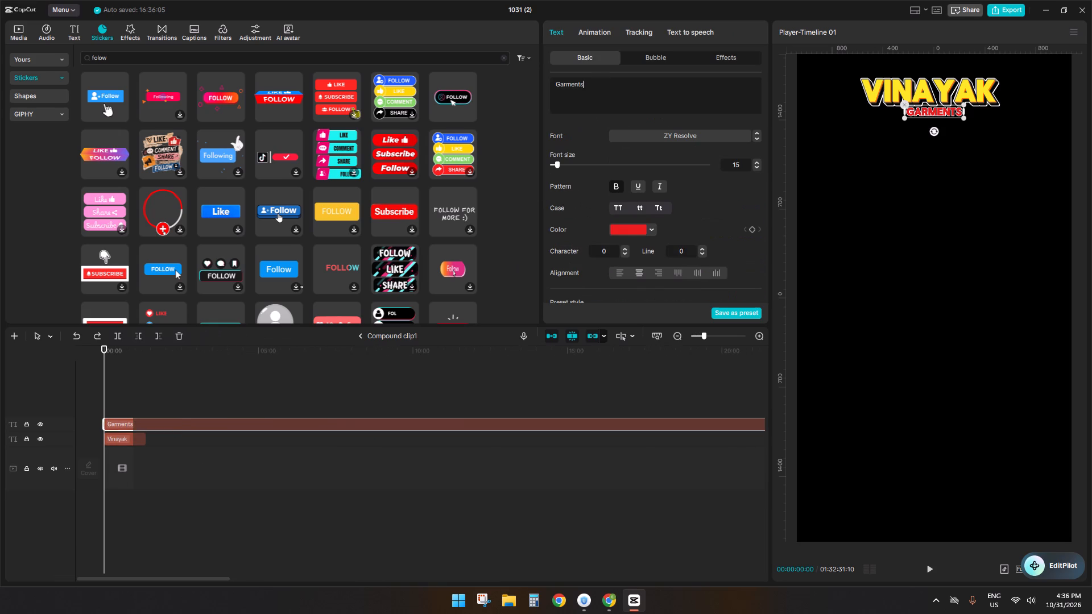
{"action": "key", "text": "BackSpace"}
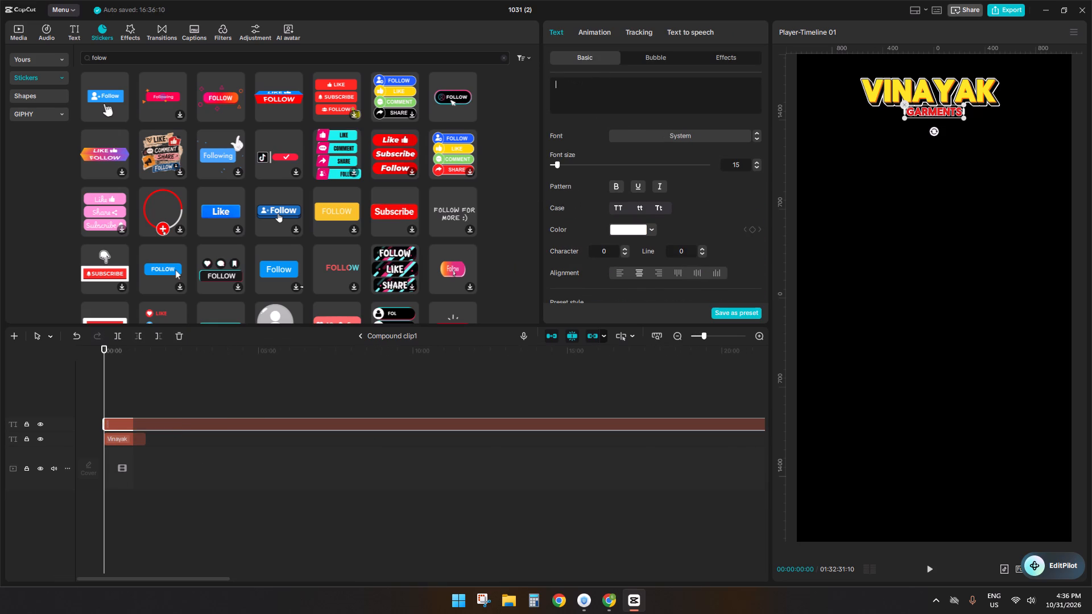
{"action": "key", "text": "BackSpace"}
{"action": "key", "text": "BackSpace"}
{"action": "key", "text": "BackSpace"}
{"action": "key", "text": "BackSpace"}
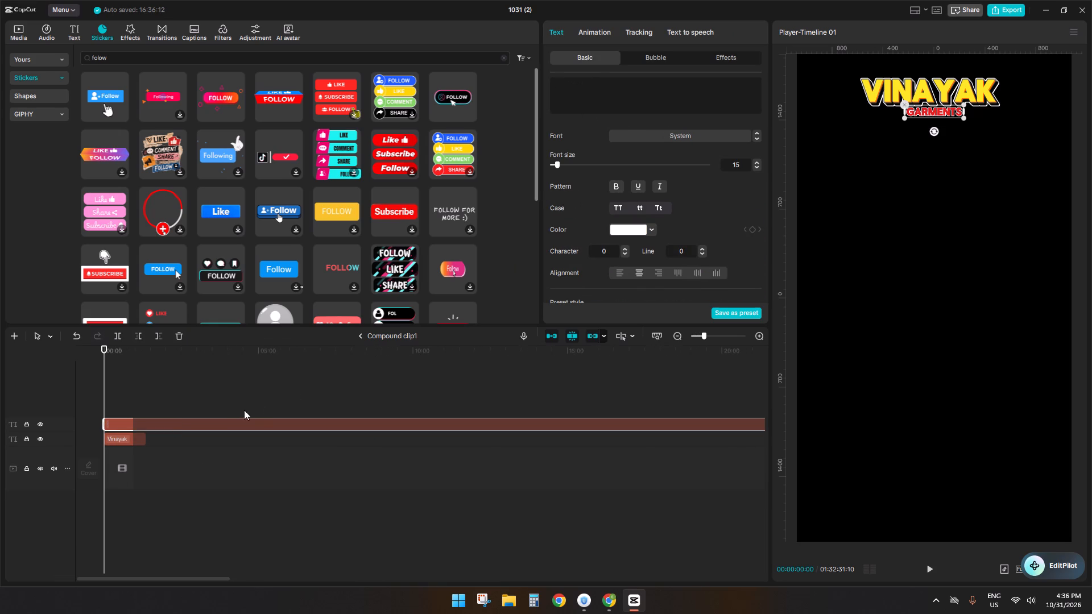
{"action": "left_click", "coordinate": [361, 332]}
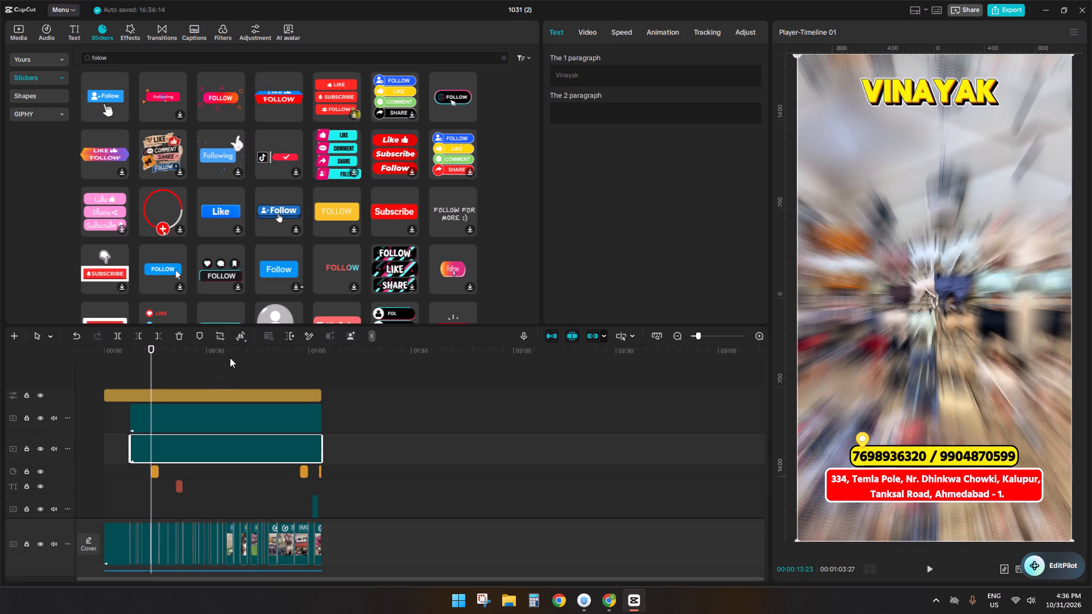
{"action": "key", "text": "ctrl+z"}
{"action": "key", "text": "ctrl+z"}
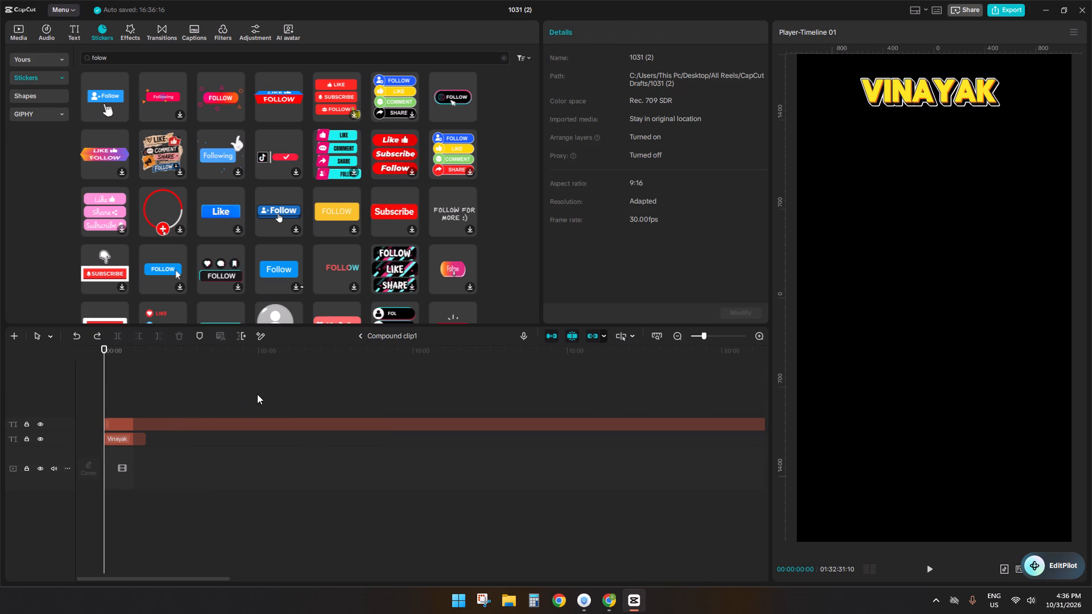
Undo the clearing of the "Garments" text inside Compound clip1 and return to the main timeline.
{"action": "key", "text": "ctrl+z"}
{"action": "key", "text": "ctrl+z"}
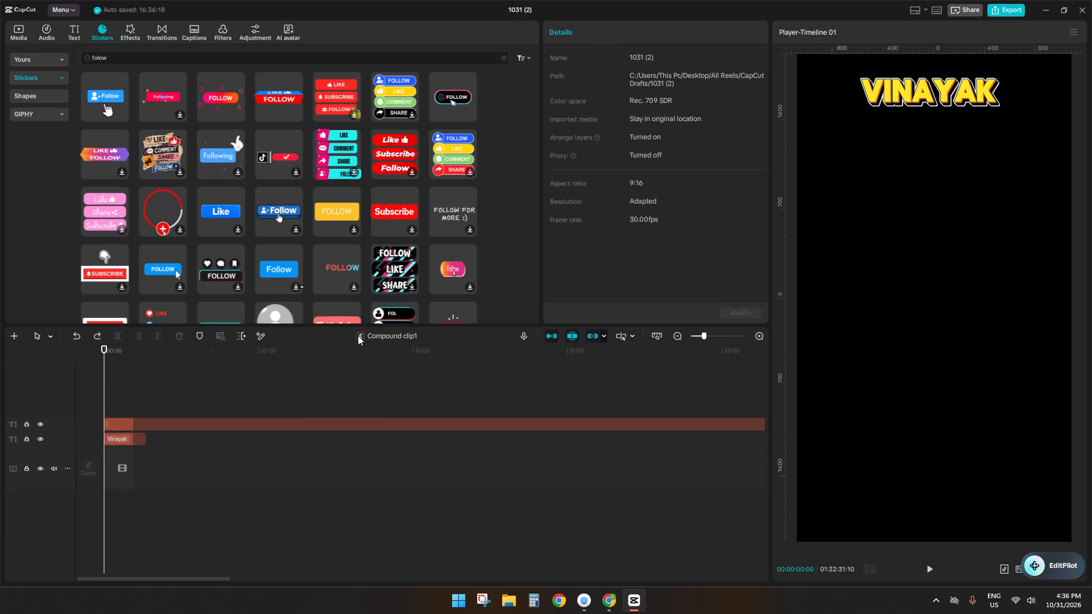
{"action": "key", "text": "ctrl+z"}
{"action": "key", "text": "ctrl+z"}
{"action": "left_click", "coordinate": [356, 334]}
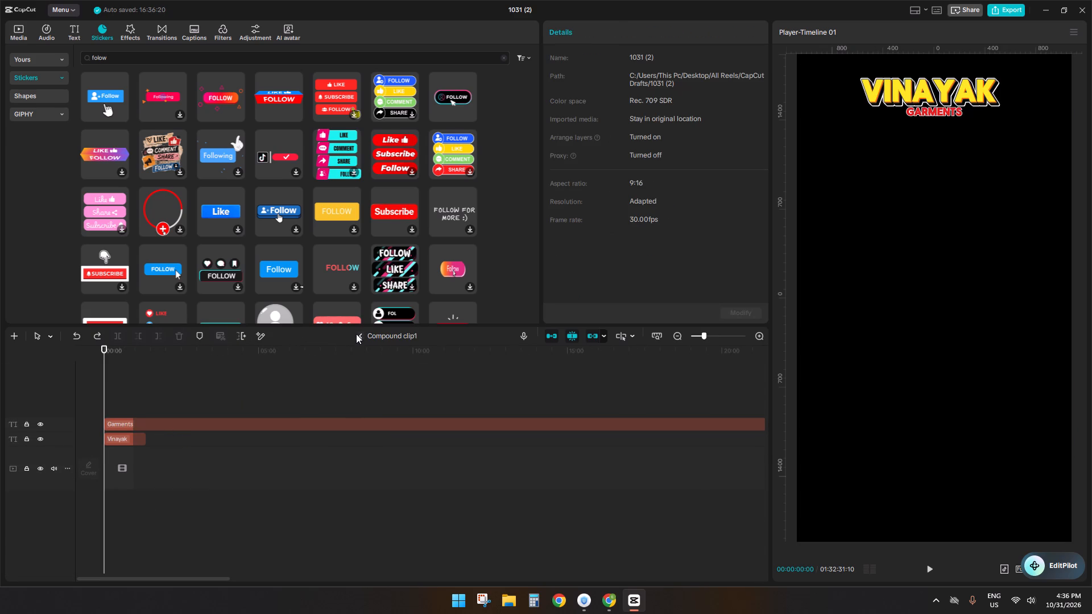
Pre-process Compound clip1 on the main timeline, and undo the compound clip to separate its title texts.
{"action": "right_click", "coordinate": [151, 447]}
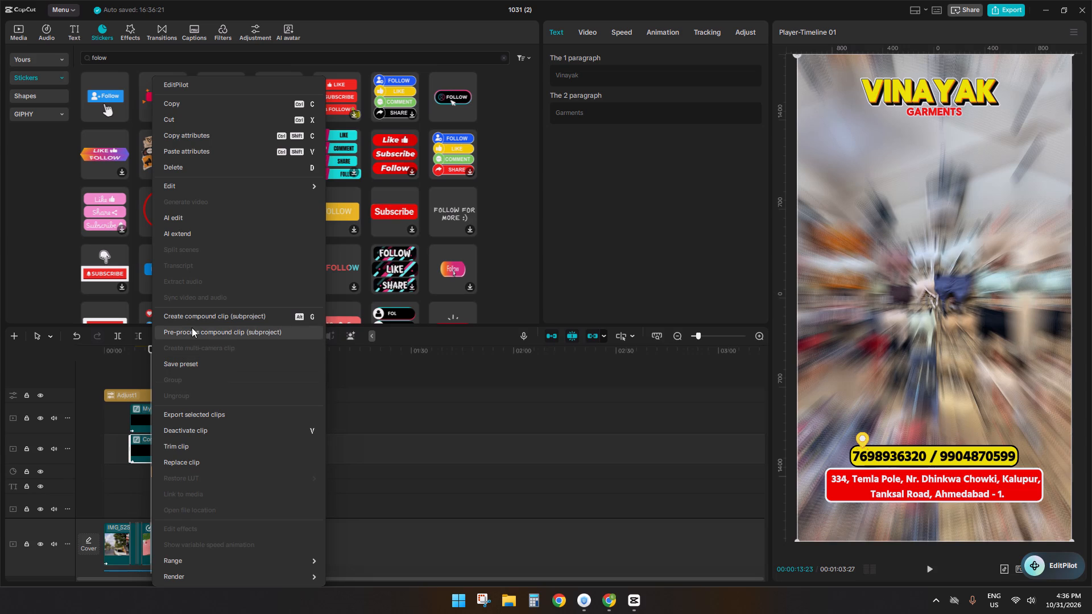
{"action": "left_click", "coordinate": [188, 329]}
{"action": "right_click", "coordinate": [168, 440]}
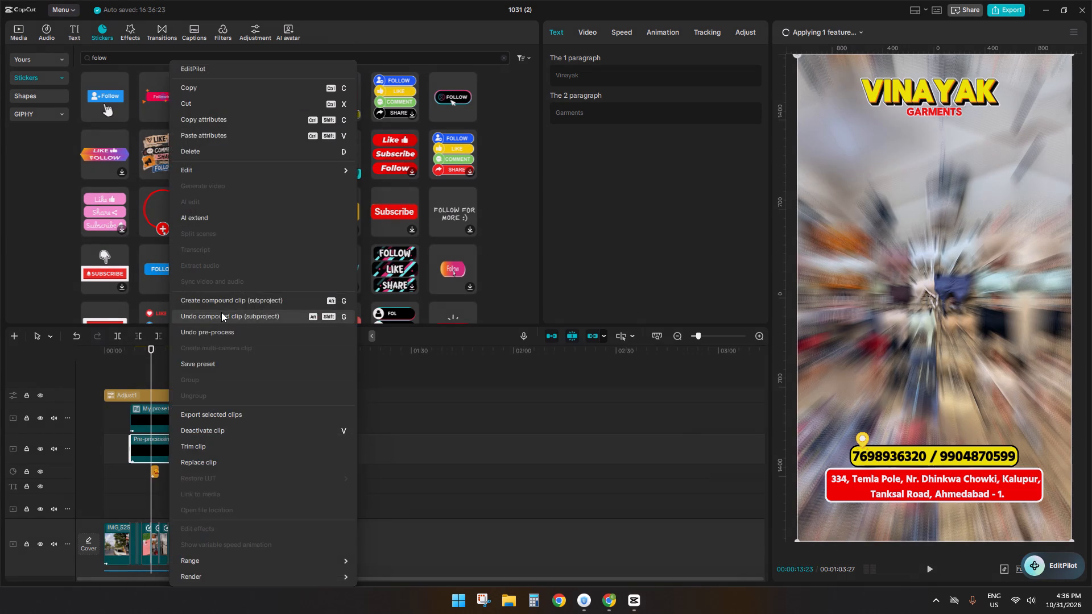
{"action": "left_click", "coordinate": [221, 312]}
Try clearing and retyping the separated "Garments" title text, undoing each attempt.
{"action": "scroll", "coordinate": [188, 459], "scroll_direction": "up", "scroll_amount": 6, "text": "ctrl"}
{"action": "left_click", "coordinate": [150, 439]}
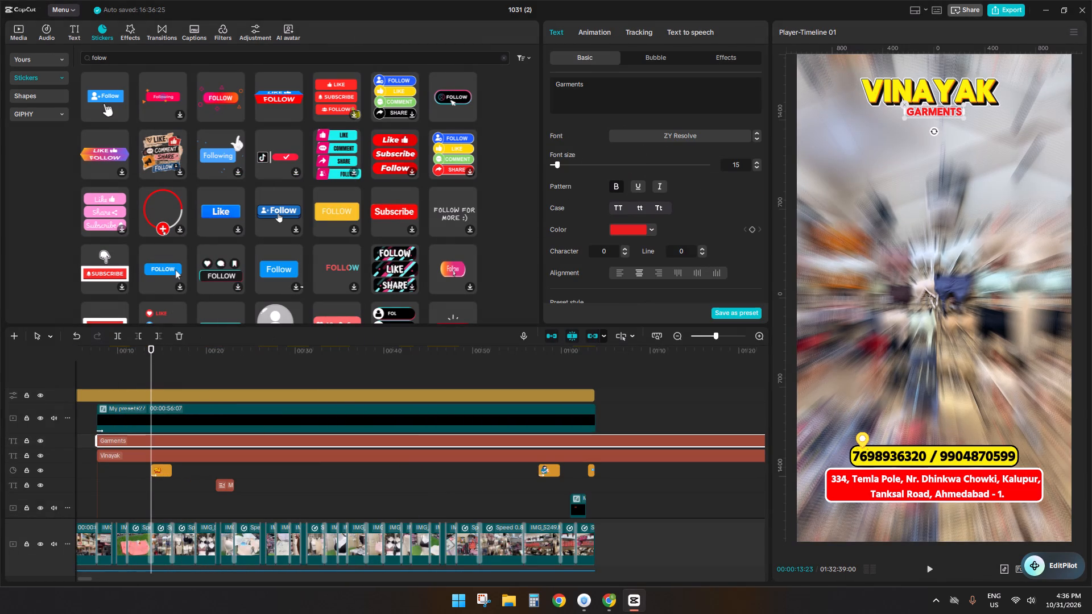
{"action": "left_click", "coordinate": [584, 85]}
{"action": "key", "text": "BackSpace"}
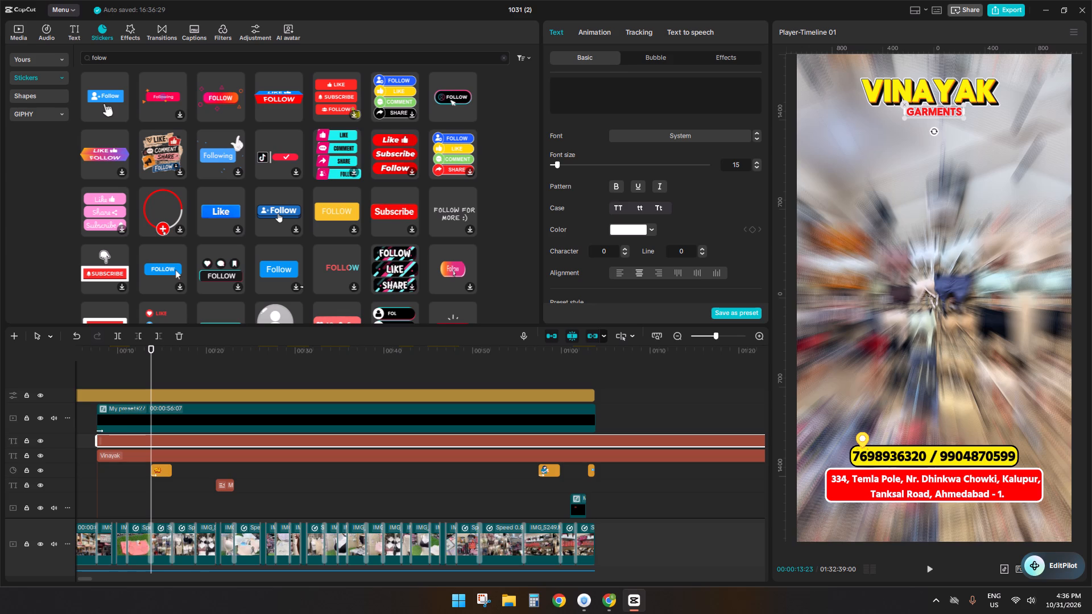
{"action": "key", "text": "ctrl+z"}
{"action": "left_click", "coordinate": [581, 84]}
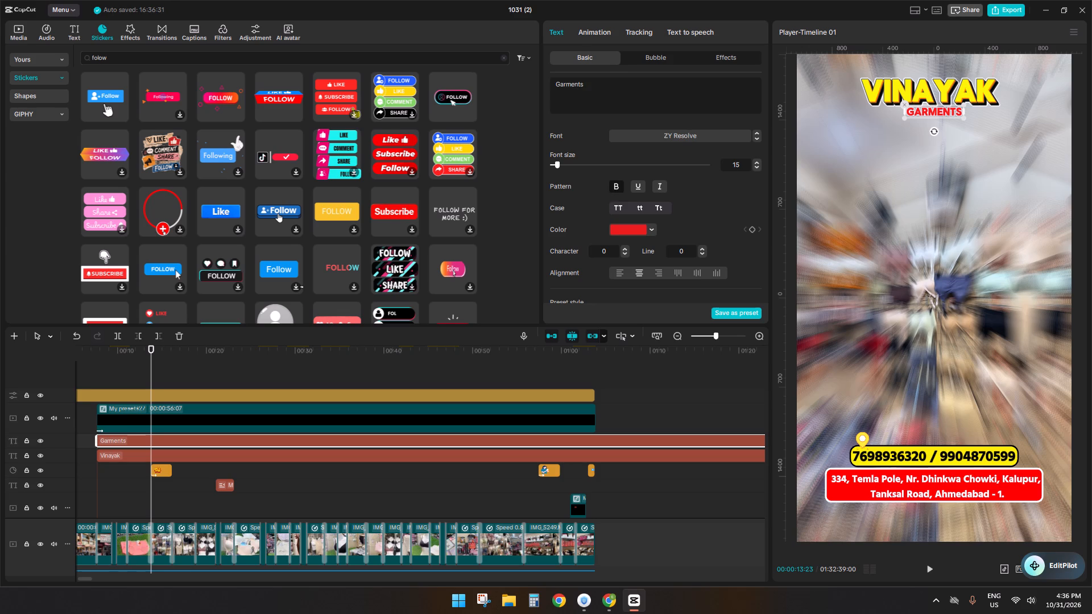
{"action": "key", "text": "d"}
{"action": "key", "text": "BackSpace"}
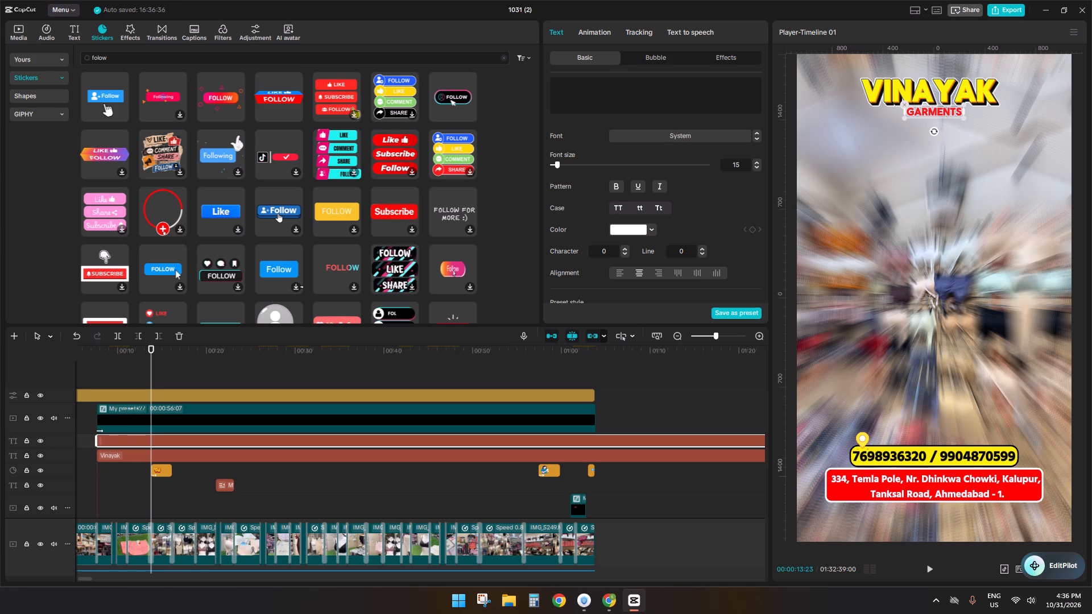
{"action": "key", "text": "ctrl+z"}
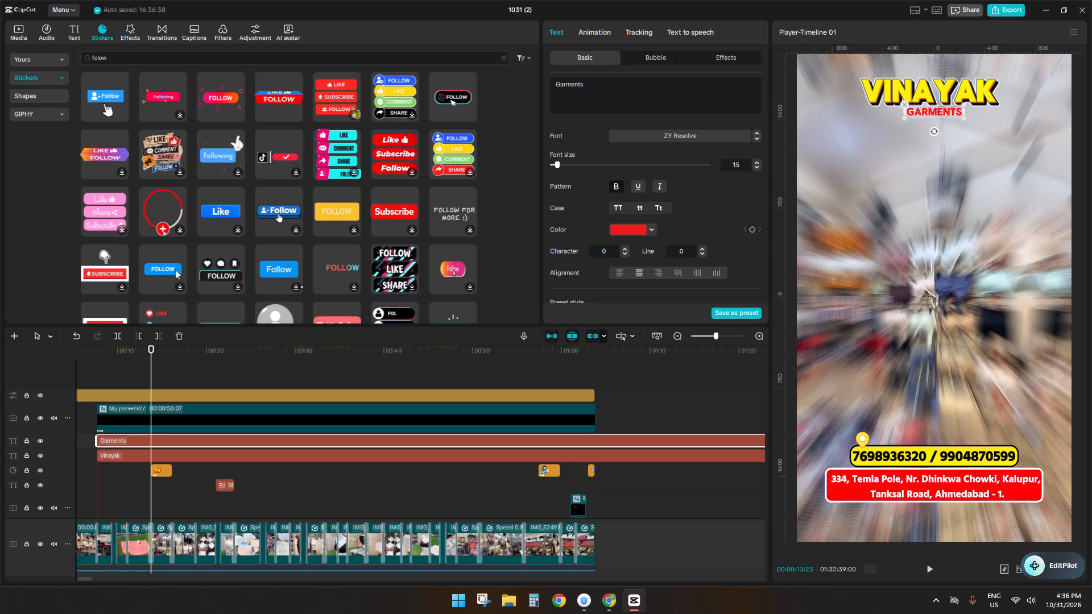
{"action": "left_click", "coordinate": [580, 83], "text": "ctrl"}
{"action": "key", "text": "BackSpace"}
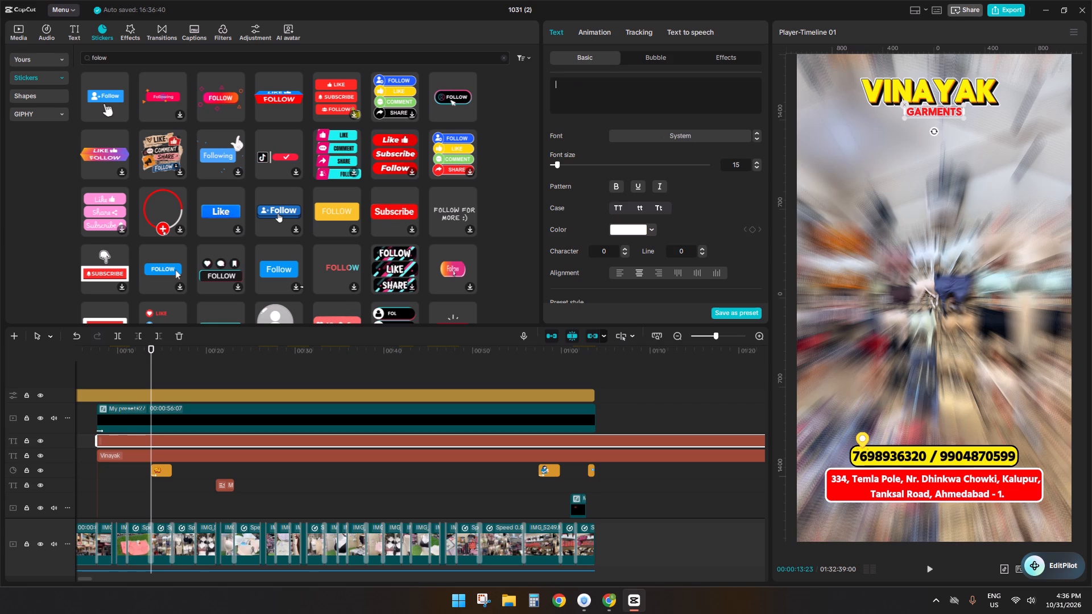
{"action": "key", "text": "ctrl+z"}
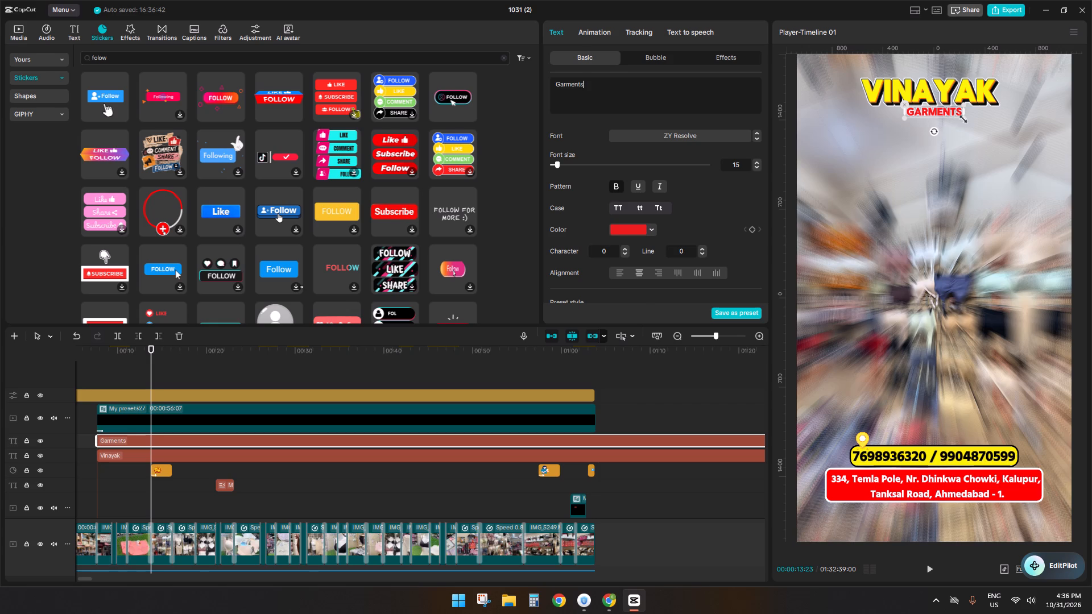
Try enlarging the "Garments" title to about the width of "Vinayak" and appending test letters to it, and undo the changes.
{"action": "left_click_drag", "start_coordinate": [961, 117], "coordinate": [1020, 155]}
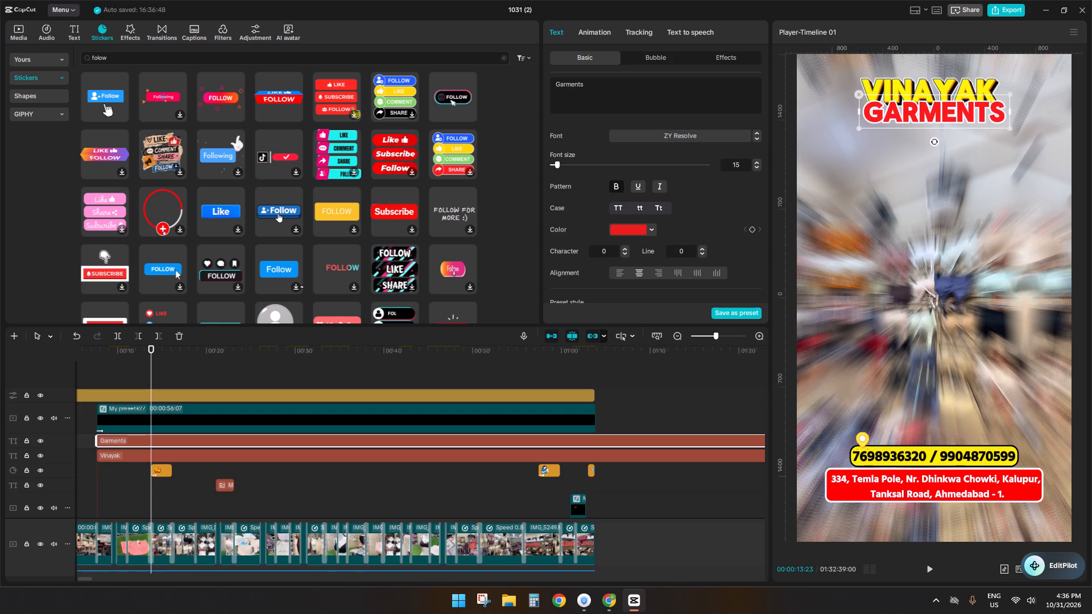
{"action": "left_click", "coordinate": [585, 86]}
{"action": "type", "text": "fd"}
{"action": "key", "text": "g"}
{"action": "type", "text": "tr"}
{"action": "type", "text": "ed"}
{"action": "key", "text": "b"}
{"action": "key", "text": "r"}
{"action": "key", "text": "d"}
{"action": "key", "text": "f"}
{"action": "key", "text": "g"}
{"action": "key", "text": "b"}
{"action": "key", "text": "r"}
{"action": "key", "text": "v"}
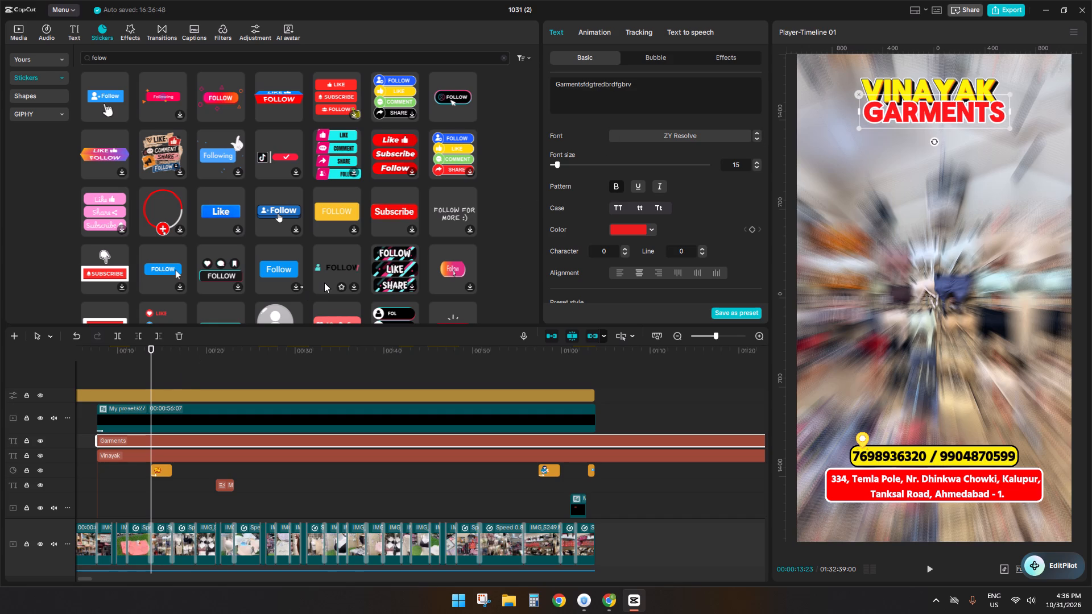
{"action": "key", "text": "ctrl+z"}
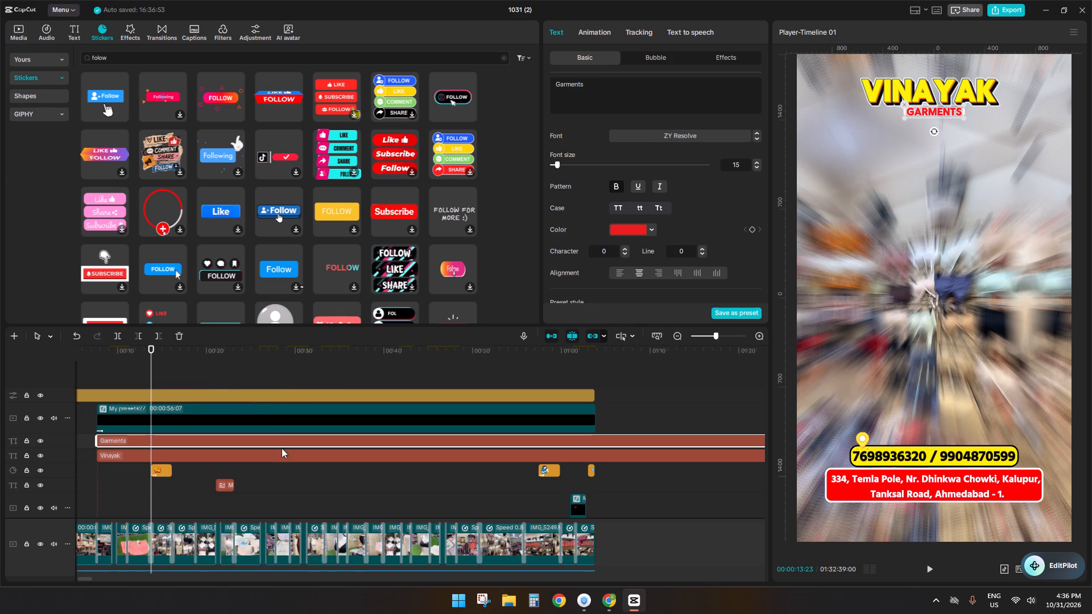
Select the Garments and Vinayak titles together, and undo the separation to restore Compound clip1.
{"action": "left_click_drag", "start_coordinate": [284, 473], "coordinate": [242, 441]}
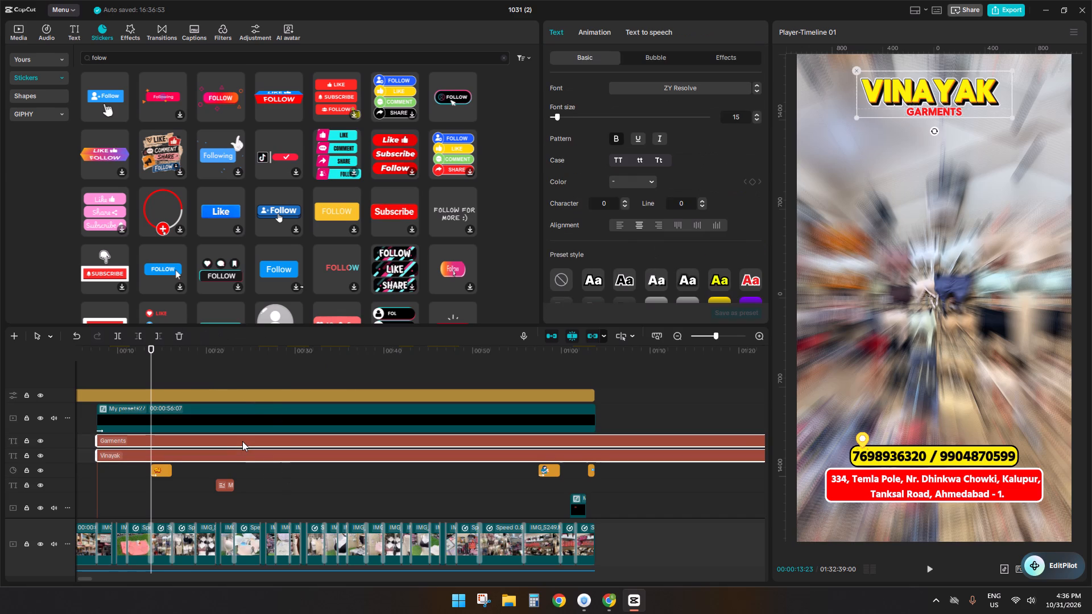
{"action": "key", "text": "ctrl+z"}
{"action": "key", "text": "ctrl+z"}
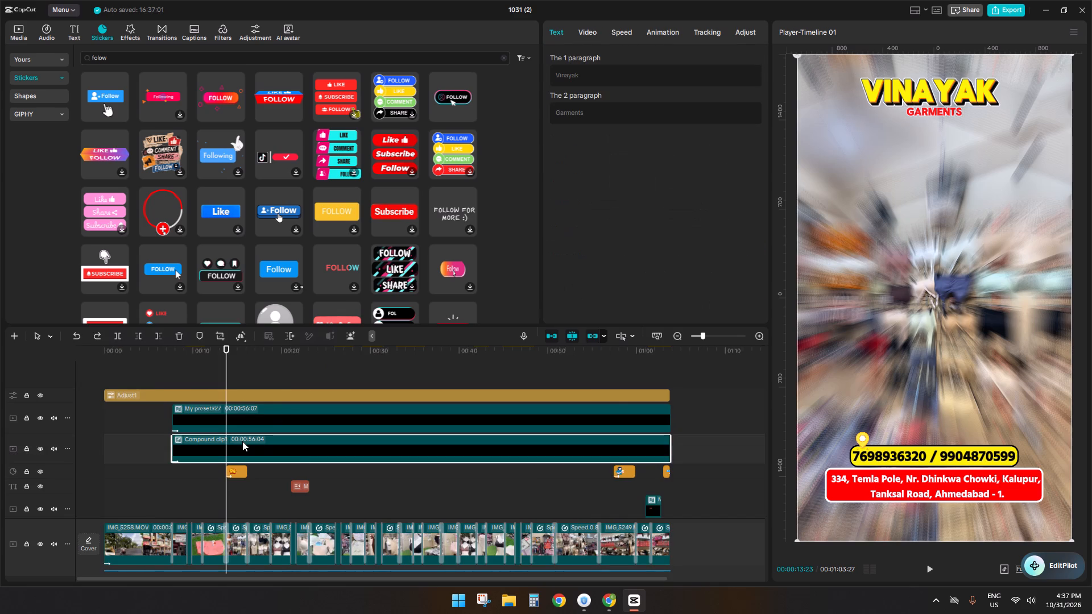
Open the My presets27 compound clip and select its phone number text layer.
{"action": "left_click", "coordinate": [658, 379]}
{"action": "left_click_drag", "start_coordinate": [658, 379], "coordinate": [372, 389]}
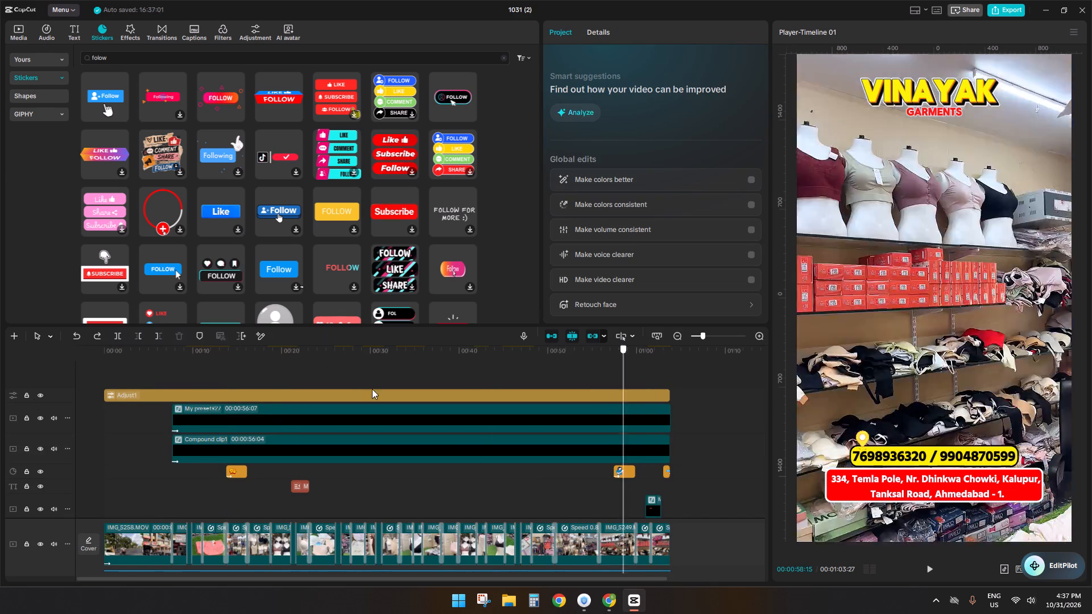
{"action": "left_click_drag", "start_coordinate": [372, 389], "coordinate": [0, 417]}
{"action": "left_click", "coordinate": [271, 474]}
{"action": "double_click", "coordinate": [270, 422]}
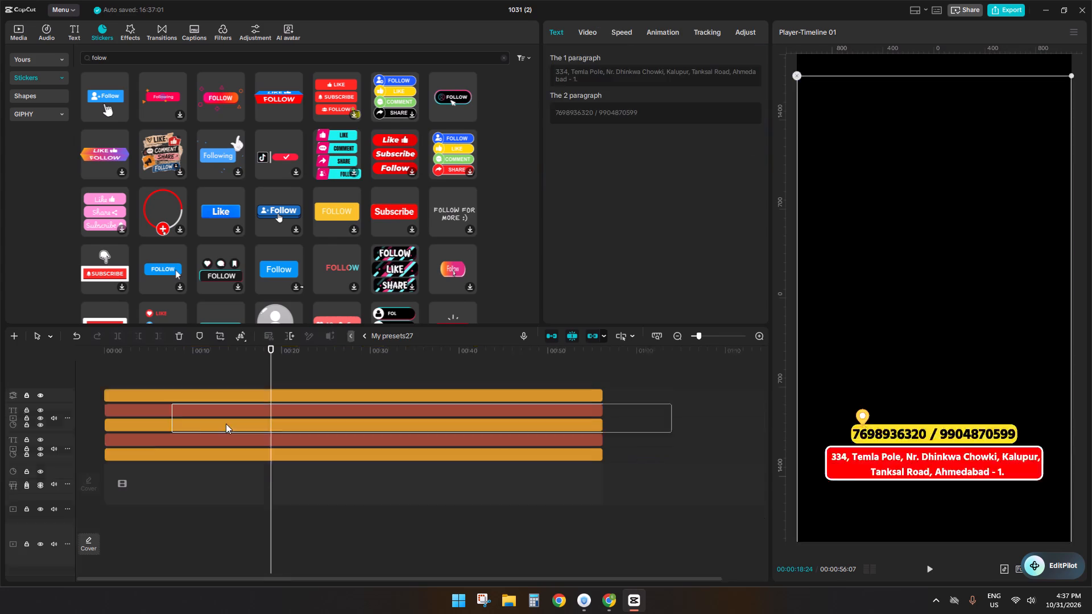
{"action": "left_click", "coordinate": [151, 408]}
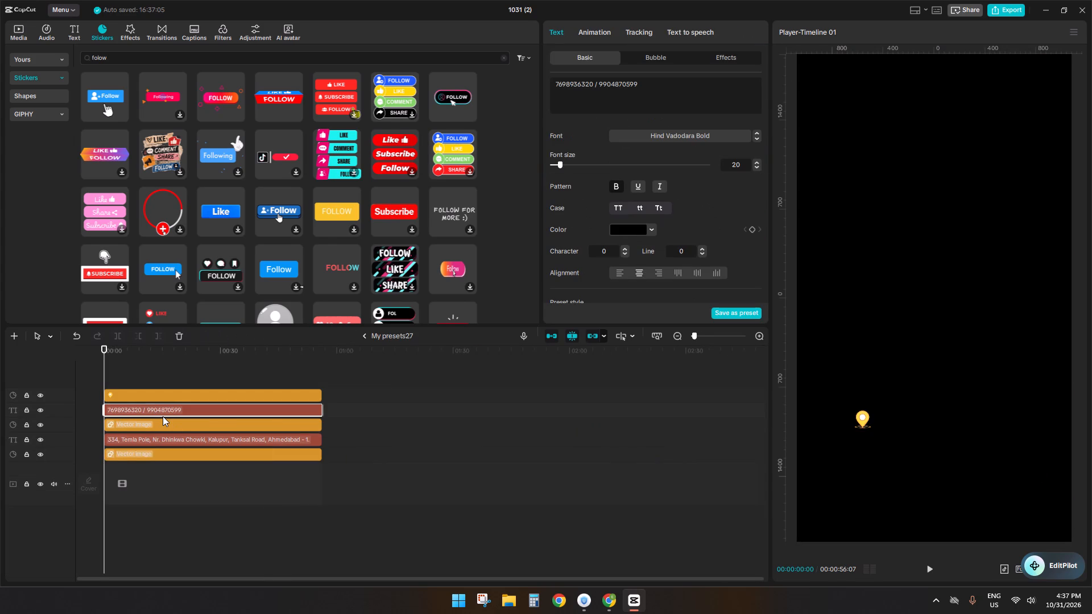
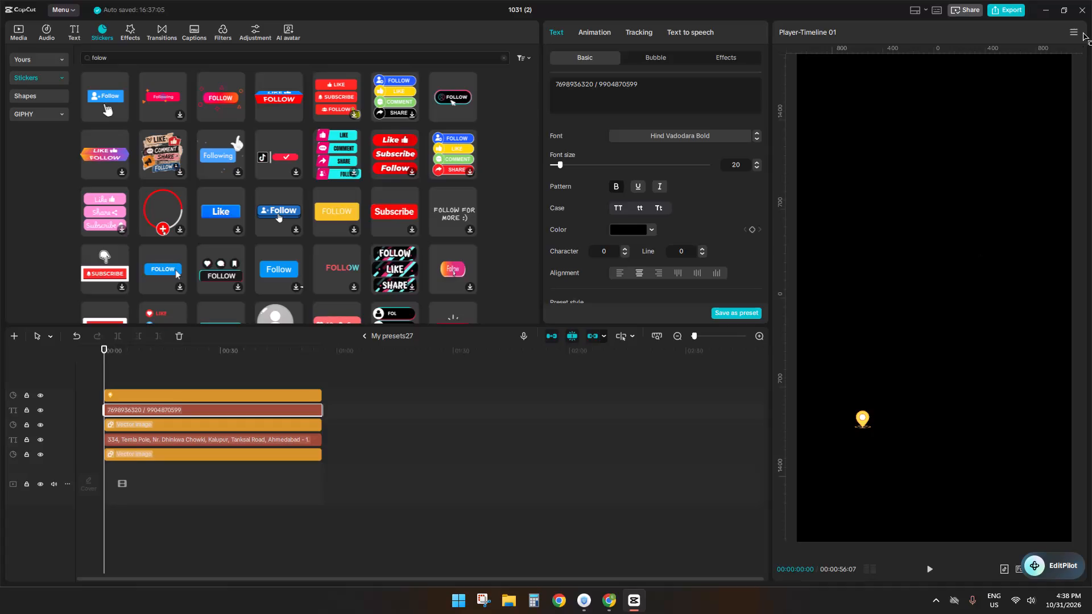
Close the 1031 (2) project and exit CapCut completely, ending the program if it stops responding.
{"action": "left_click", "coordinate": [1085, 9]}
{"action": "triple_click", "coordinate": [1072, 16]}
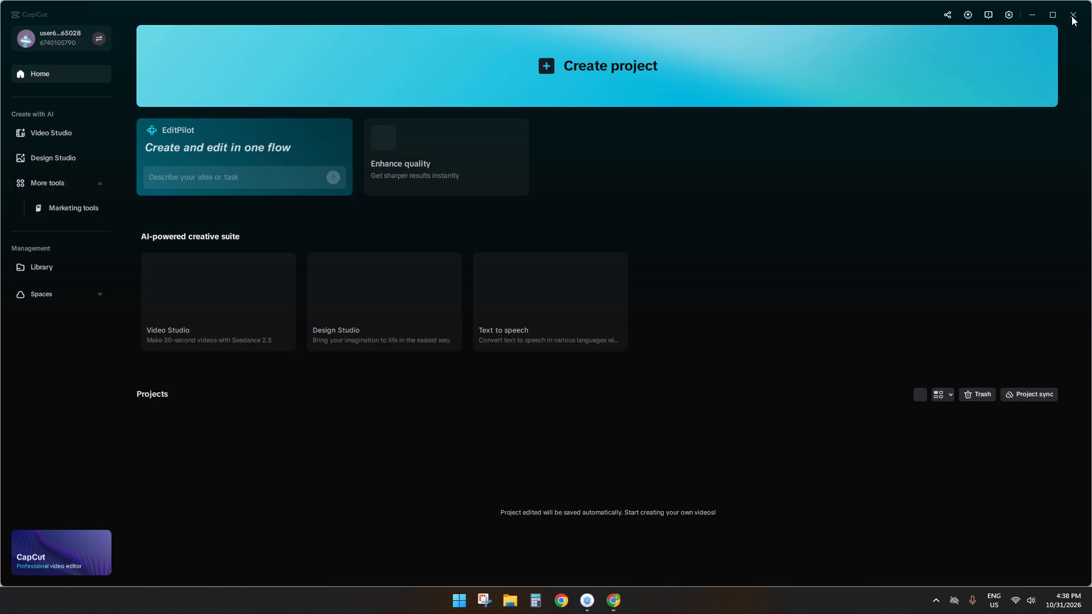
{"action": "triple_click", "coordinate": [1072, 16]}
{"action": "triple_click", "coordinate": [1072, 16]}
{"action": "left_click", "coordinate": [1072, 16]}
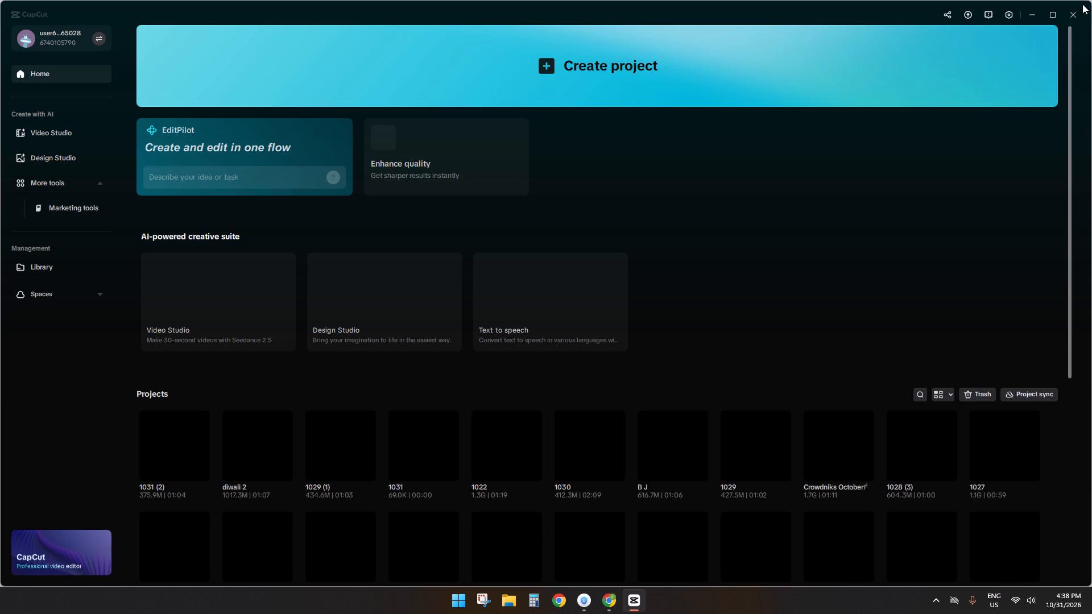
{"action": "left_click", "coordinate": [1079, 7]}
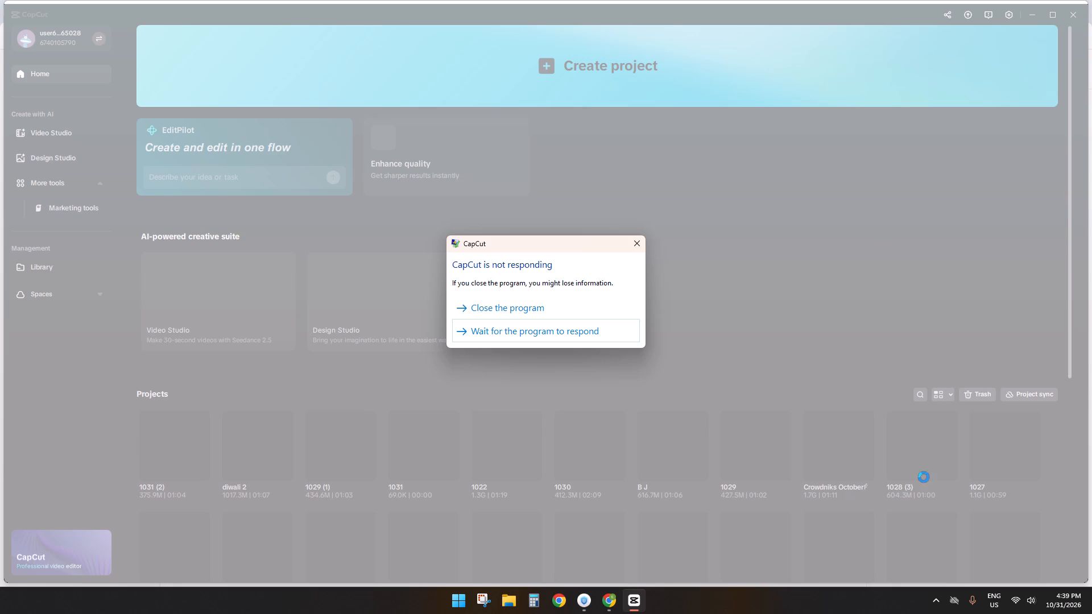
{"action": "left_click", "coordinate": [641, 240]}
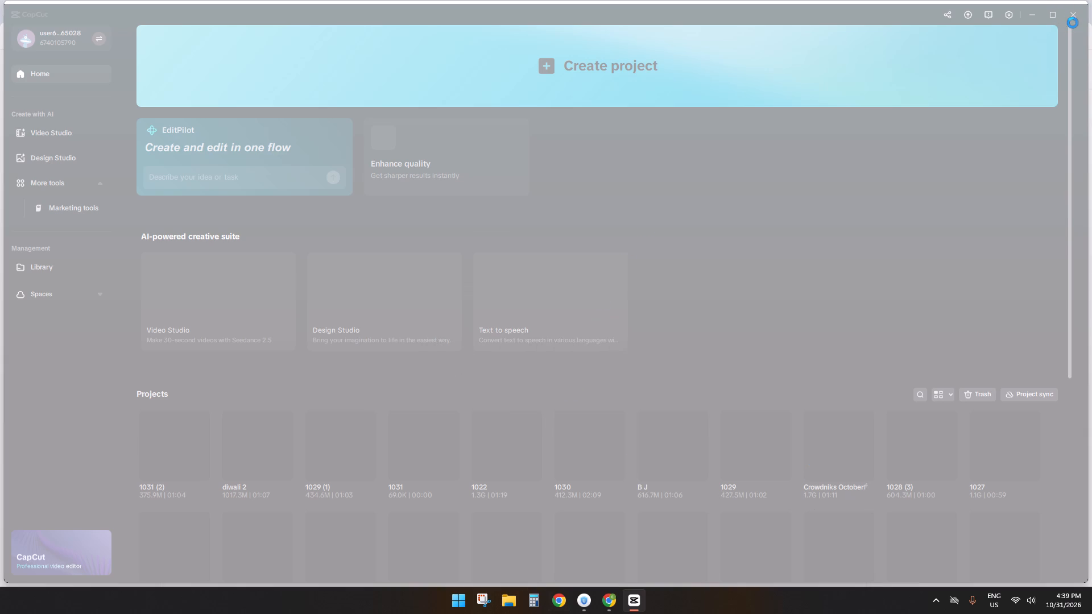
{"action": "left_click", "coordinate": [505, 308]}
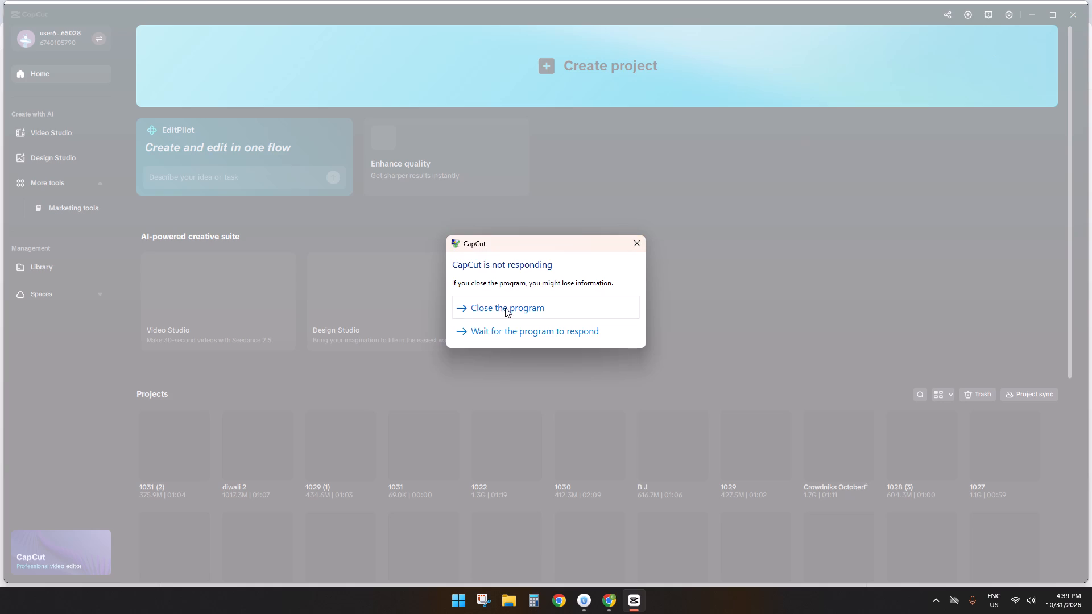
{"action": "left_click", "coordinate": [633, 241]}
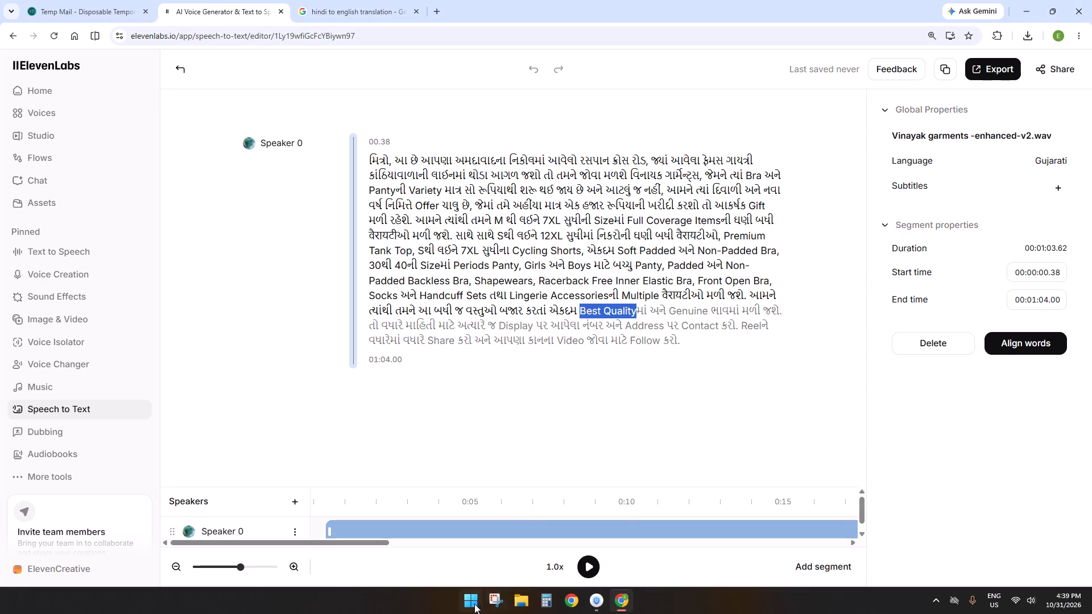
Close the Google Chrome window with the ElevenLabs transcript.
{"action": "double_click", "coordinate": [1091, 0]}
Bring up the Windows power options.
{"action": "left_click", "coordinate": [487, 607]}
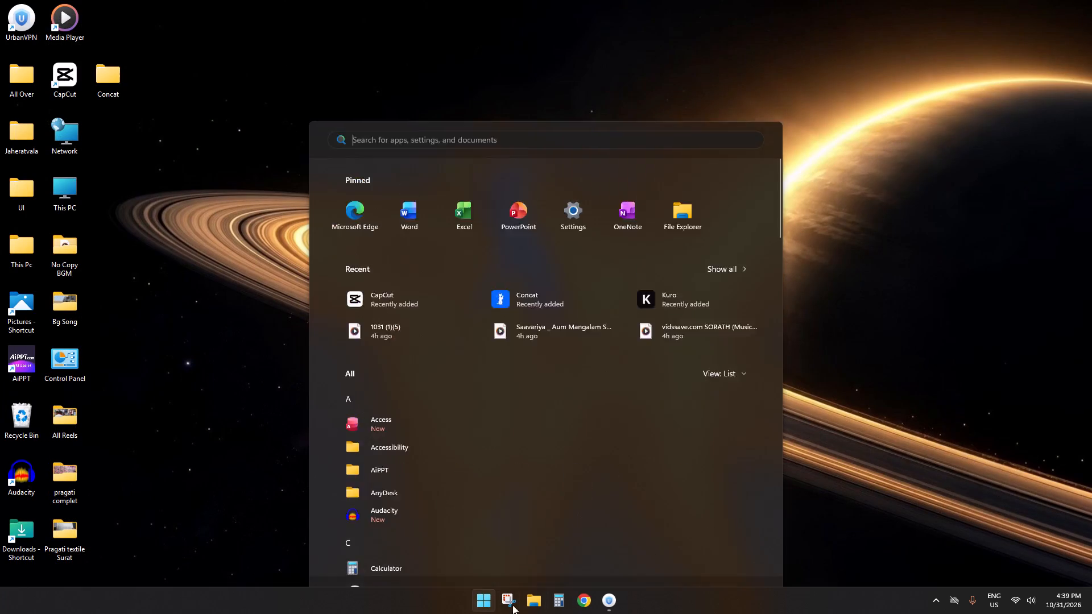
{"action": "left_click", "coordinate": [740, 561]}
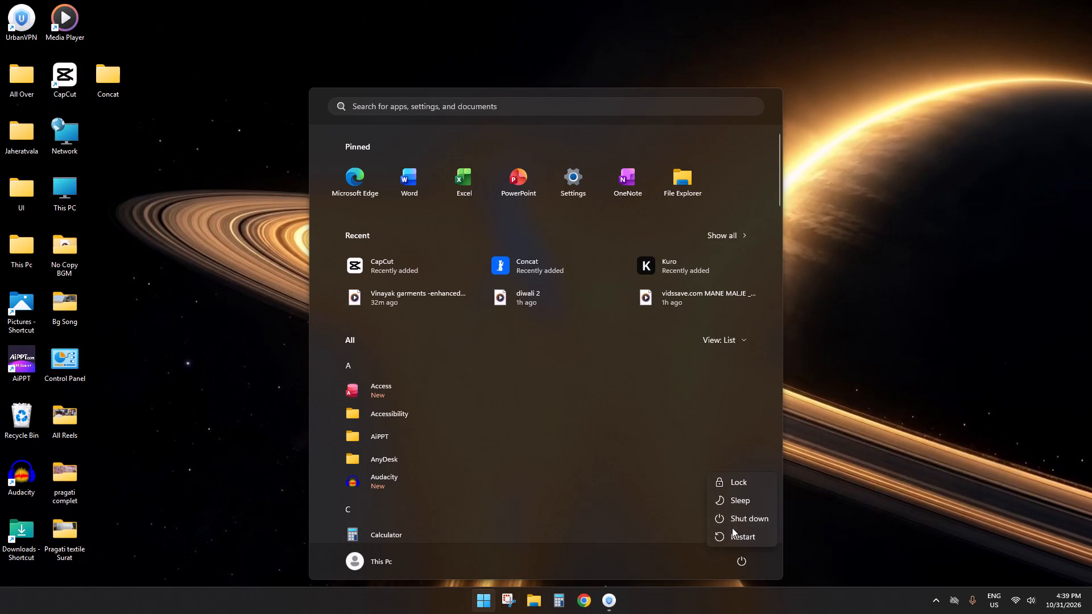